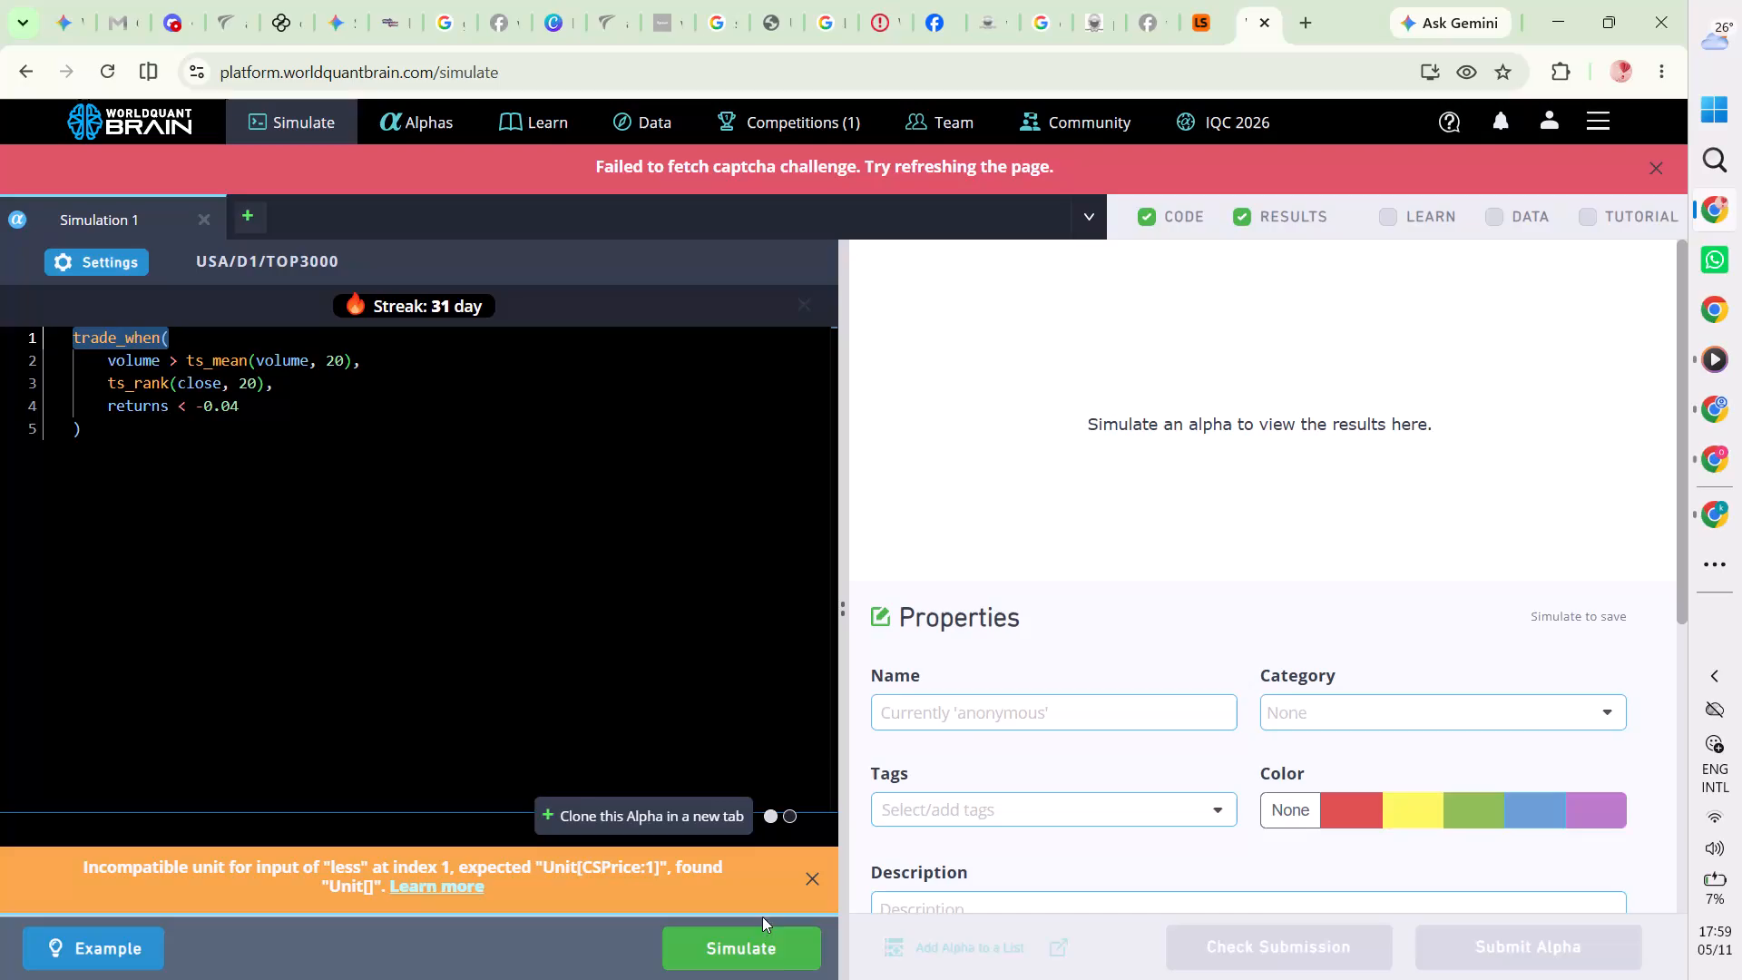
# Simulate the trade_when alpha that combines the volume condition, ts_rank(close, 20) and the returns exit condition.
pyautogui.click(764, 955)
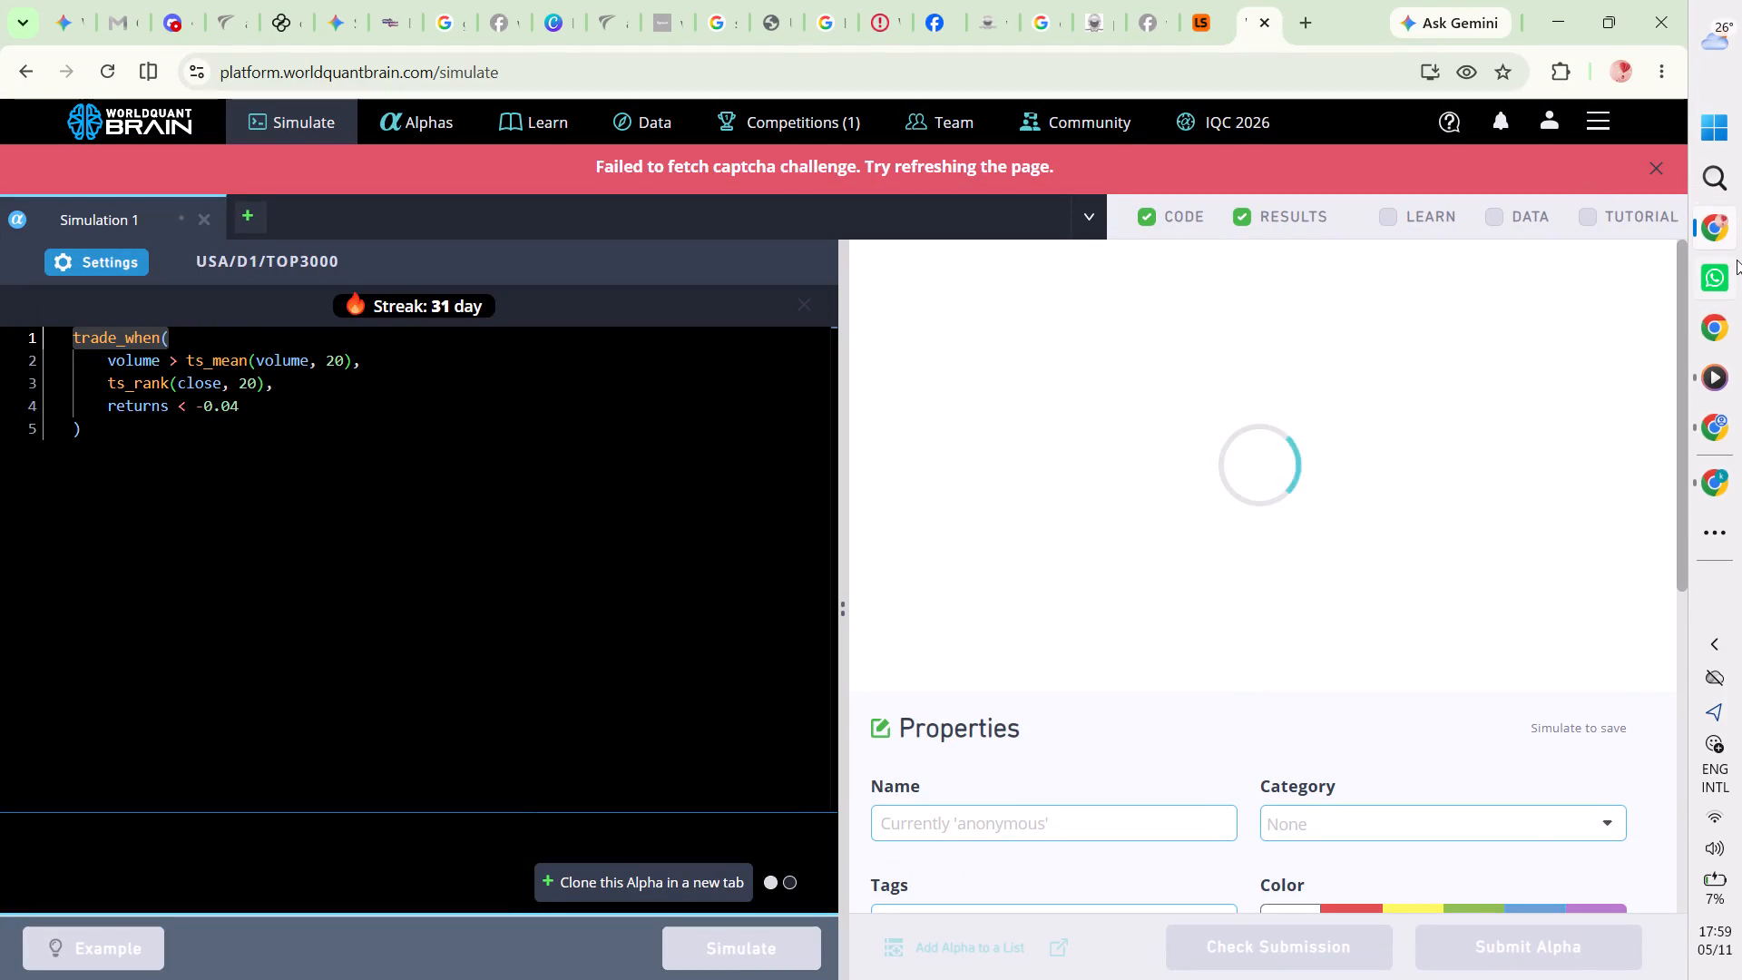
# Open the system's Bluetooth device list and look through the paired devices for the headset.
pyautogui.click(1718, 832)
pyautogui.click(1706, 812)
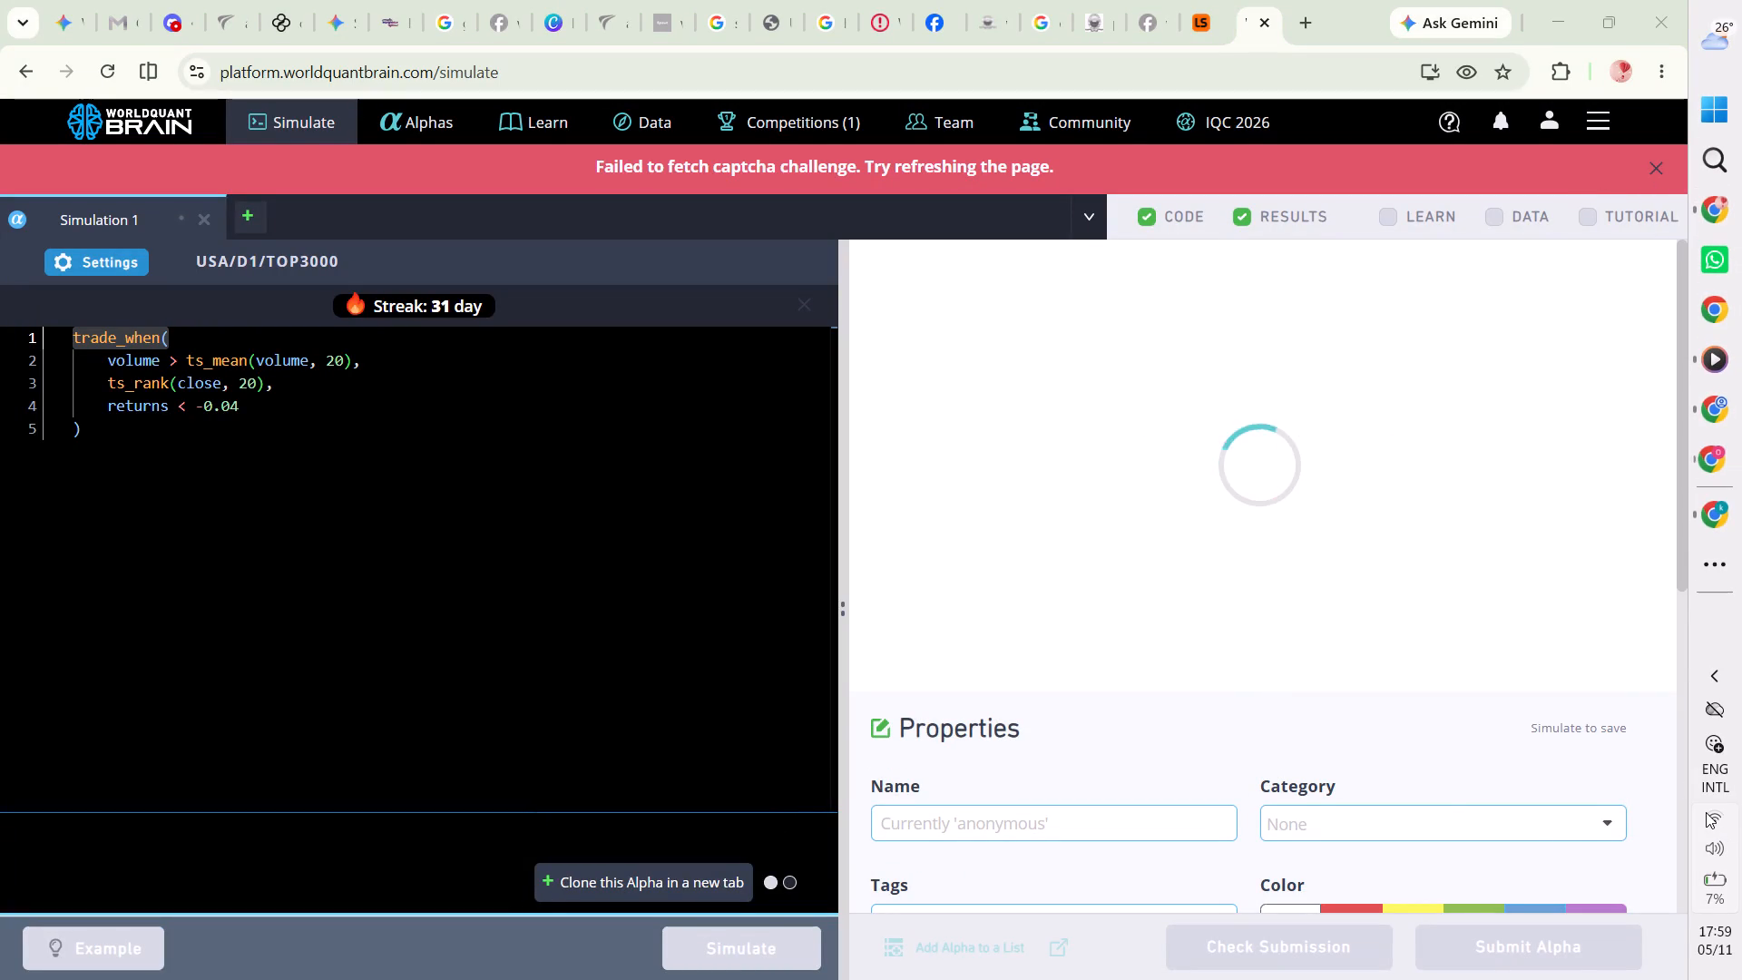
pyautogui.click(1486, 596)
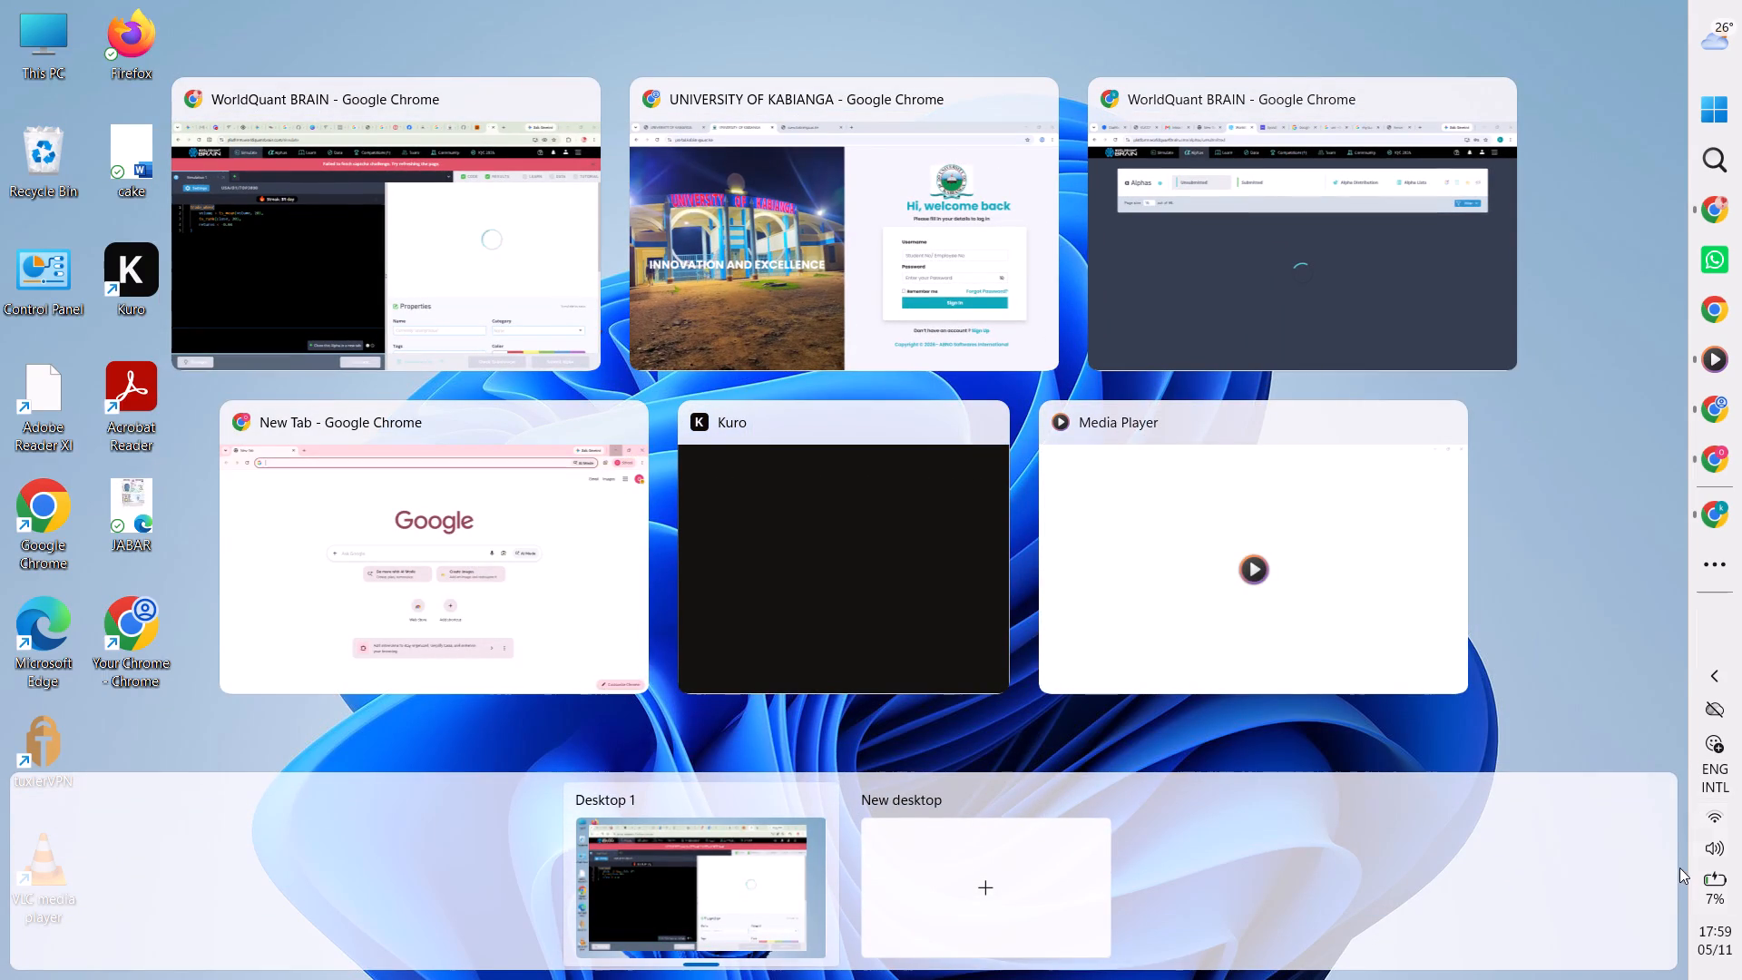
pyautogui.click(1717, 830)
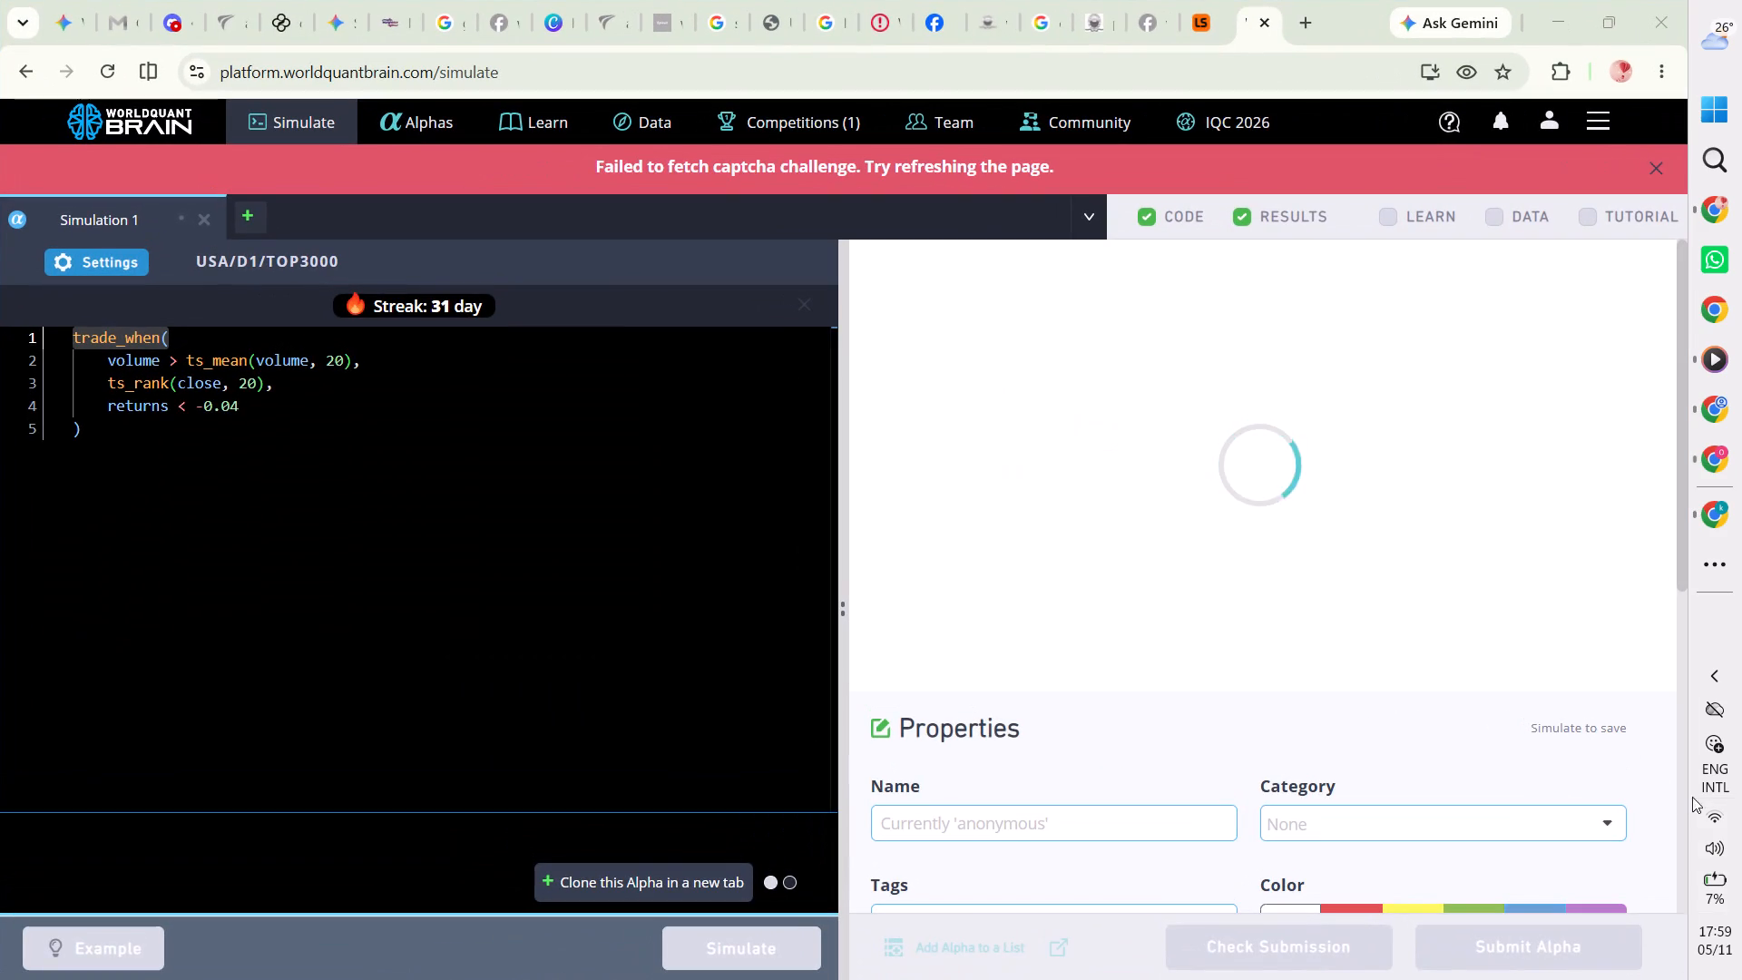
pyautogui.click(1709, 819)
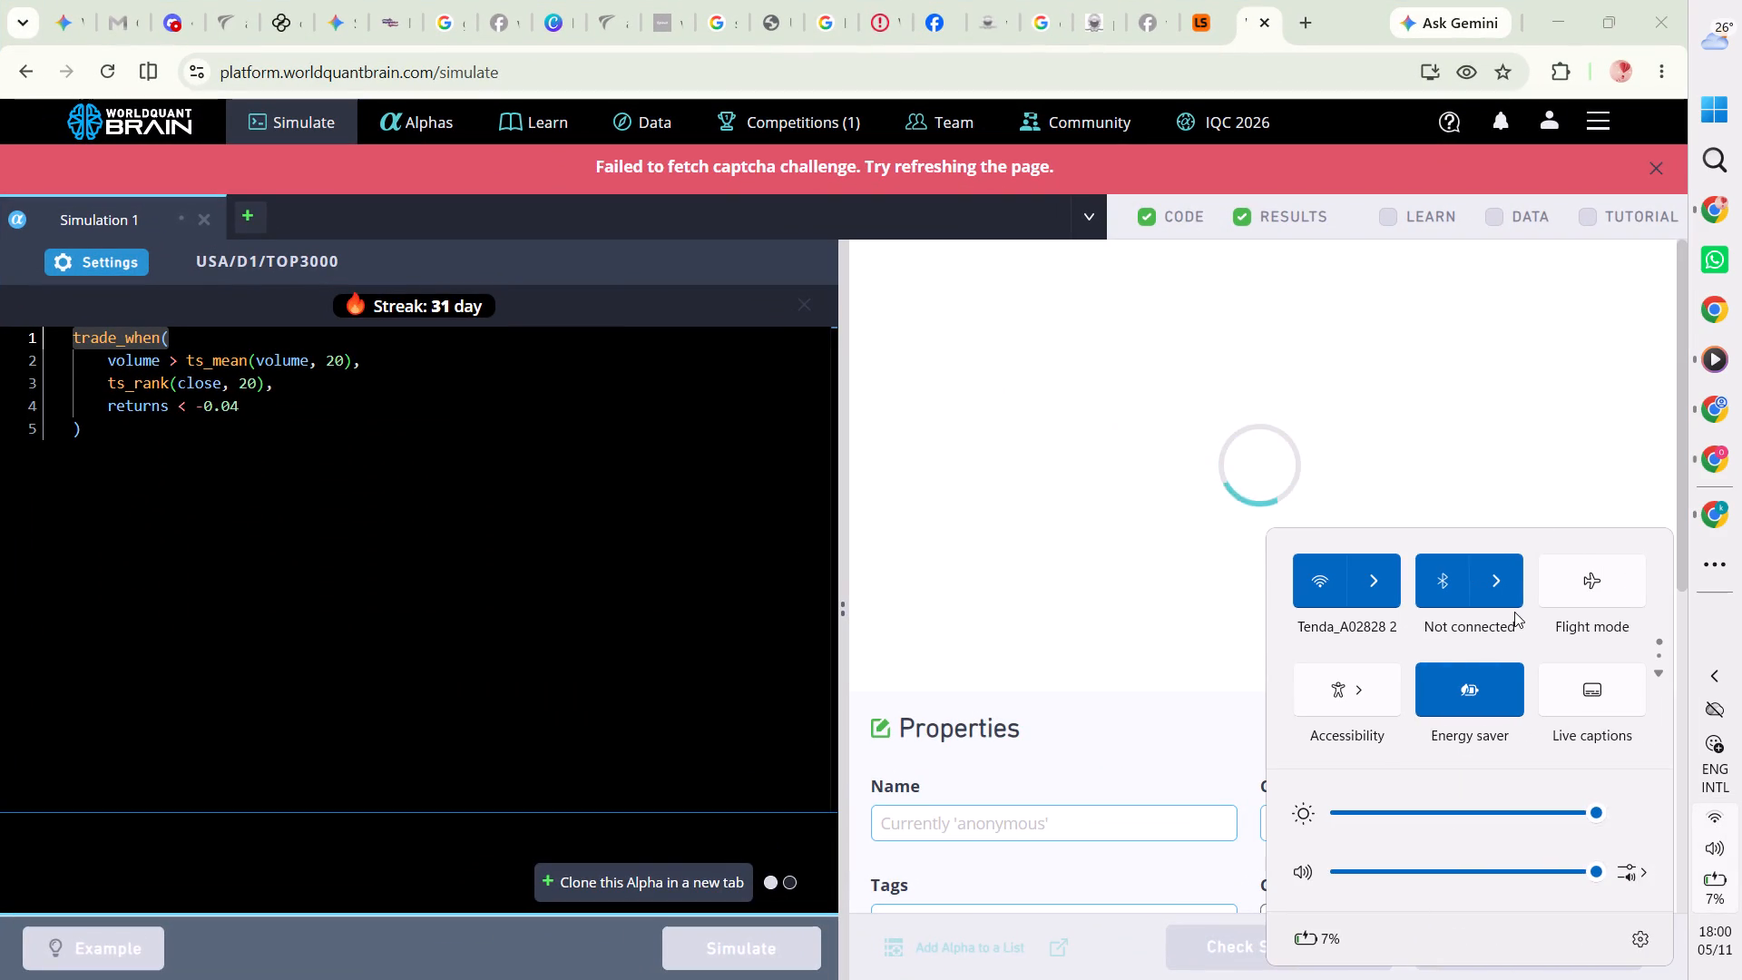
pyautogui.click(1496, 578)
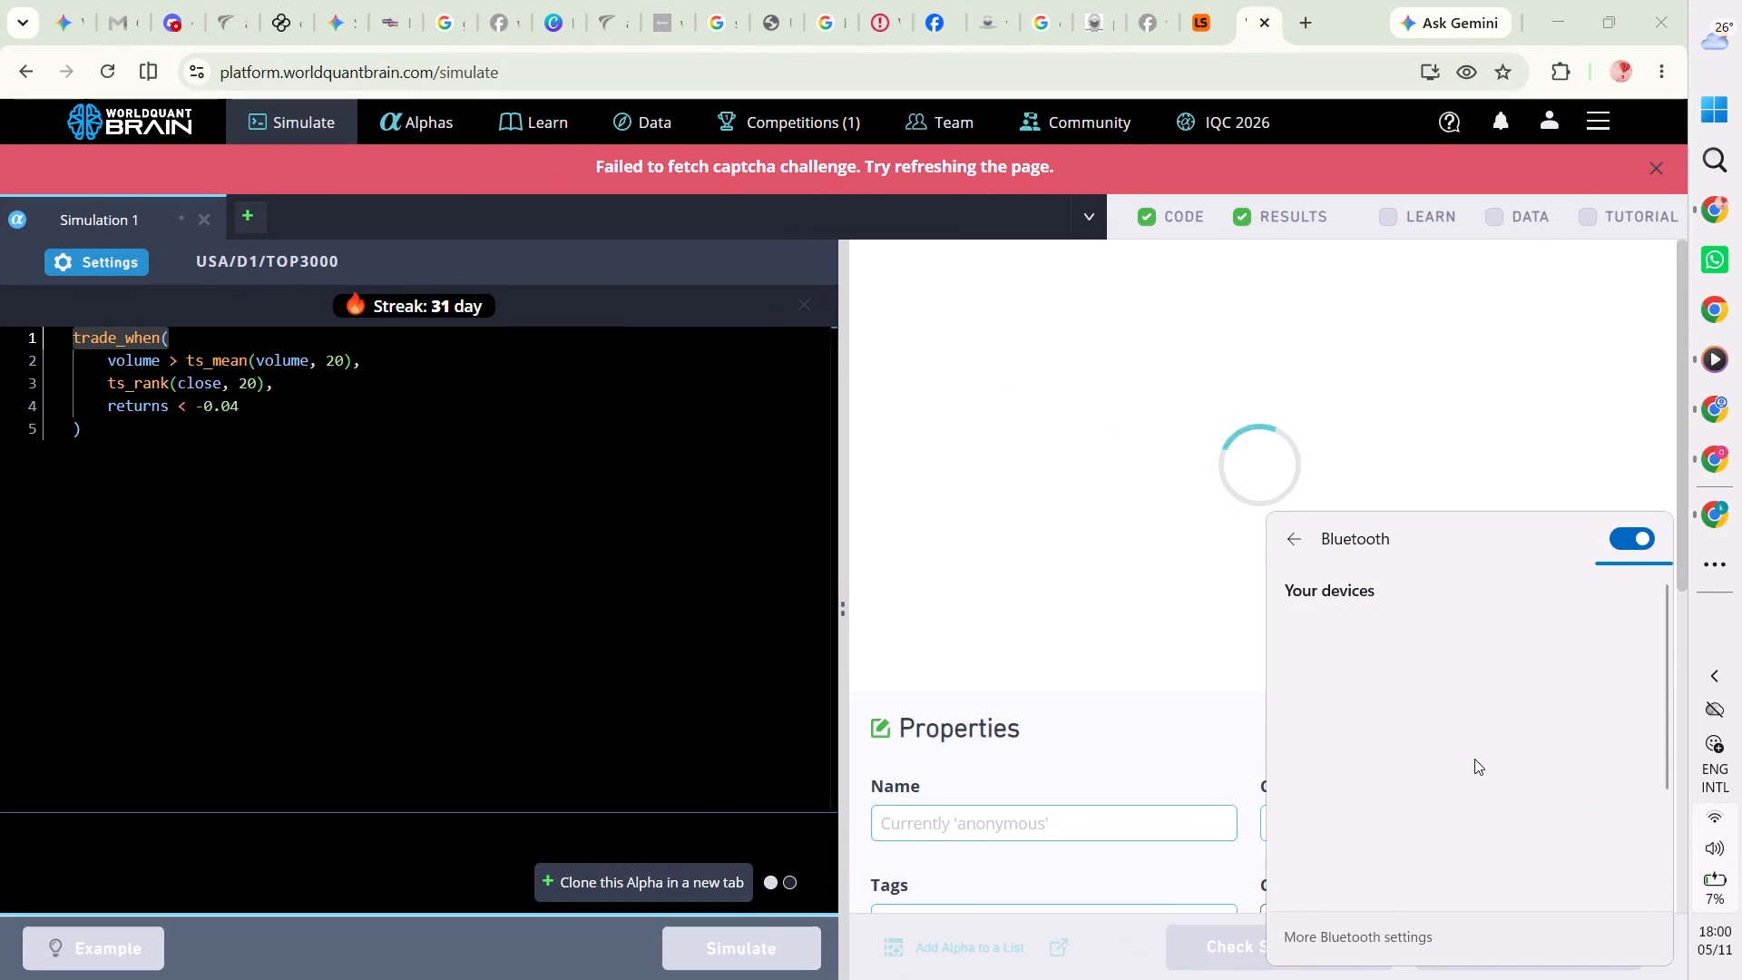
pyautogui.scroll(-2, 1474, 759)
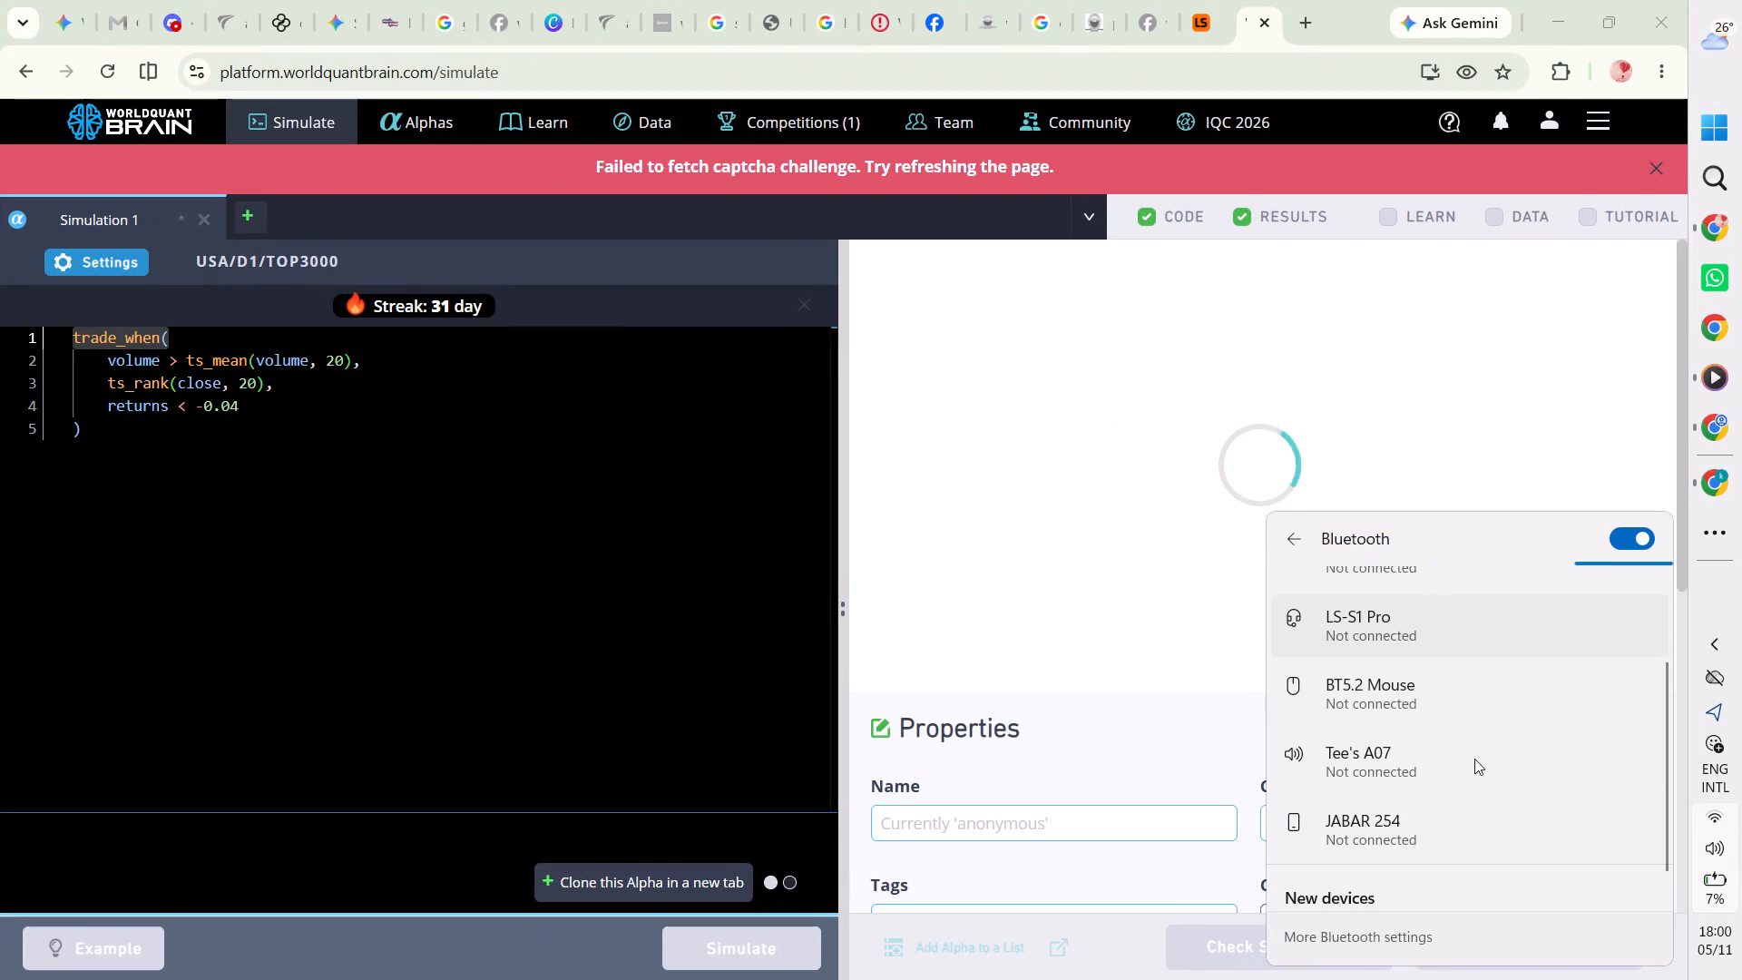
pyautogui.scroll(5, 1474, 759)
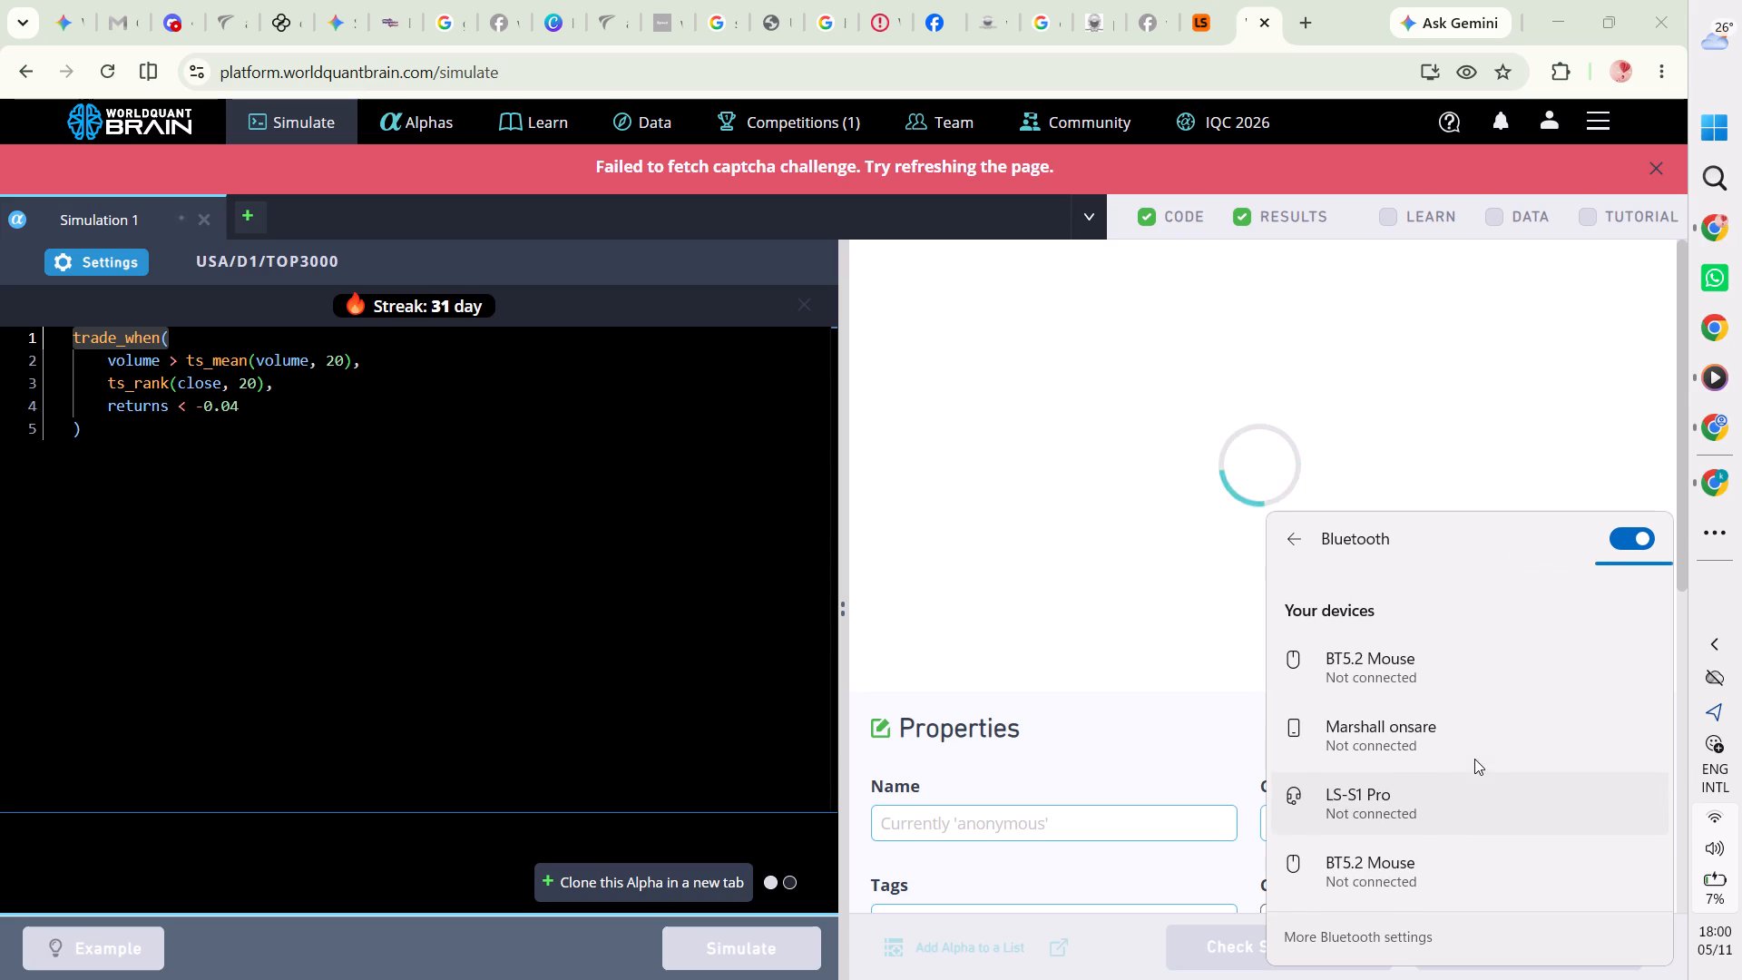
pyautogui.scroll(1, 1474, 759)
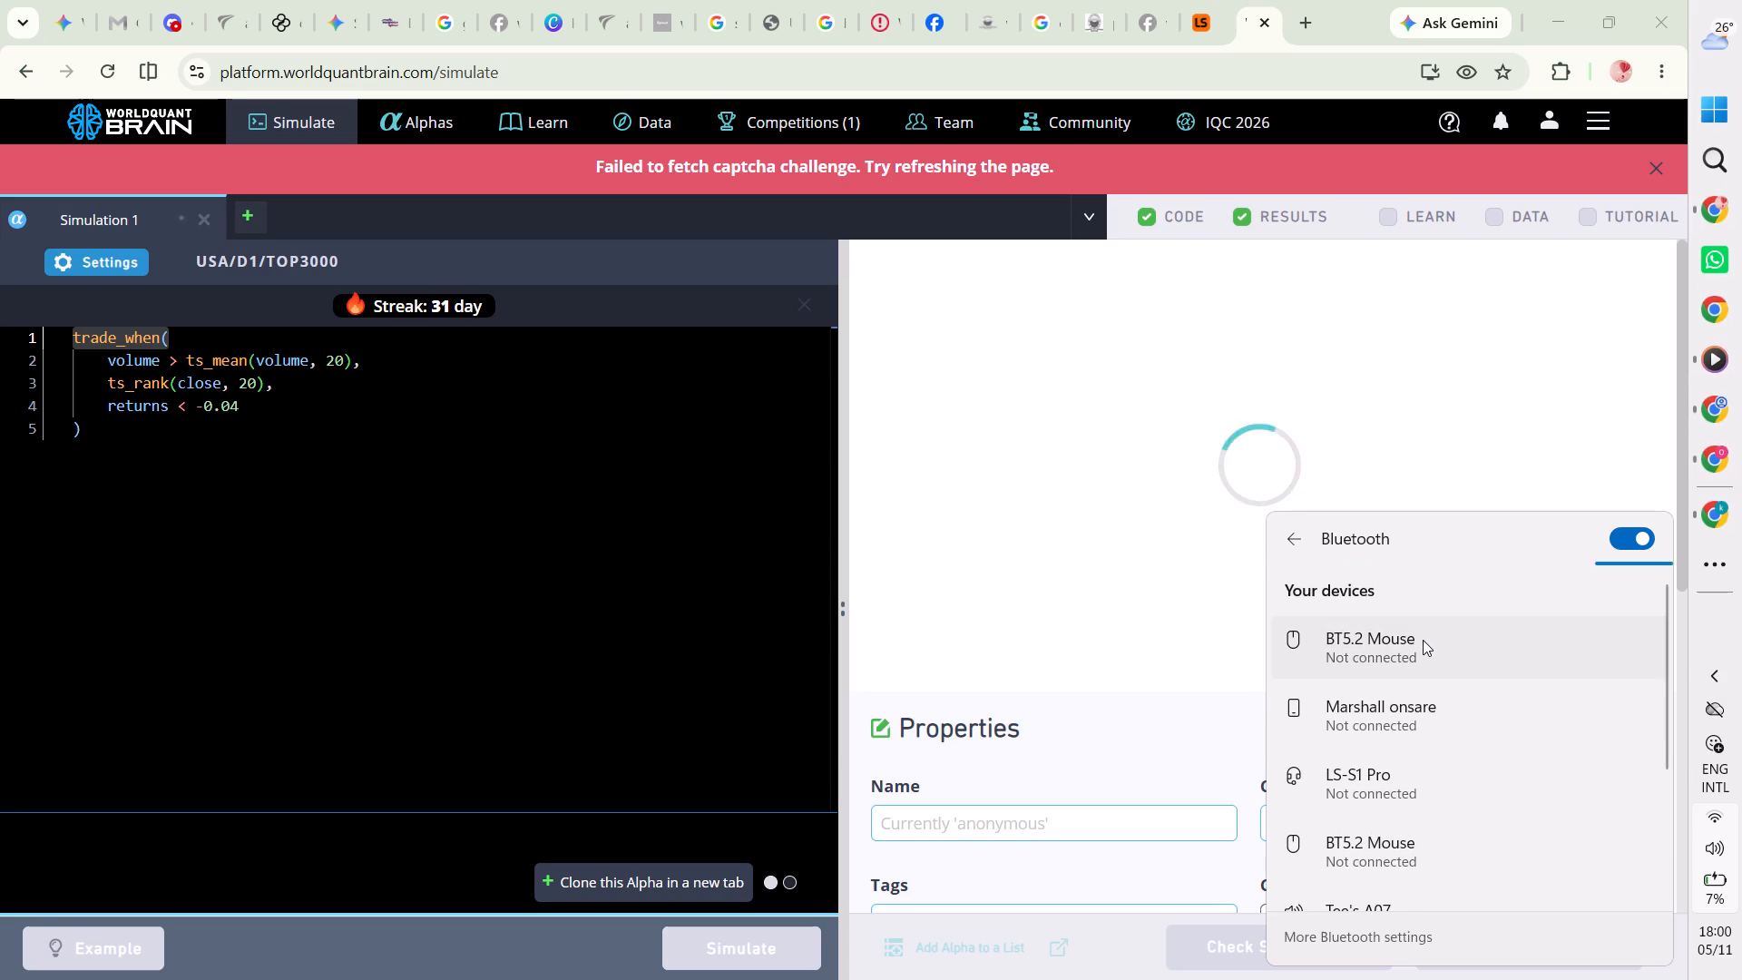
pyautogui.scroll(-2, 1391, 738)
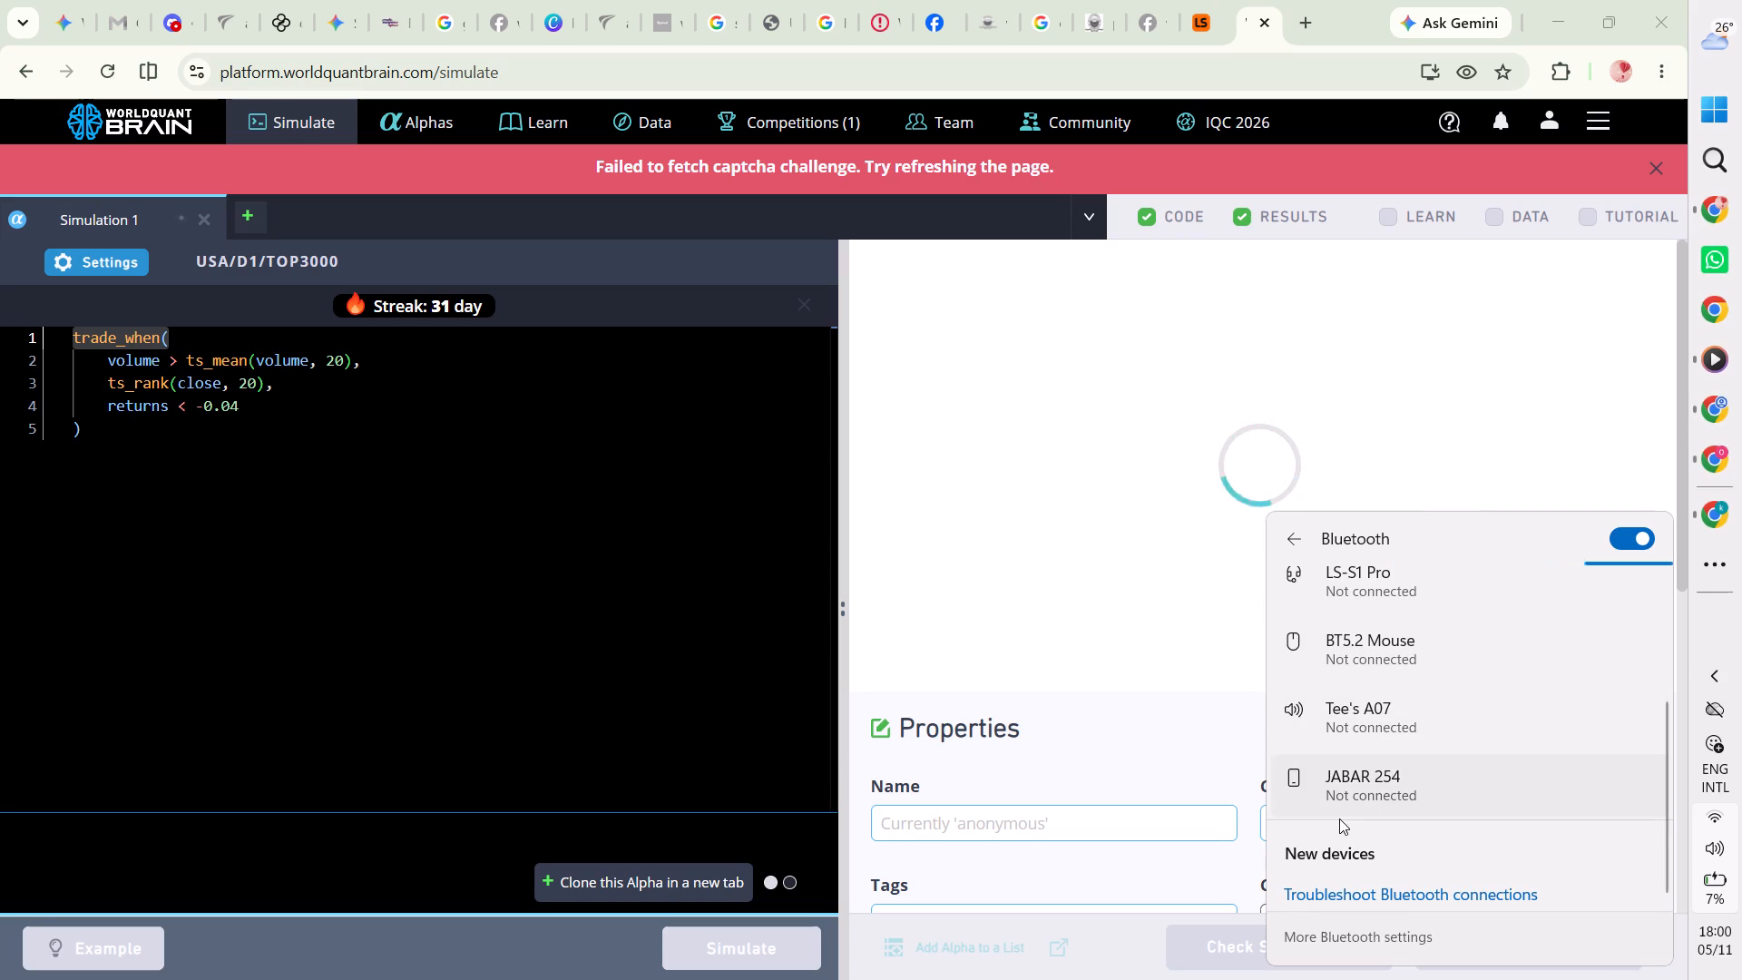
pyautogui.scroll(3, 1327, 720)
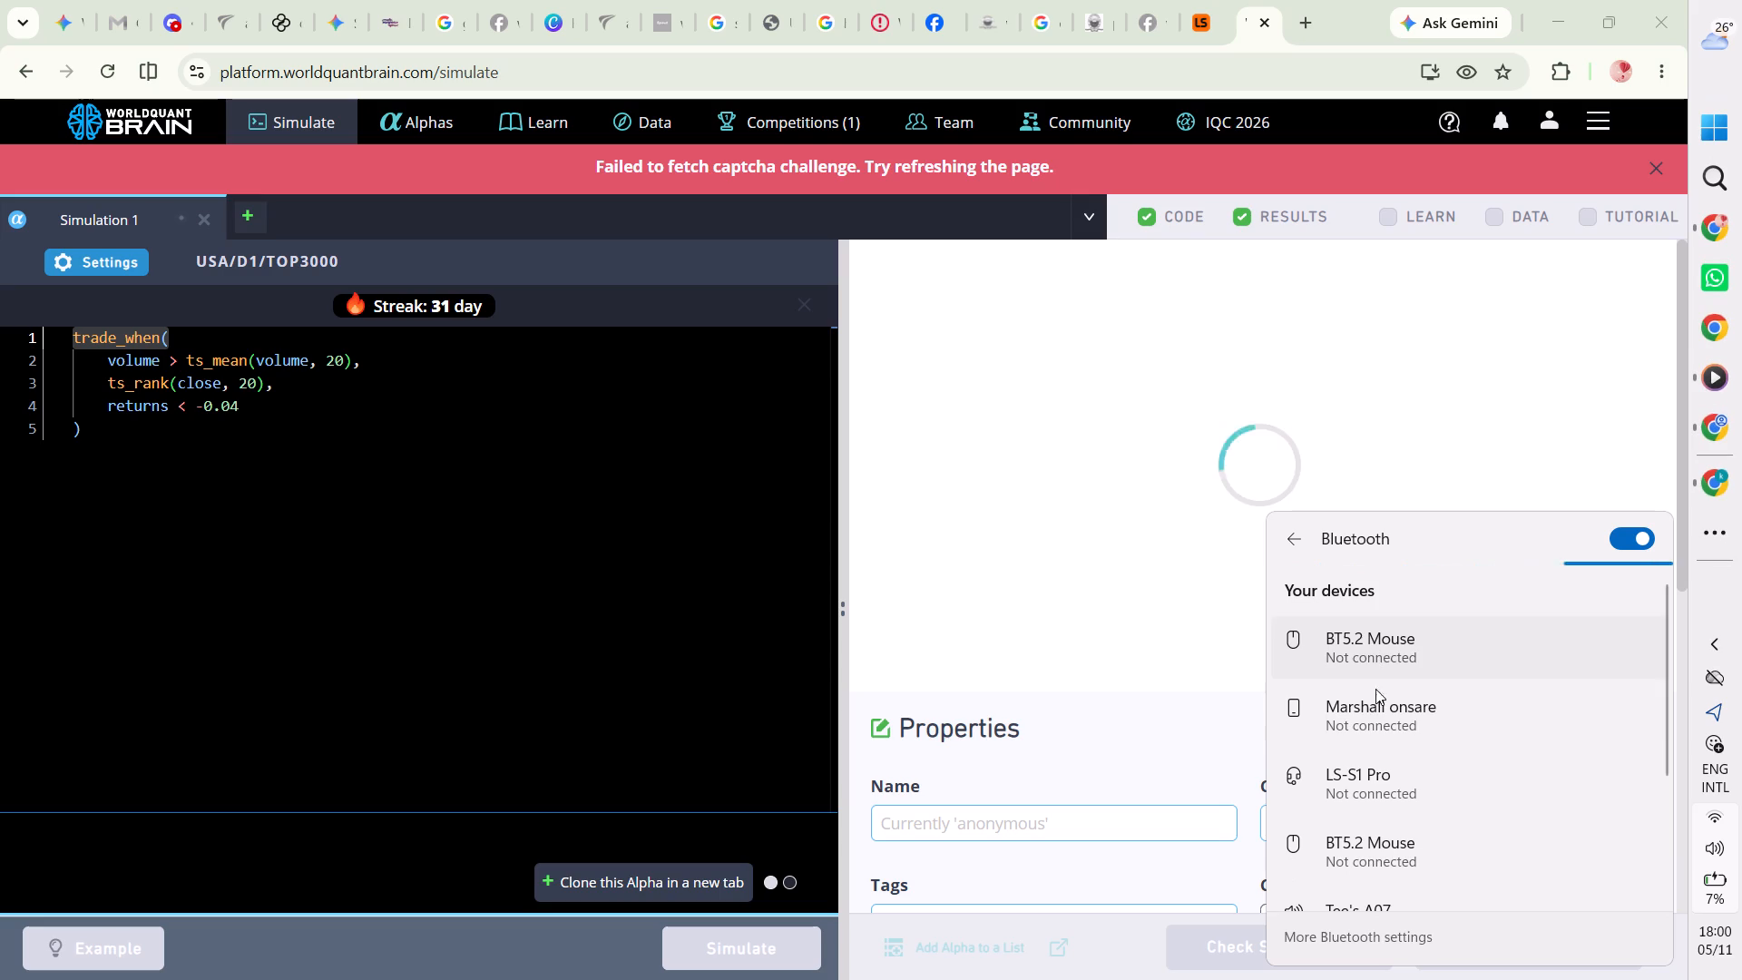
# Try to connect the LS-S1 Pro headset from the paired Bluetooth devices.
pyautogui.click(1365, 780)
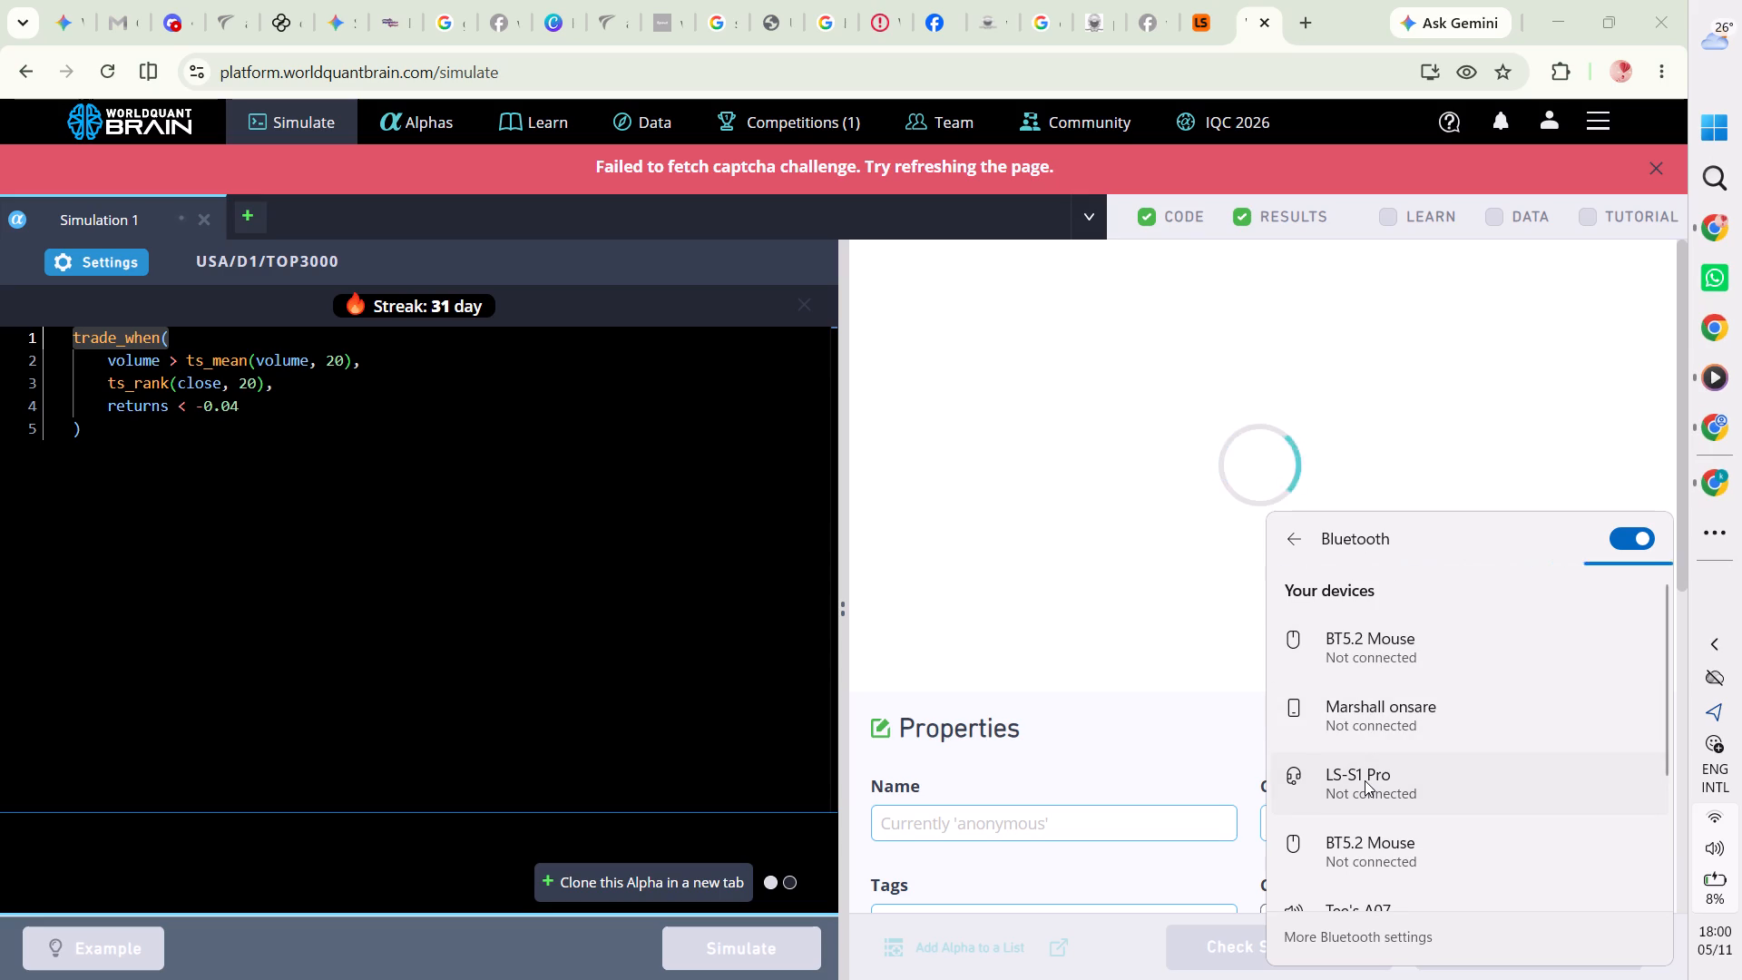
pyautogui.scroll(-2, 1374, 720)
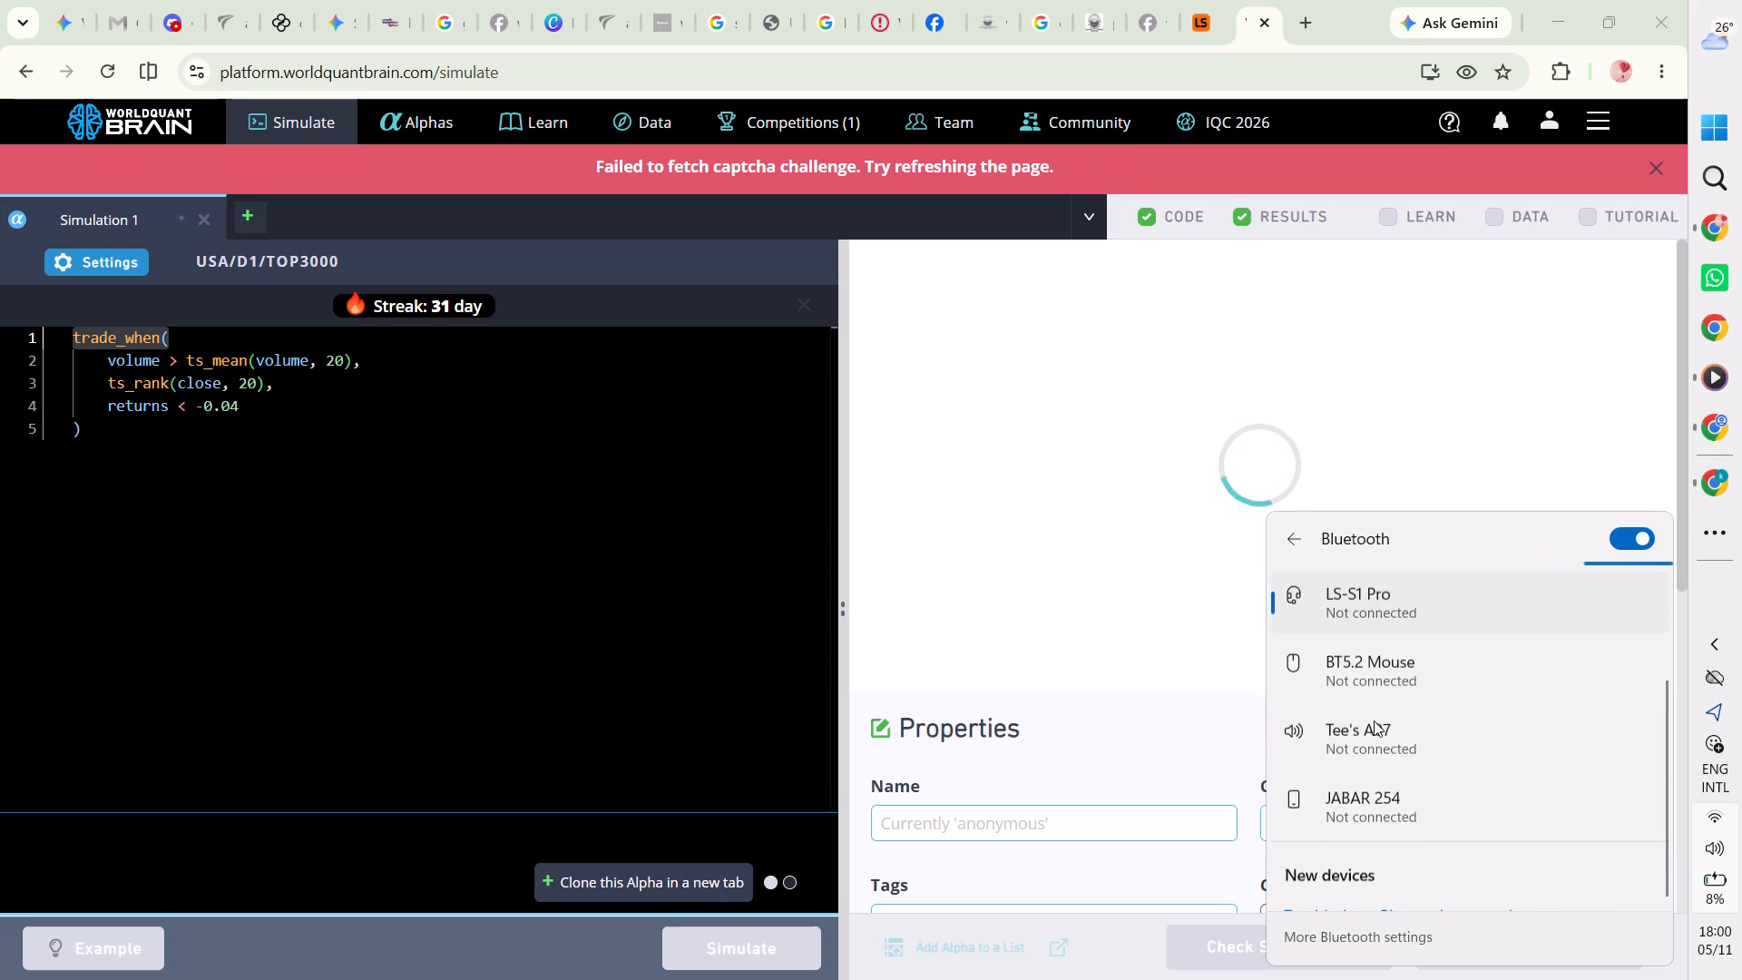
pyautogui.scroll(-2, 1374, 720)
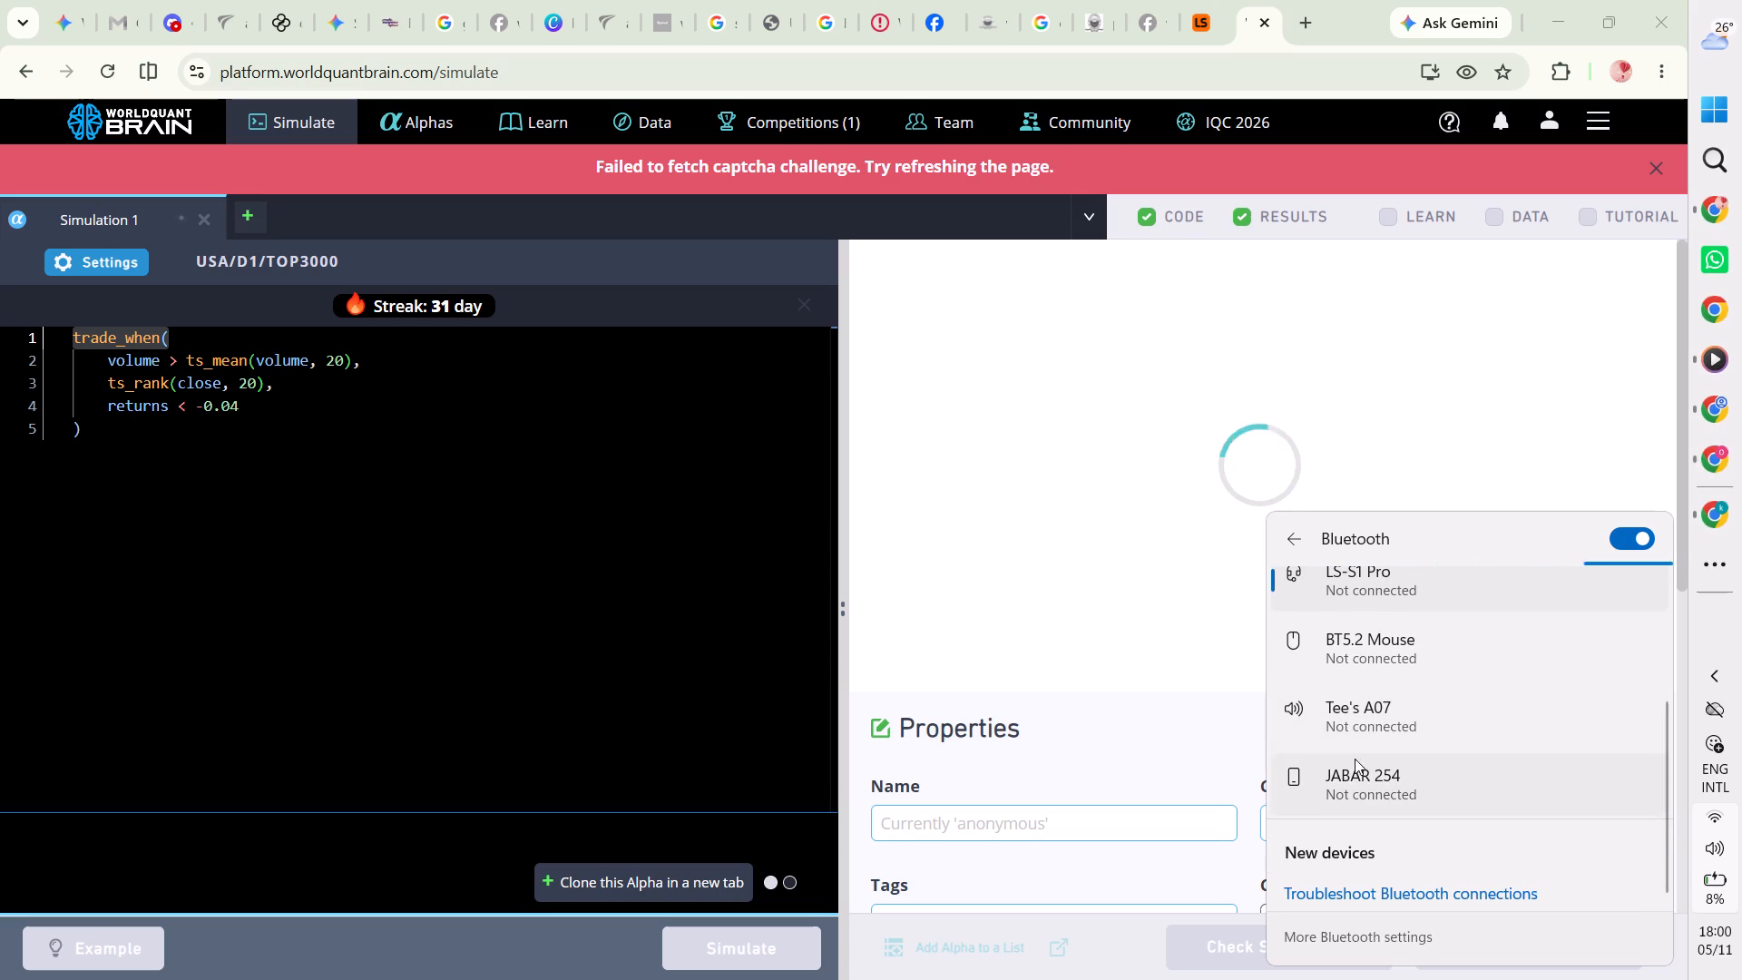
# Restart Bluetooth by turning it off and on again.
pyautogui.click(1624, 531)
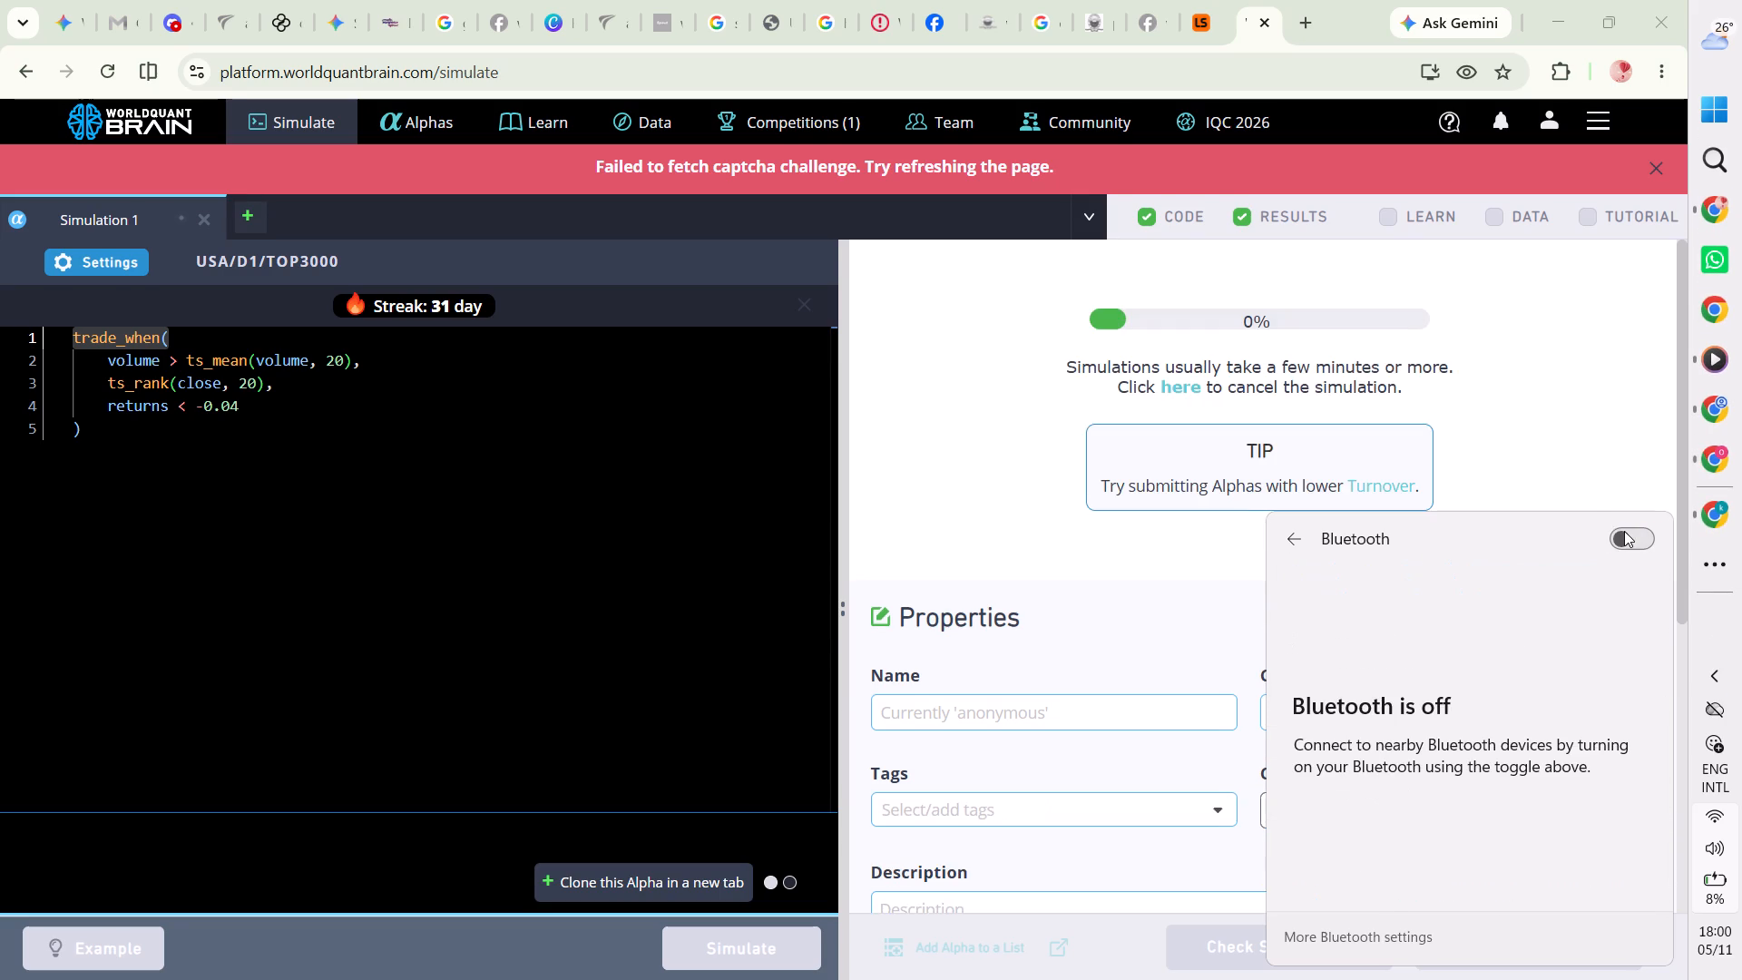
pyautogui.click(1624, 531)
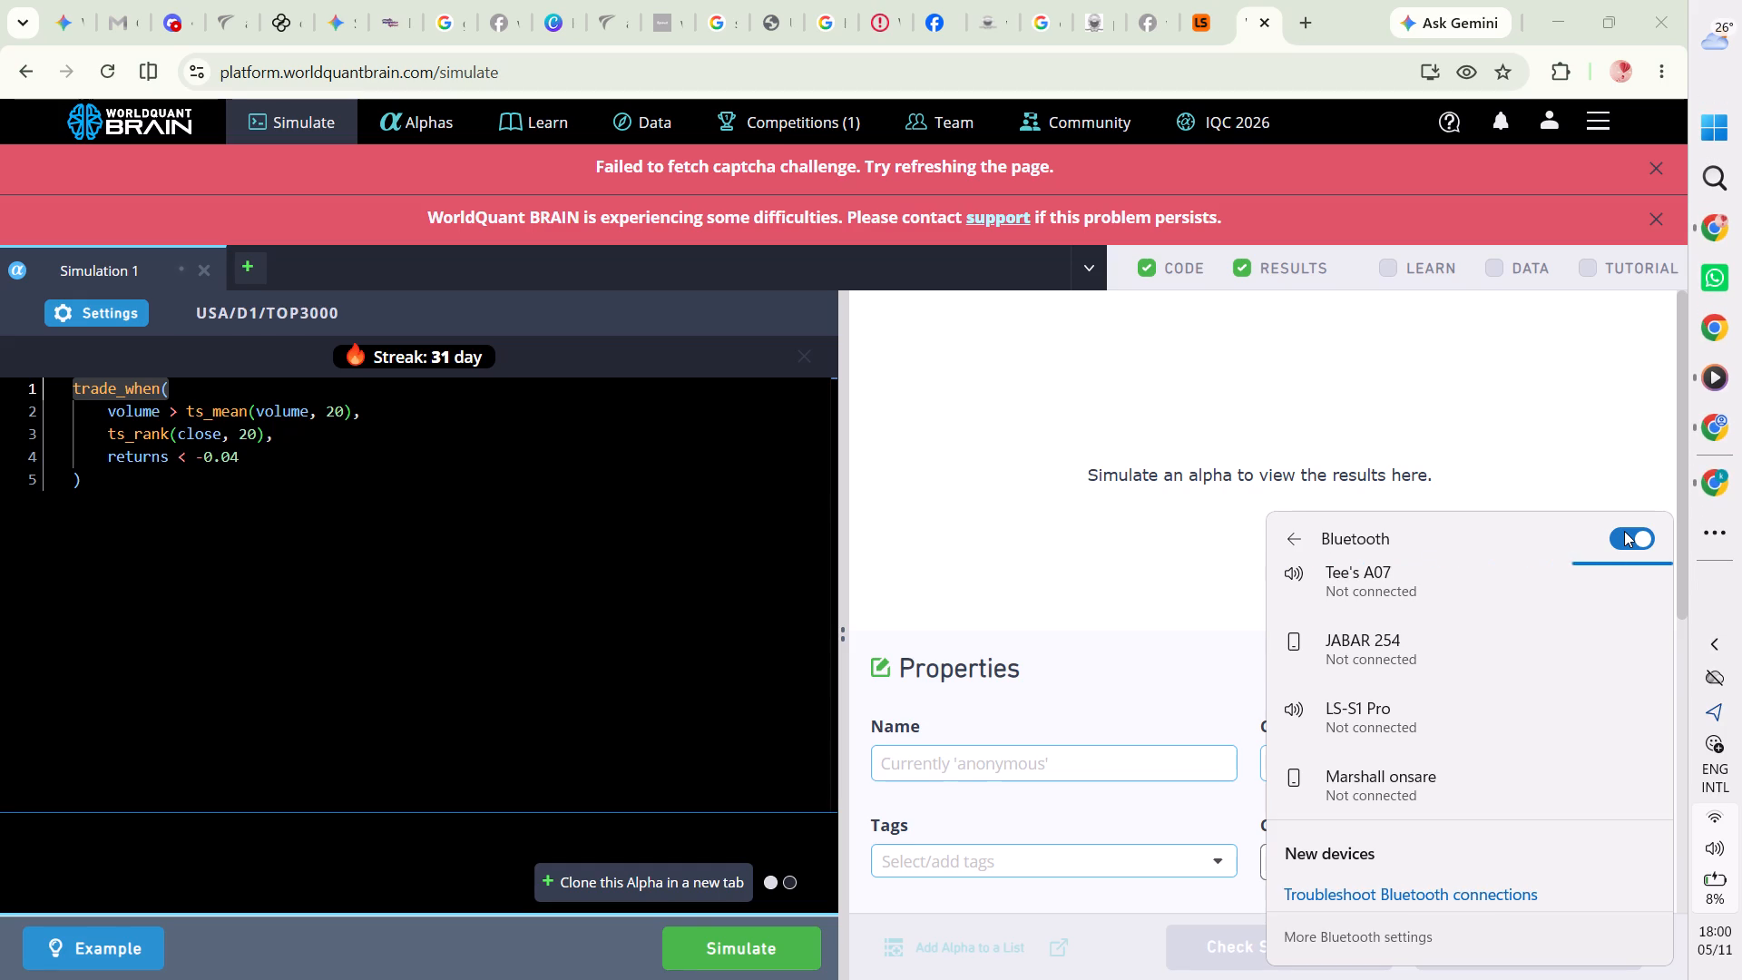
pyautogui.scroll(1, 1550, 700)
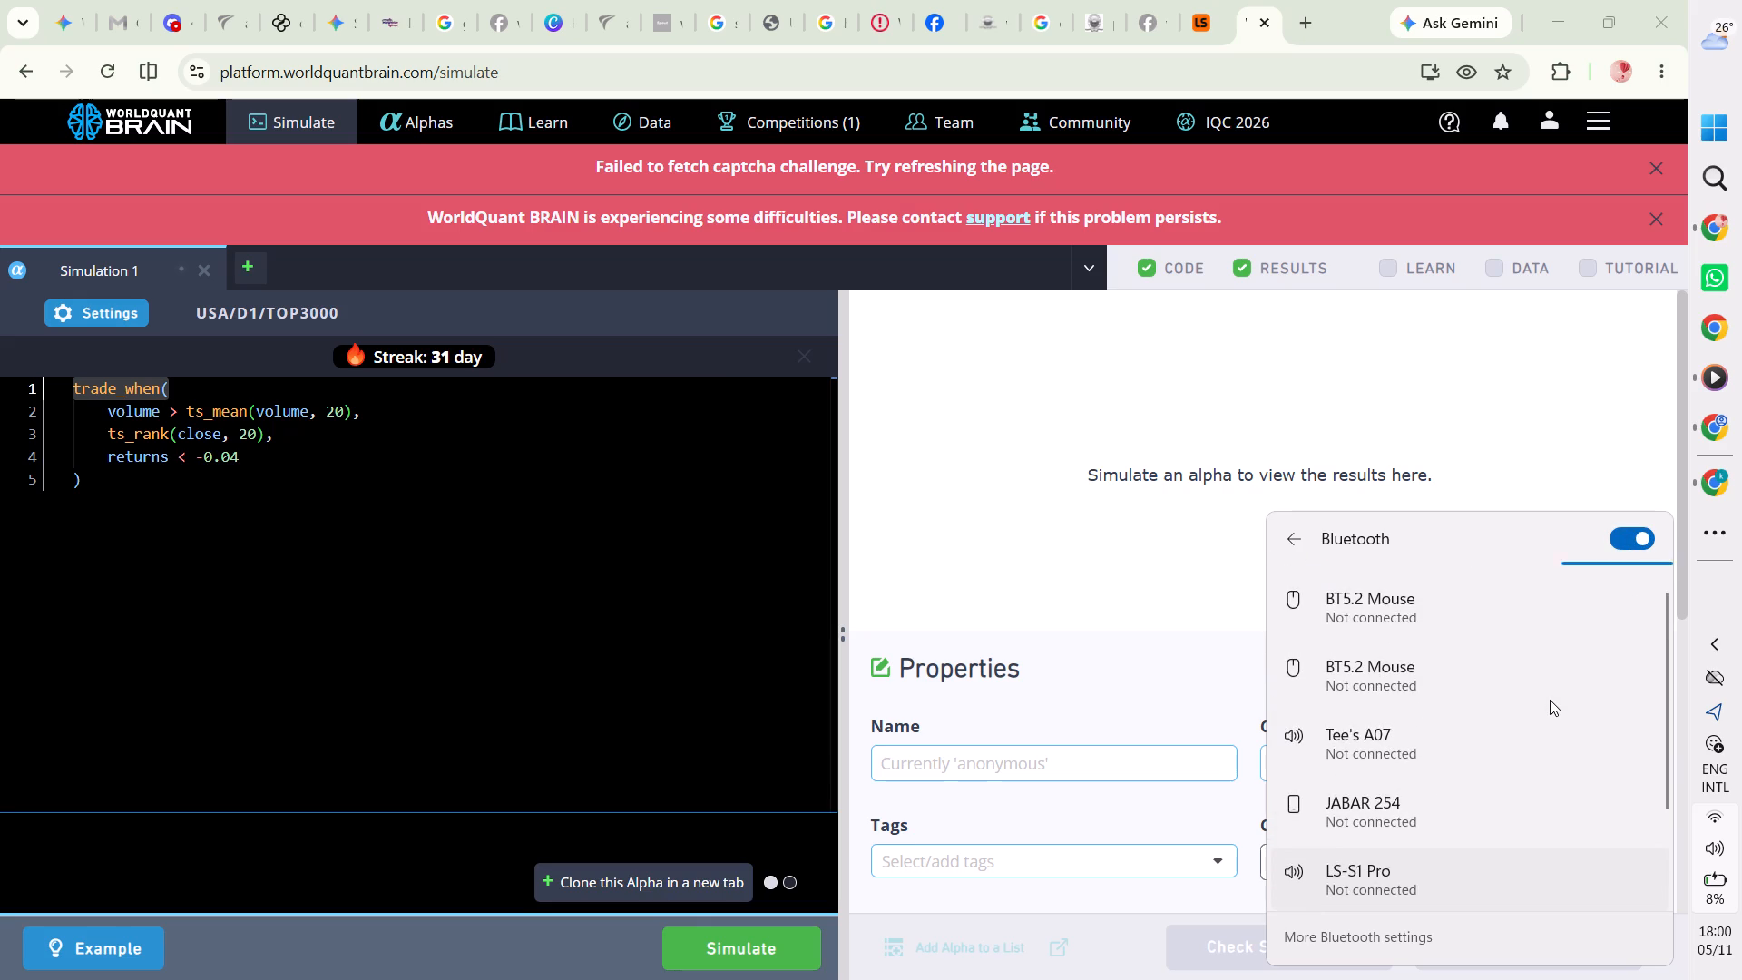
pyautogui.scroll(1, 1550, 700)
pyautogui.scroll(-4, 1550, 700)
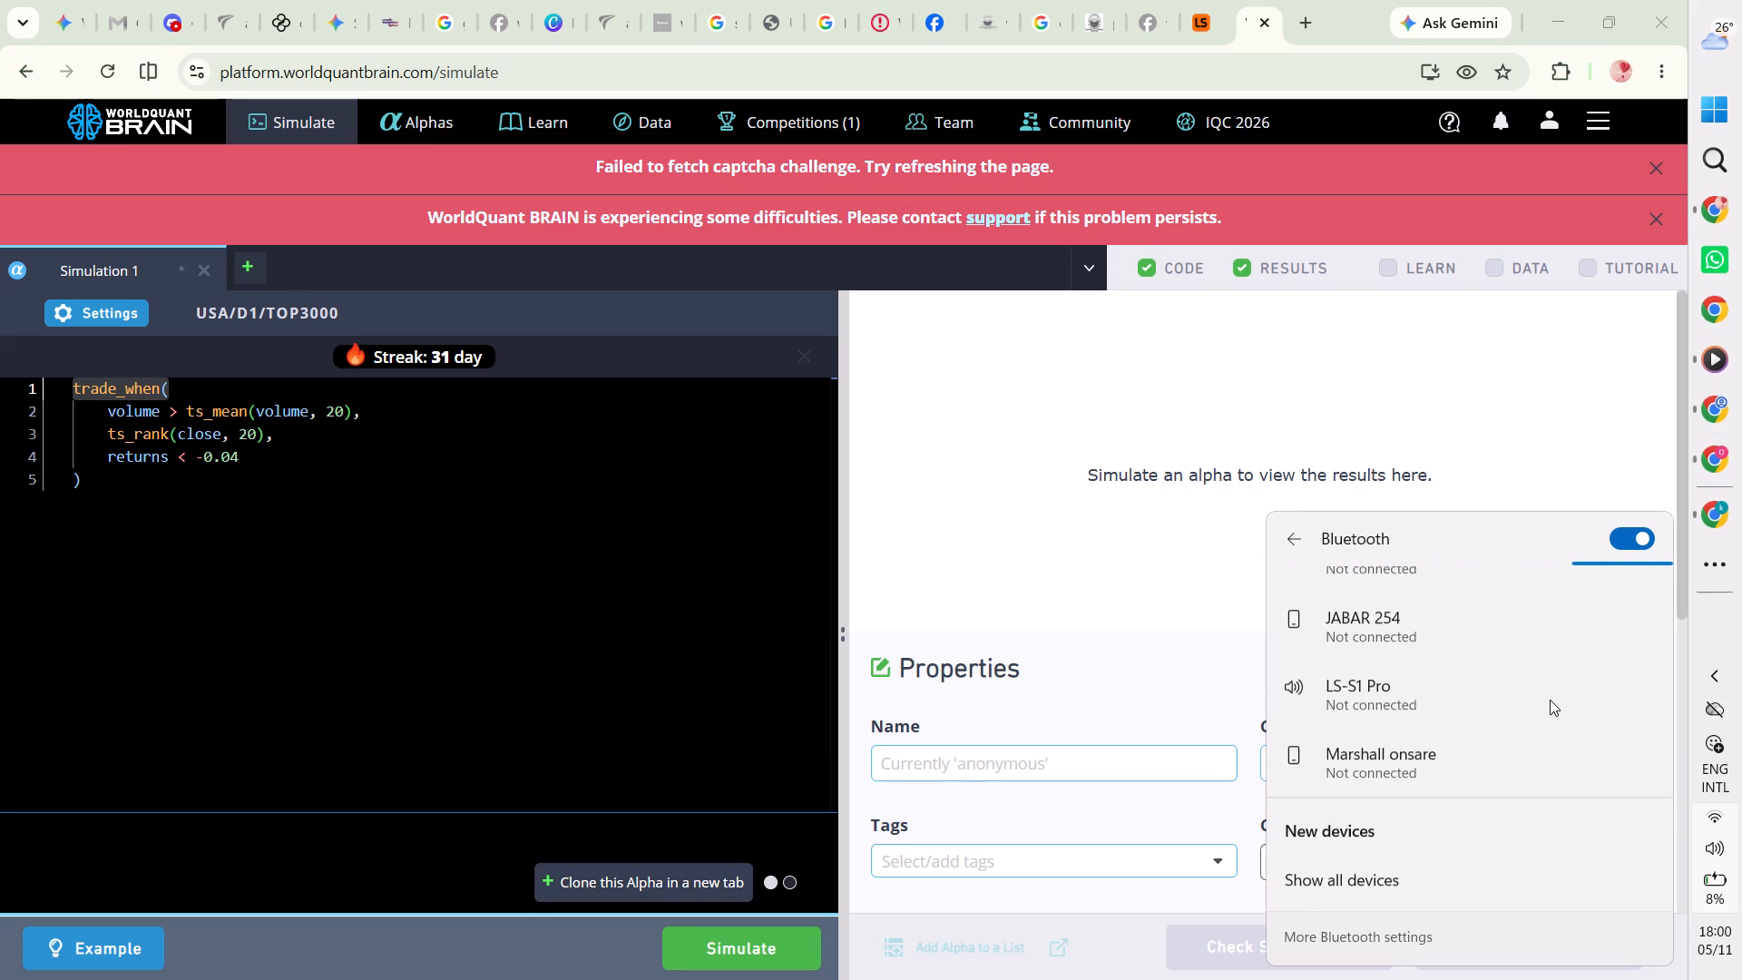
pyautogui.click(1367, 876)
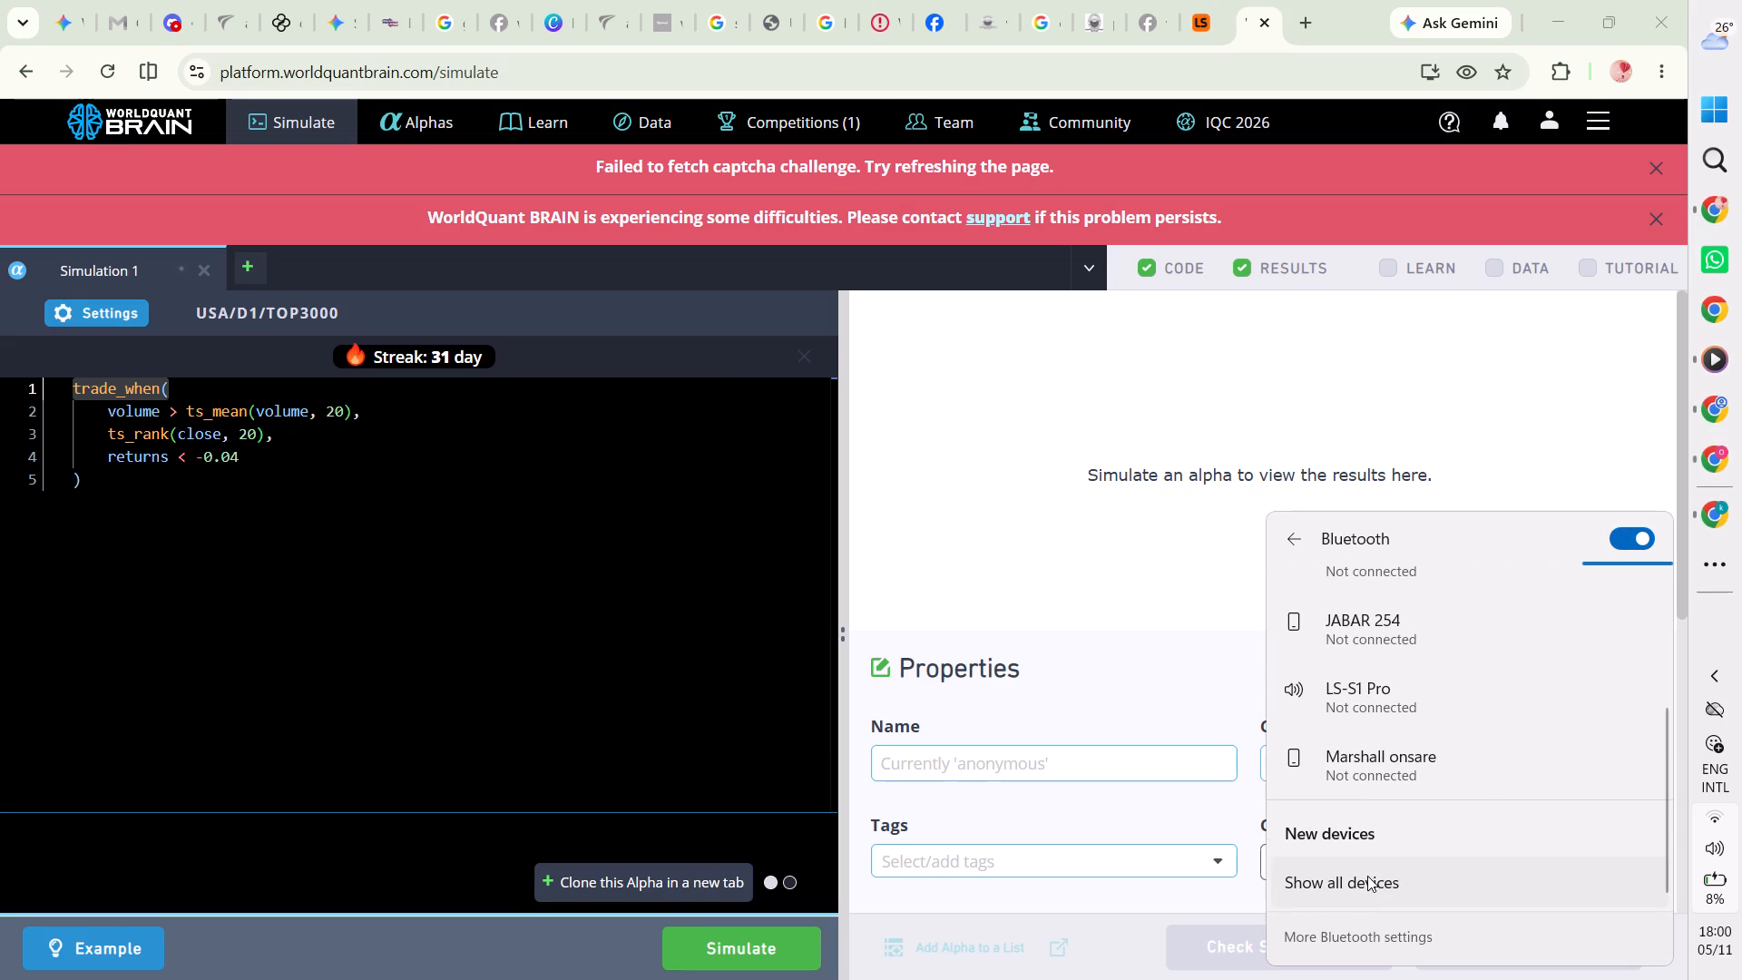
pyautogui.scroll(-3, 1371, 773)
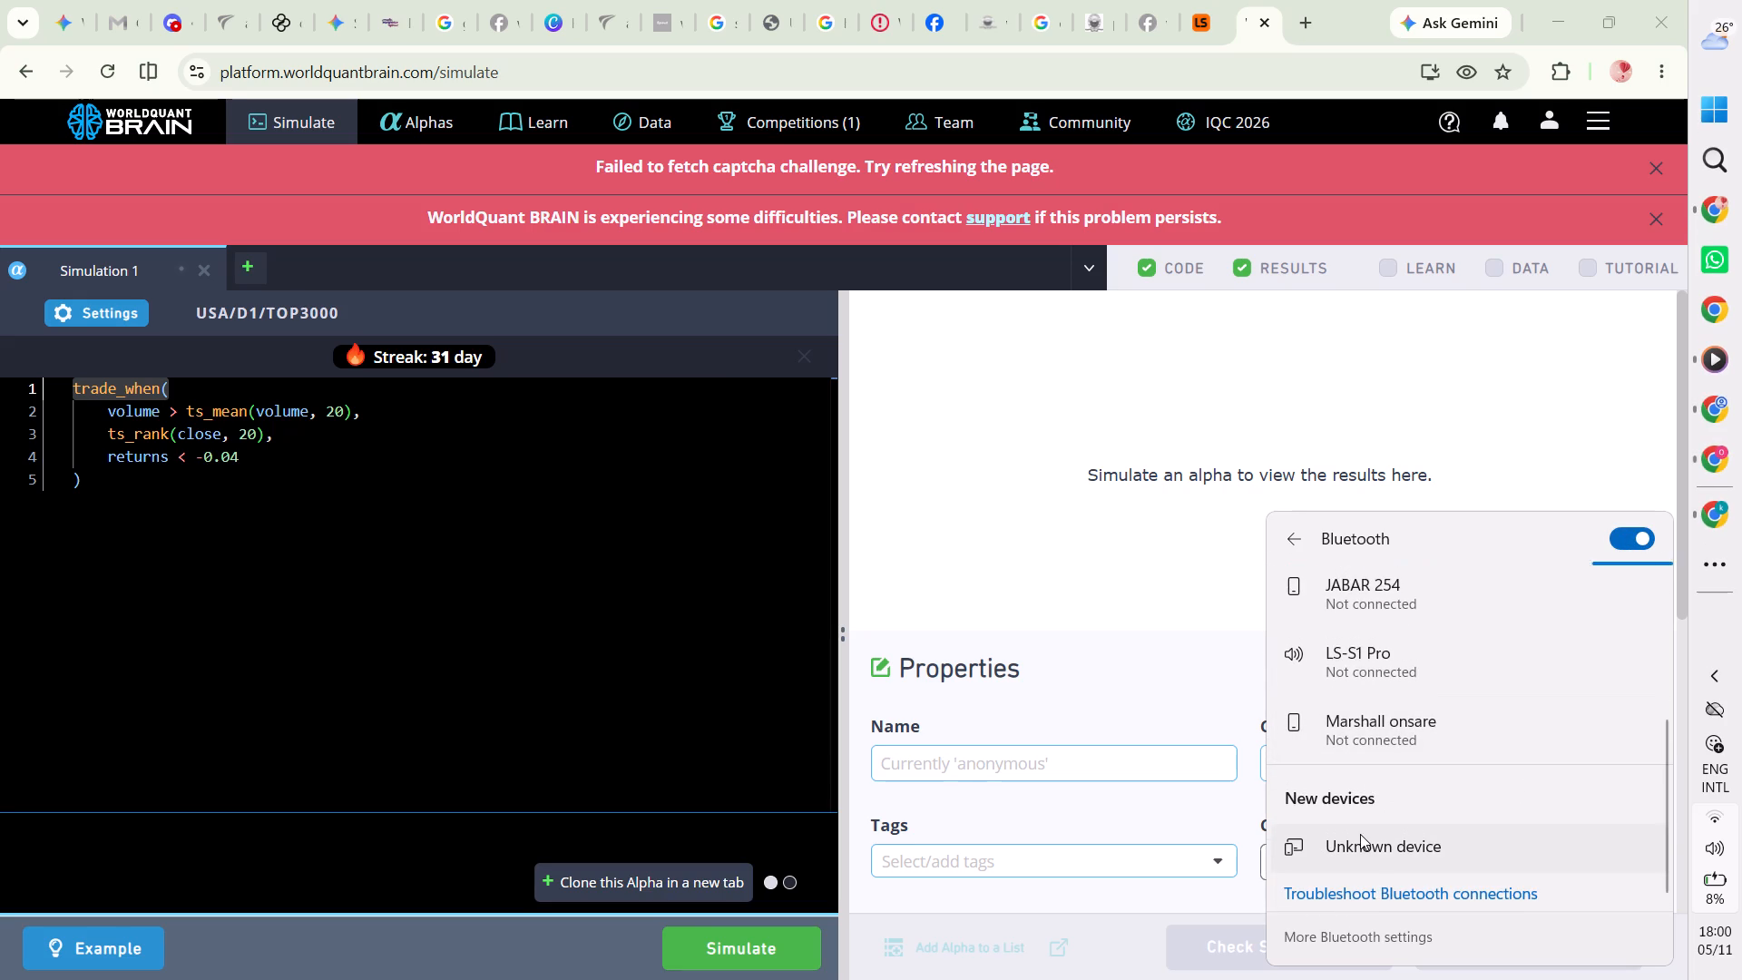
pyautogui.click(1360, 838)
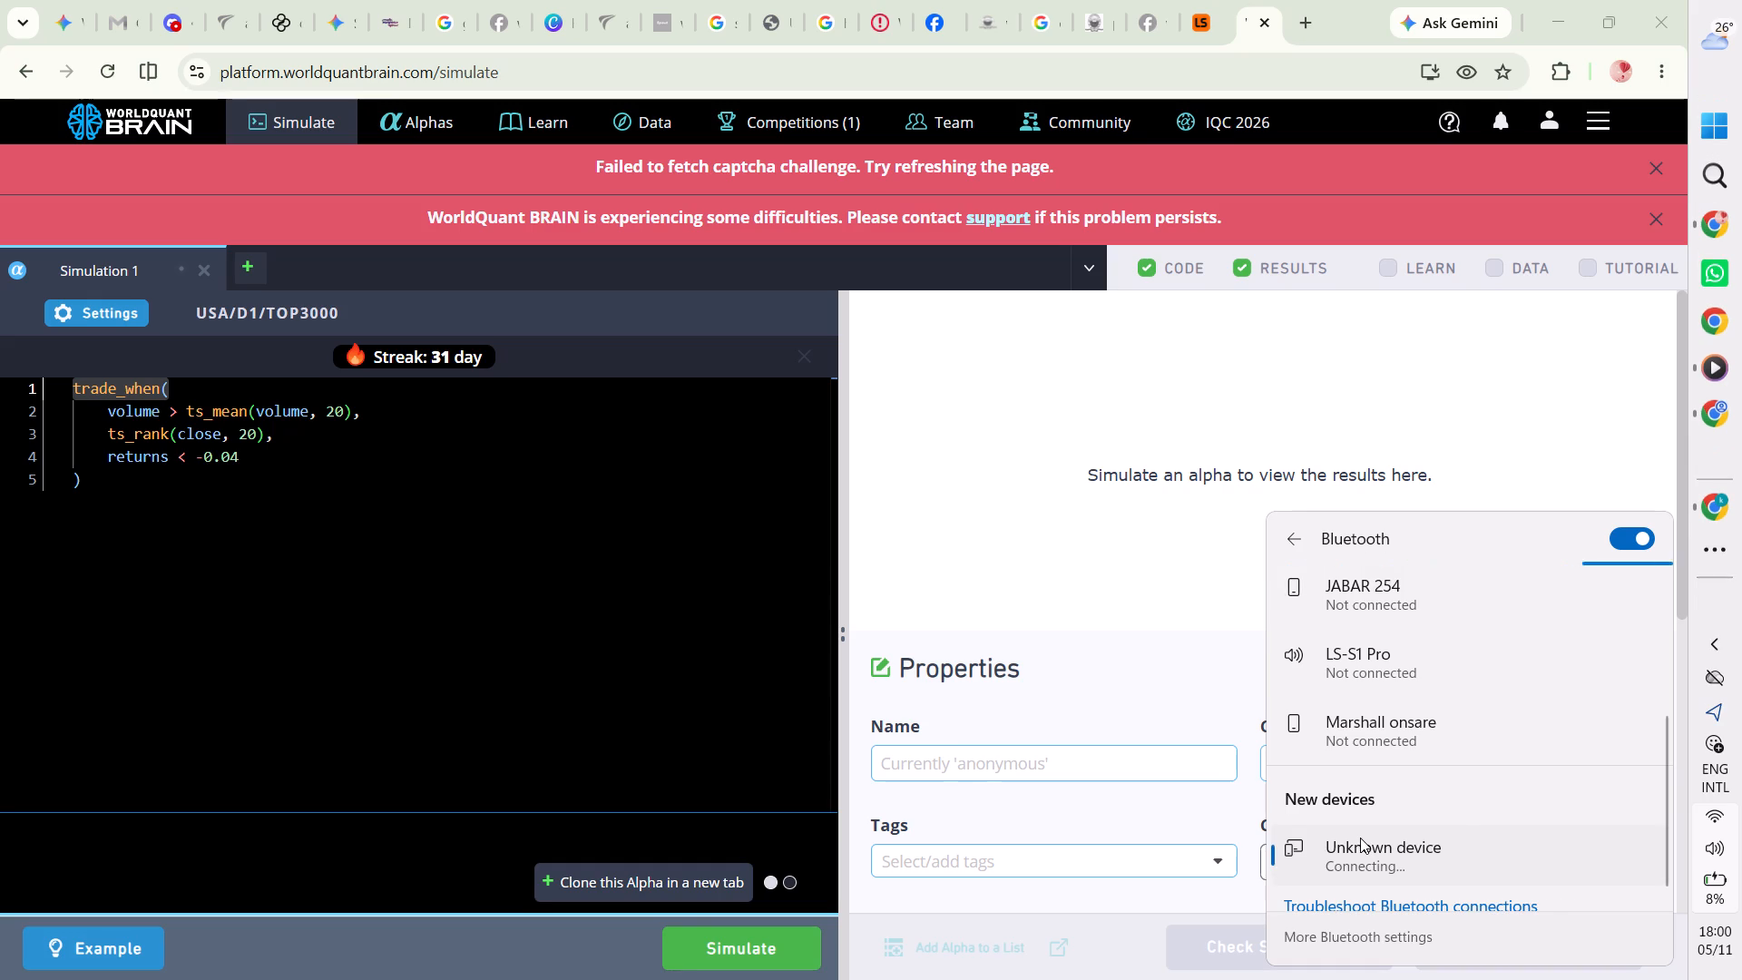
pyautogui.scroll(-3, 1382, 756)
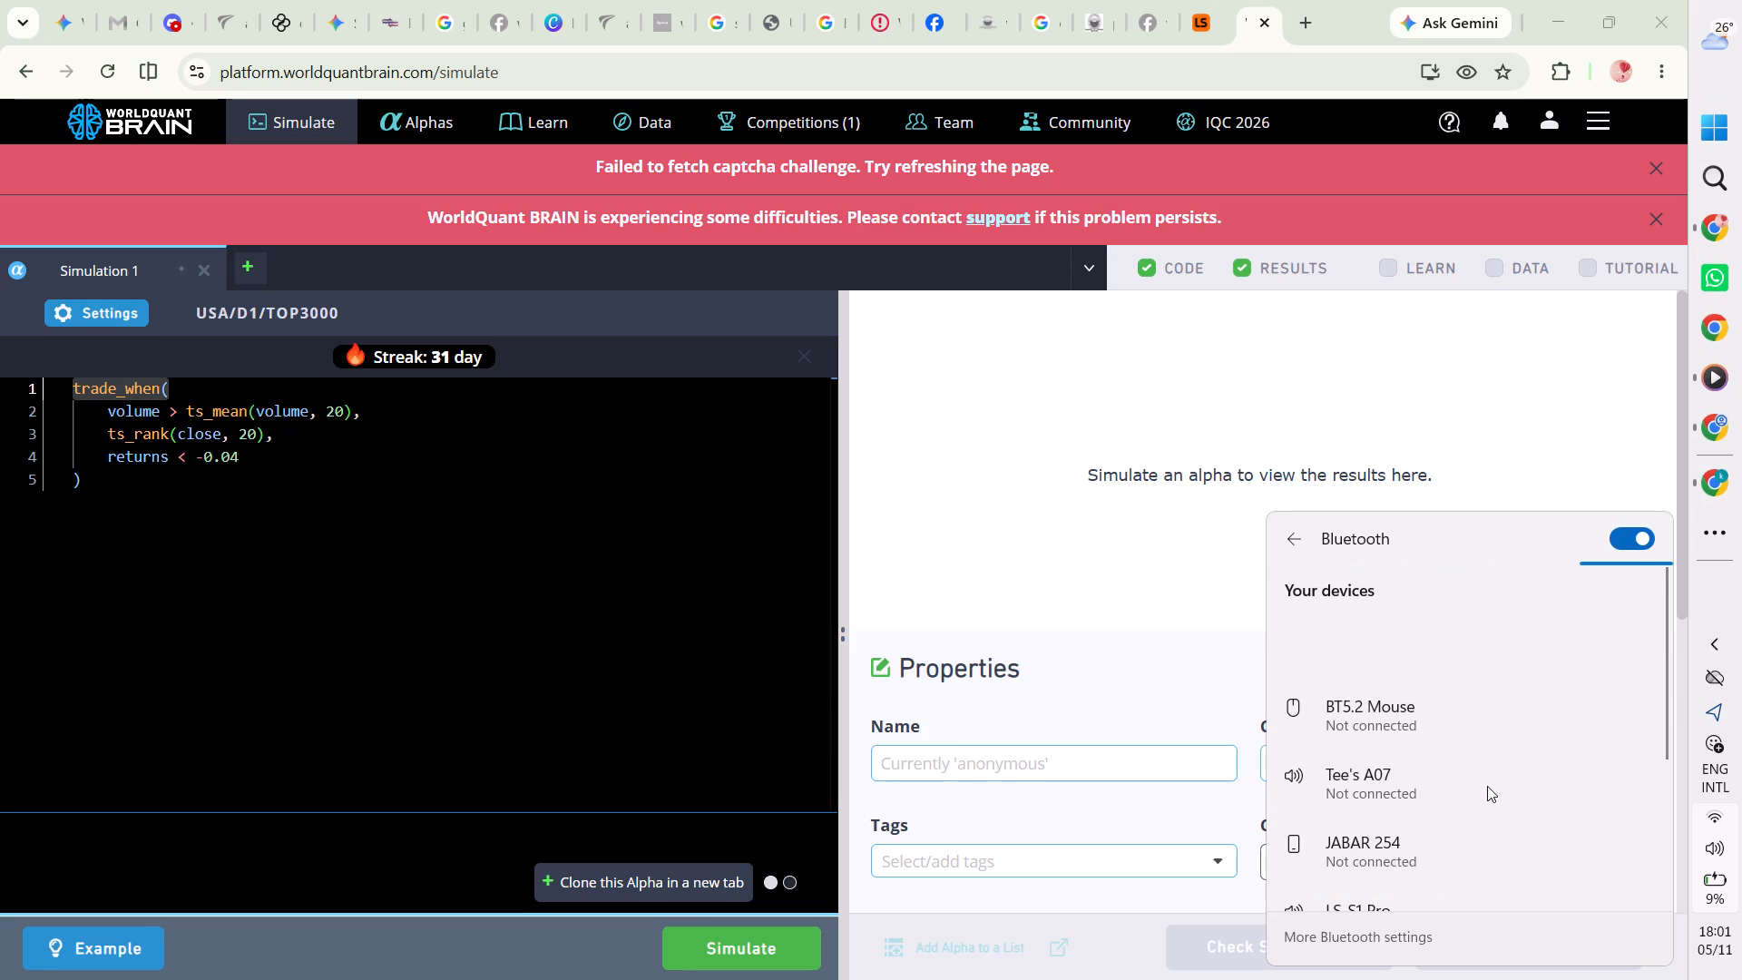
pyautogui.scroll(-2, 1487, 786)
pyautogui.scroll(2, 1487, 786)
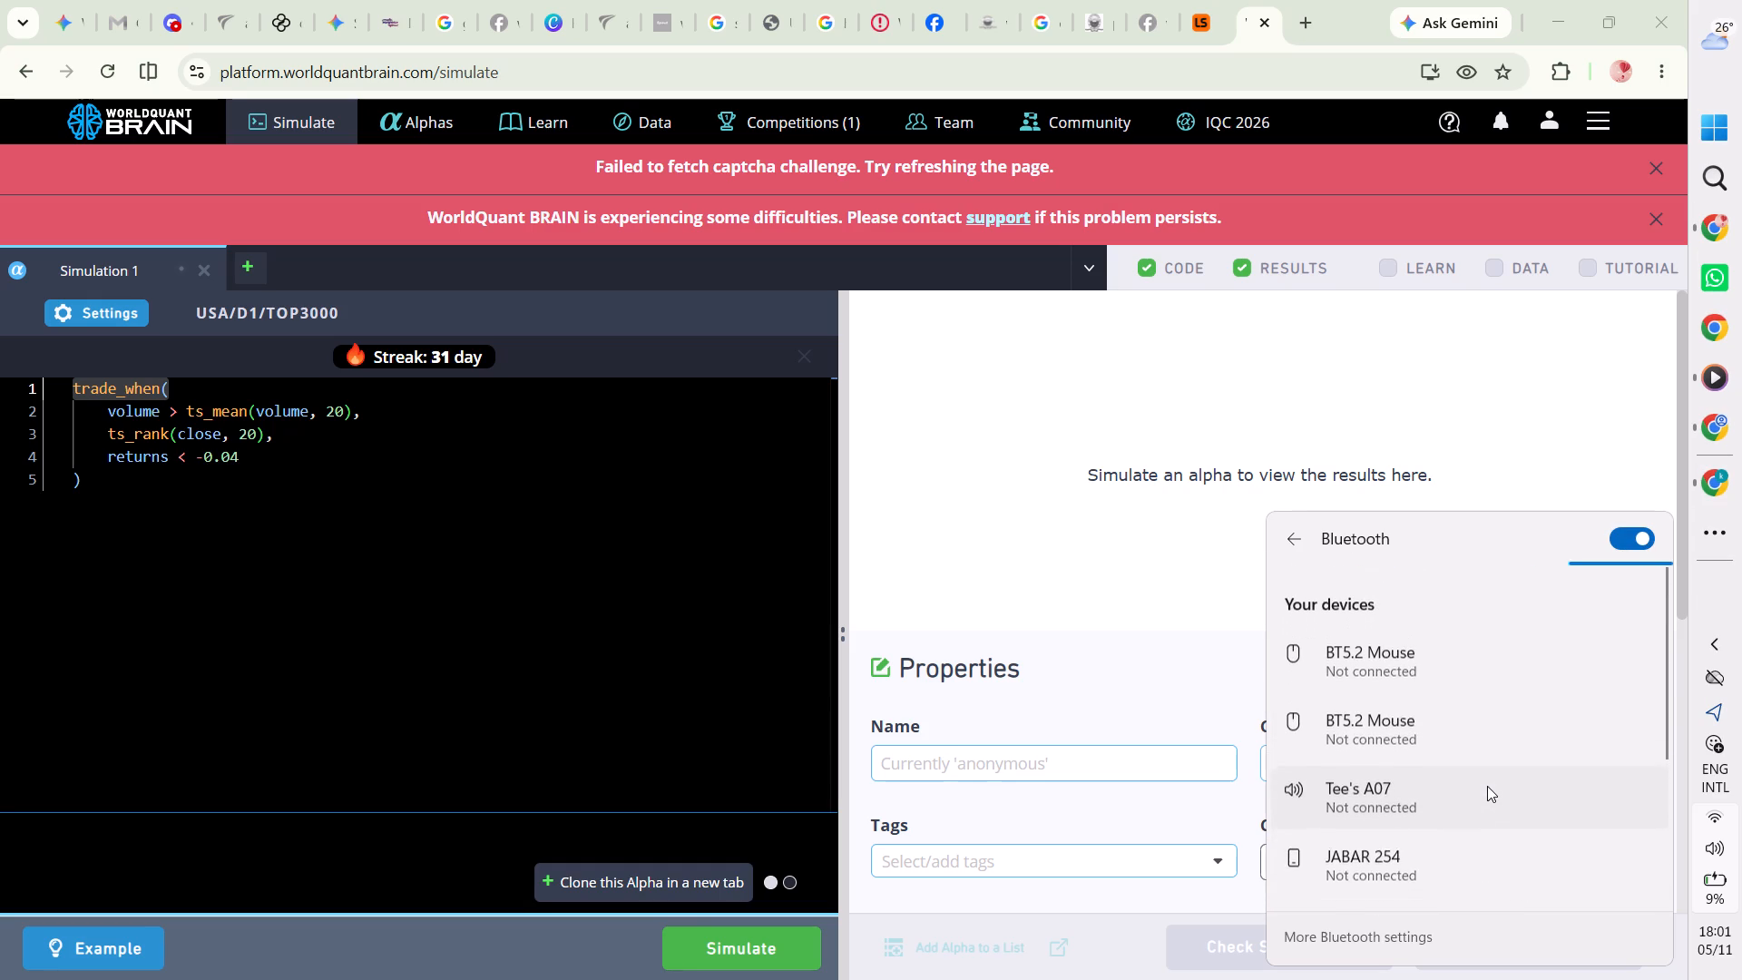
# Dismiss the two error banners on the simulation page and run the simulation of the trade_when alpha.
pyautogui.scroll(1, 1487, 786)
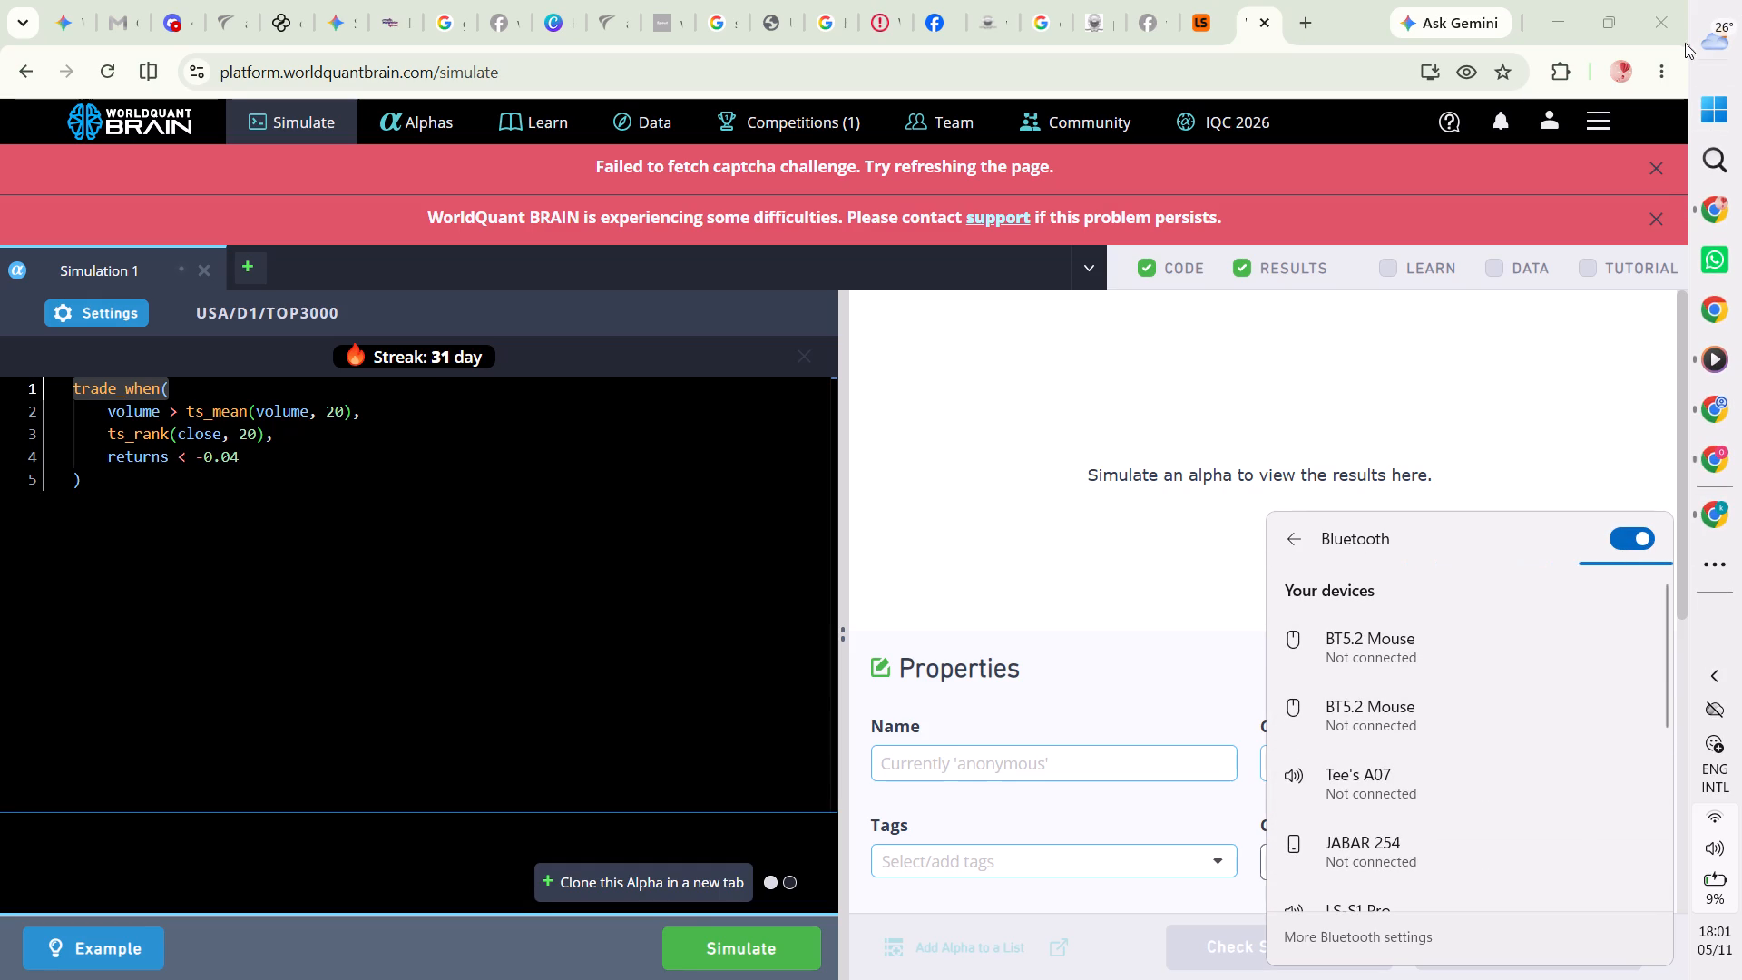
pyautogui.click(1654, 166)
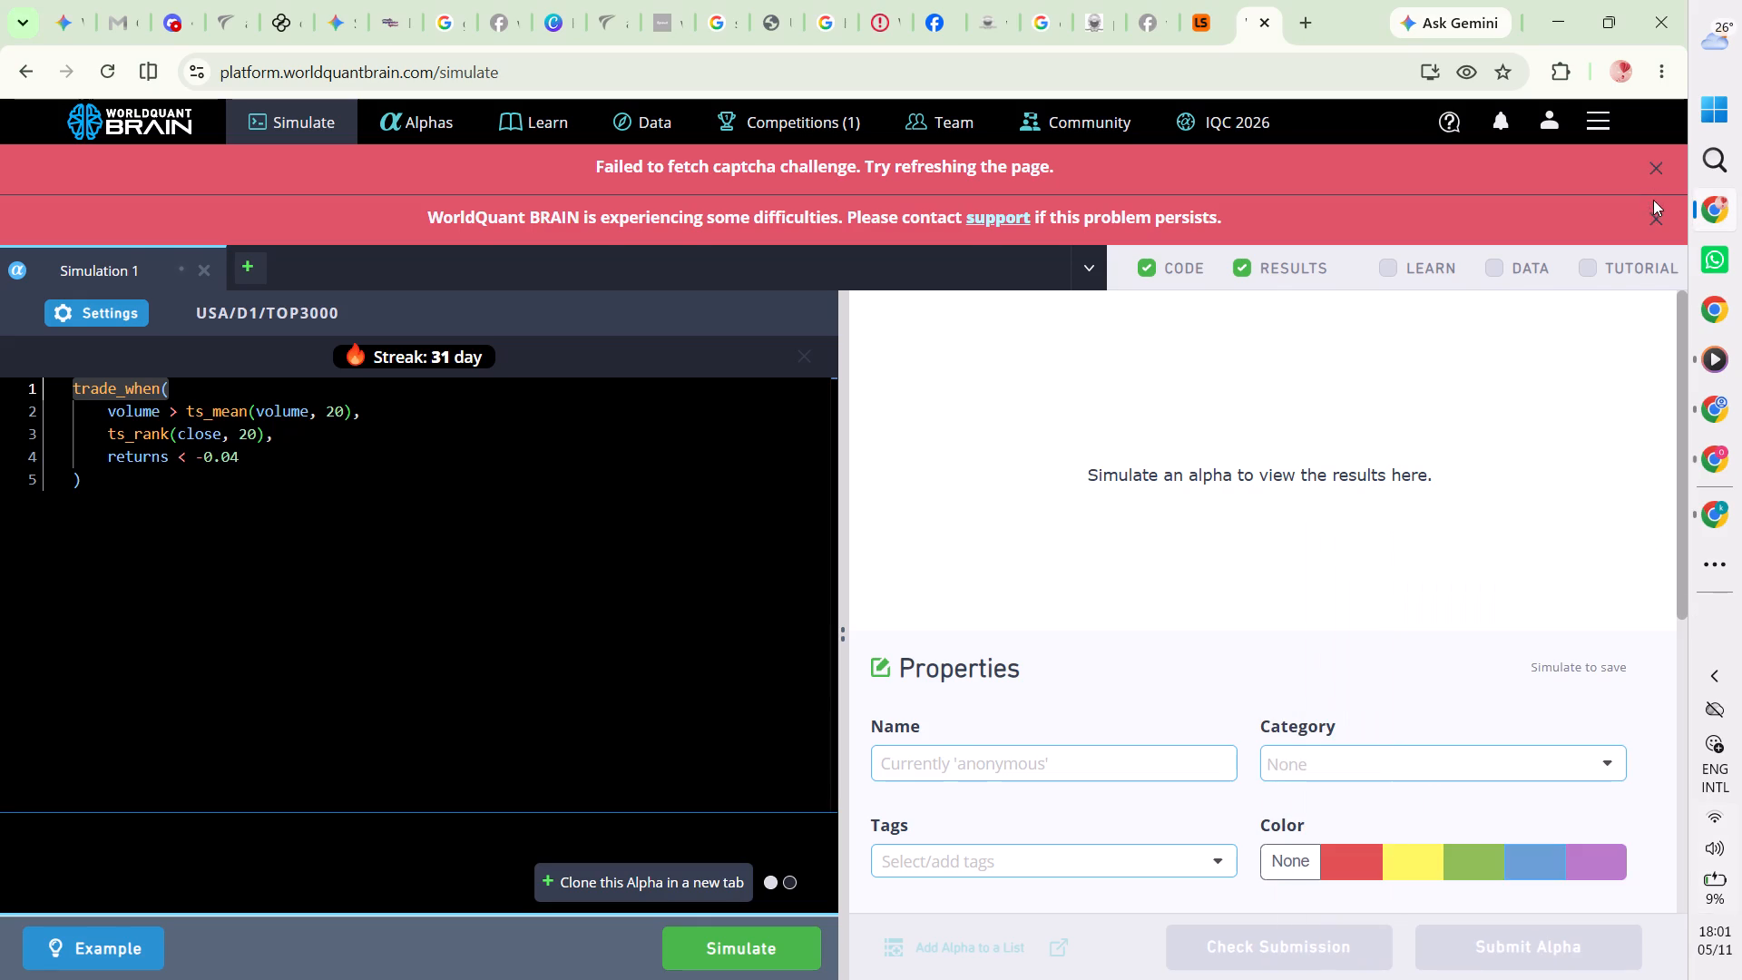
pyautogui.click(1649, 180)
pyautogui.click(1649, 170)
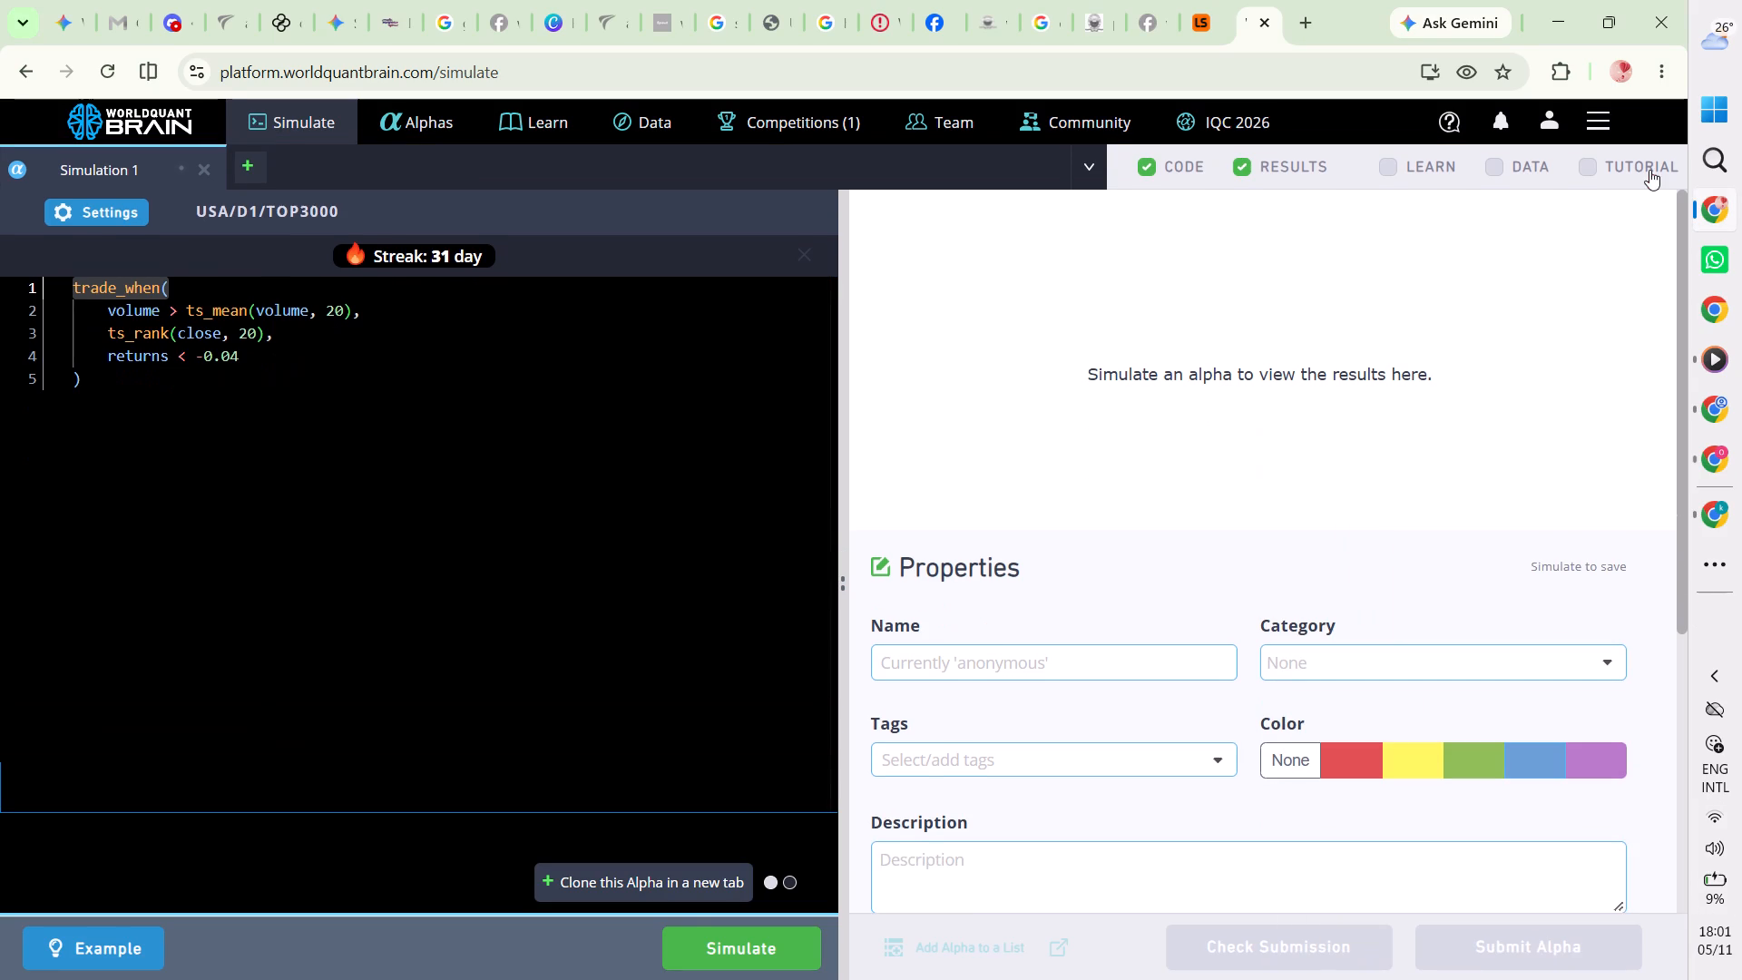
pyautogui.doubleClick(691, 951)
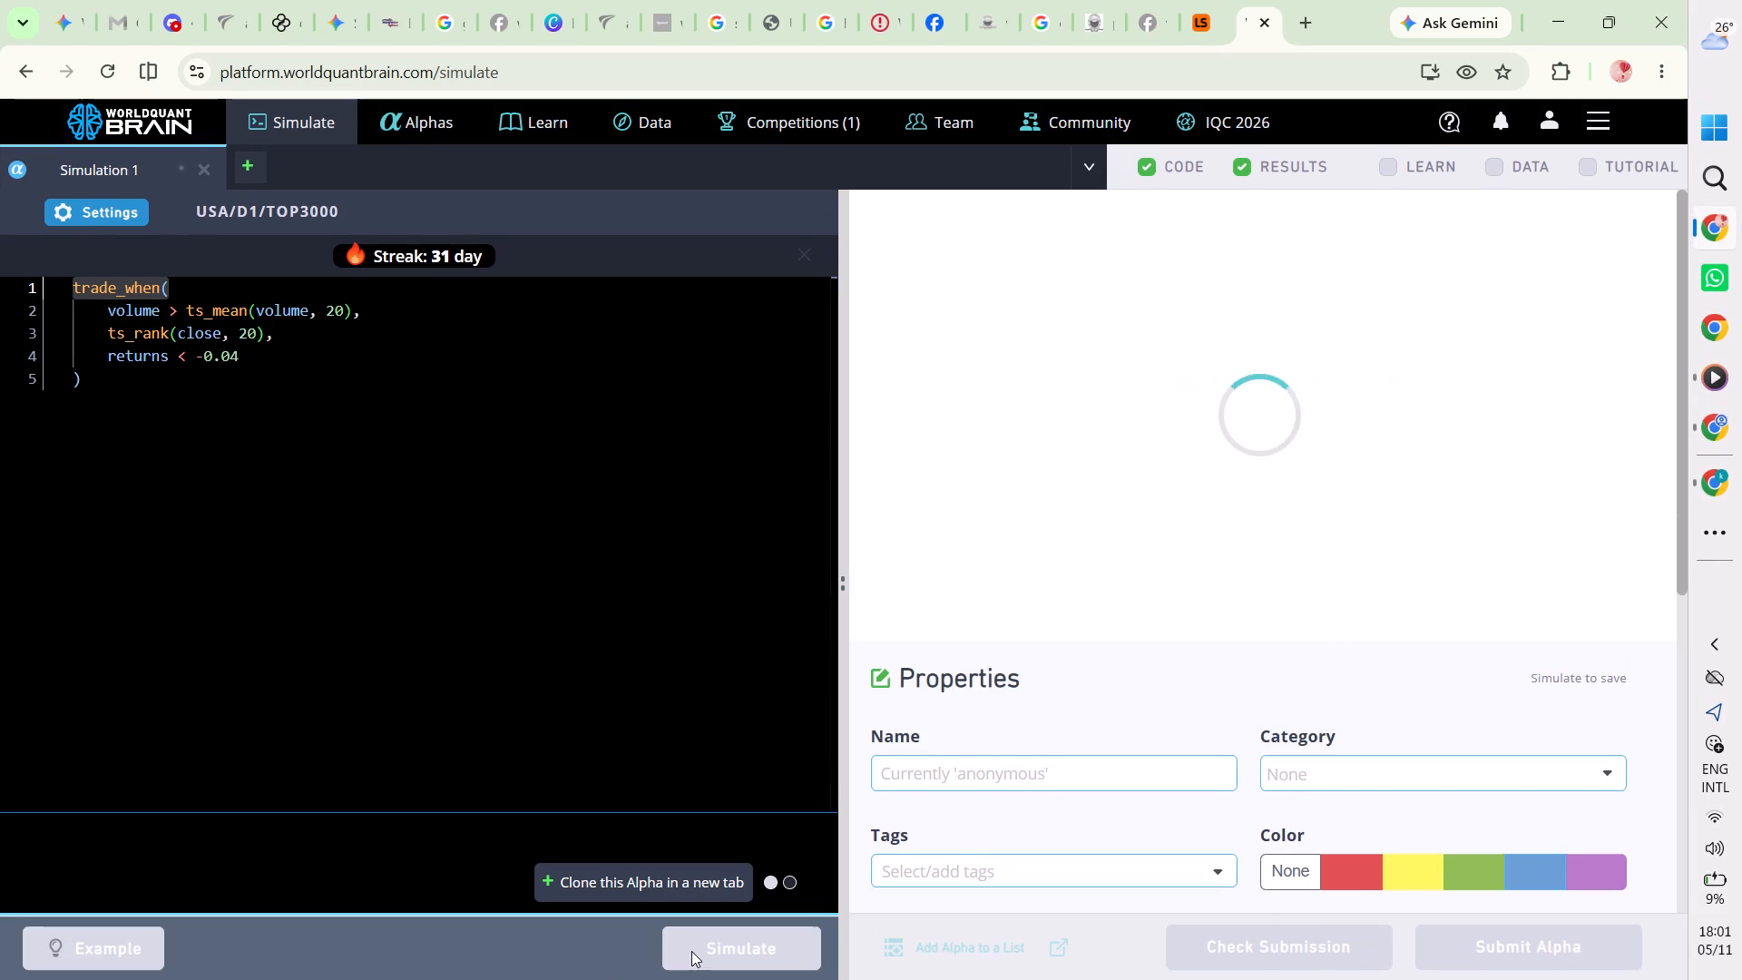
# Reopen the list of Bluetooth devices and connect the new audio device JK-1268.
pyautogui.click(1723, 817)
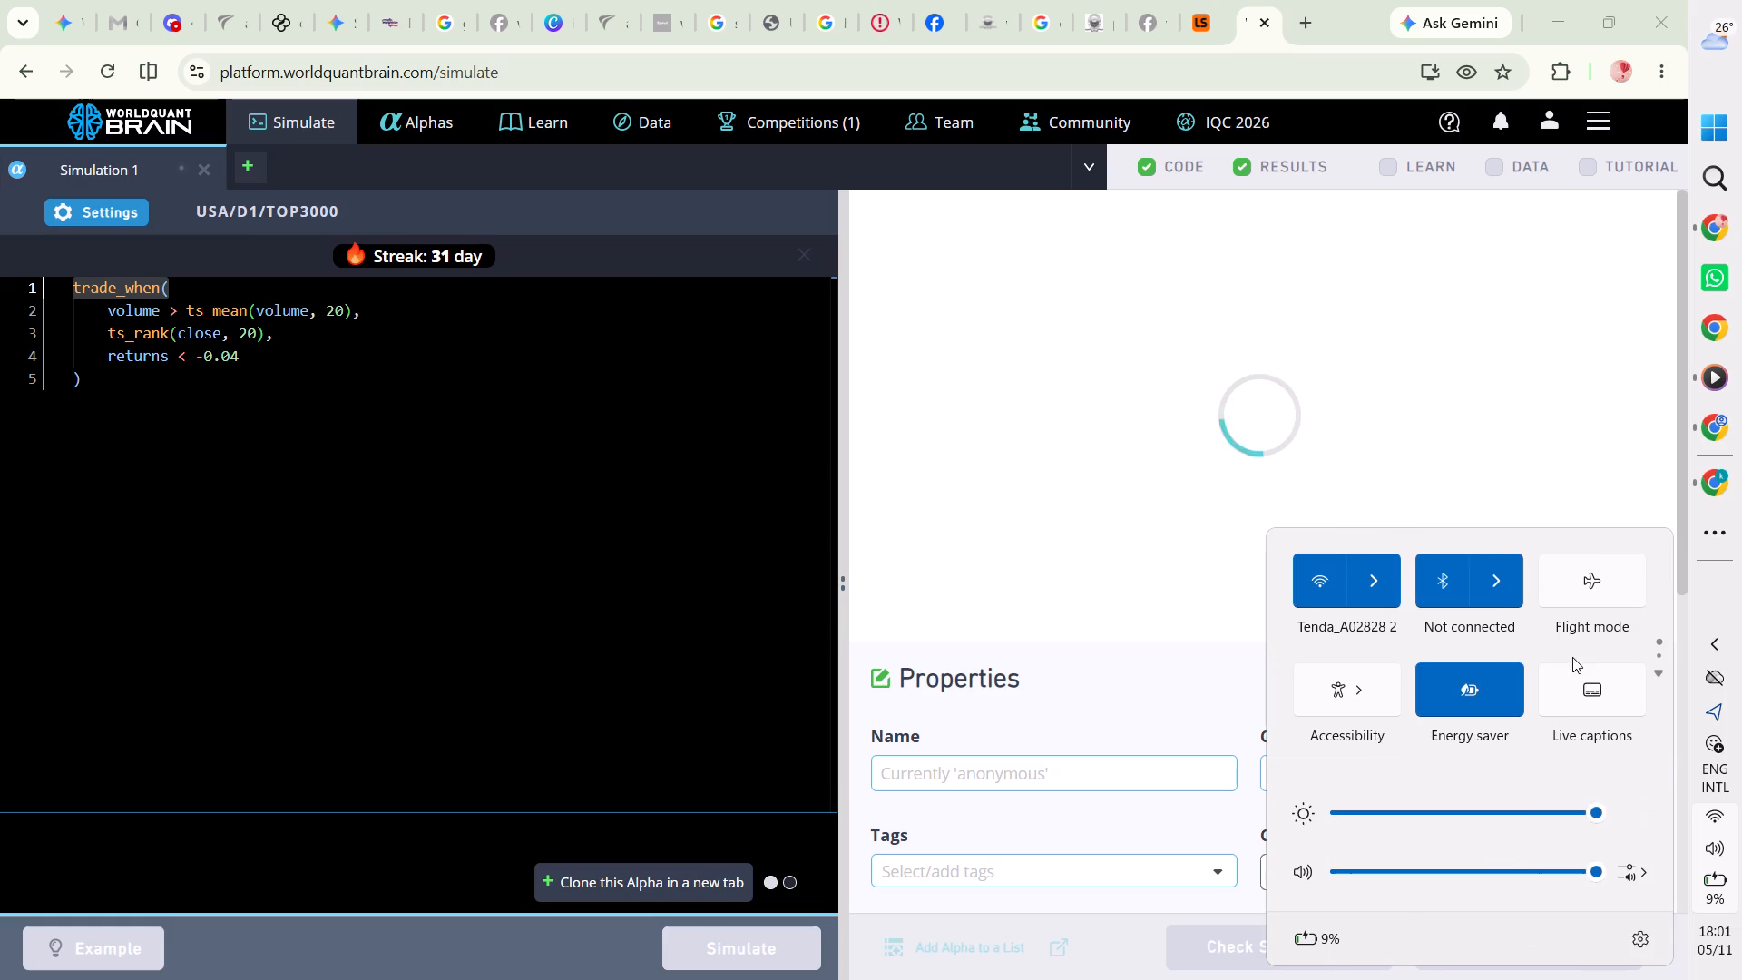
pyautogui.click(1515, 593)
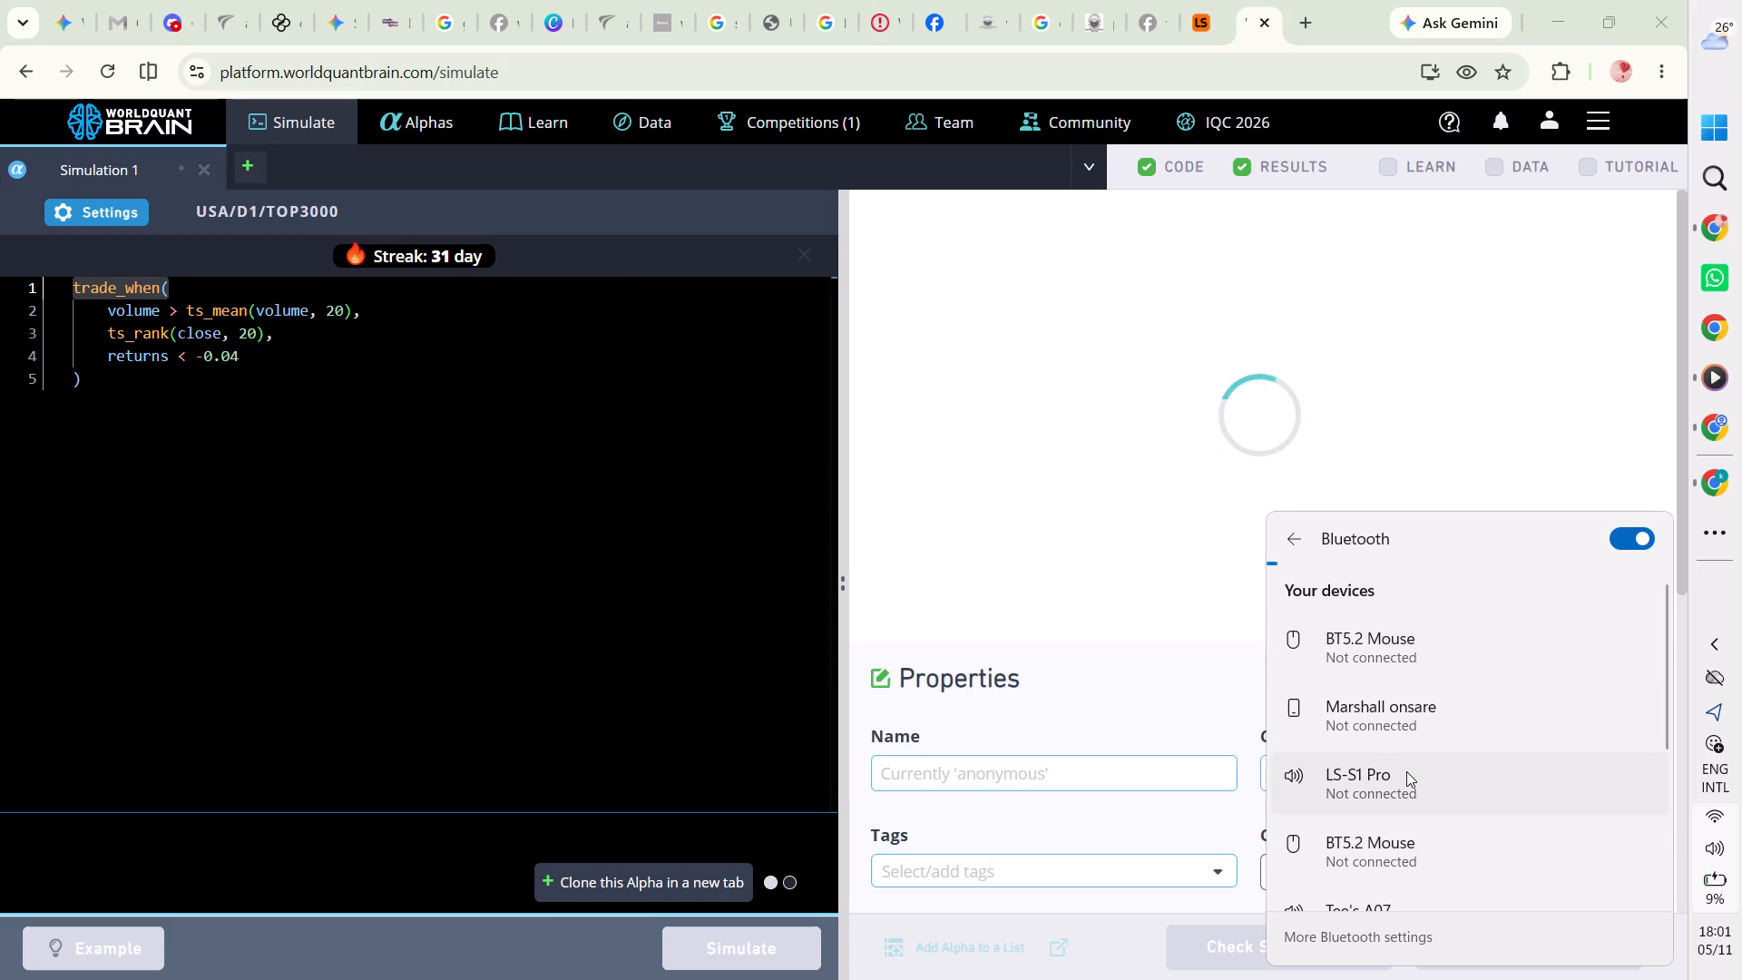
pyautogui.scroll(-2, 1406, 771)
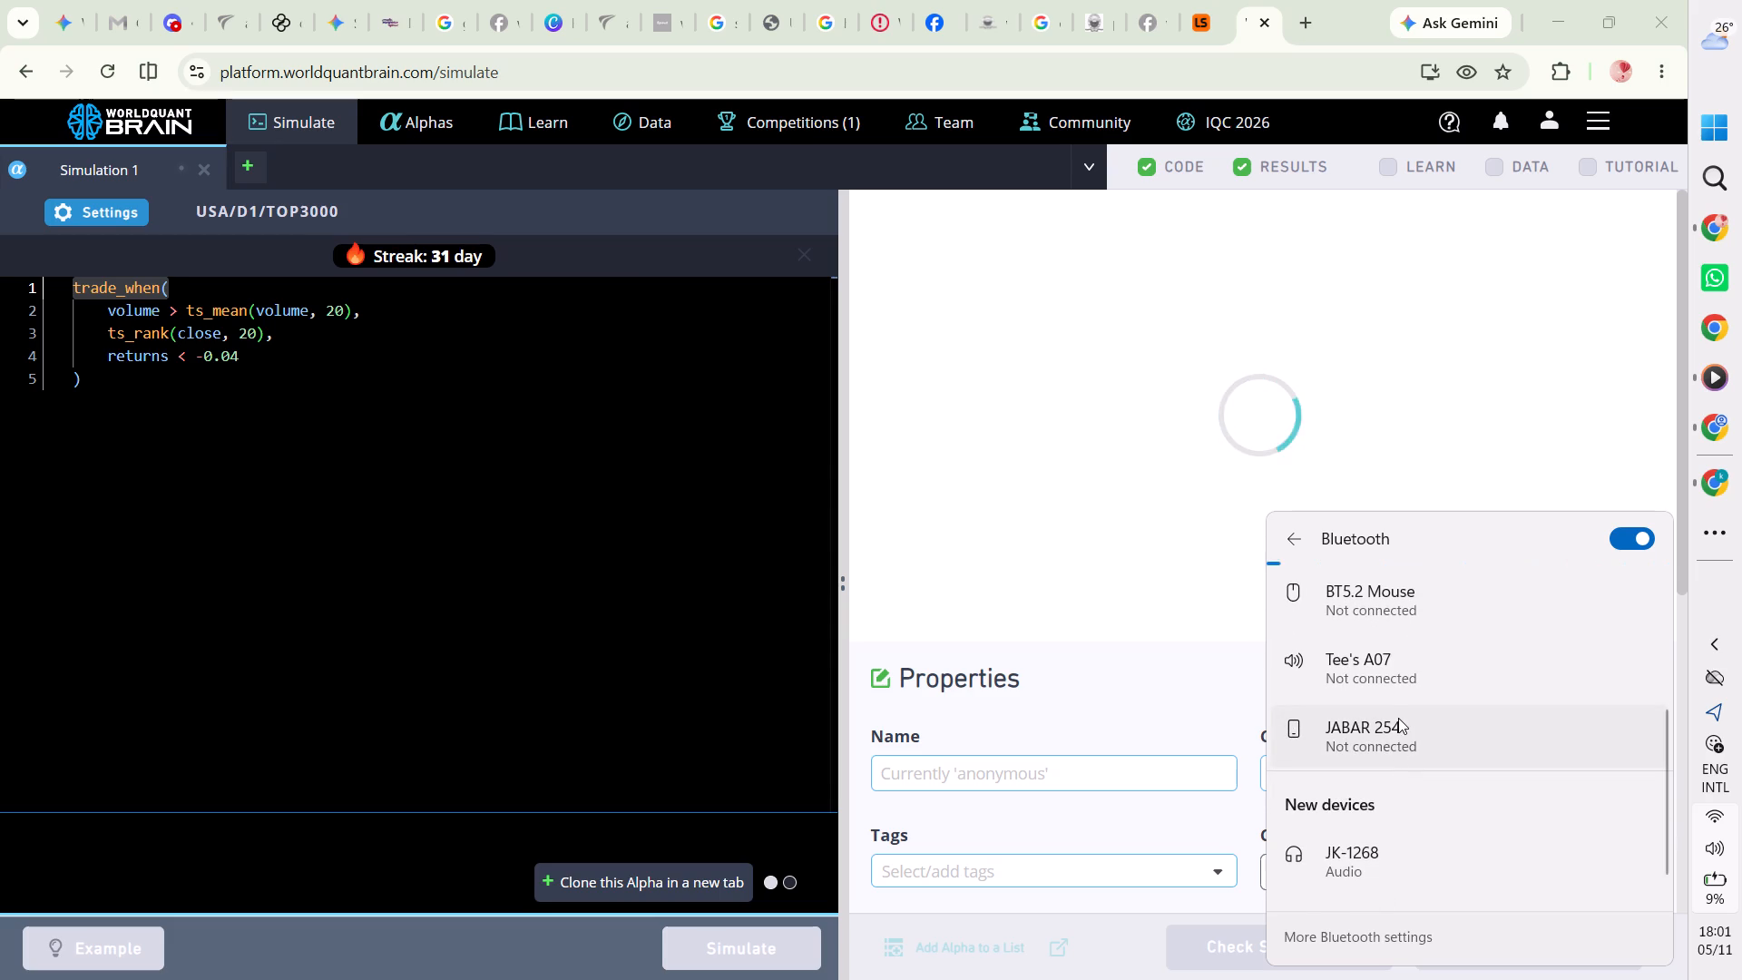
pyautogui.scroll(1, 1398, 718)
pyautogui.scroll(-1, 1398, 718)
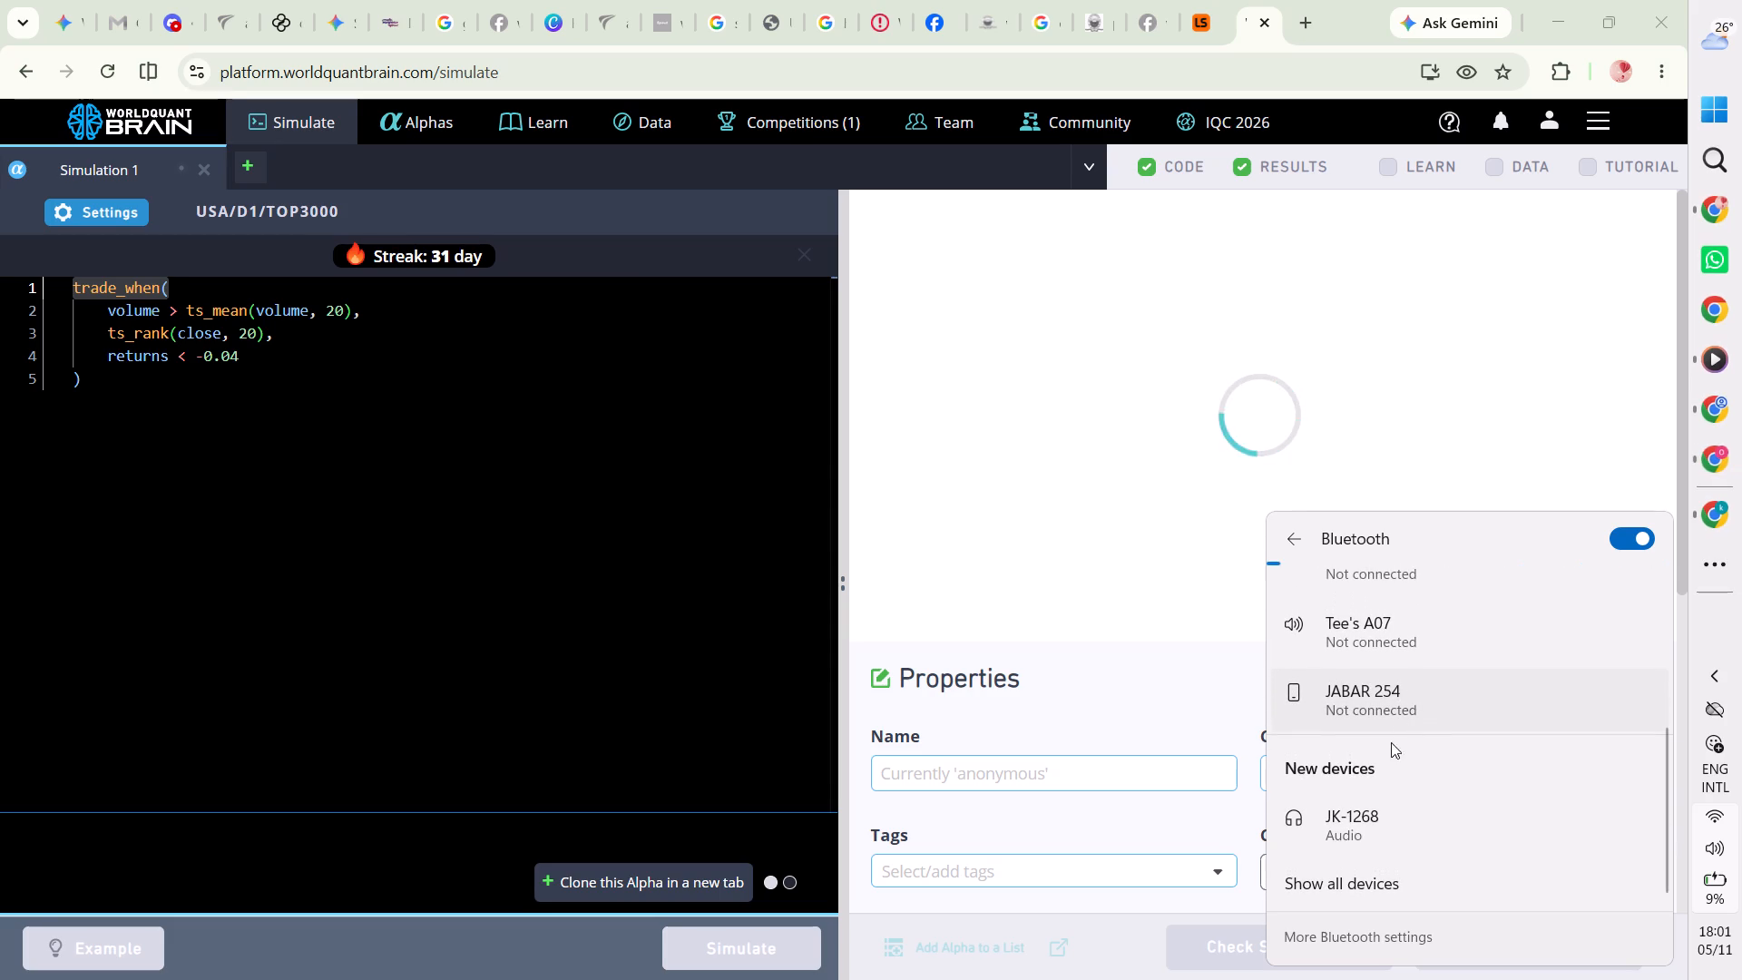
pyautogui.rightClick(1385, 810)
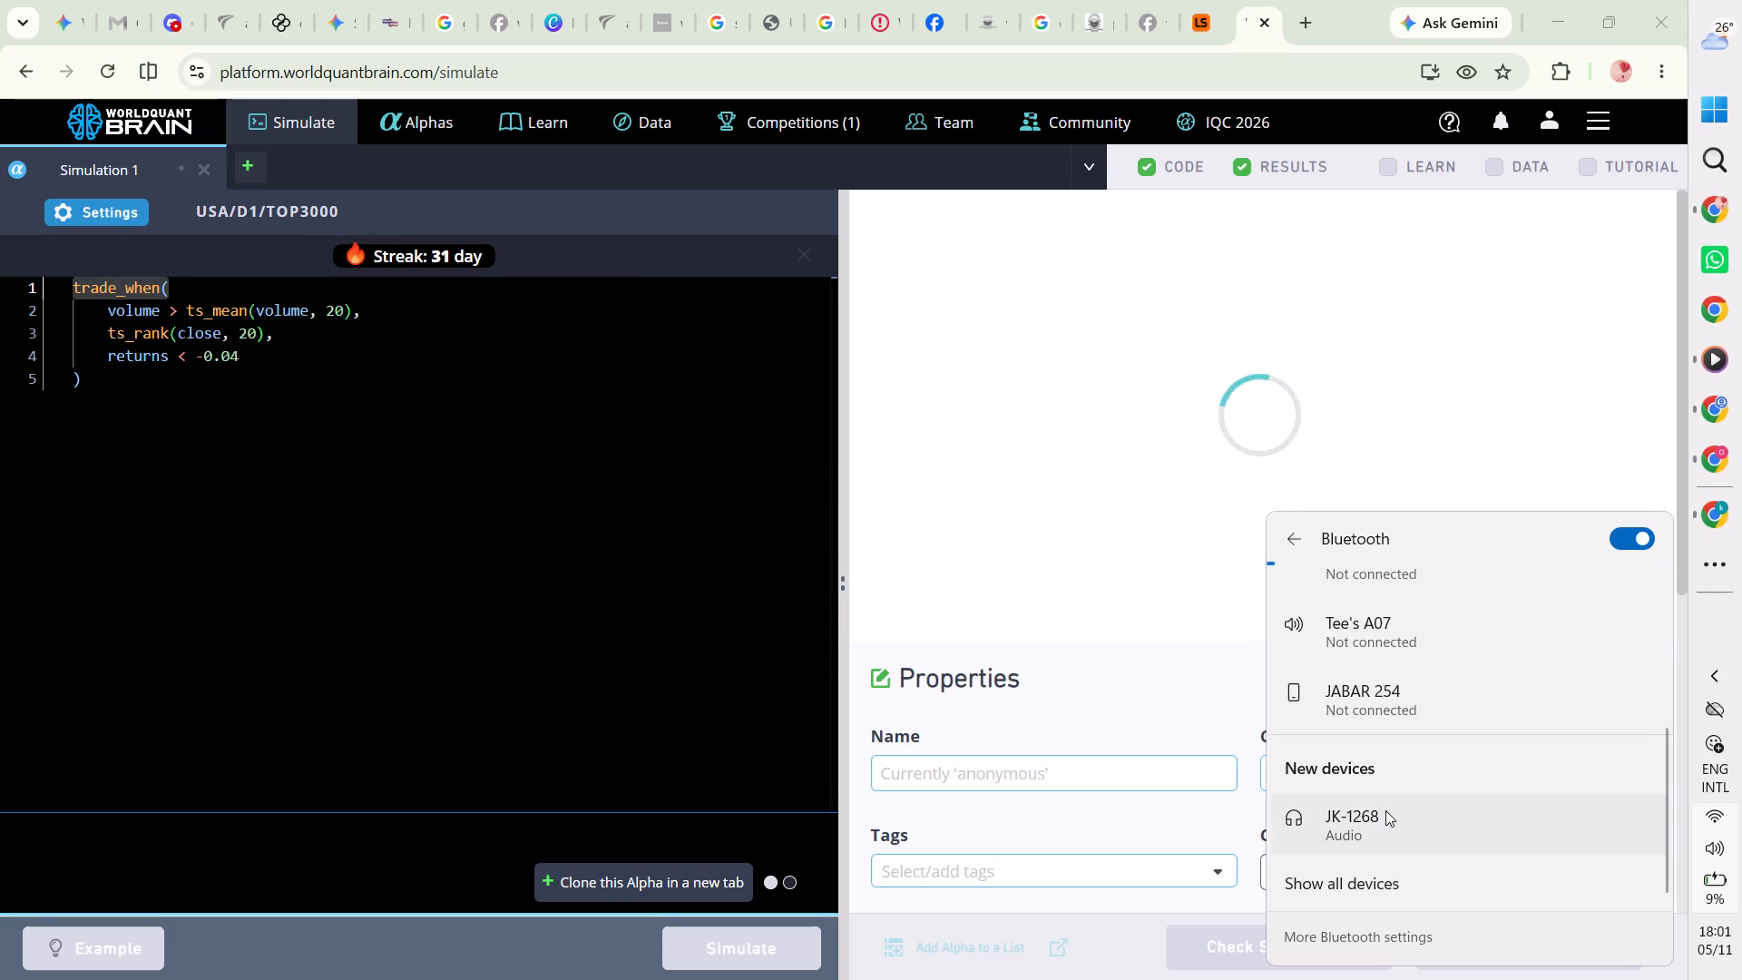
pyautogui.click(1386, 813)
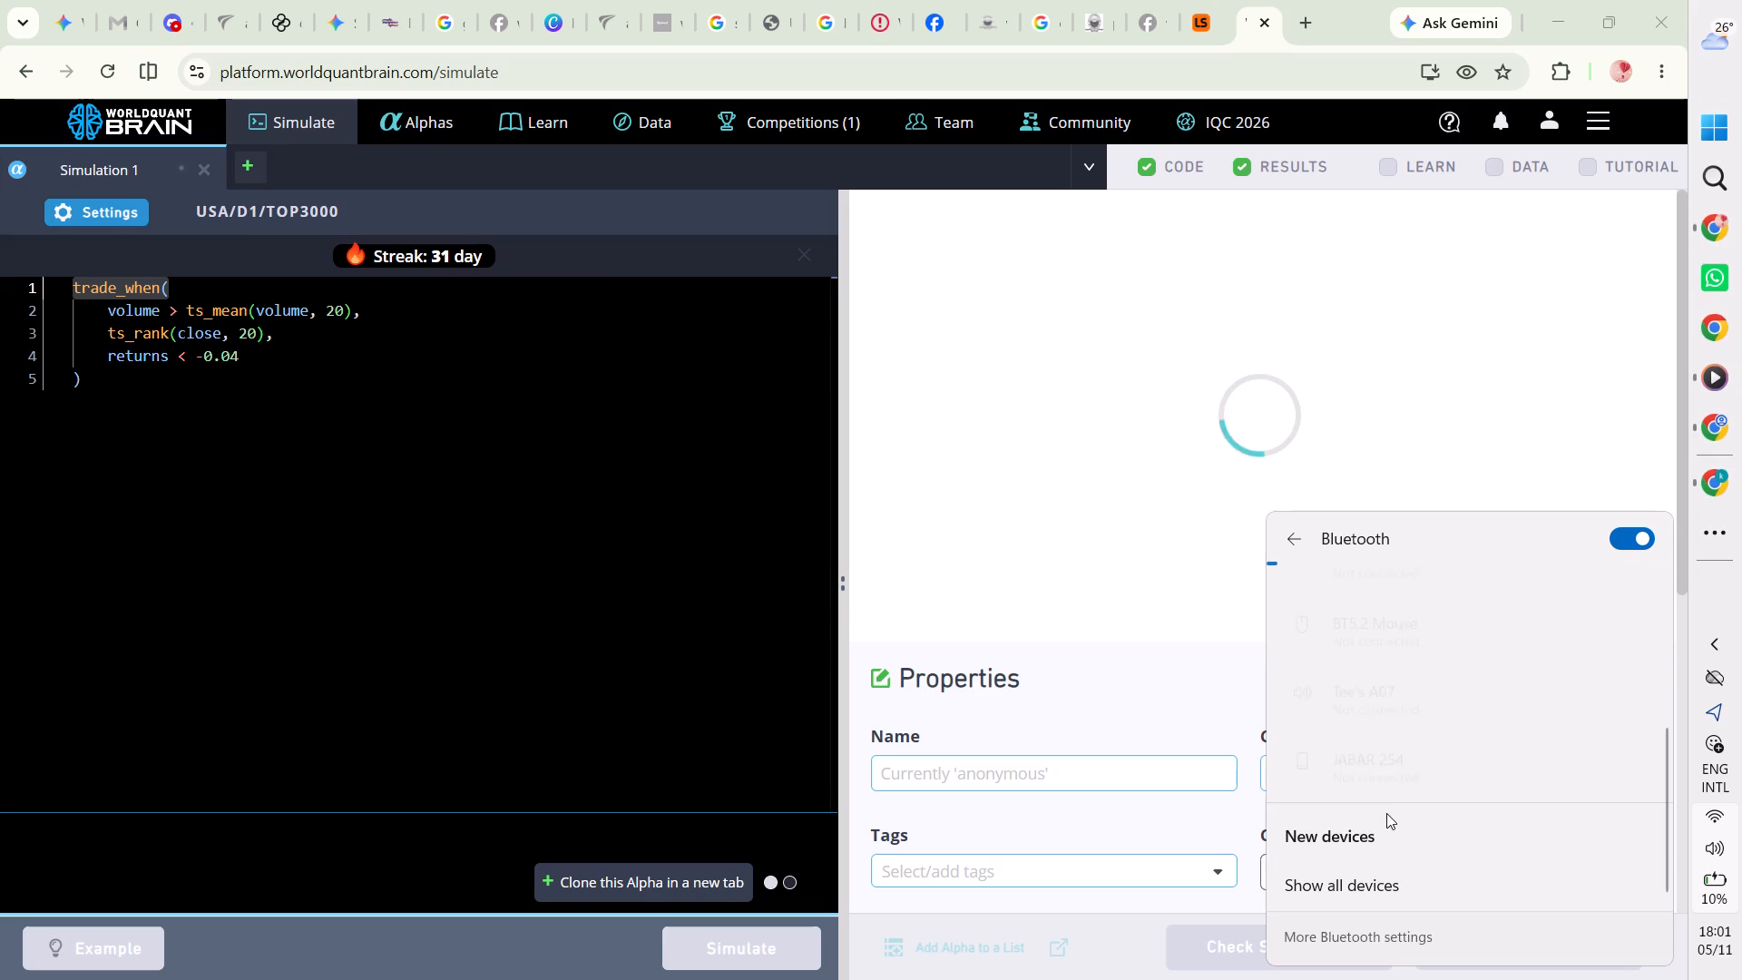
pyautogui.click(1191, 682)
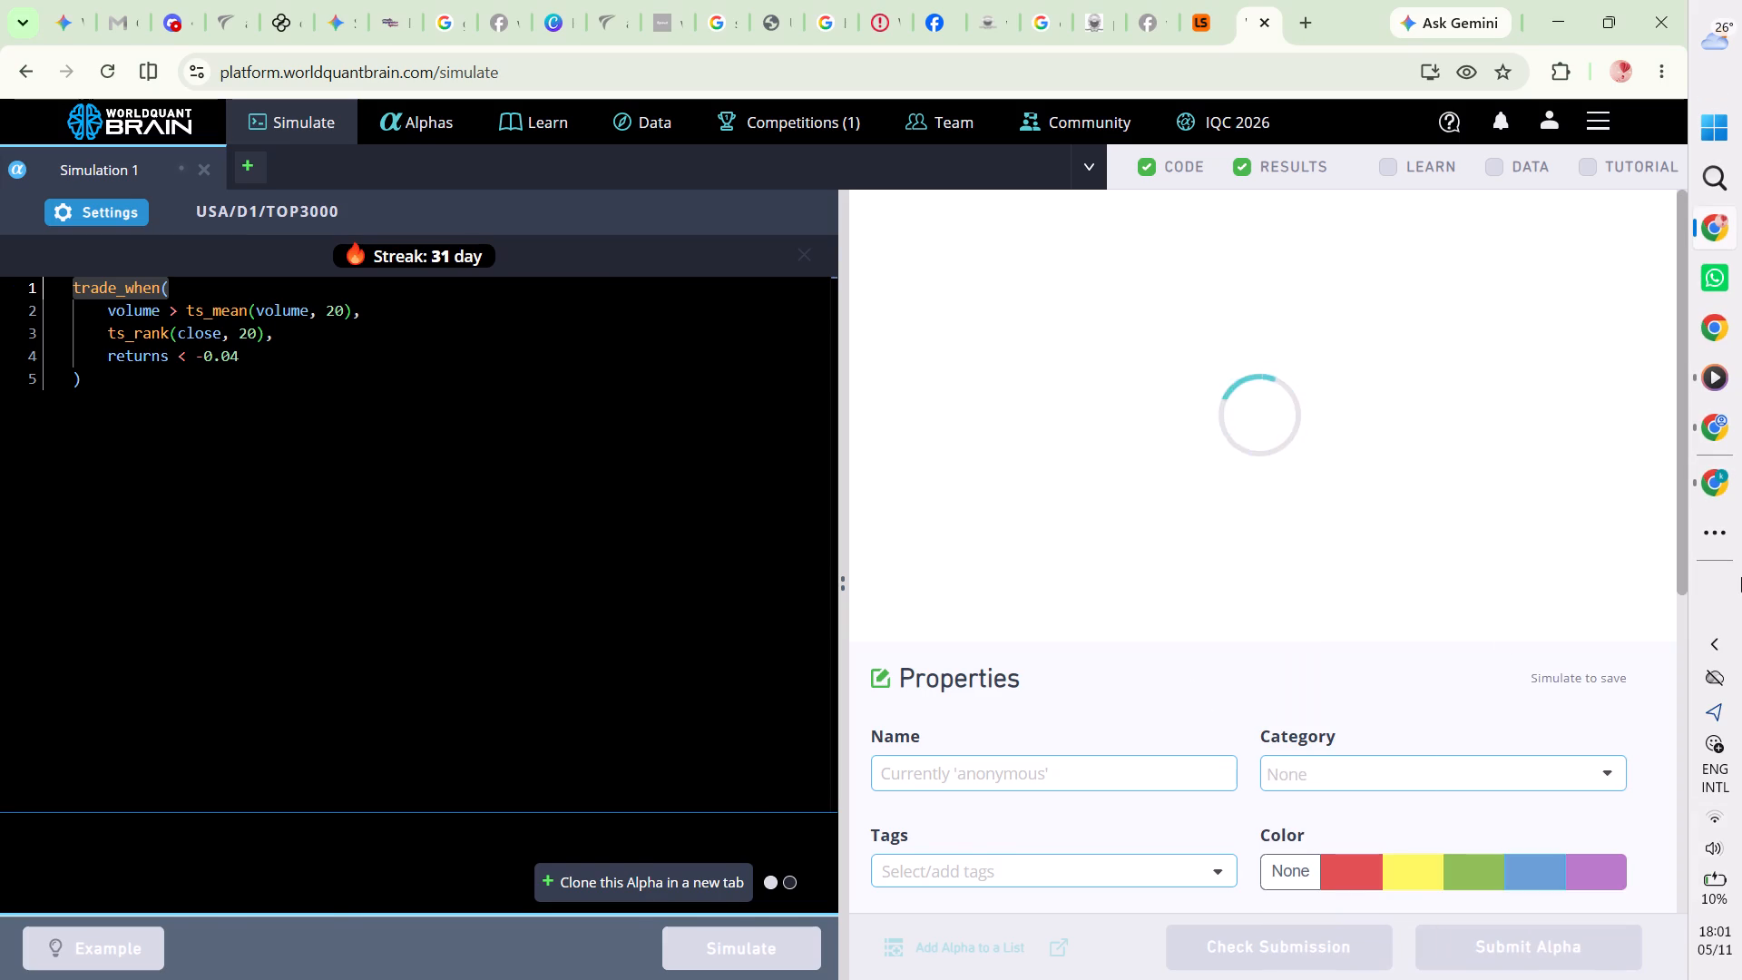
pyautogui.click(1714, 370)
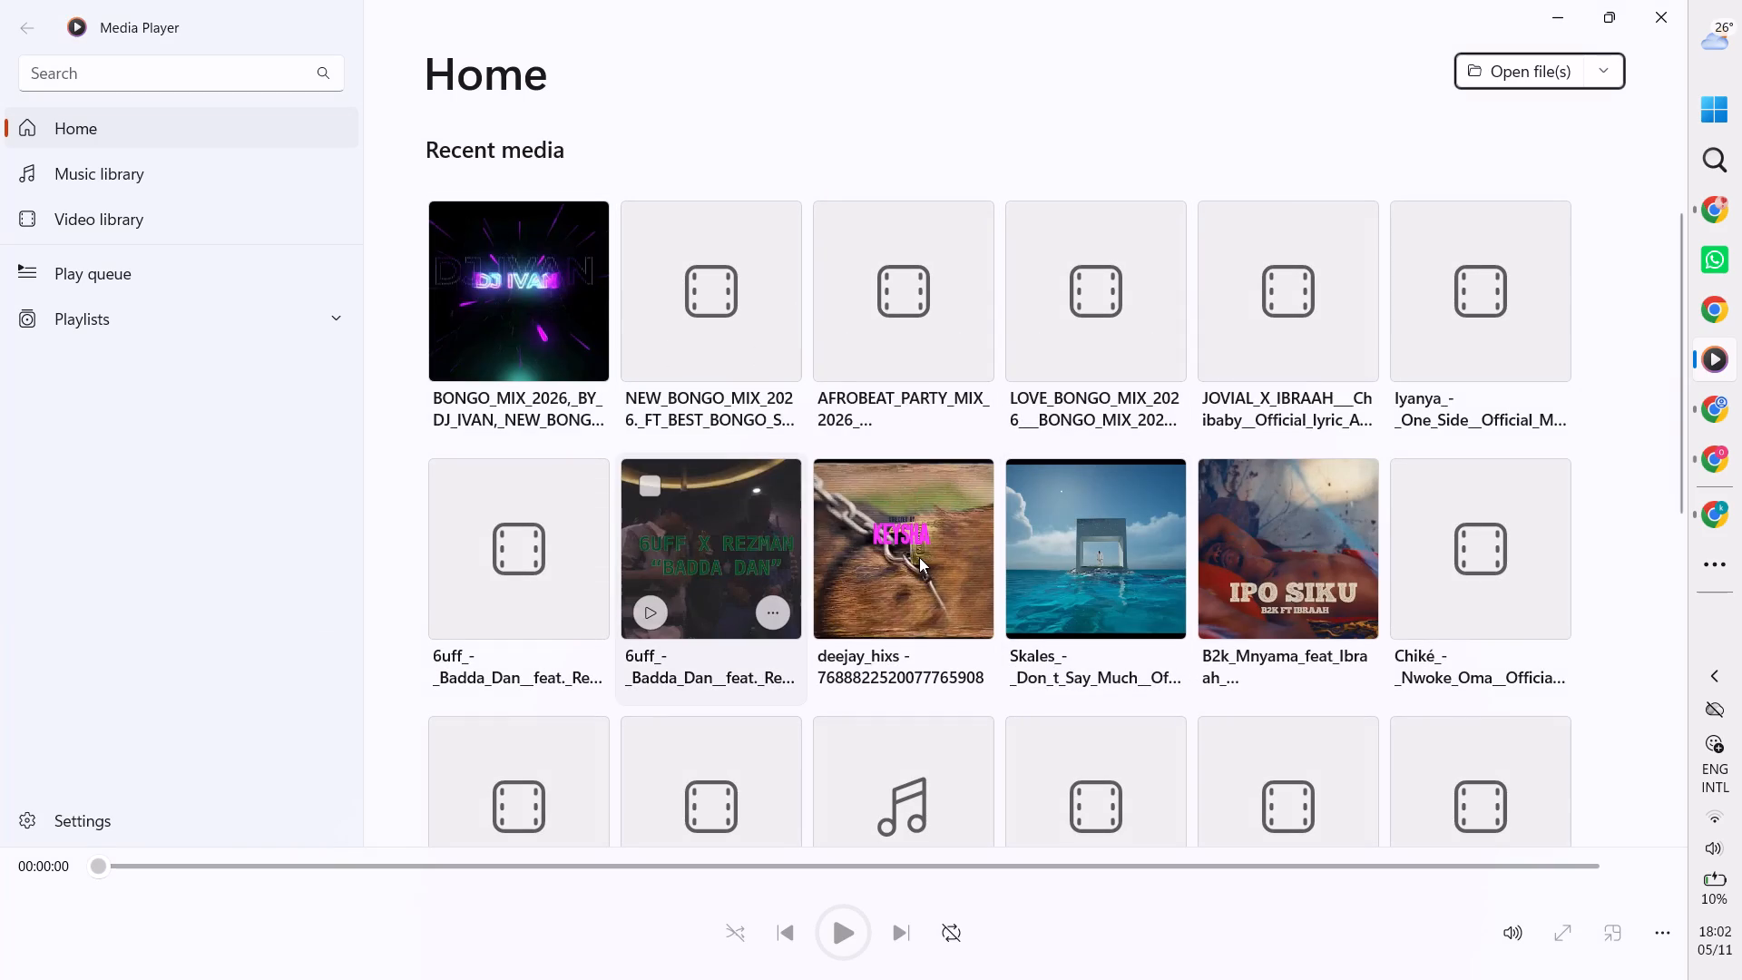
pyautogui.click(919, 557)
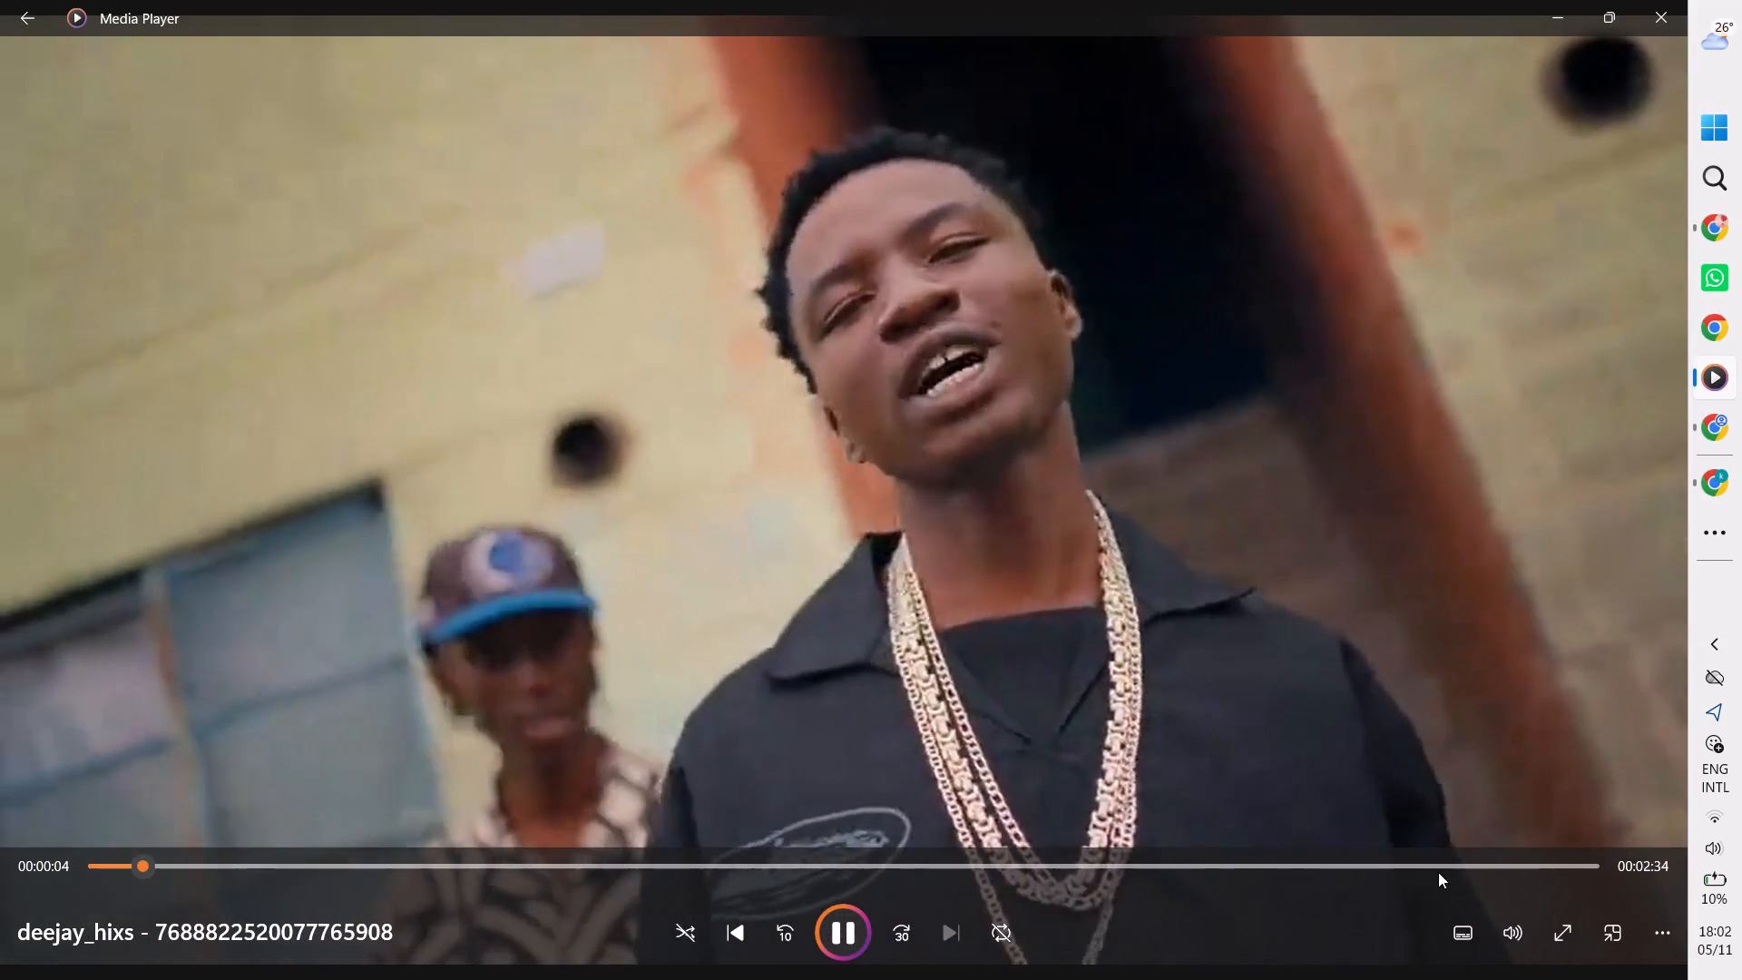
# Raise the system volume to roughly two-thirds of its range and return to the video with playback running.
pyautogui.click(1718, 851)
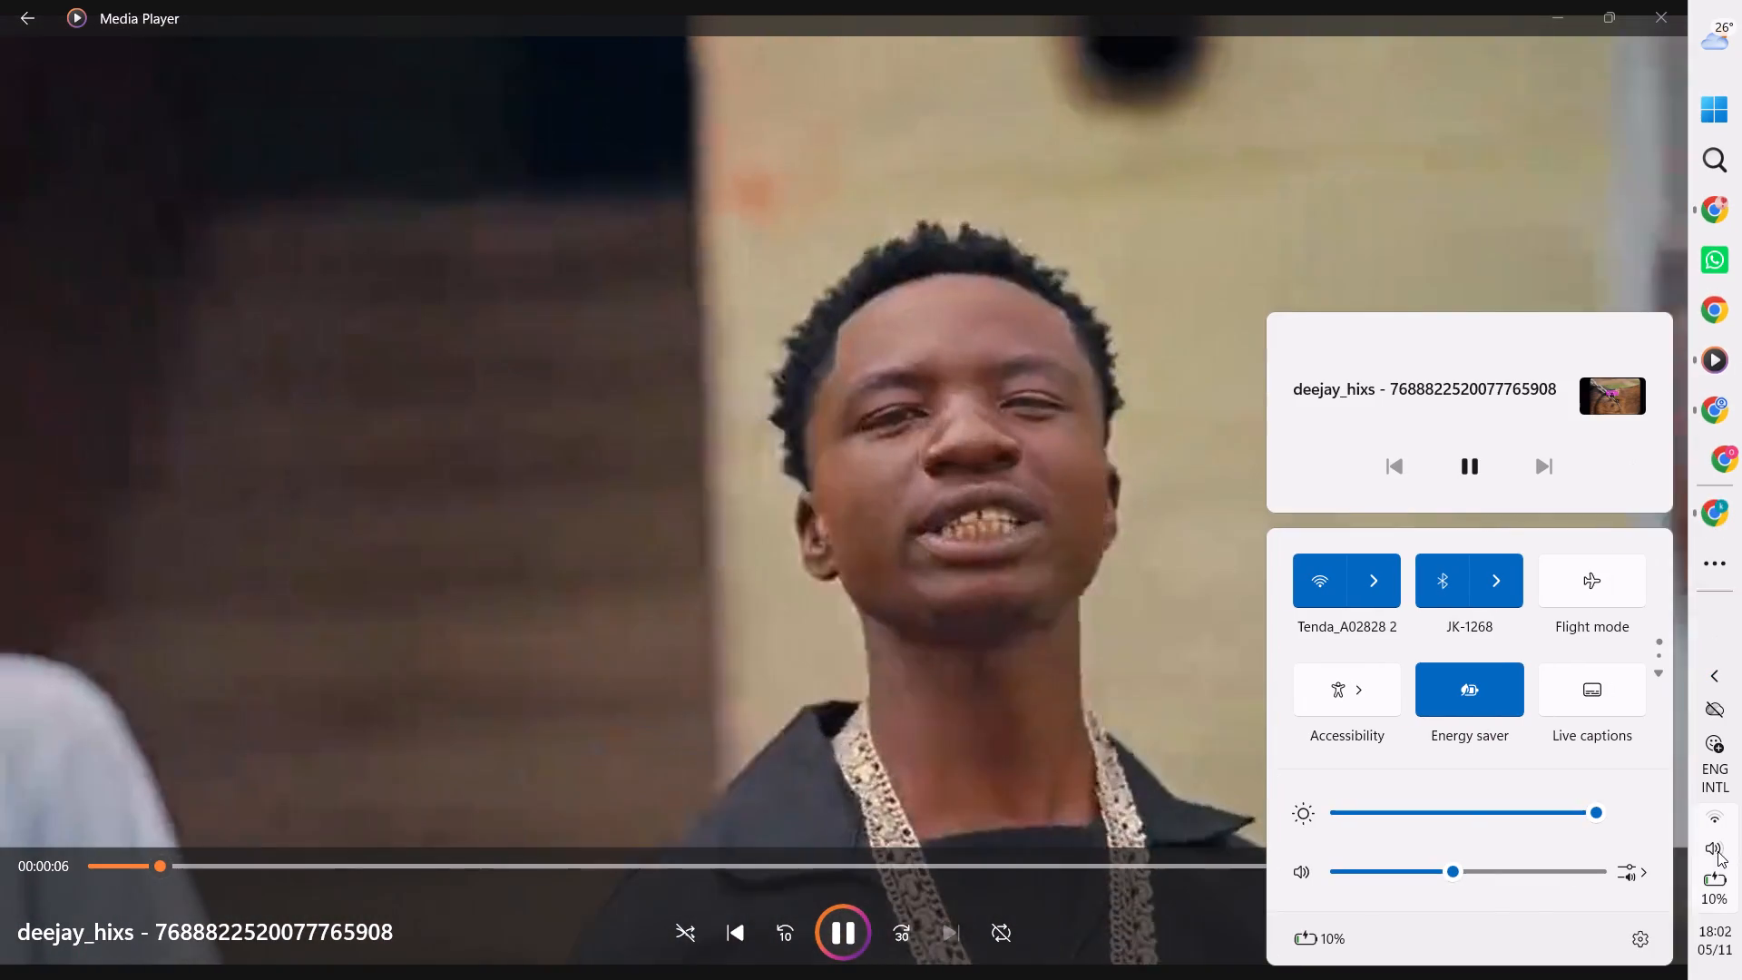
pyautogui.click(1504, 870)
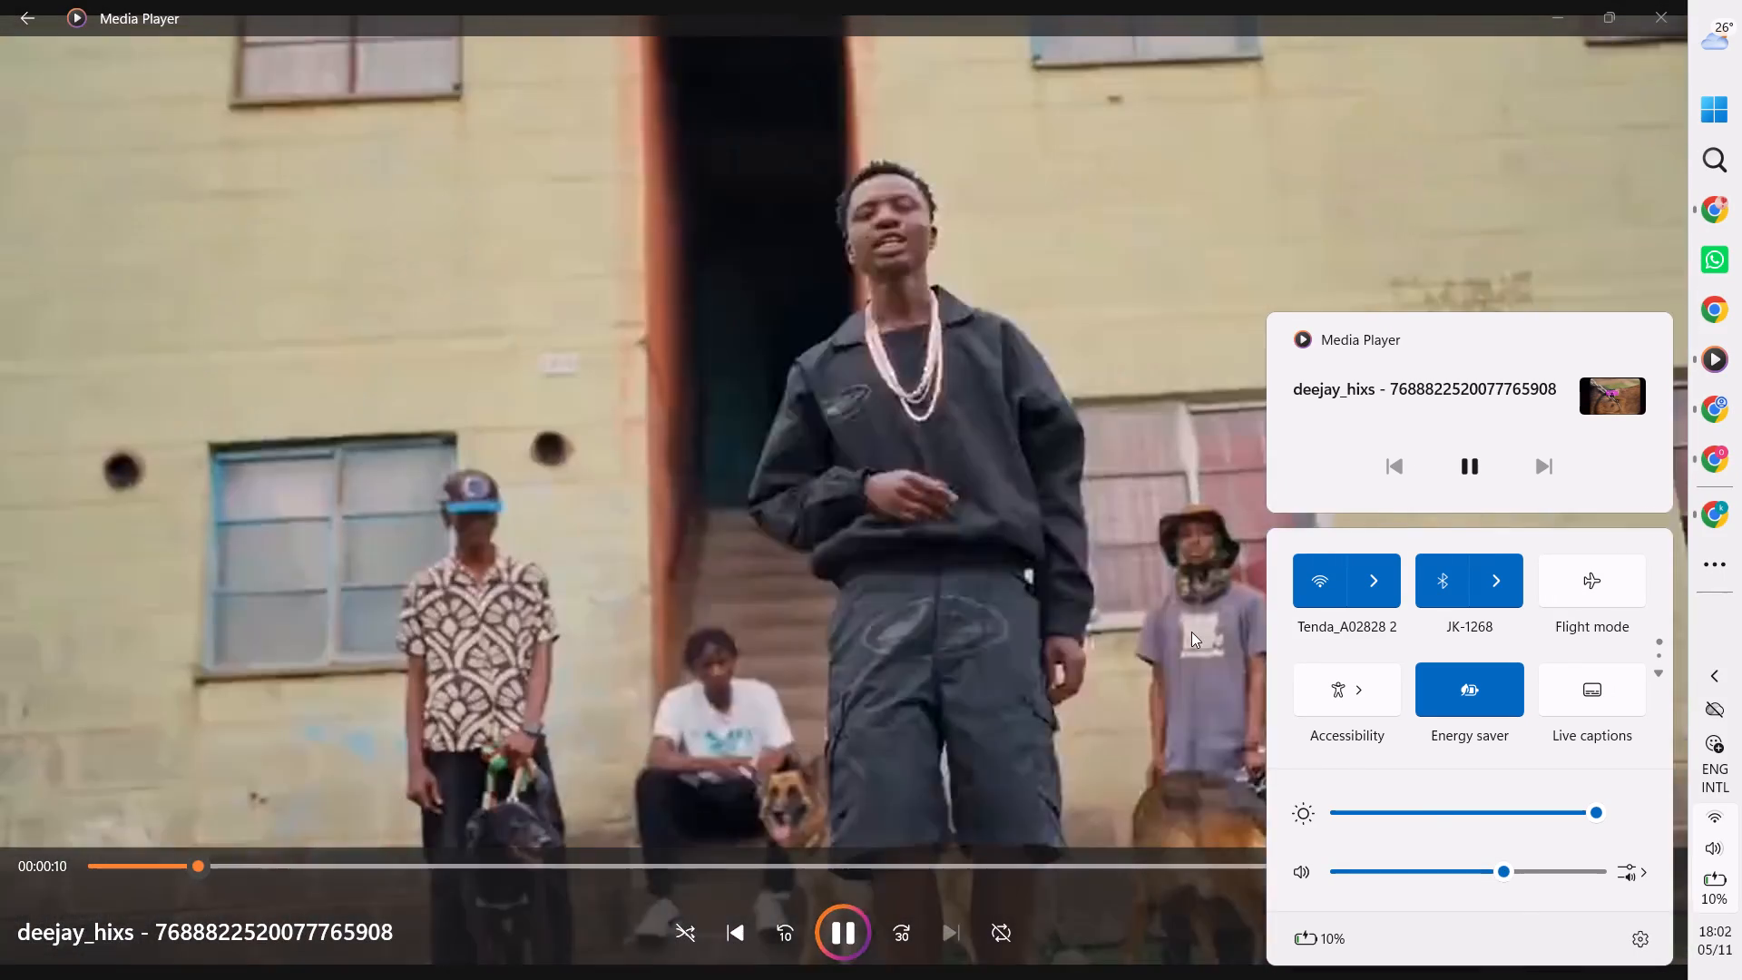
pyautogui.click(1191, 632)
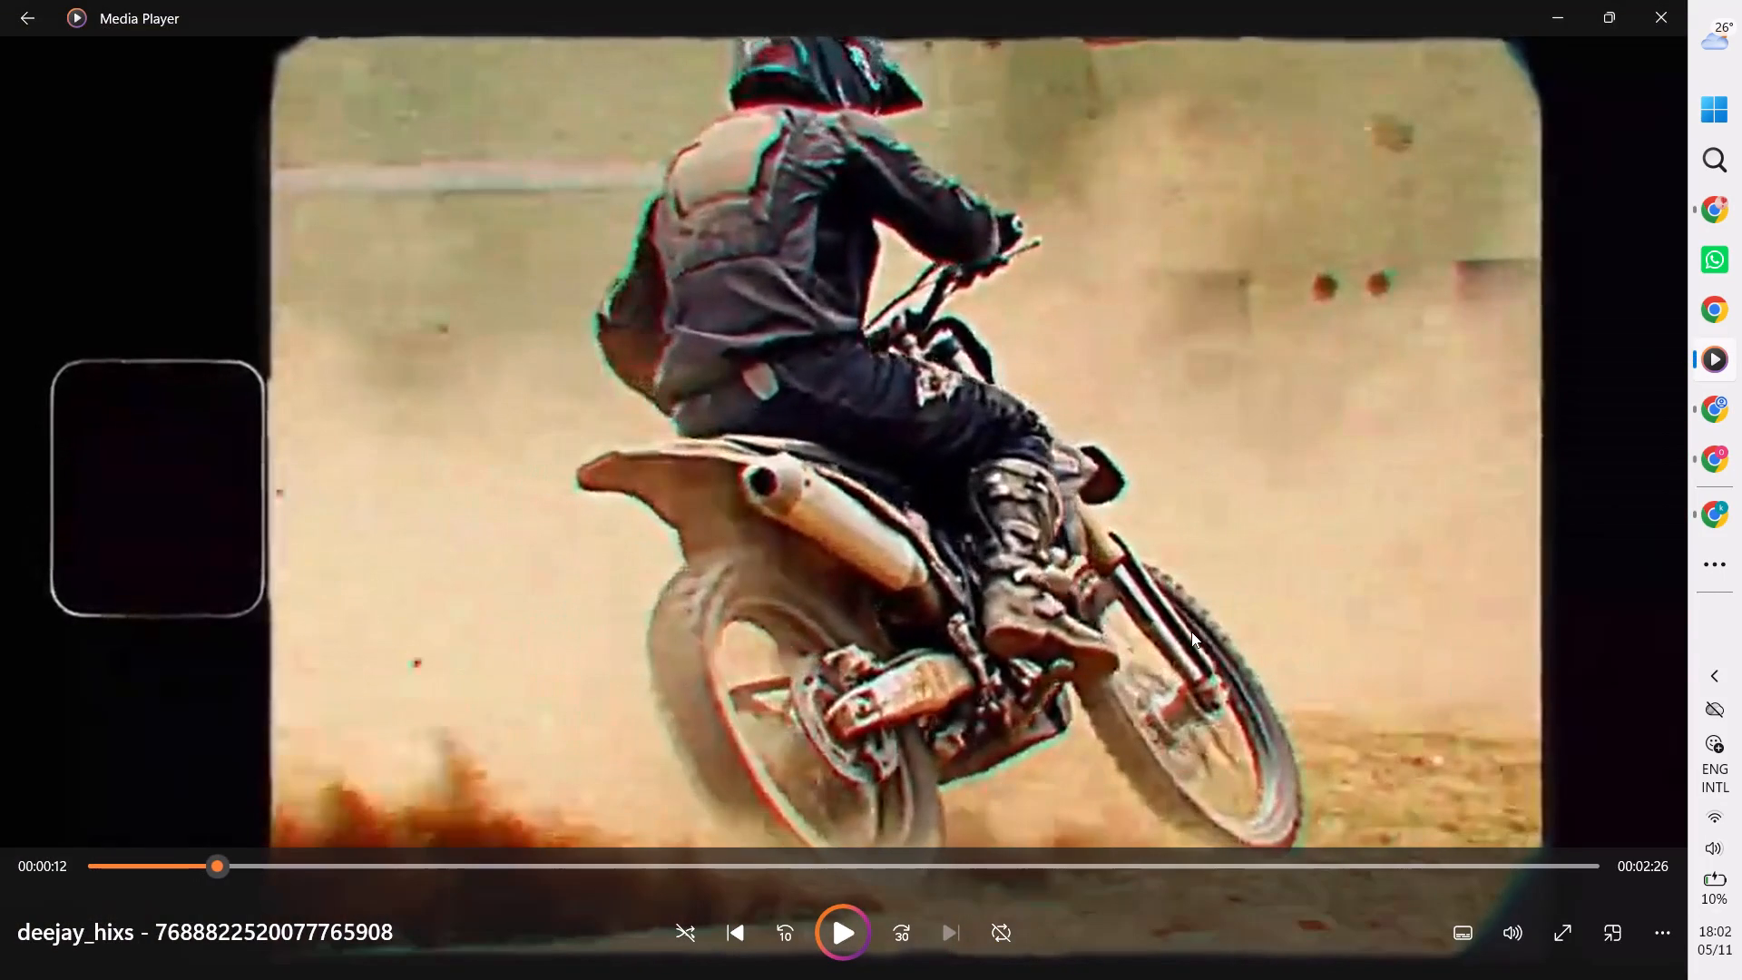
pyautogui.click(1191, 632)
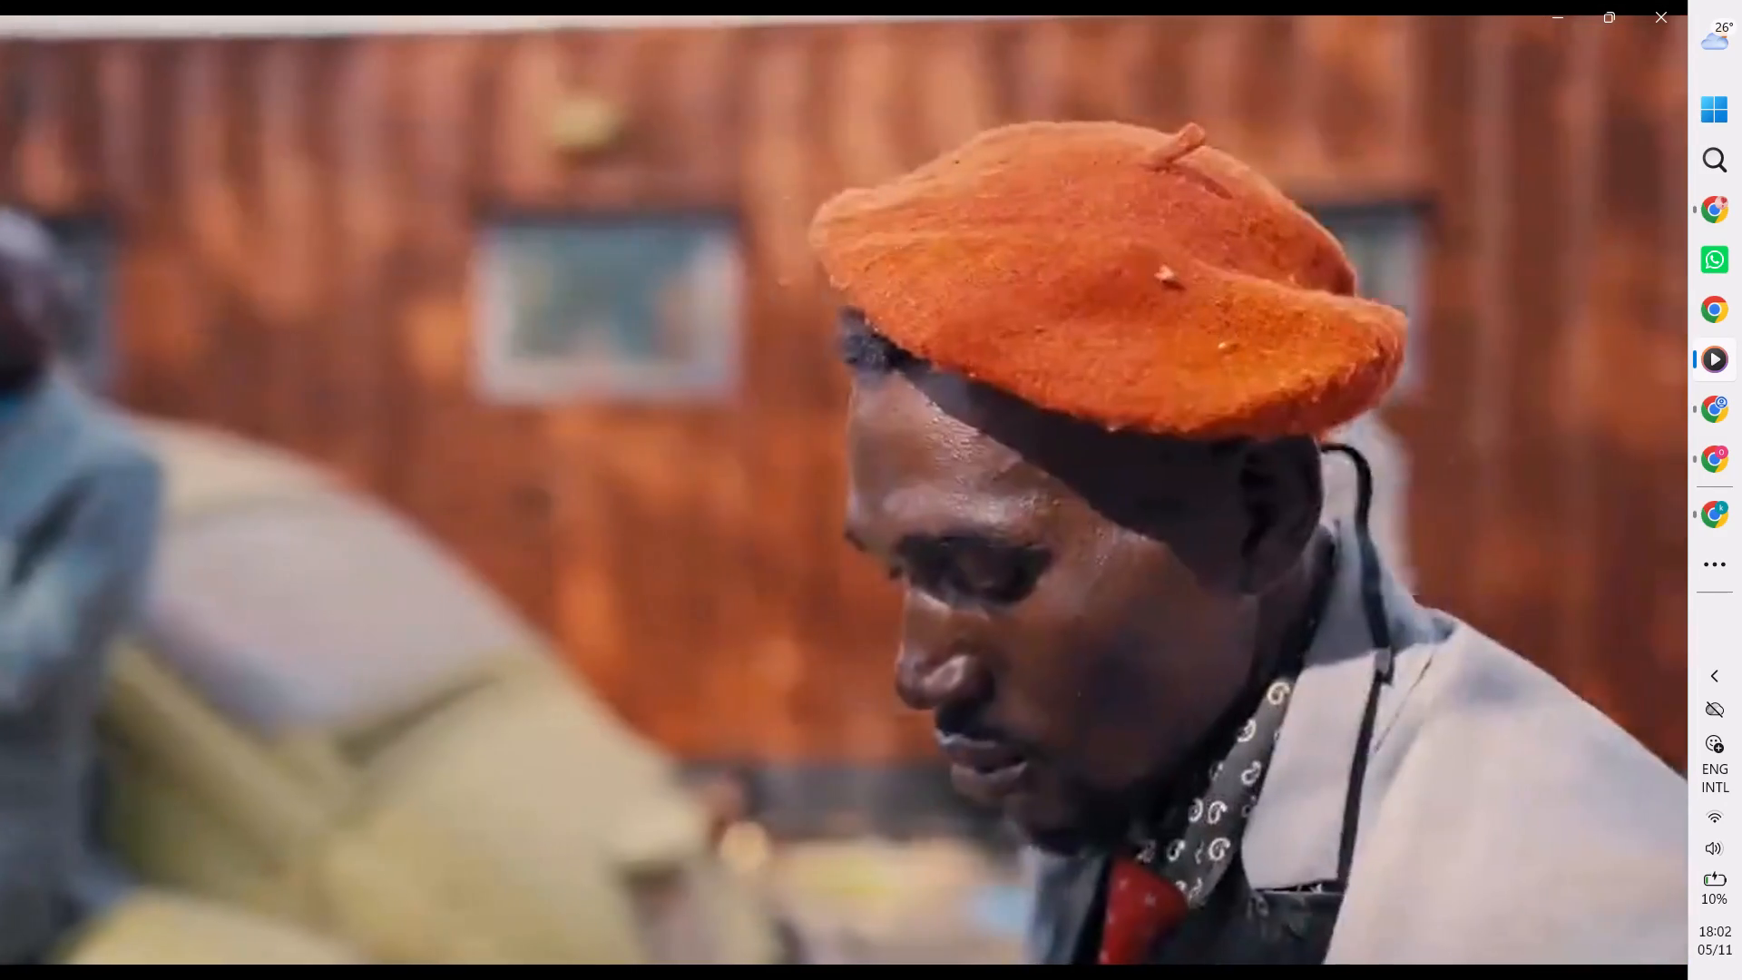
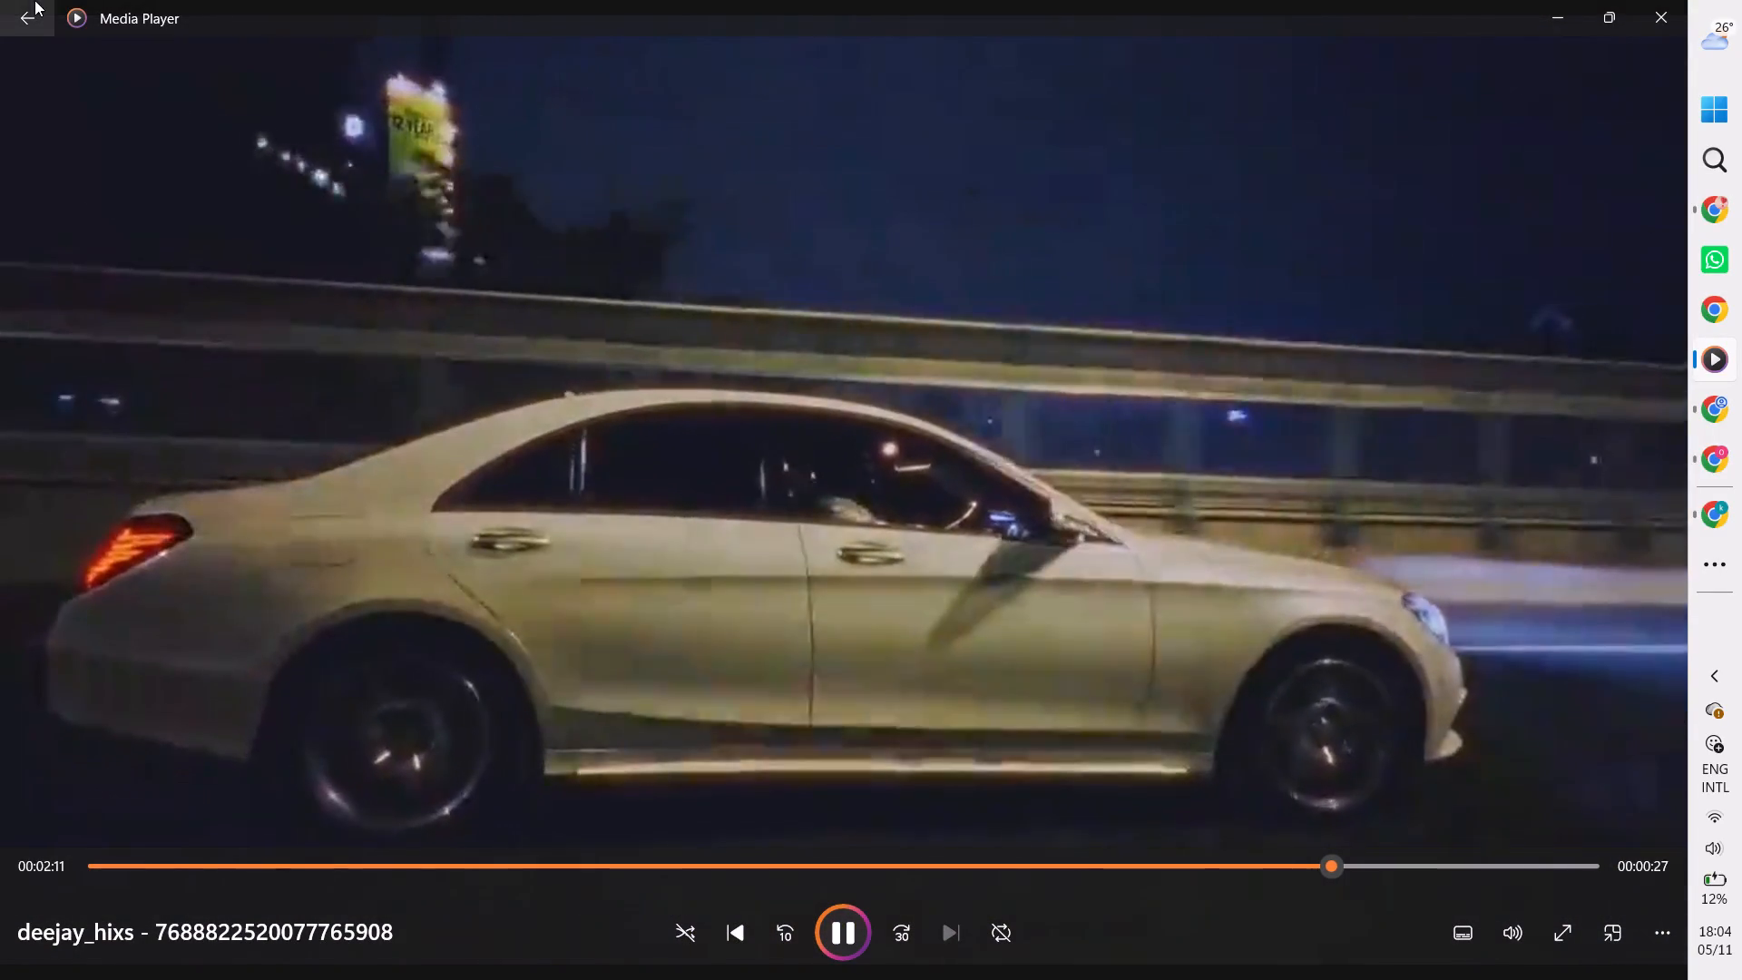
# Return to the Media Player home page, browse the recent media, and play the 6uff - Badda Dan feat. Rezman Visualizer (360p) video.
pyautogui.click(22, 16)
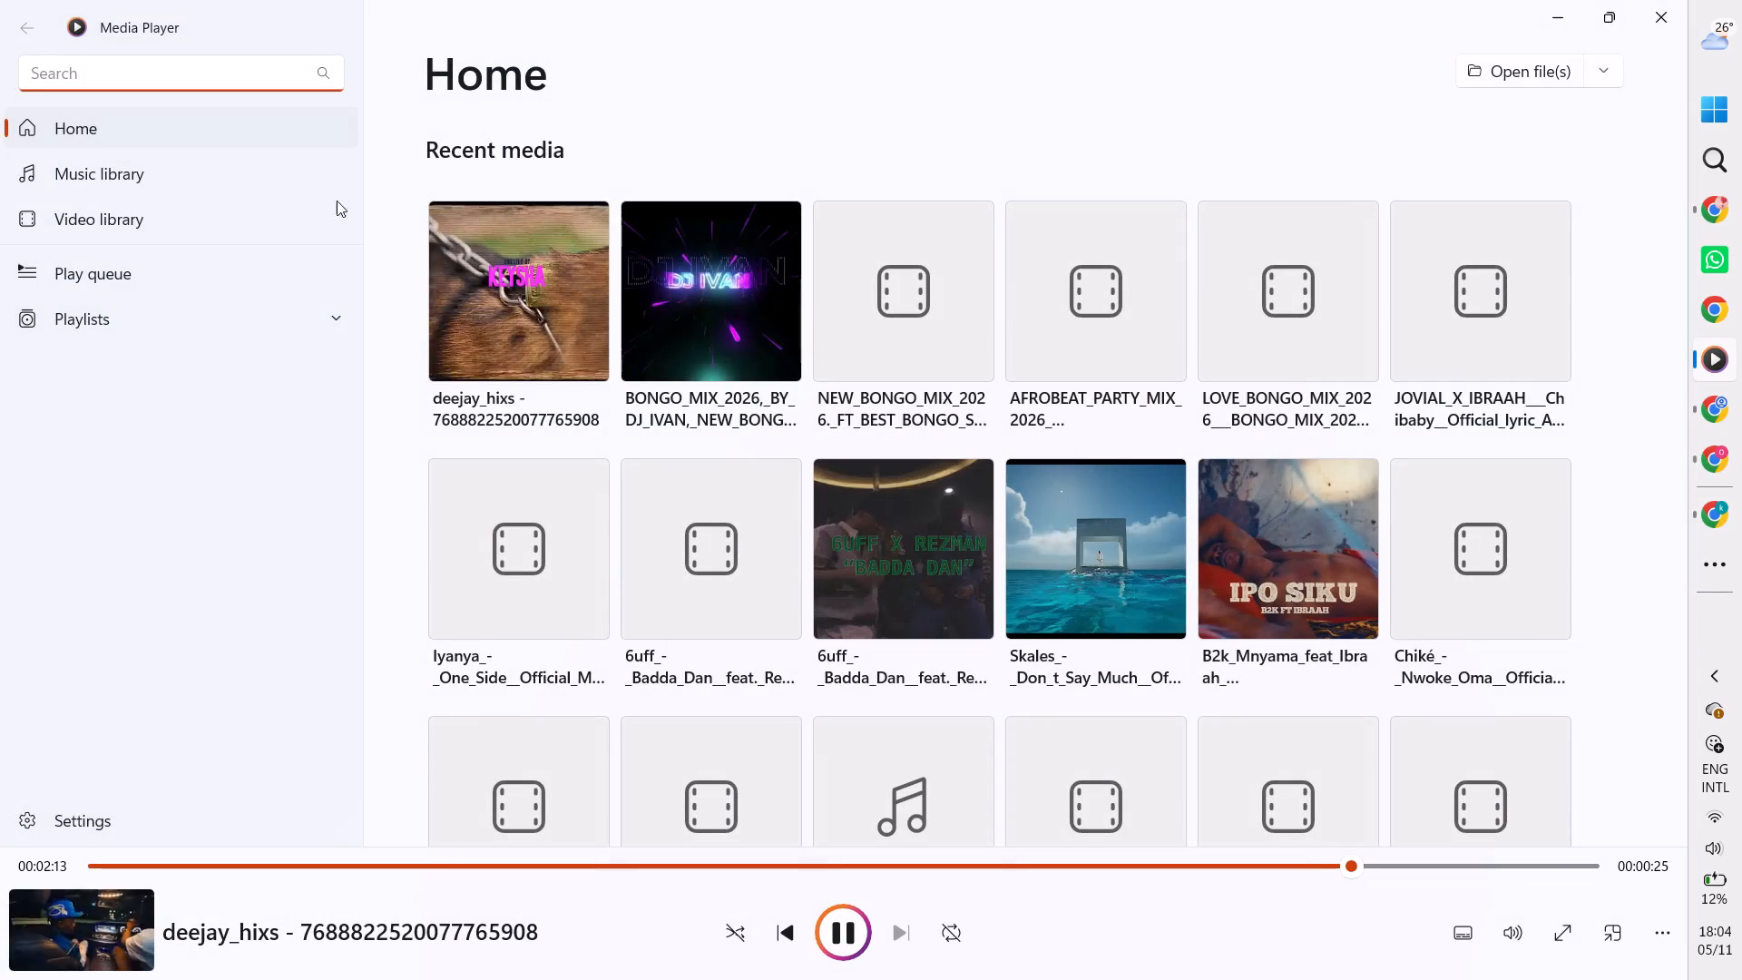
pyautogui.scroll(-1, 840, 455)
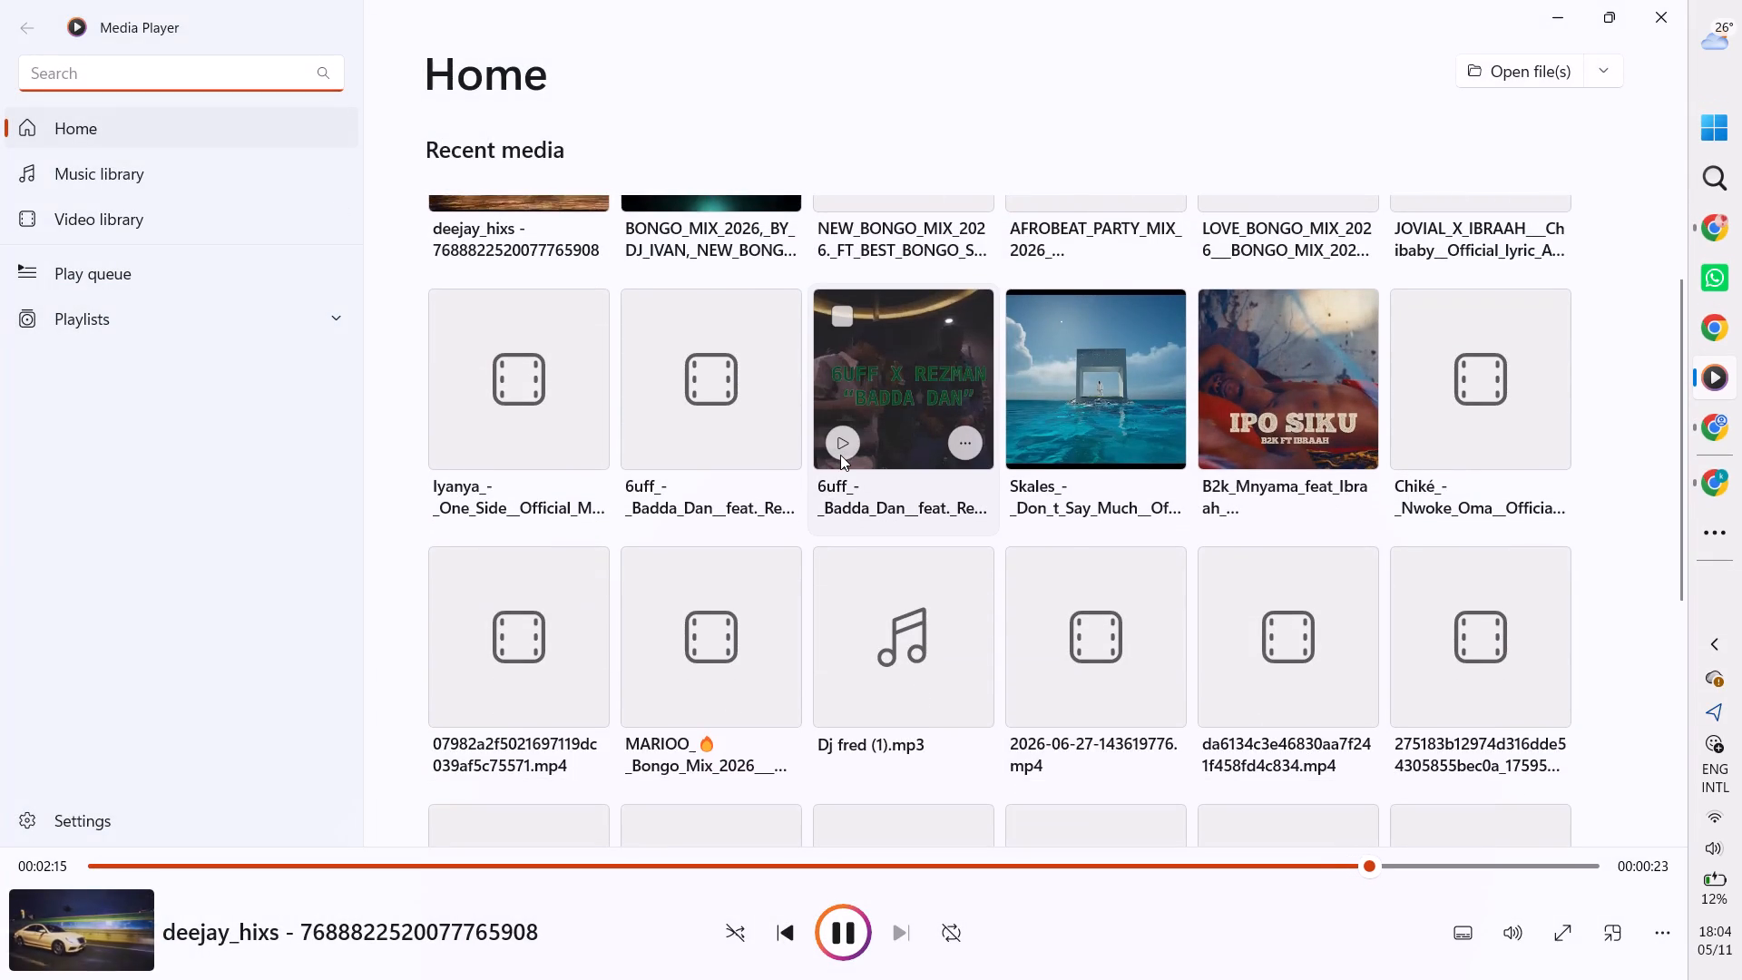
pyautogui.scroll(1, 840, 455)
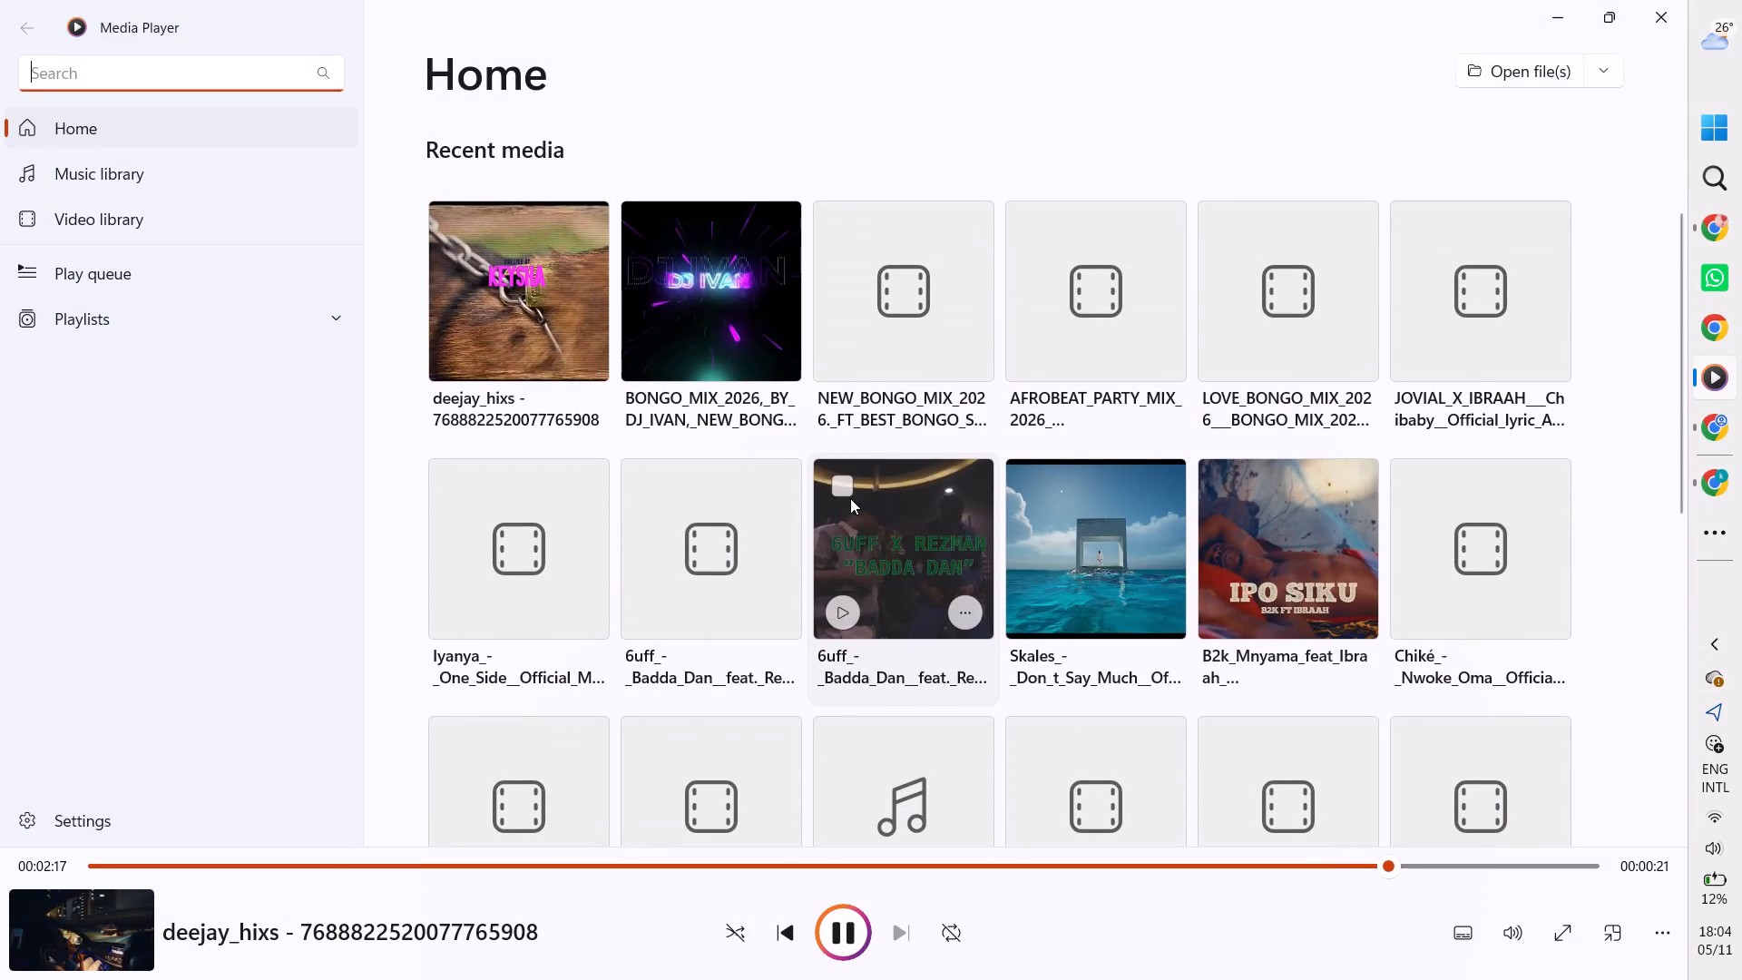
pyautogui.click(843, 483)
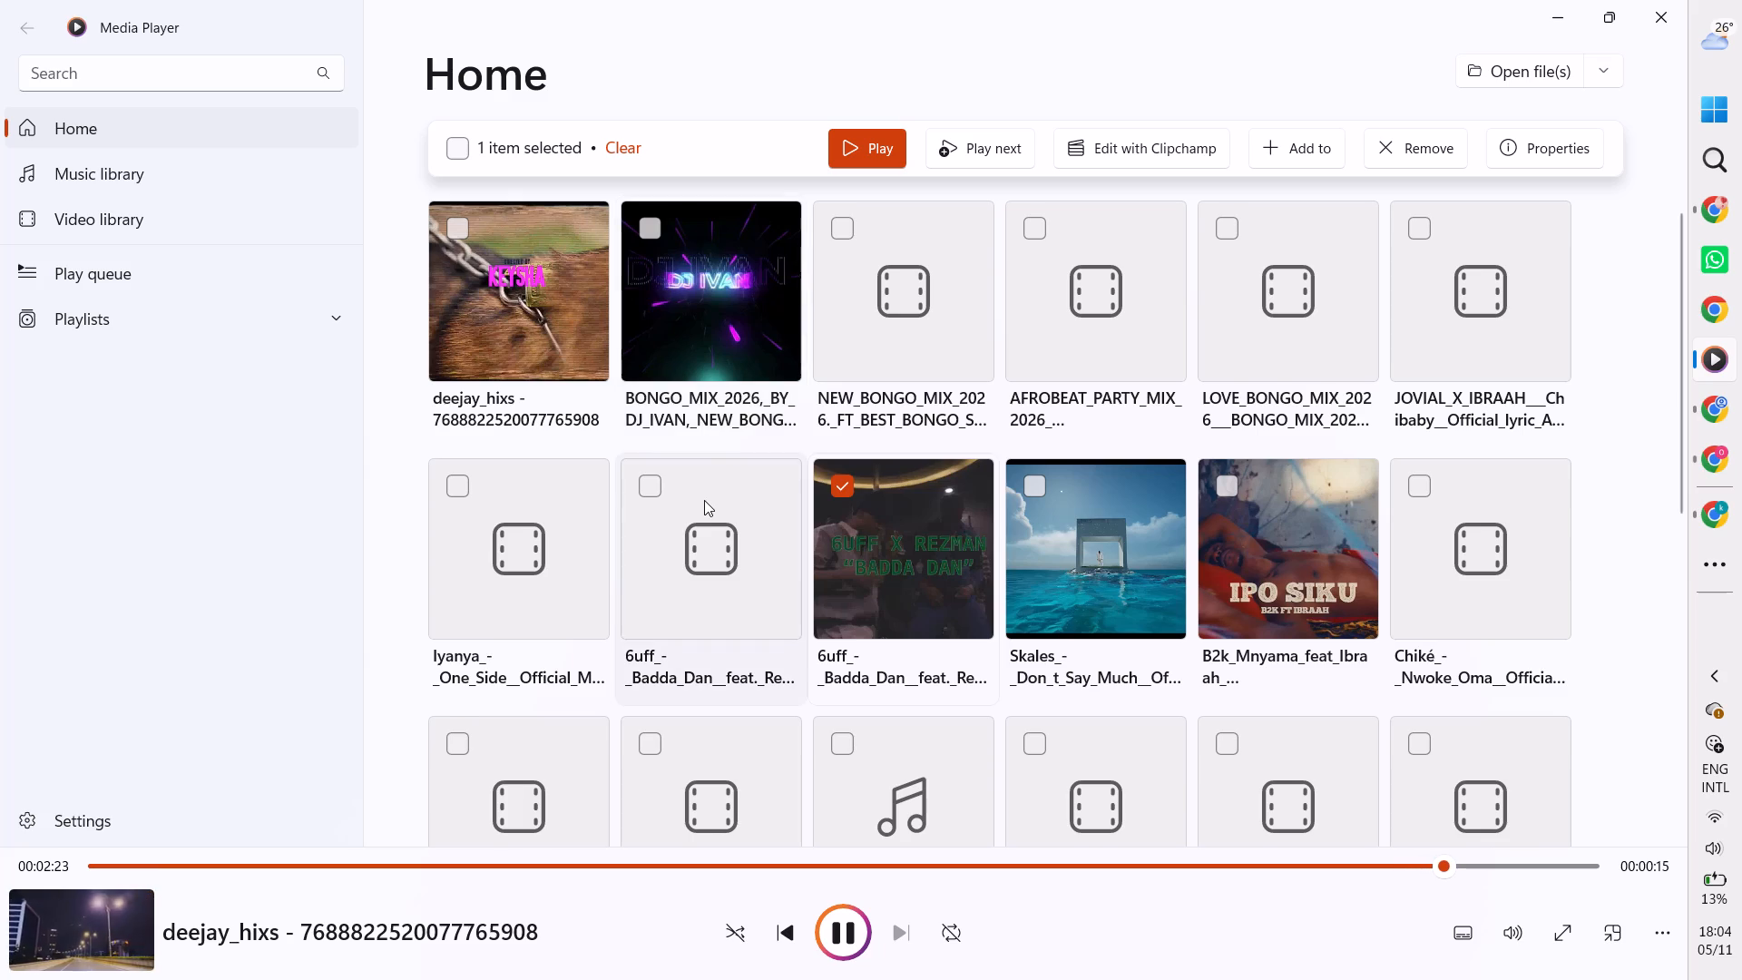
pyautogui.scroll(-3, 704, 500)
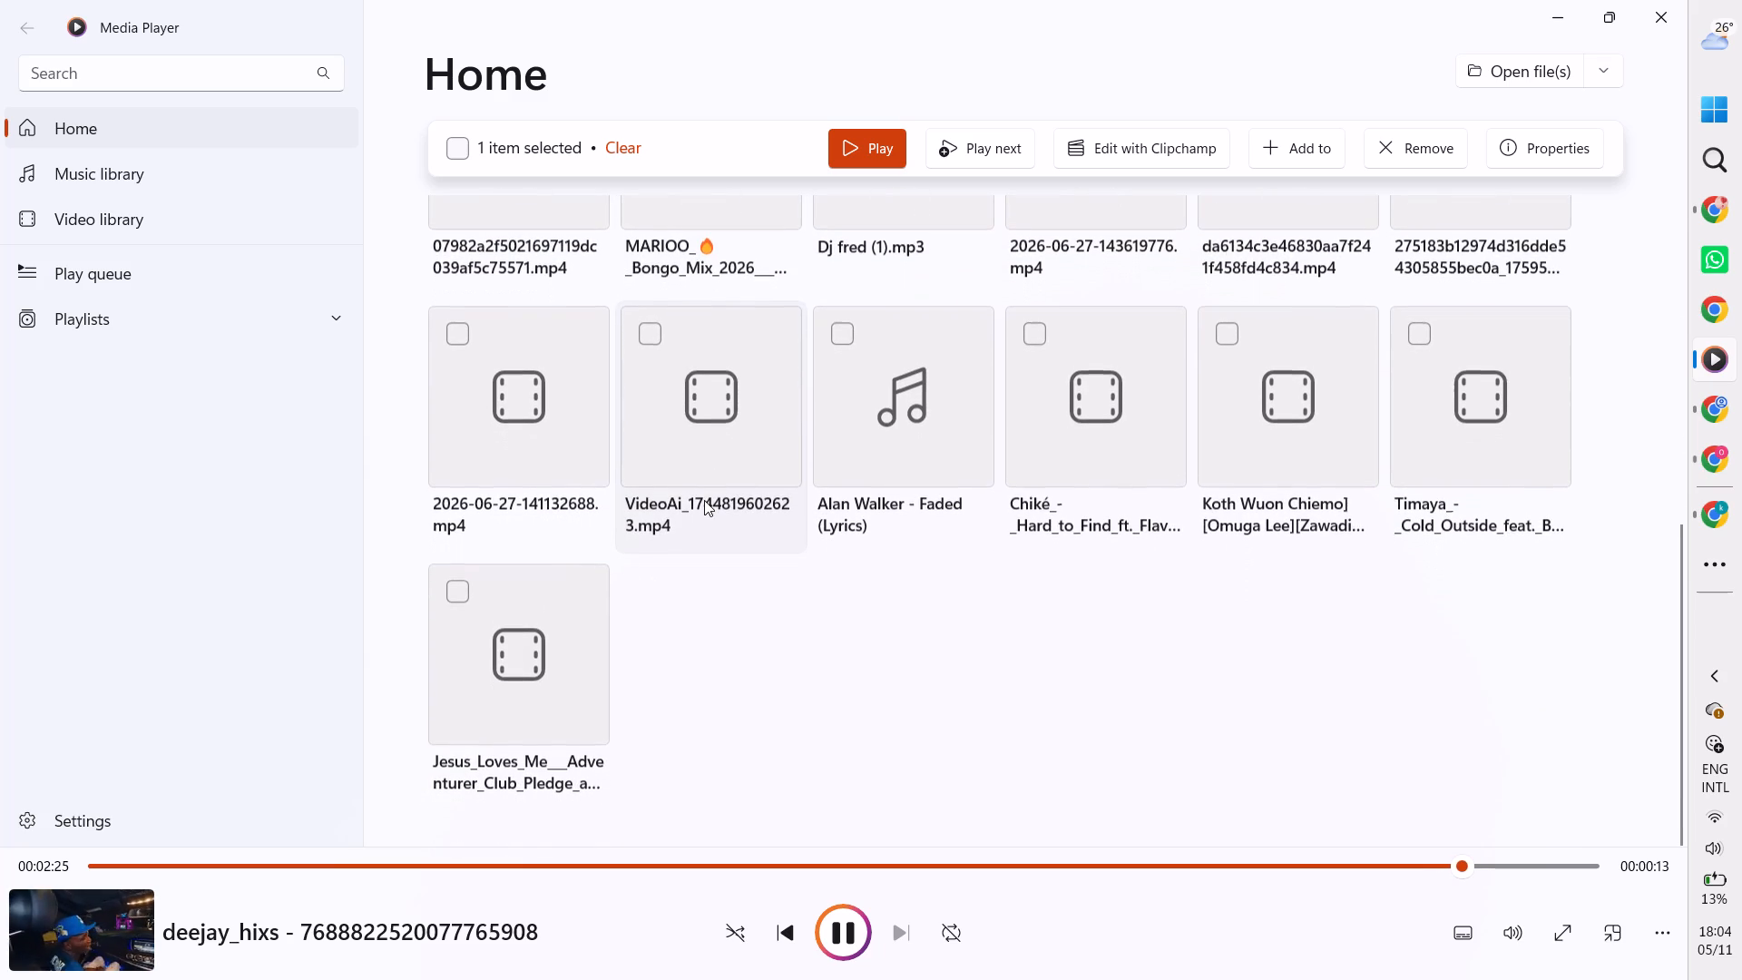
pyautogui.scroll(5, 704, 500)
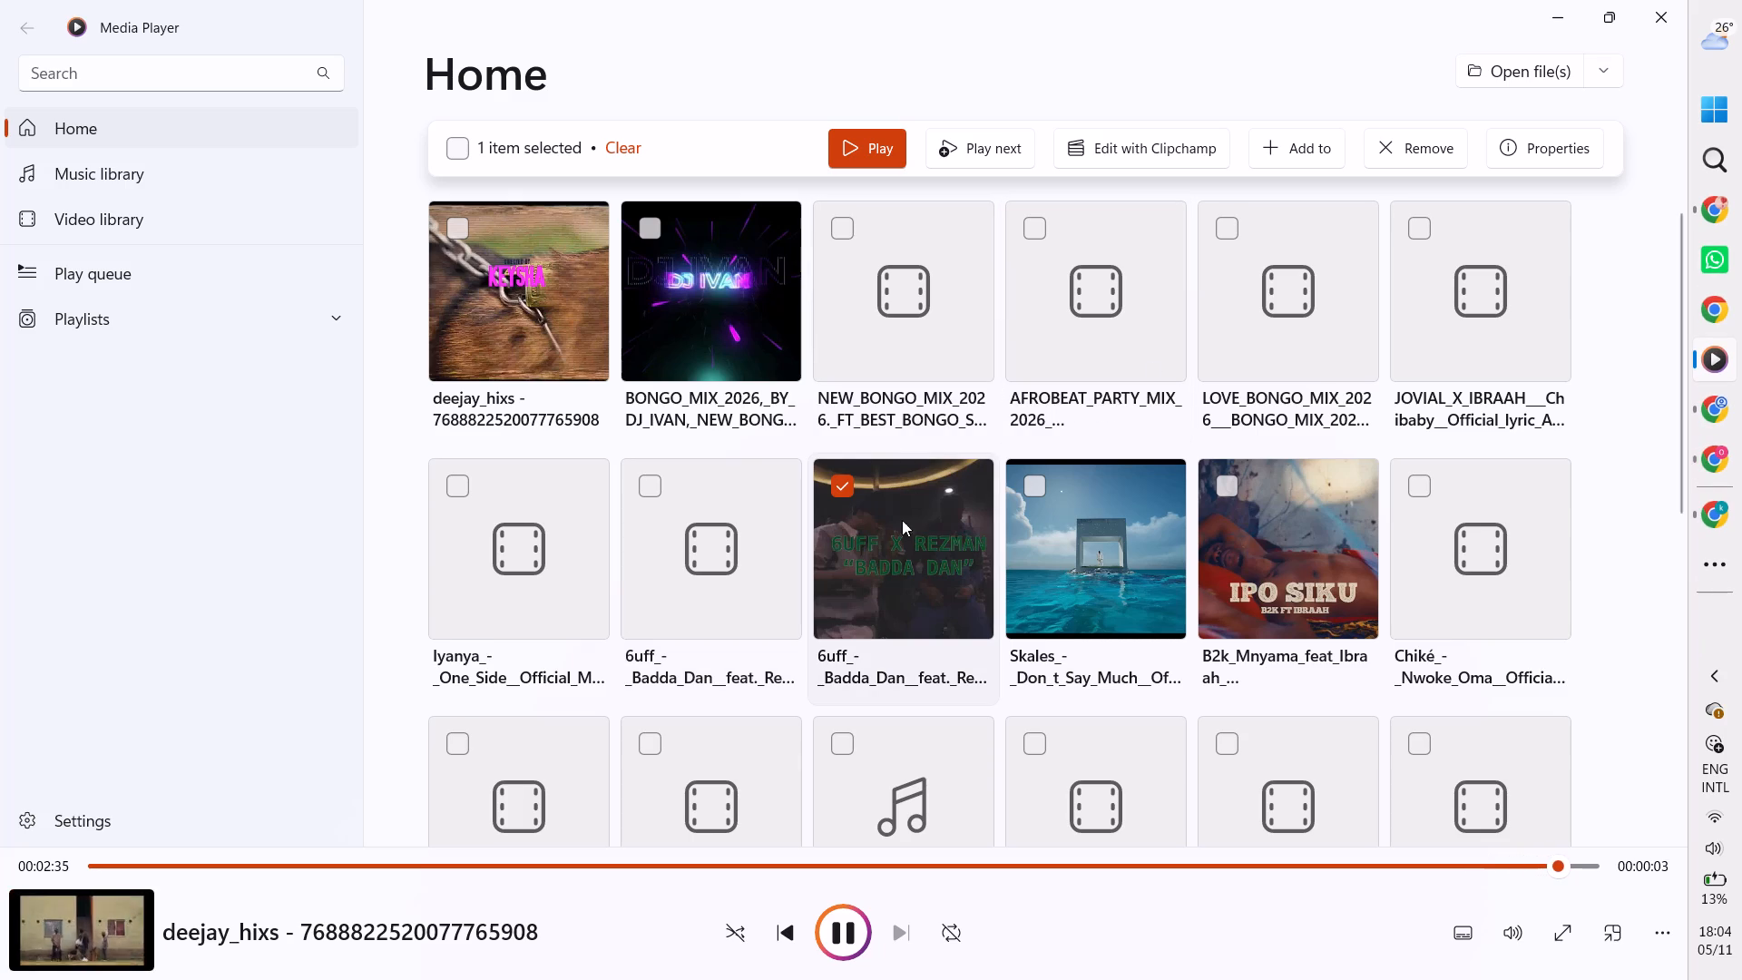
pyautogui.scroll(-2, 892, 550)
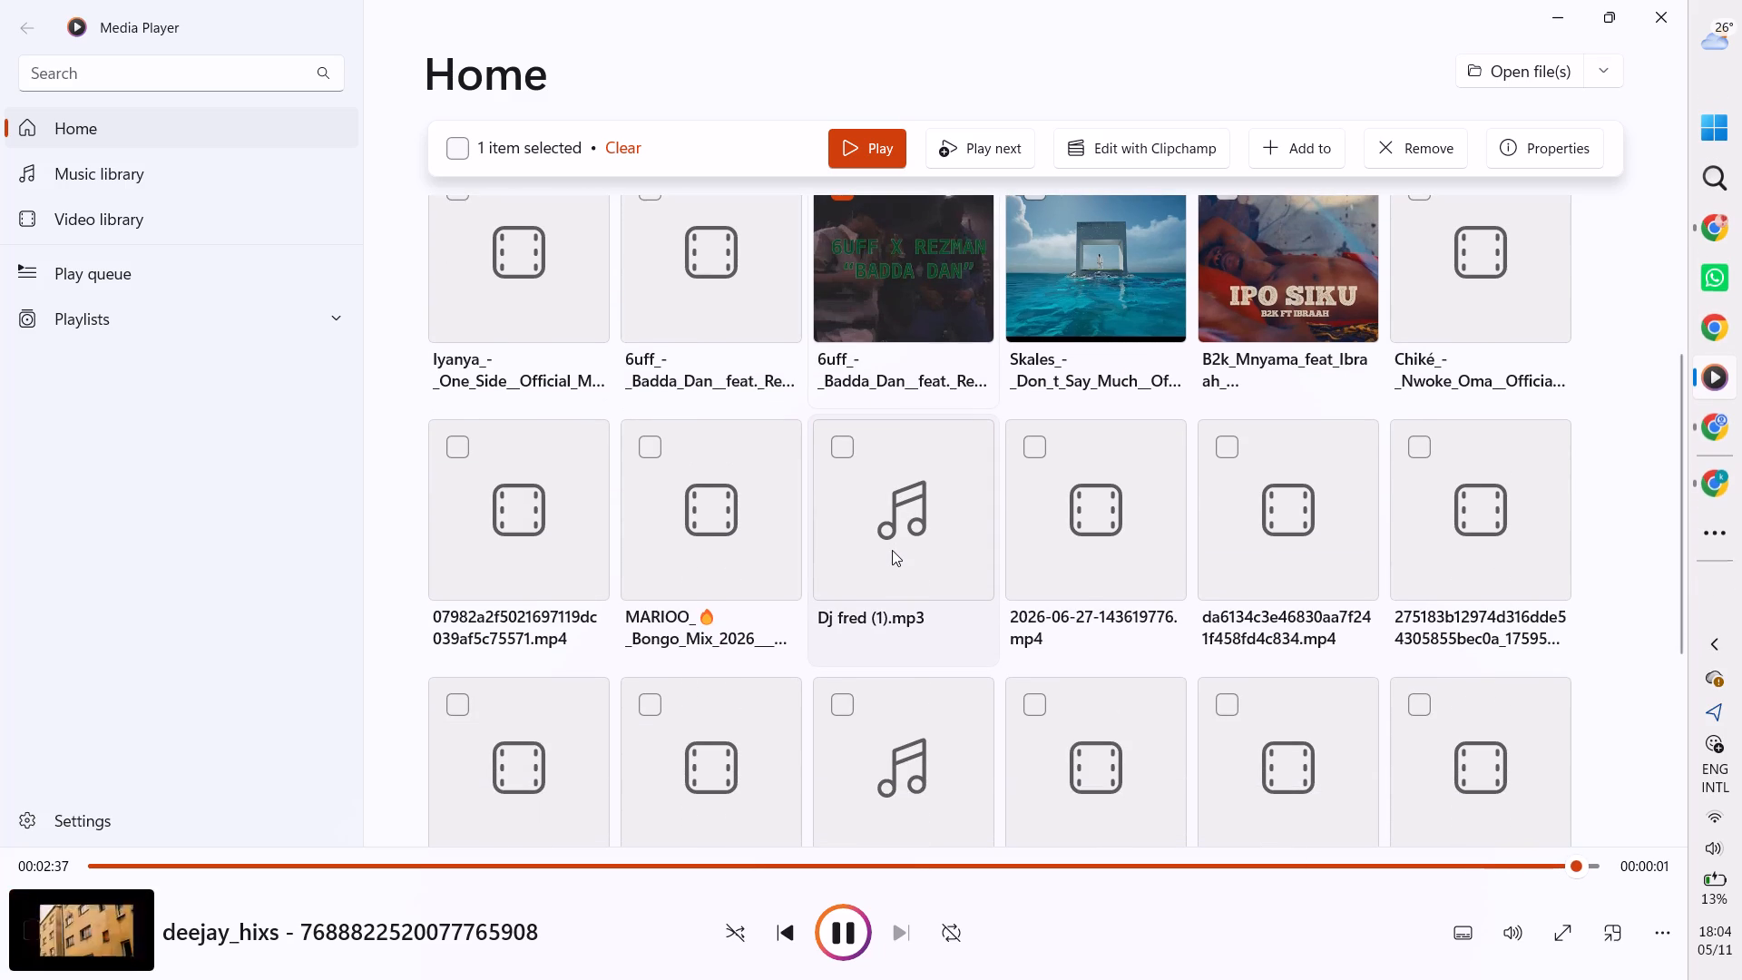
pyautogui.scroll(1, 701, 357)
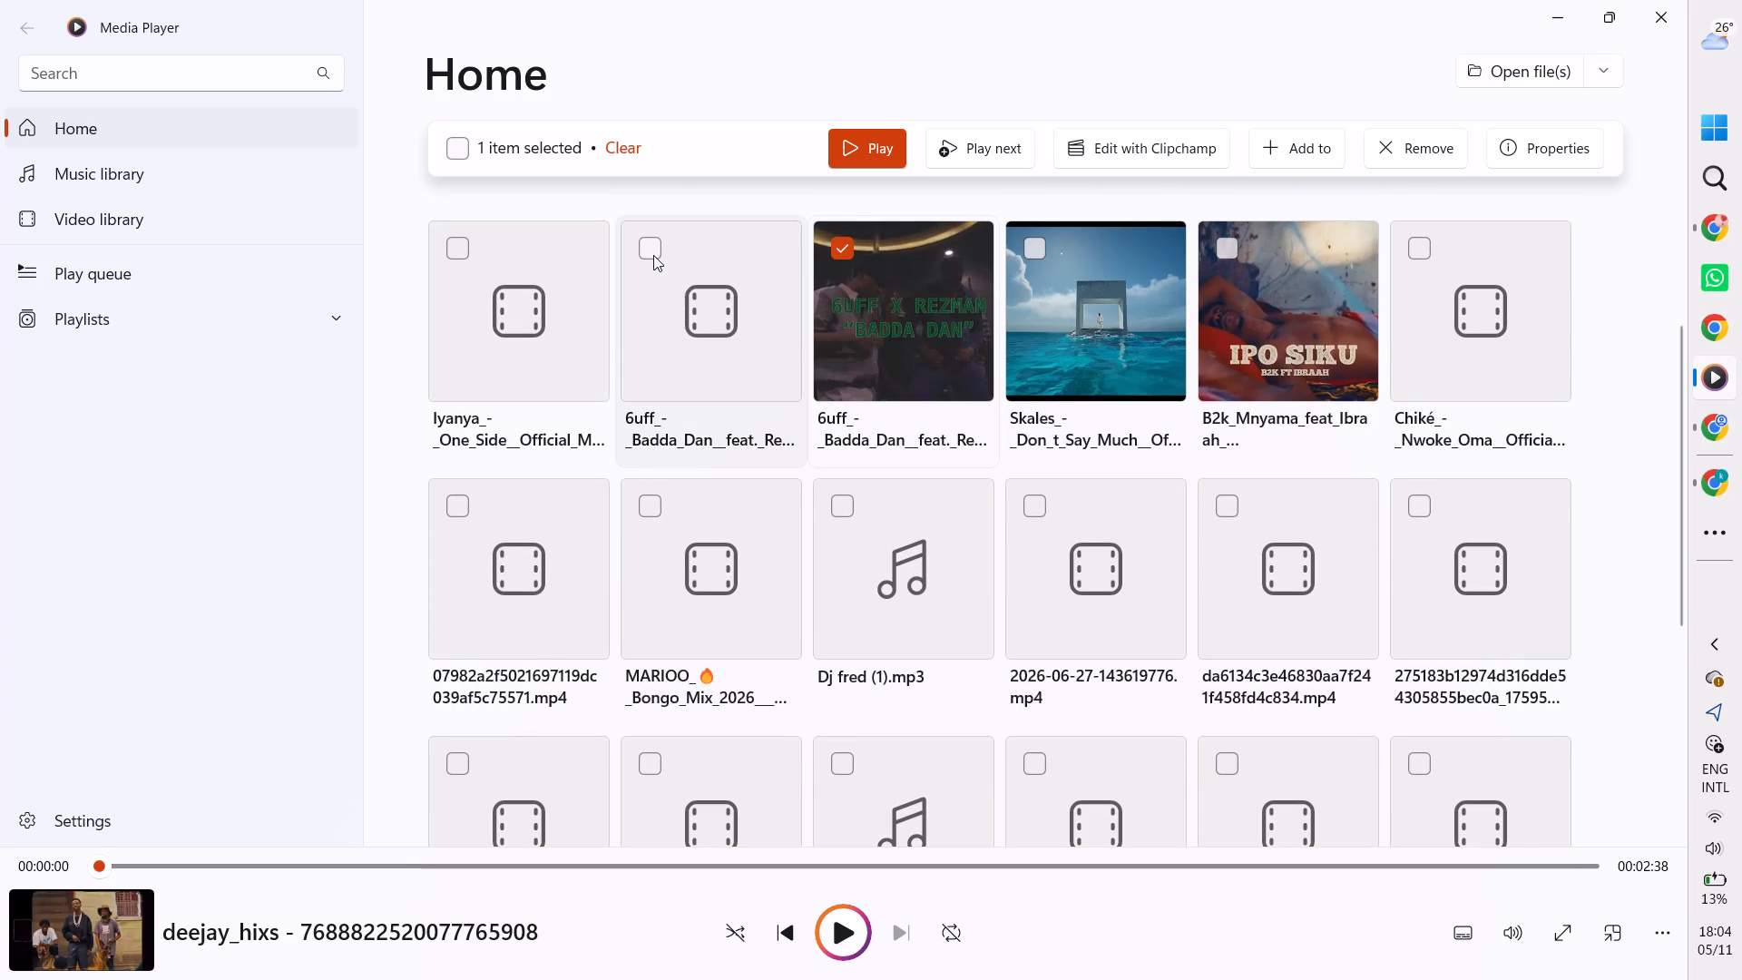
pyautogui.scroll(-1, 1006, 325)
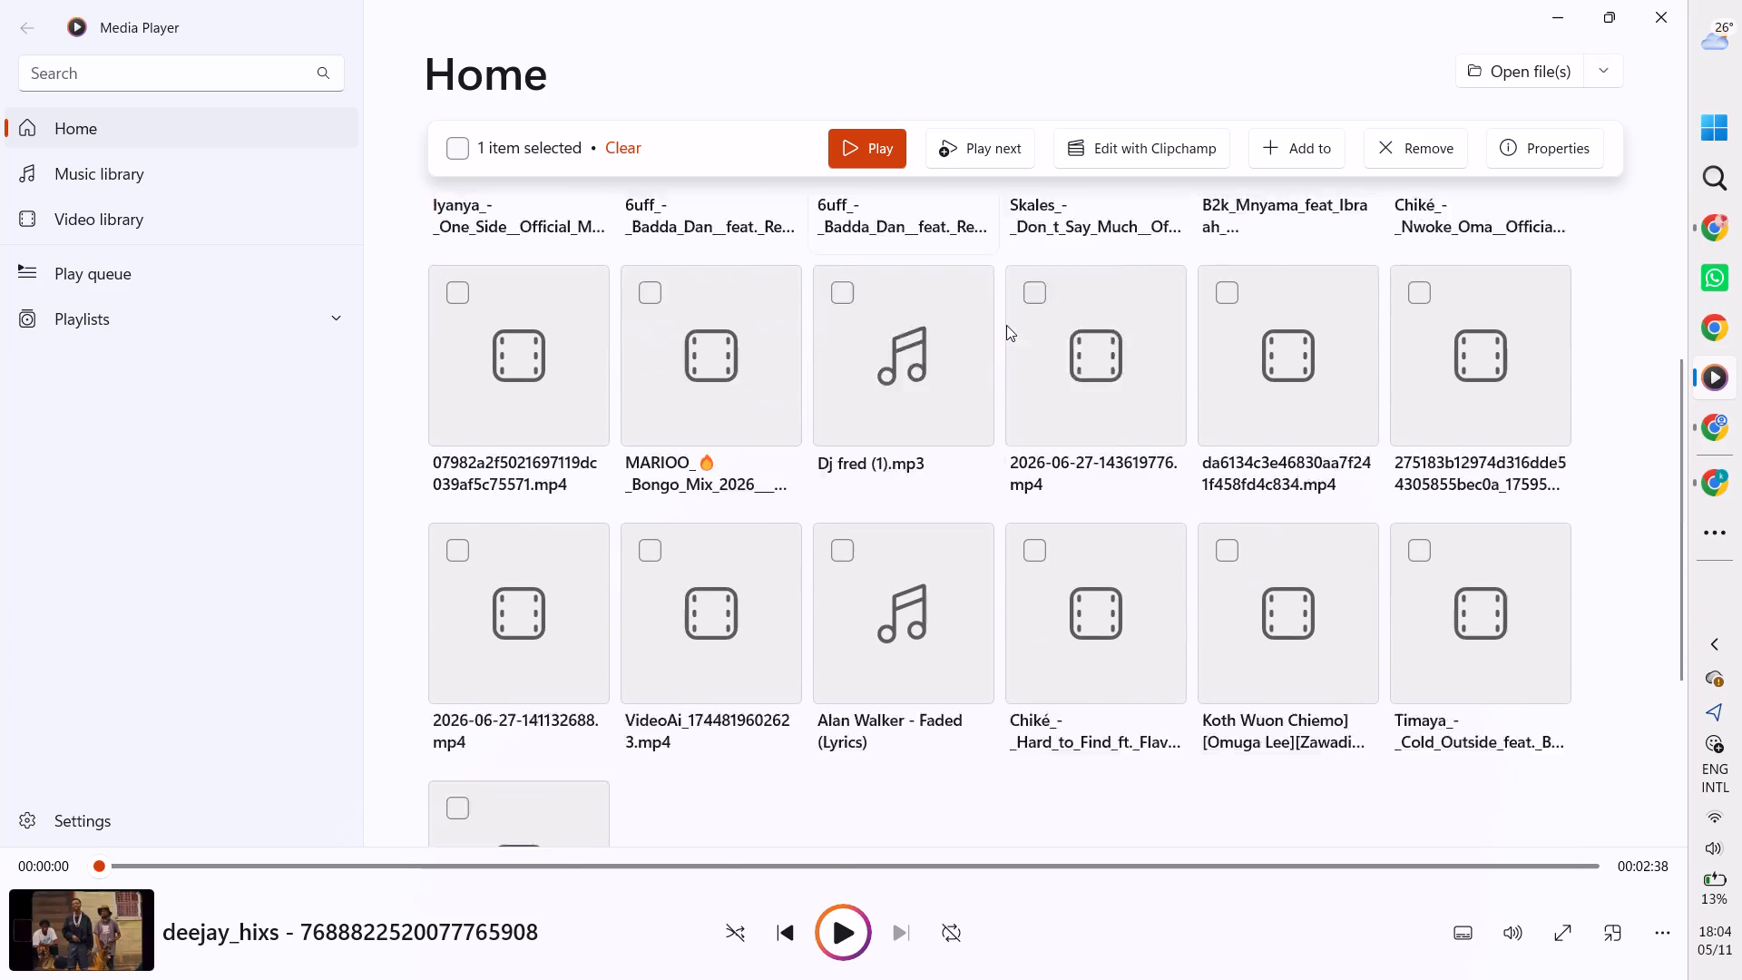
pyautogui.scroll(-1, 1006, 325)
pyautogui.scroll(5, 1006, 325)
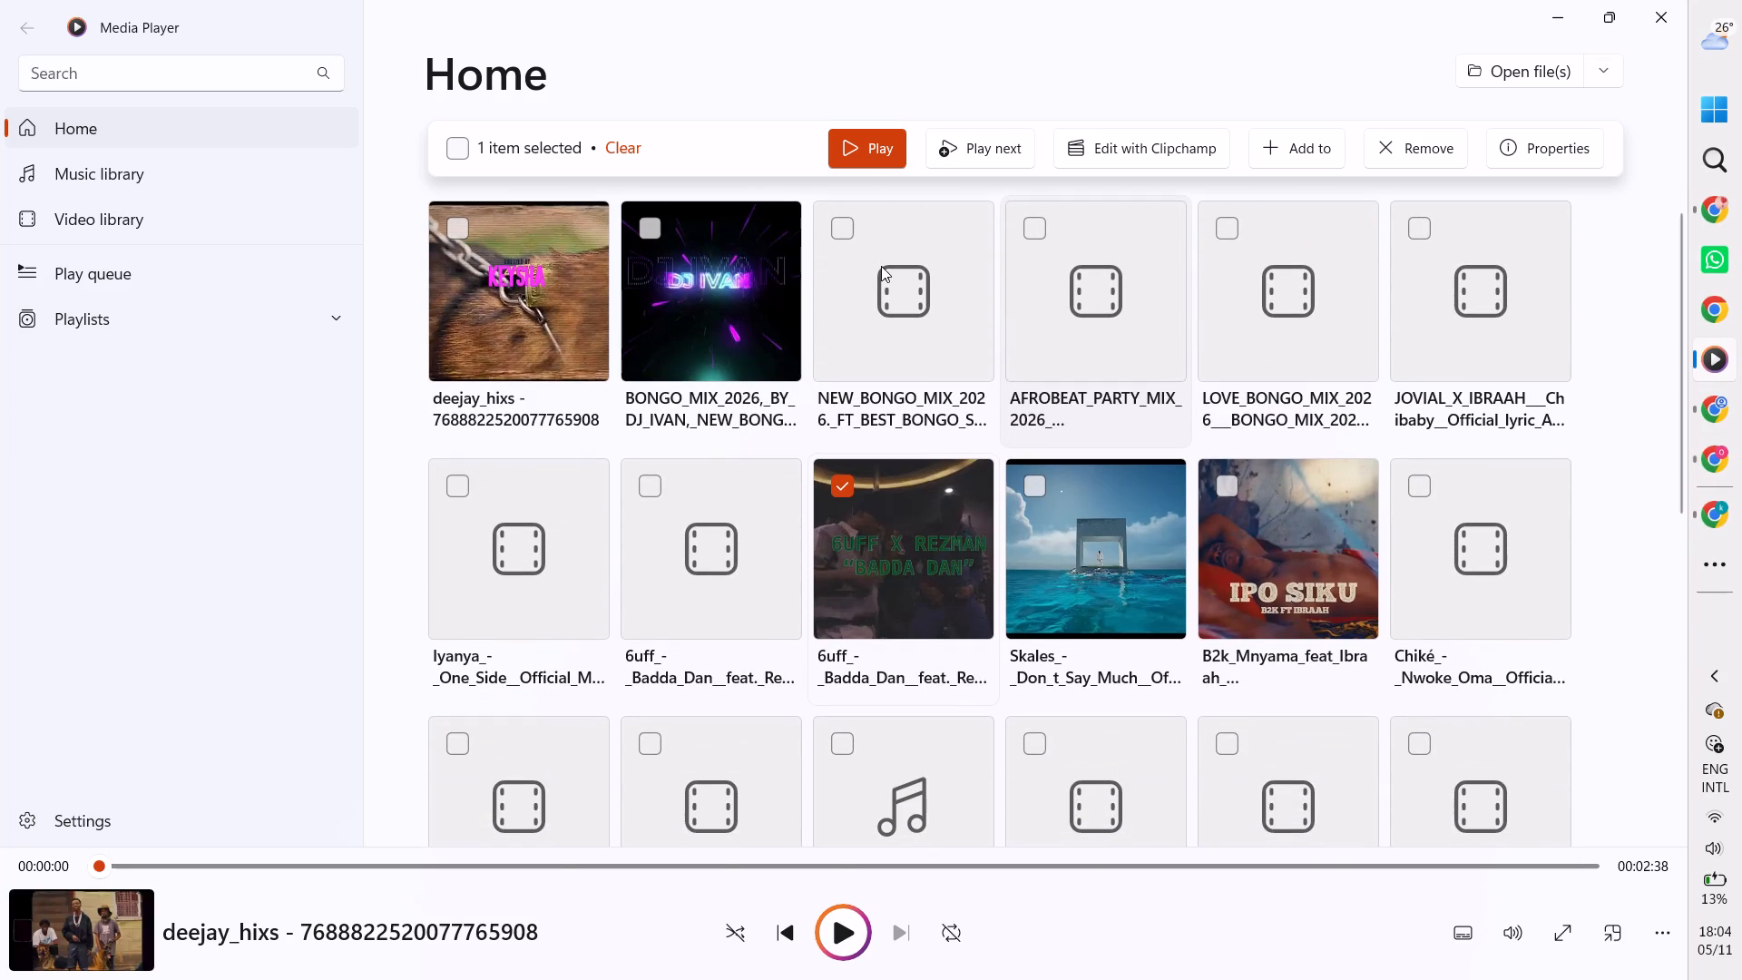
pyautogui.click(856, 140)
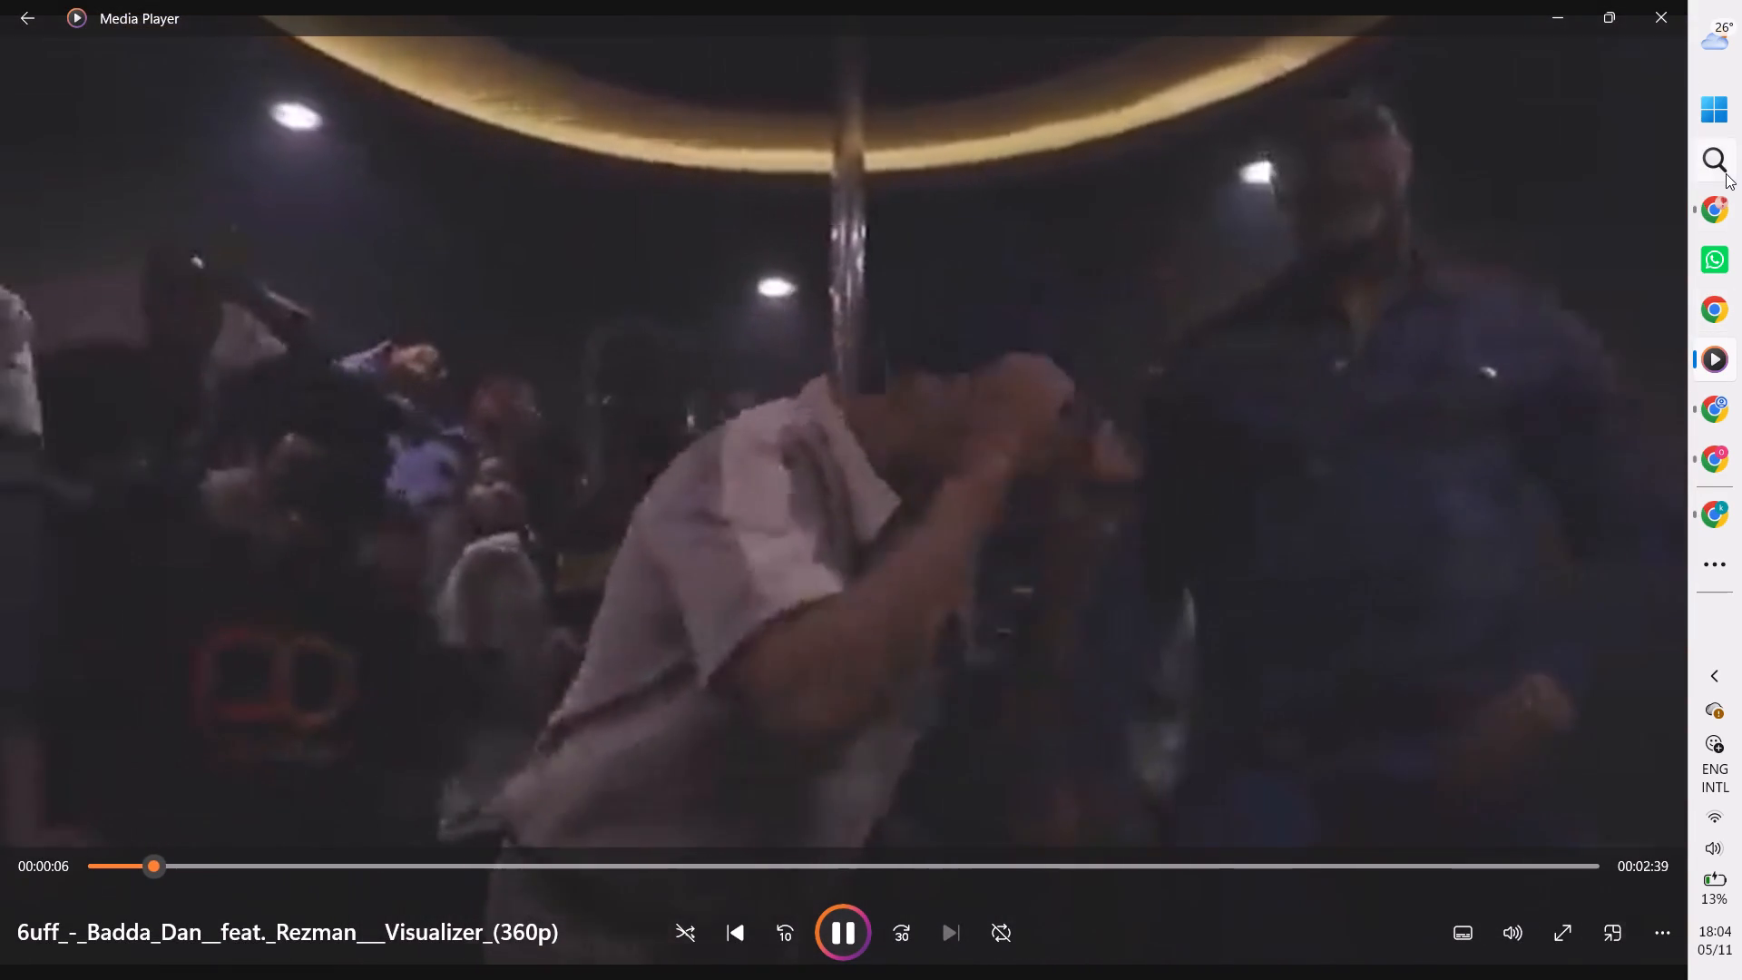
# Minimise the video player to return to the WorldQuant BRAIN simulation page and rerun the trade_when alpha simulation.
pyautogui.click(1539, 3)
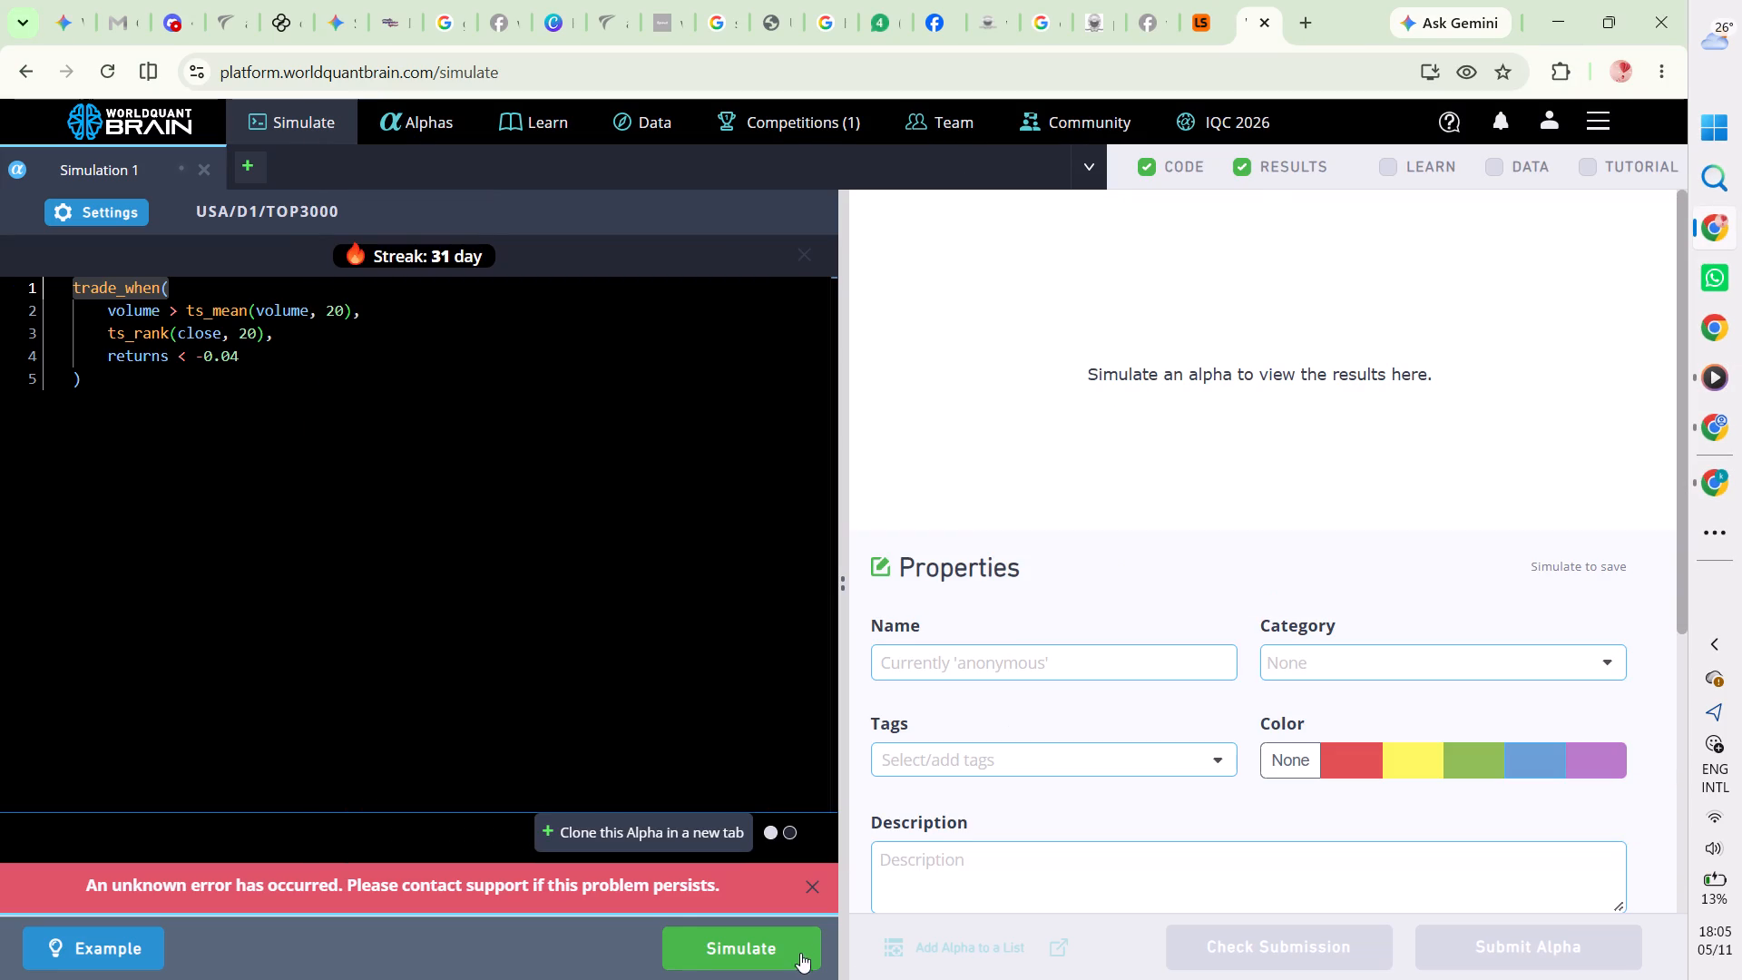
pyautogui.doubleClick(777, 965)
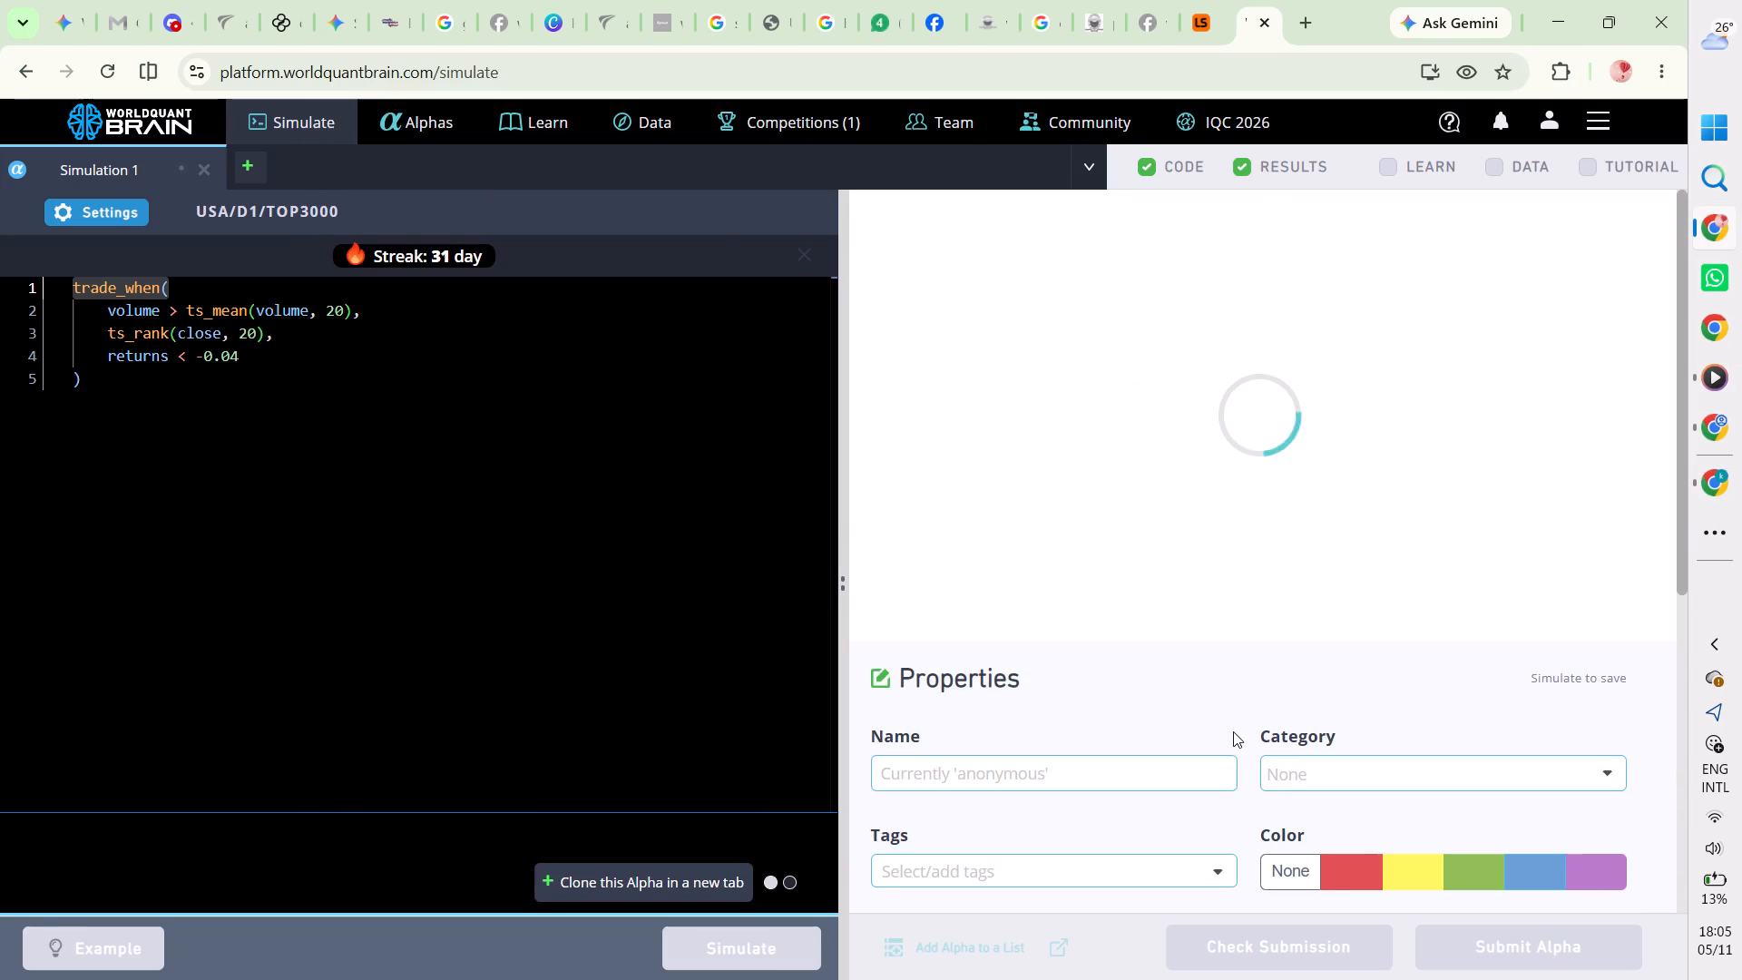
# Minimise the simulation and University of Kabianga portal windows and check the Unsubmitted alphas page in the browser window behind them.
pyautogui.click(1541, 8)
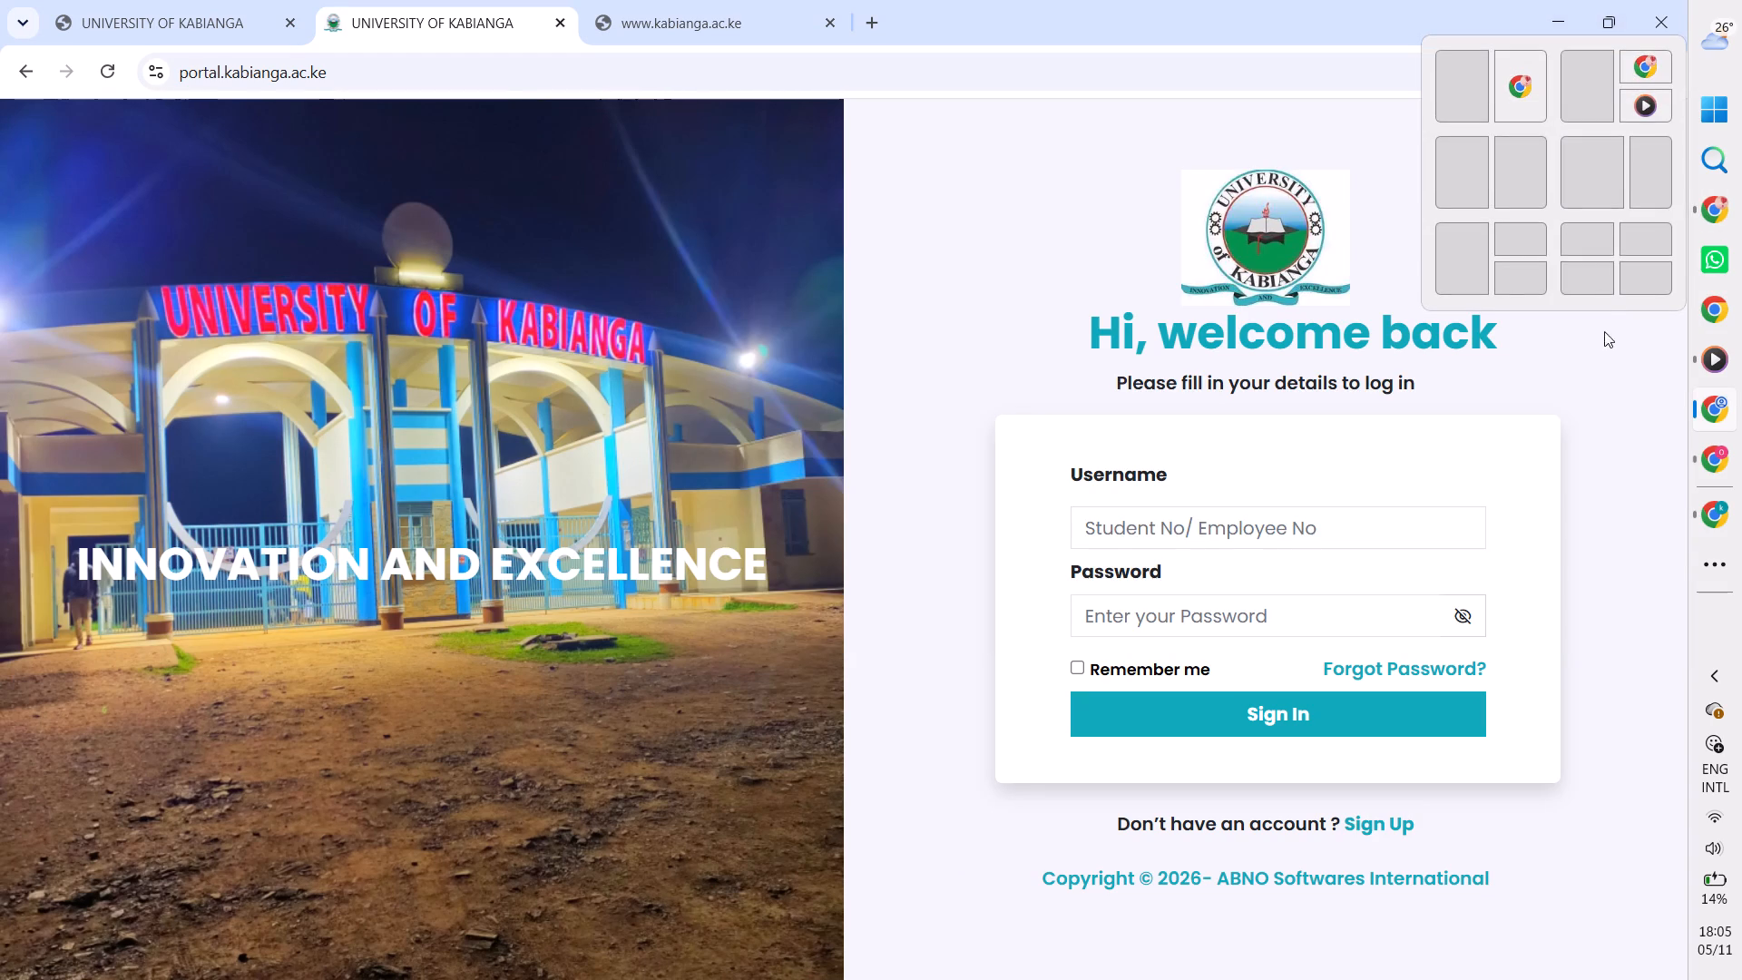
pyautogui.click(1566, 20)
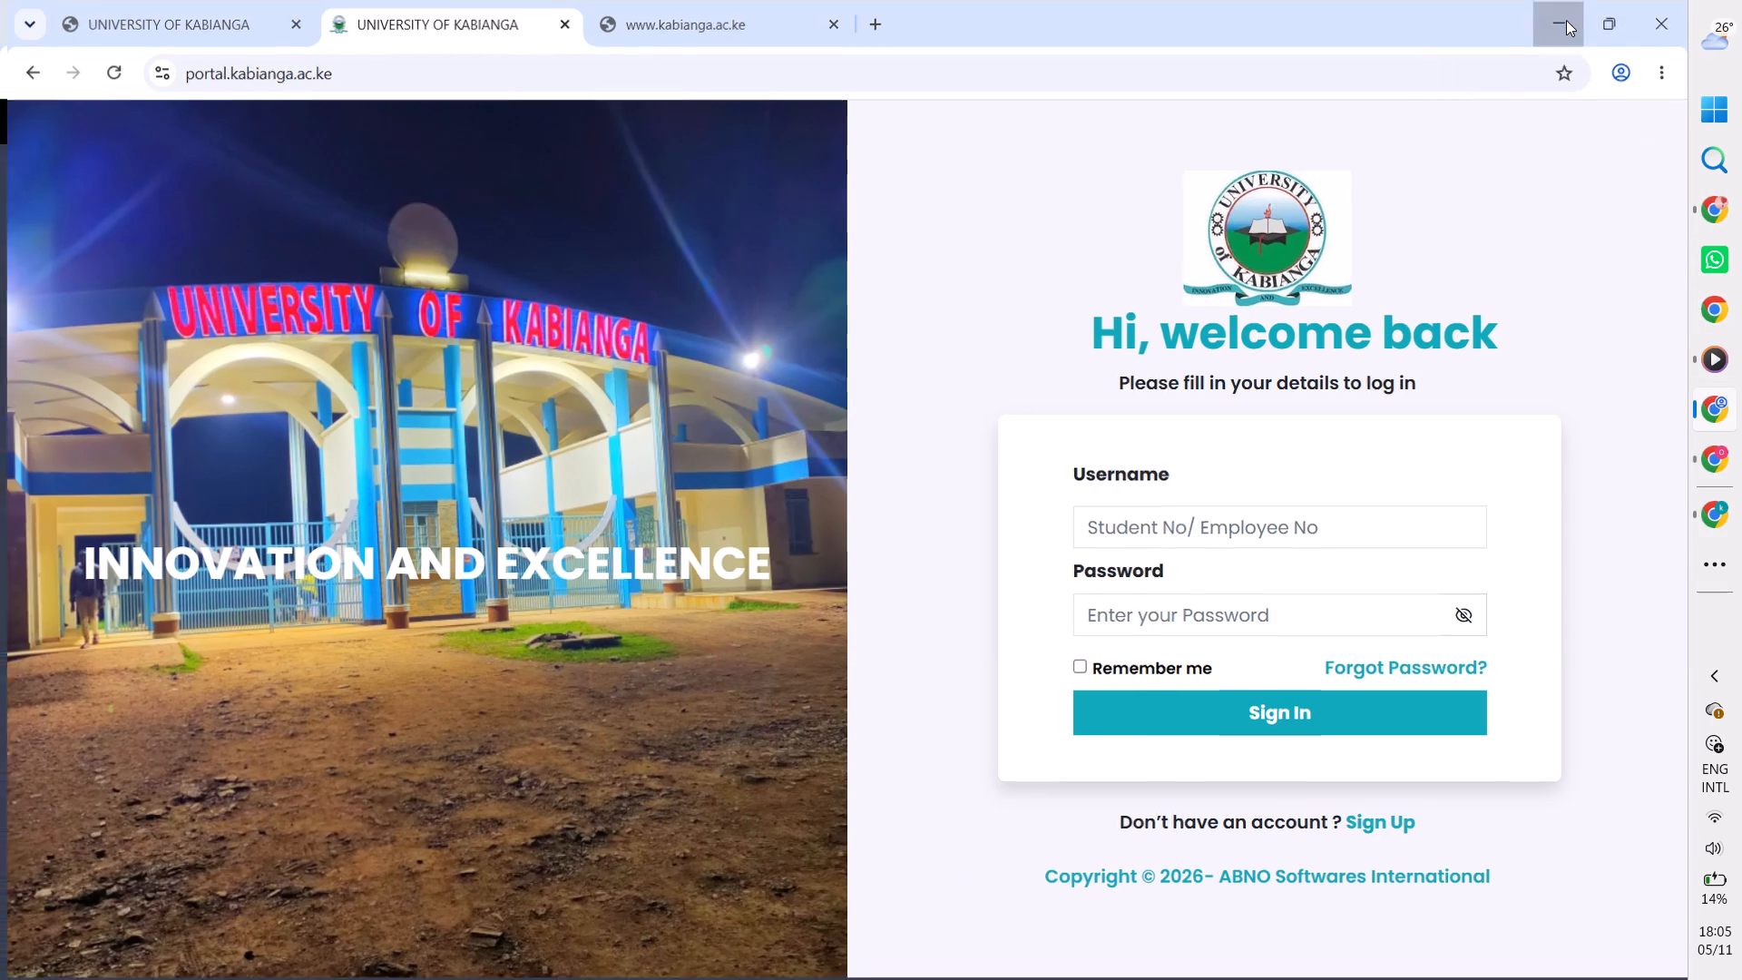
pyautogui.scroll(1, 1337, 415)
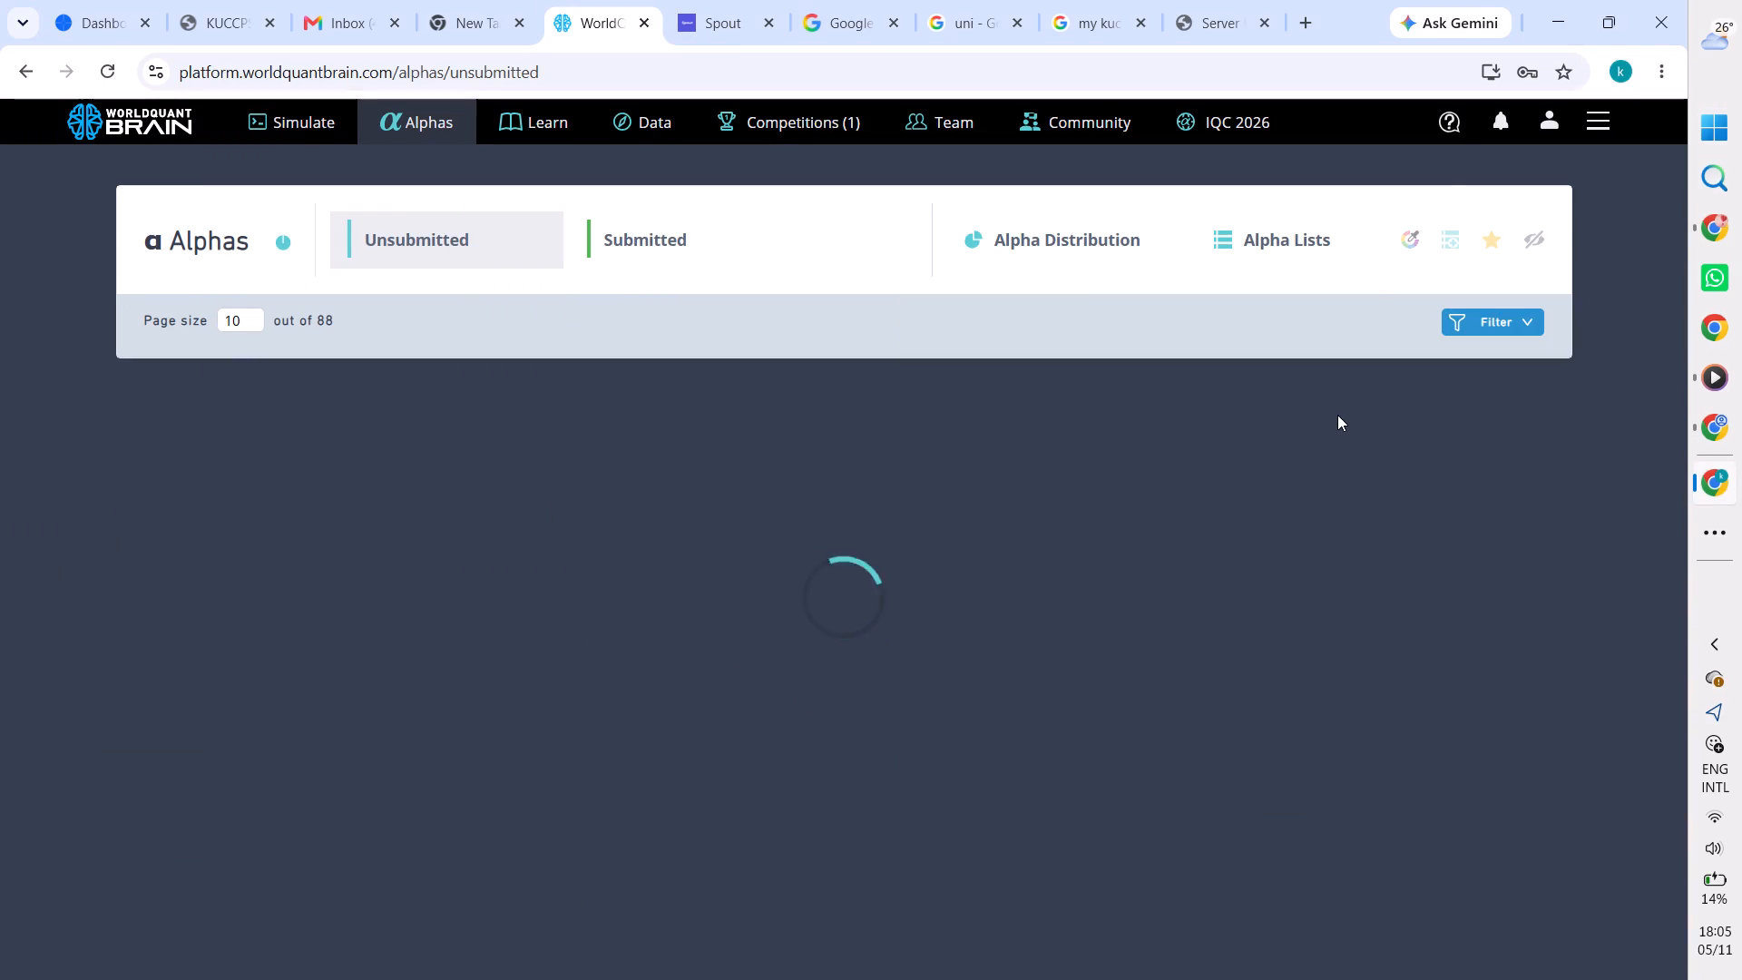
pyautogui.scroll(1, 1337, 415)
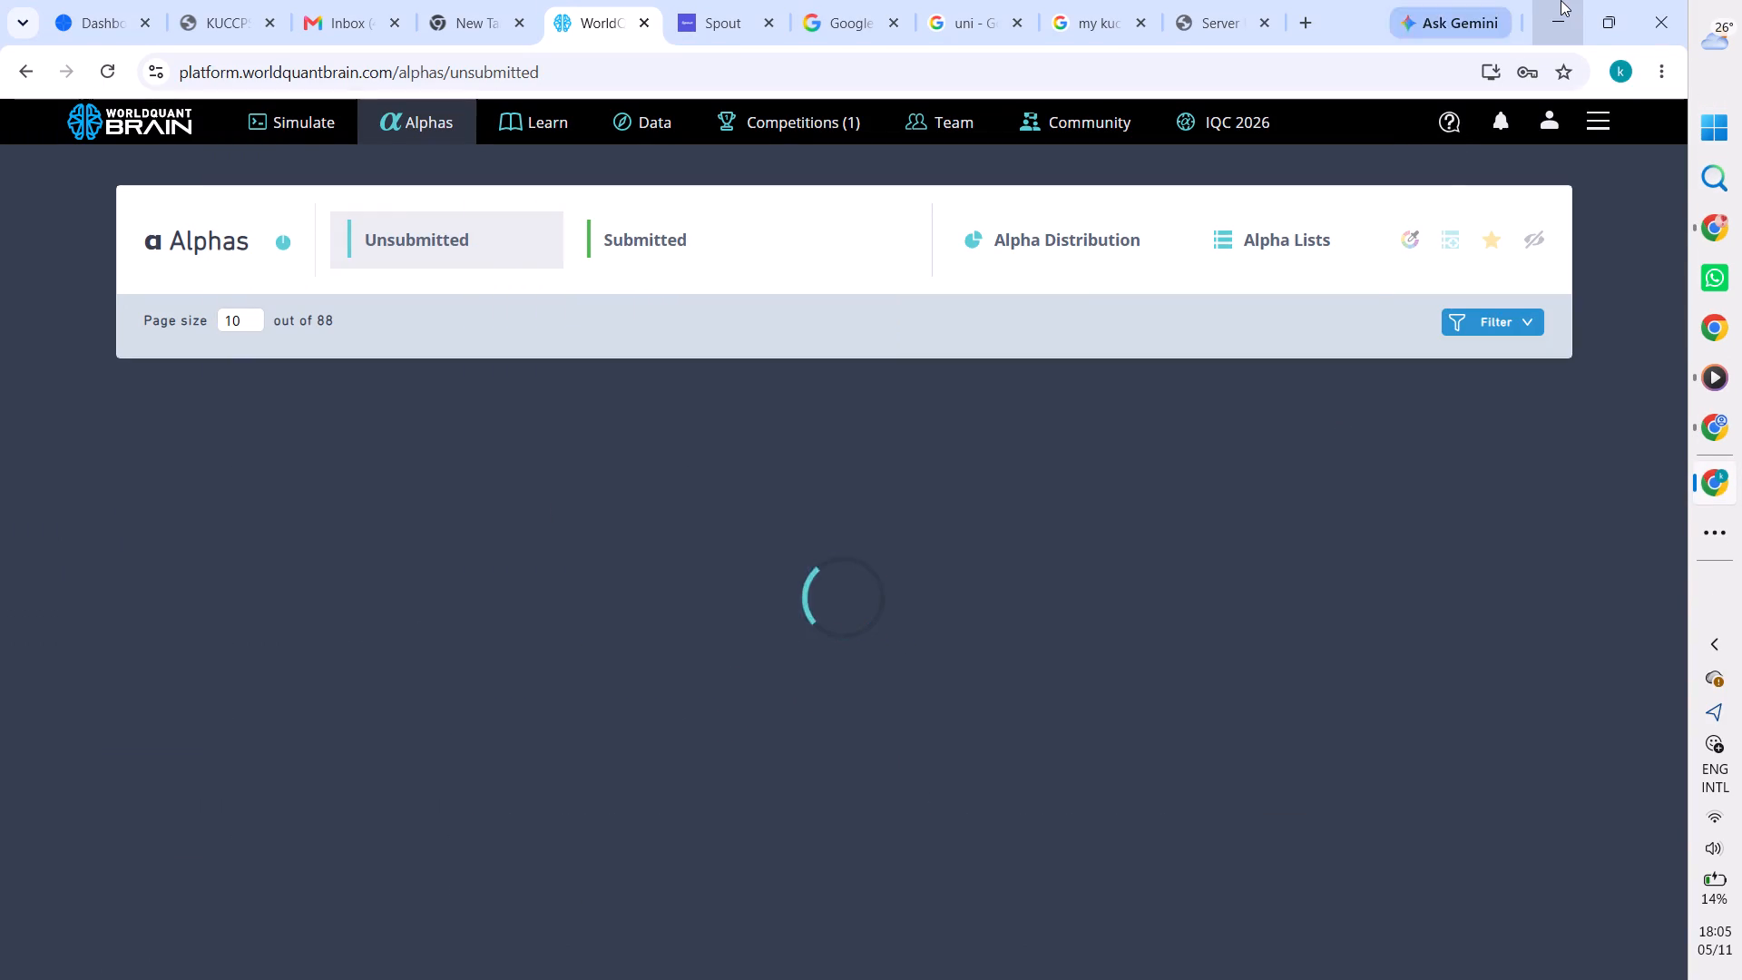
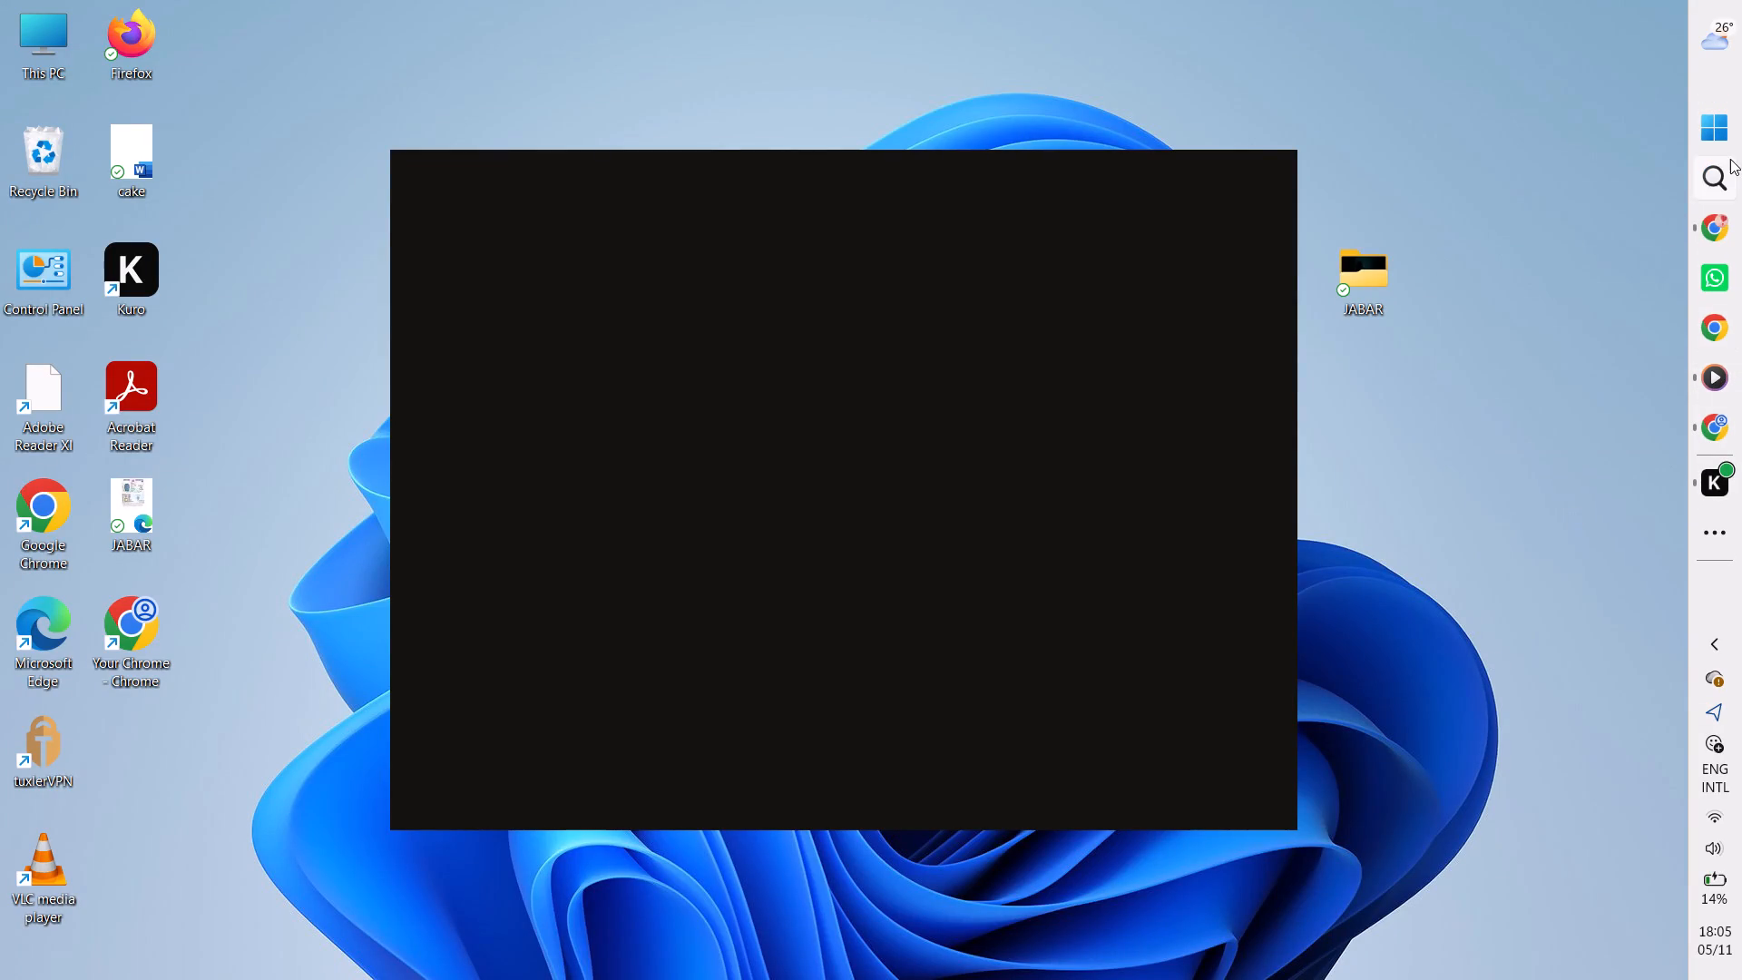
# Open the JABAR folder from the desktop in File Explorer.
pyautogui.doubleClick(1379, 269)
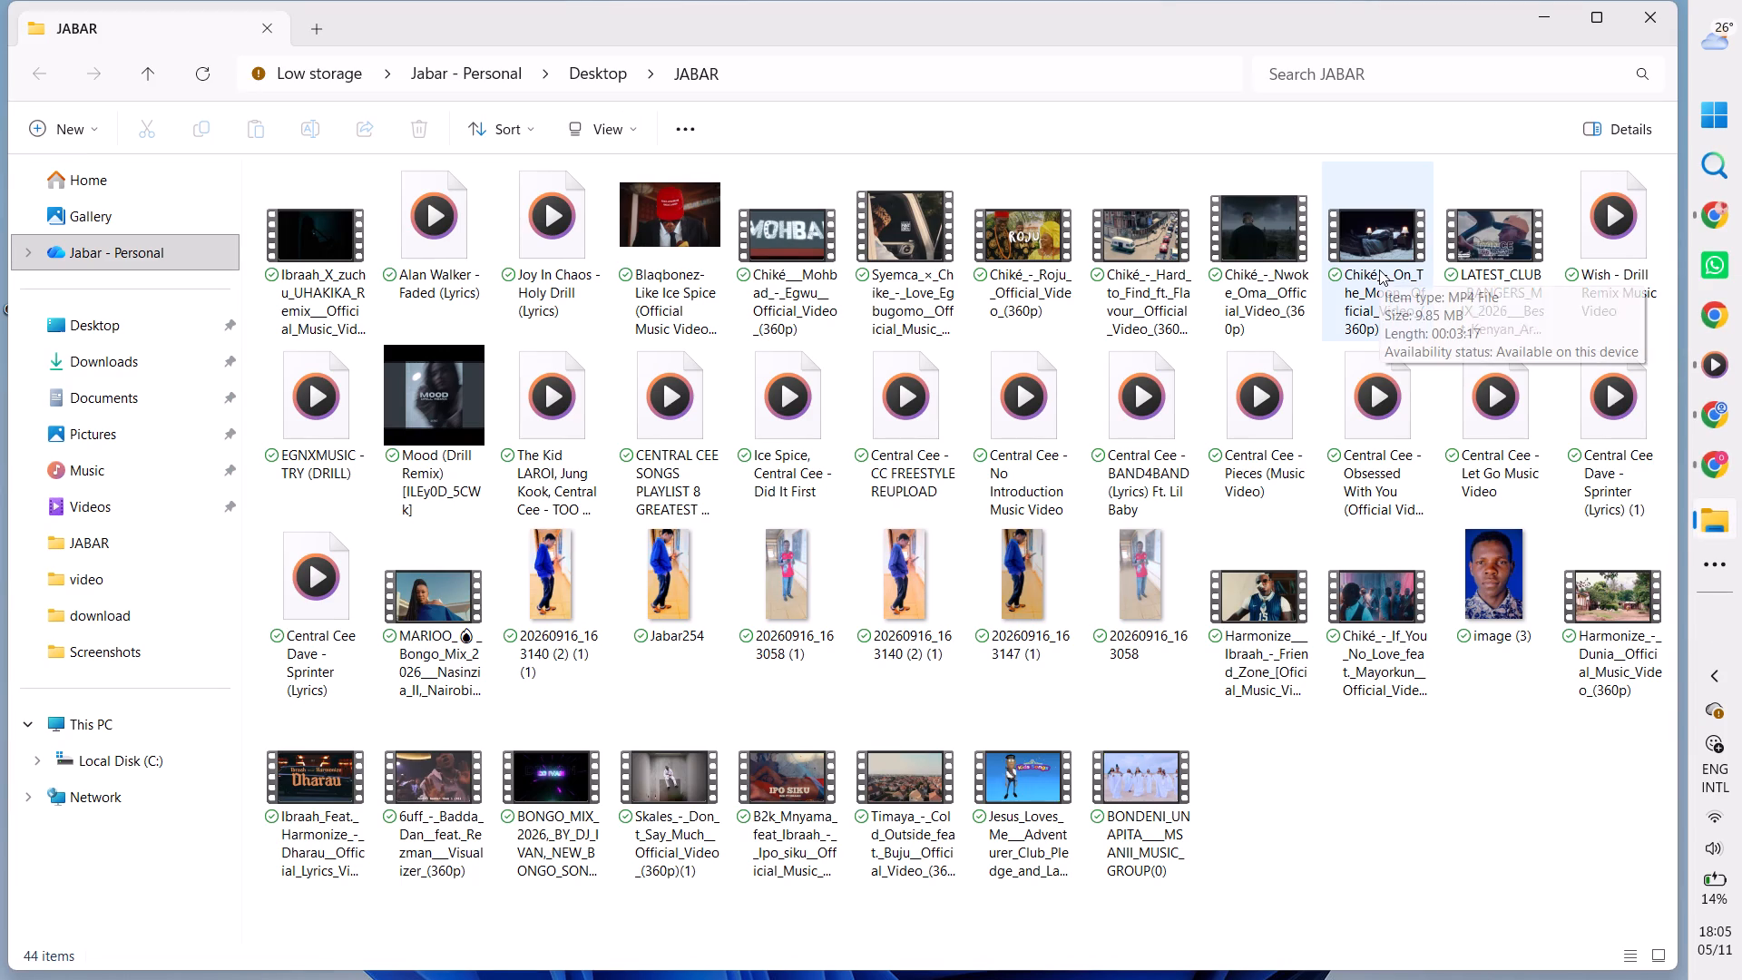
pyautogui.scroll(2, 1255, 317)
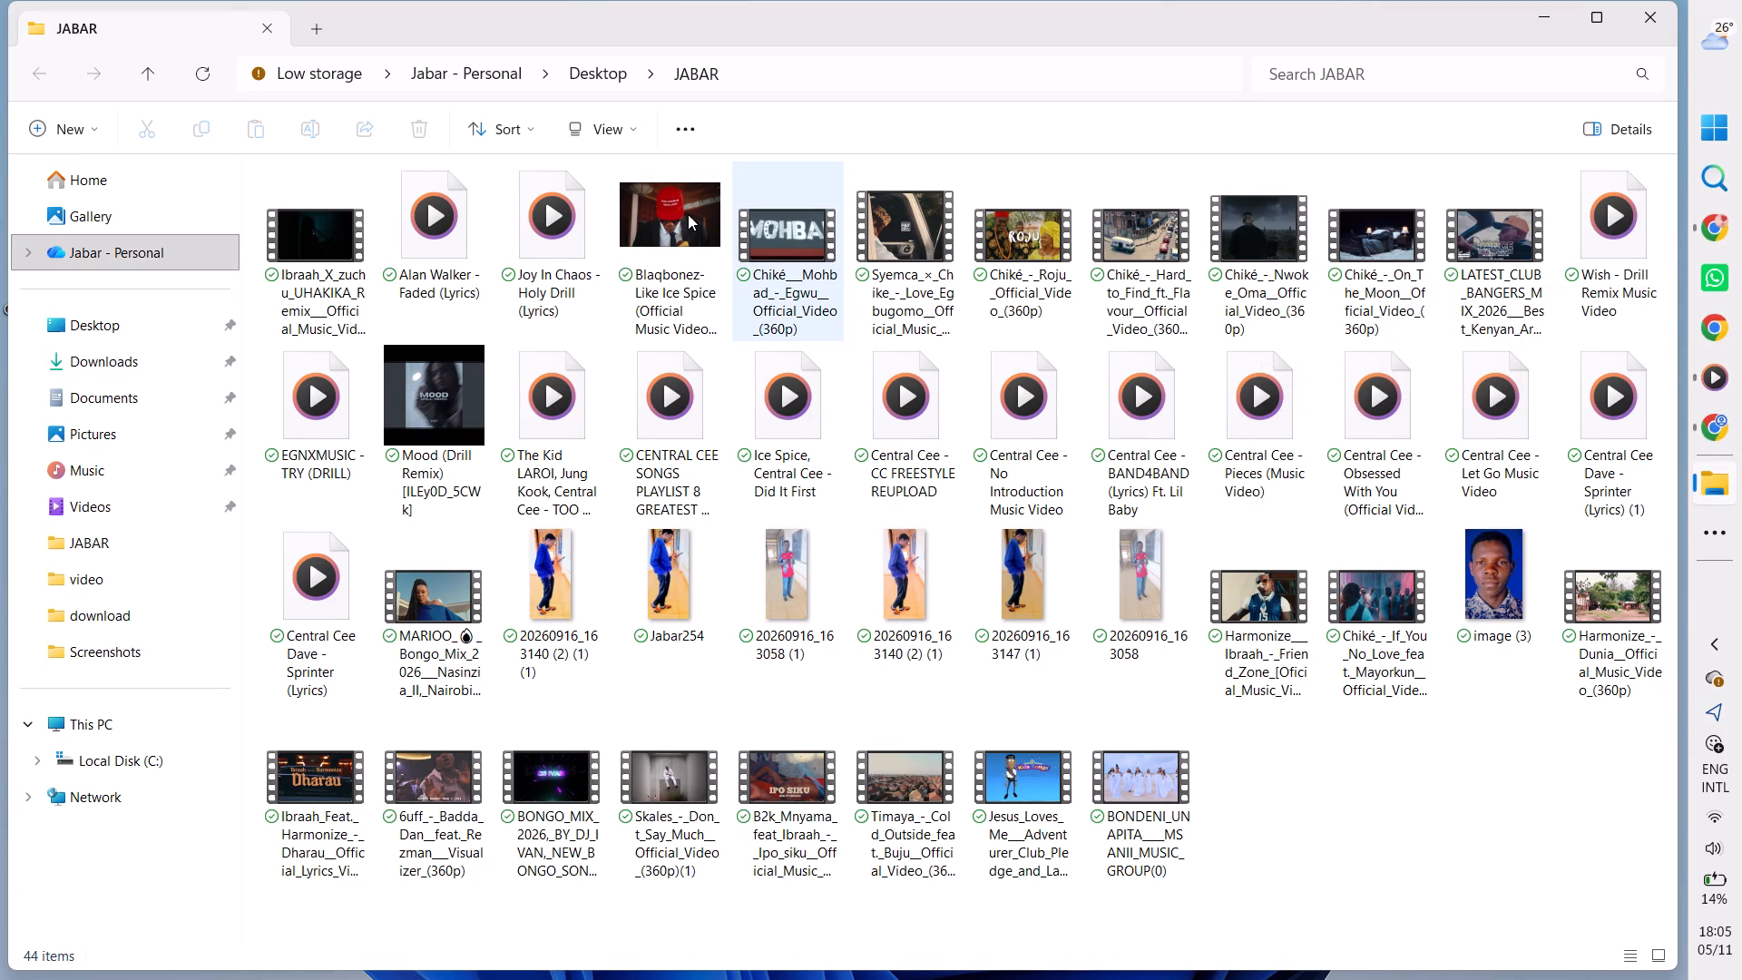
pyautogui.scroll(-1, 661, 411)
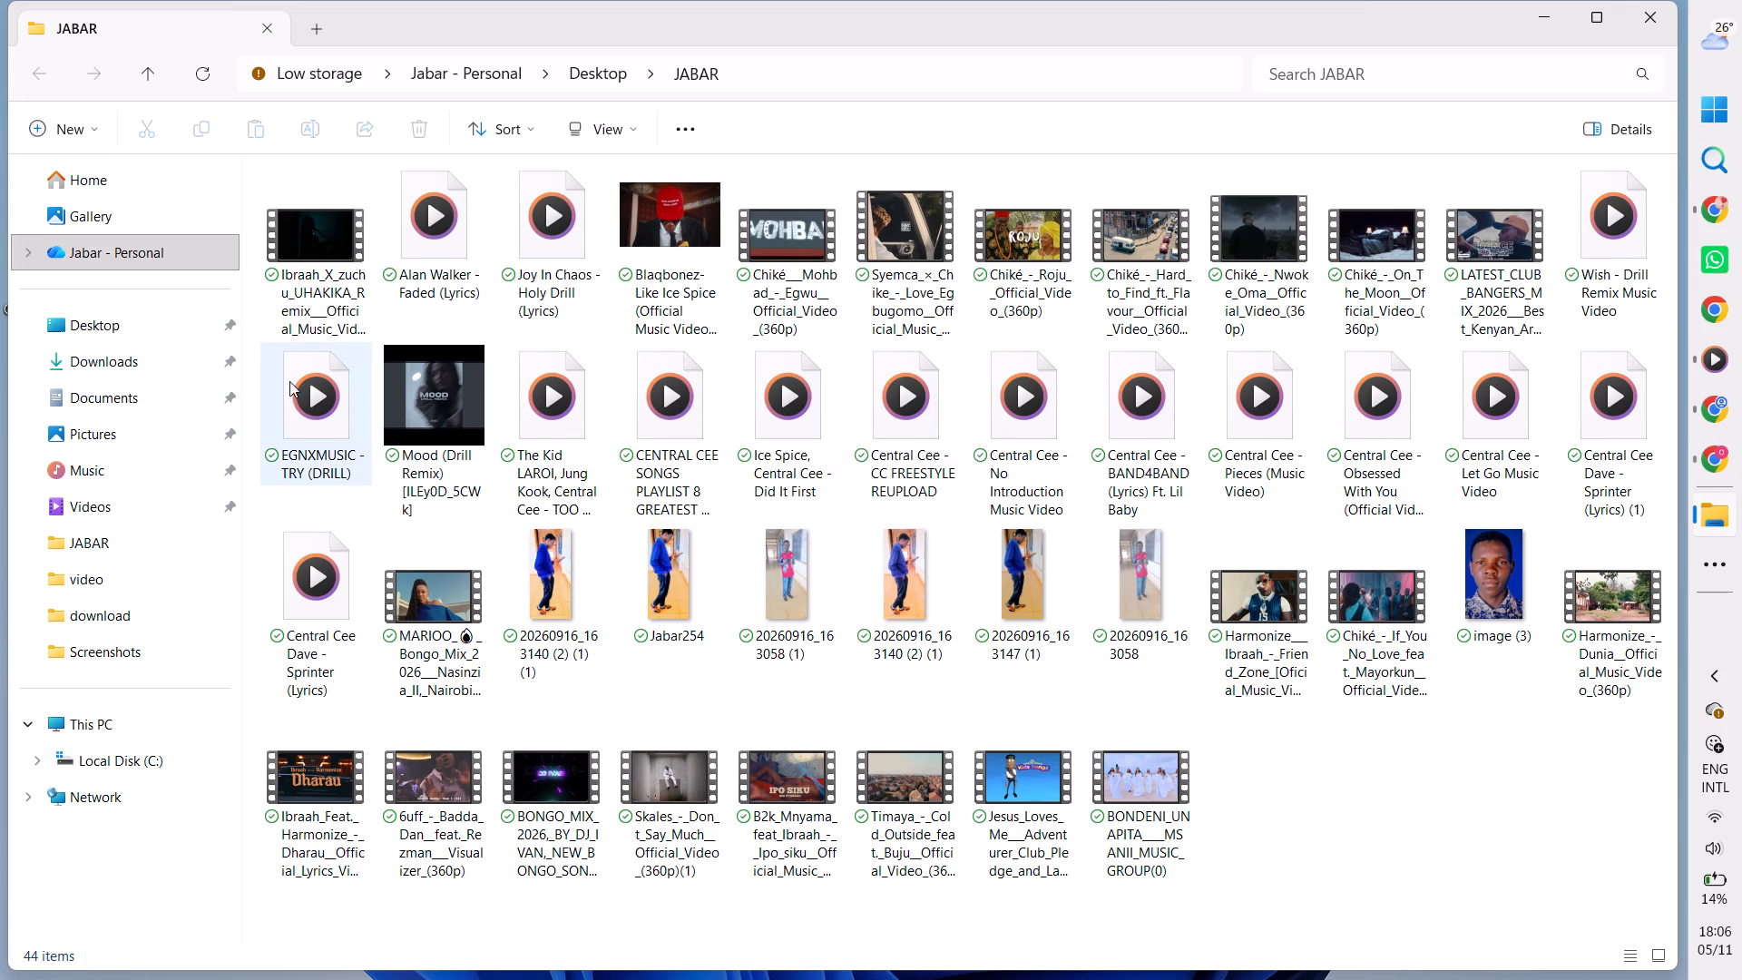
pyautogui.doubleClick(122, 542)
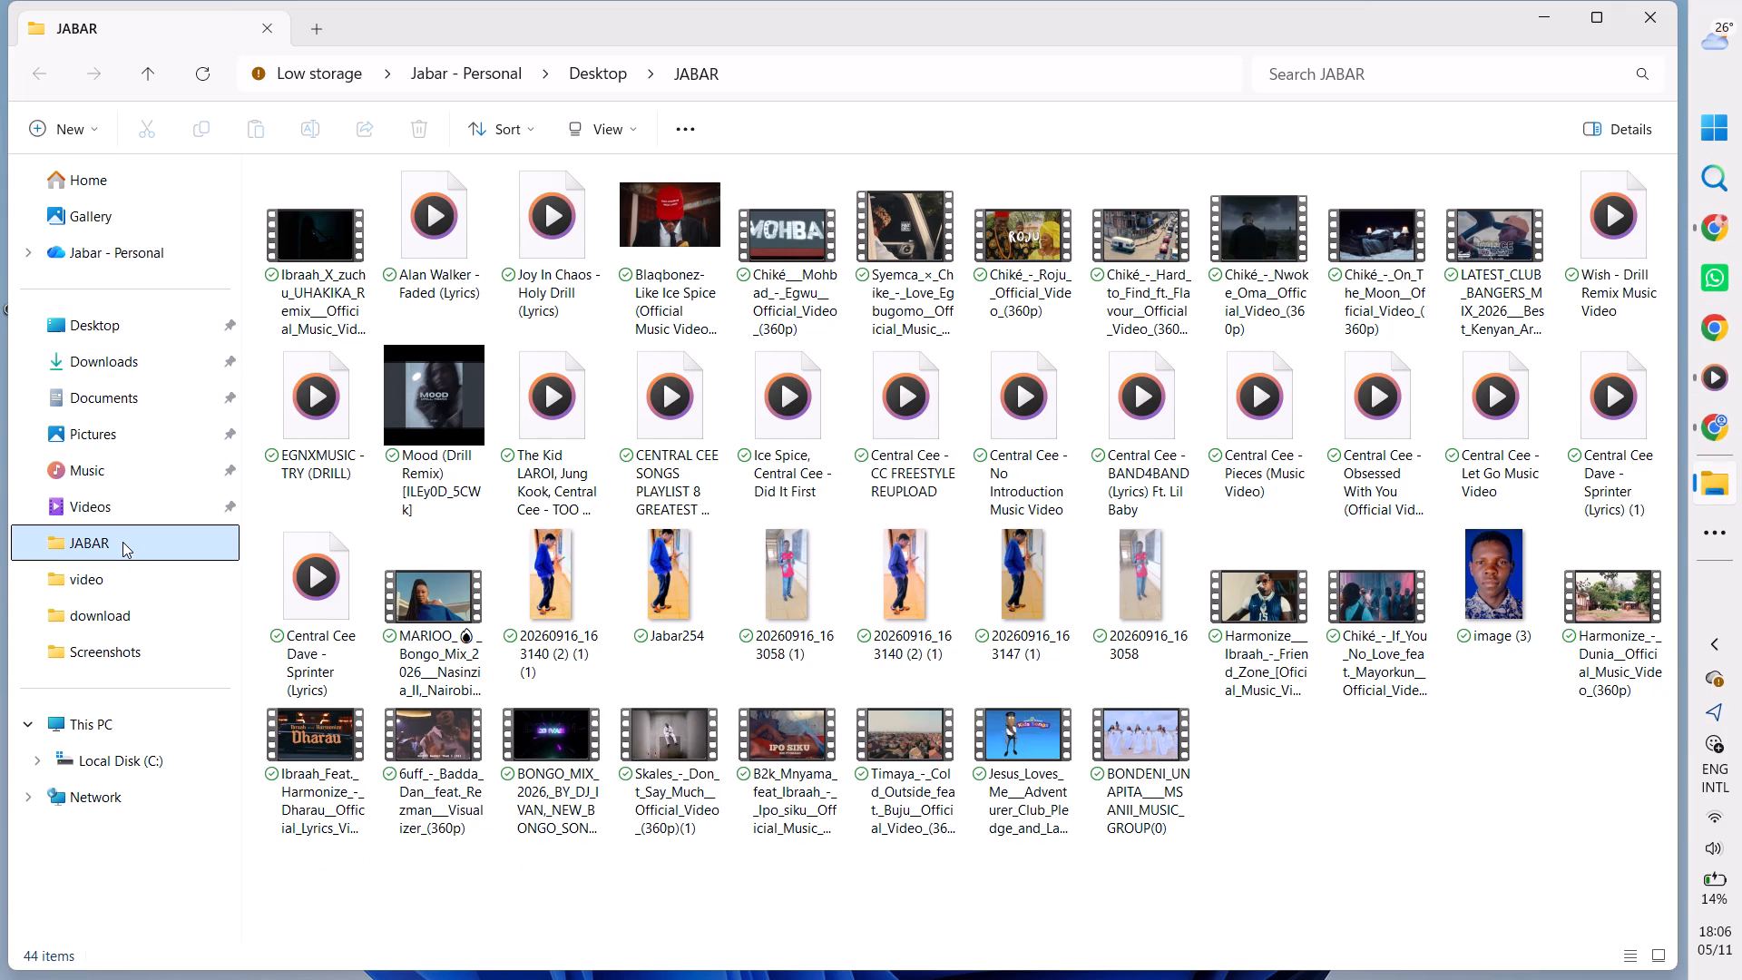
pyautogui.doubleClick(122, 542)
pyautogui.tripleClick(122, 542)
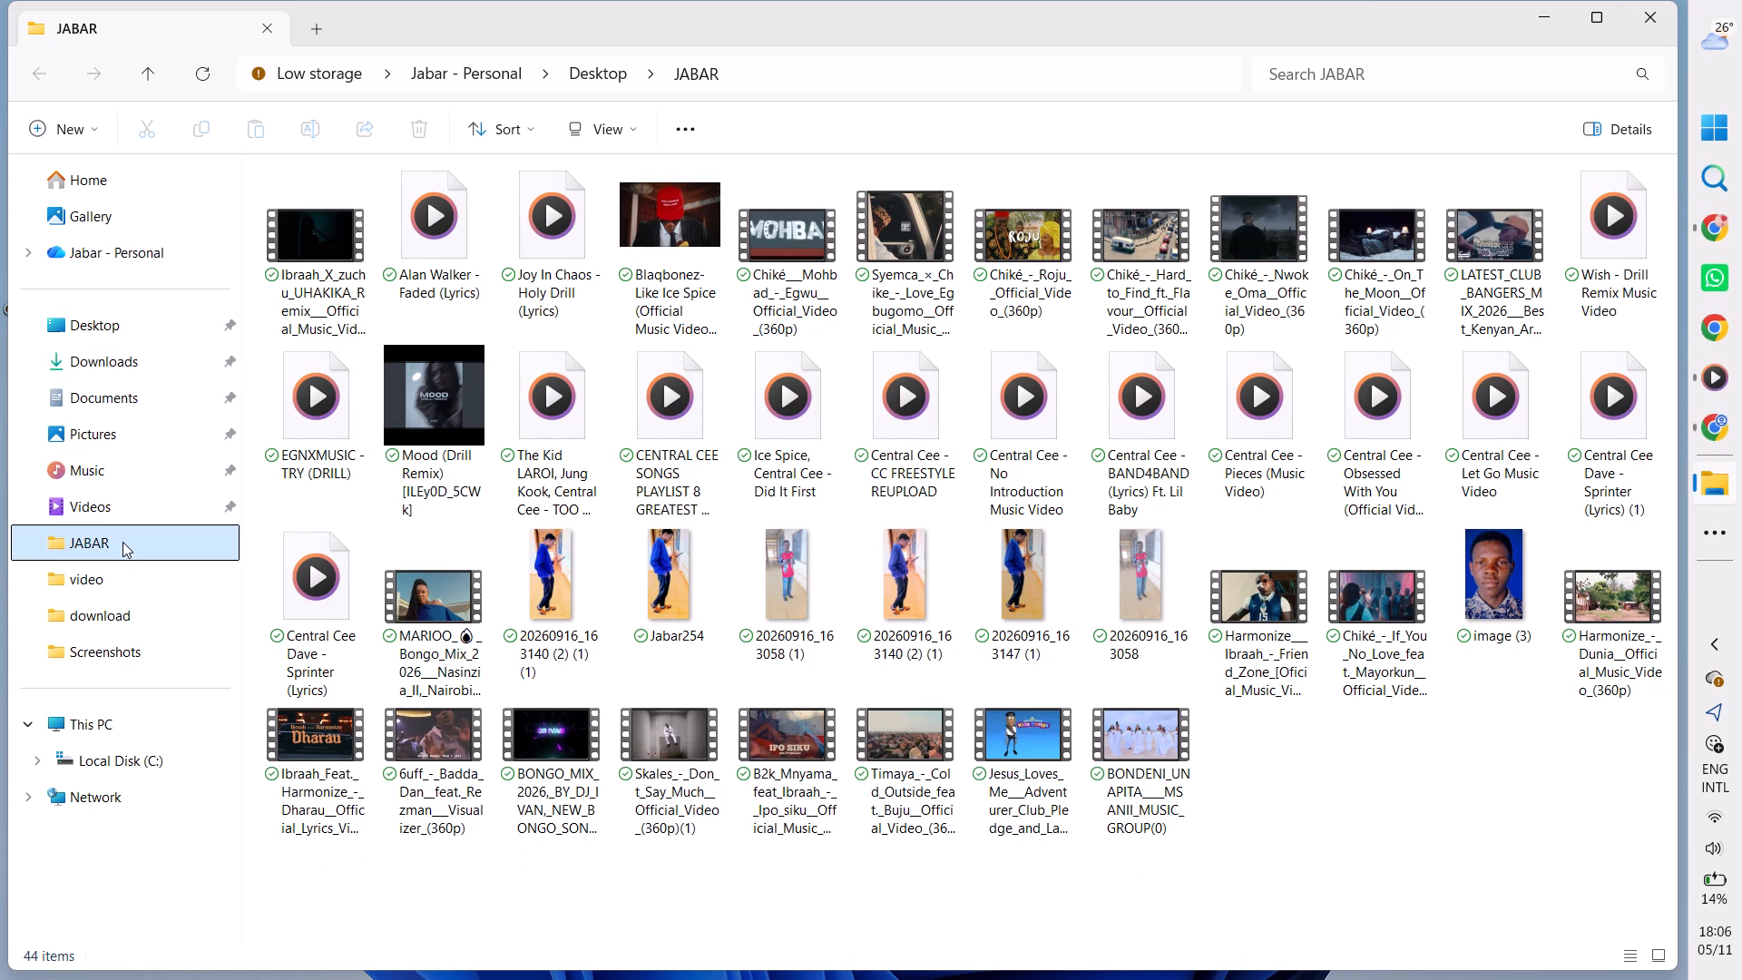
pyautogui.doubleClick(122, 542)
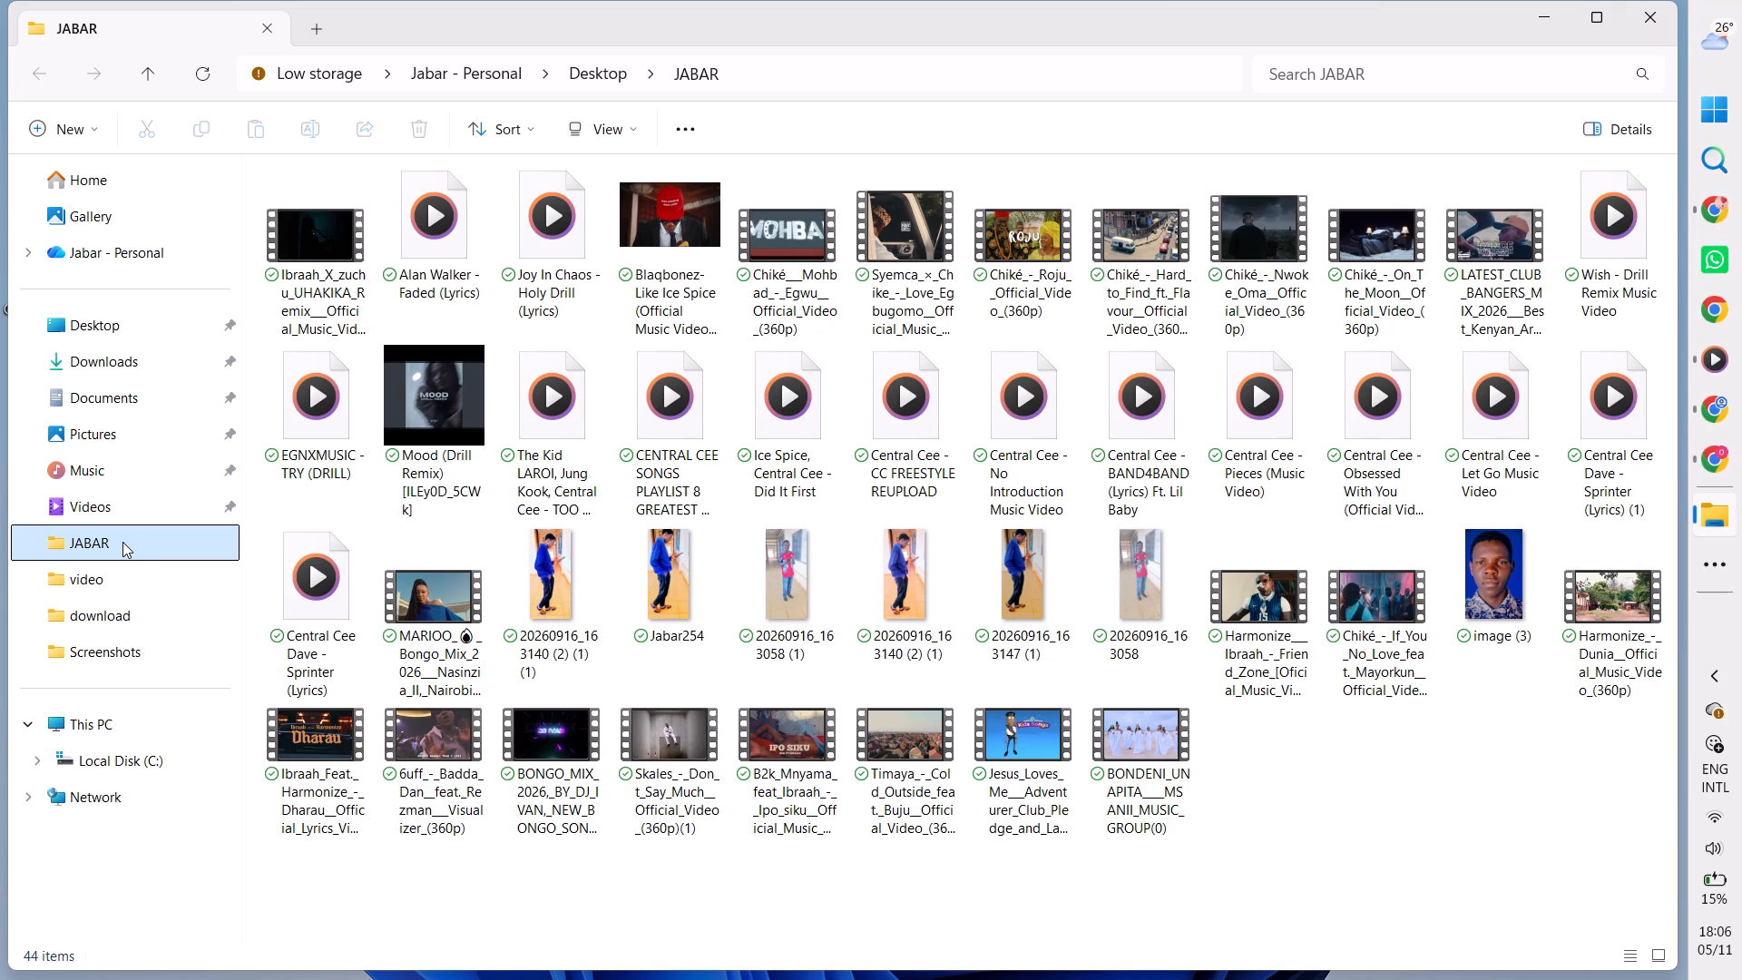
# Change the JABAR folder's layout from large icons to the Content view with file details.
pyautogui.keyDown('ctrl'); pyautogui.scroll(-5, 790, 525); pyautogui.keyUp('ctrl')
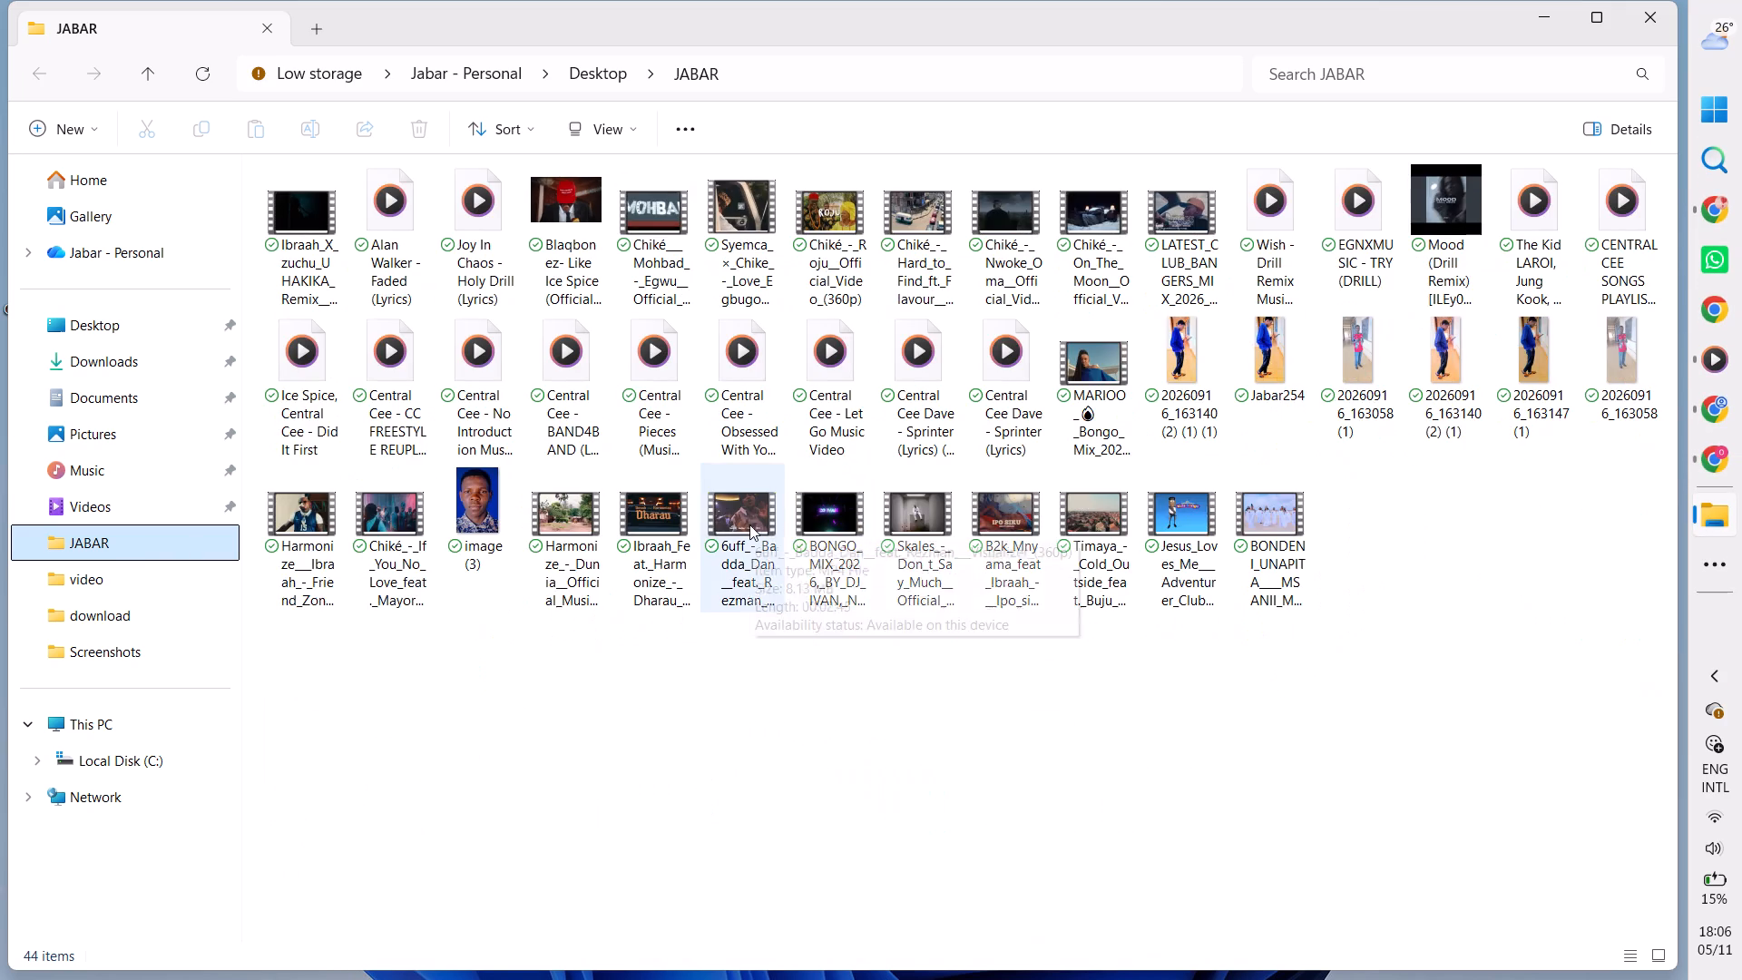
pyautogui.keyDown('ctrl'); pyautogui.scroll(-16, 749, 524); pyautogui.keyUp('ctrl')
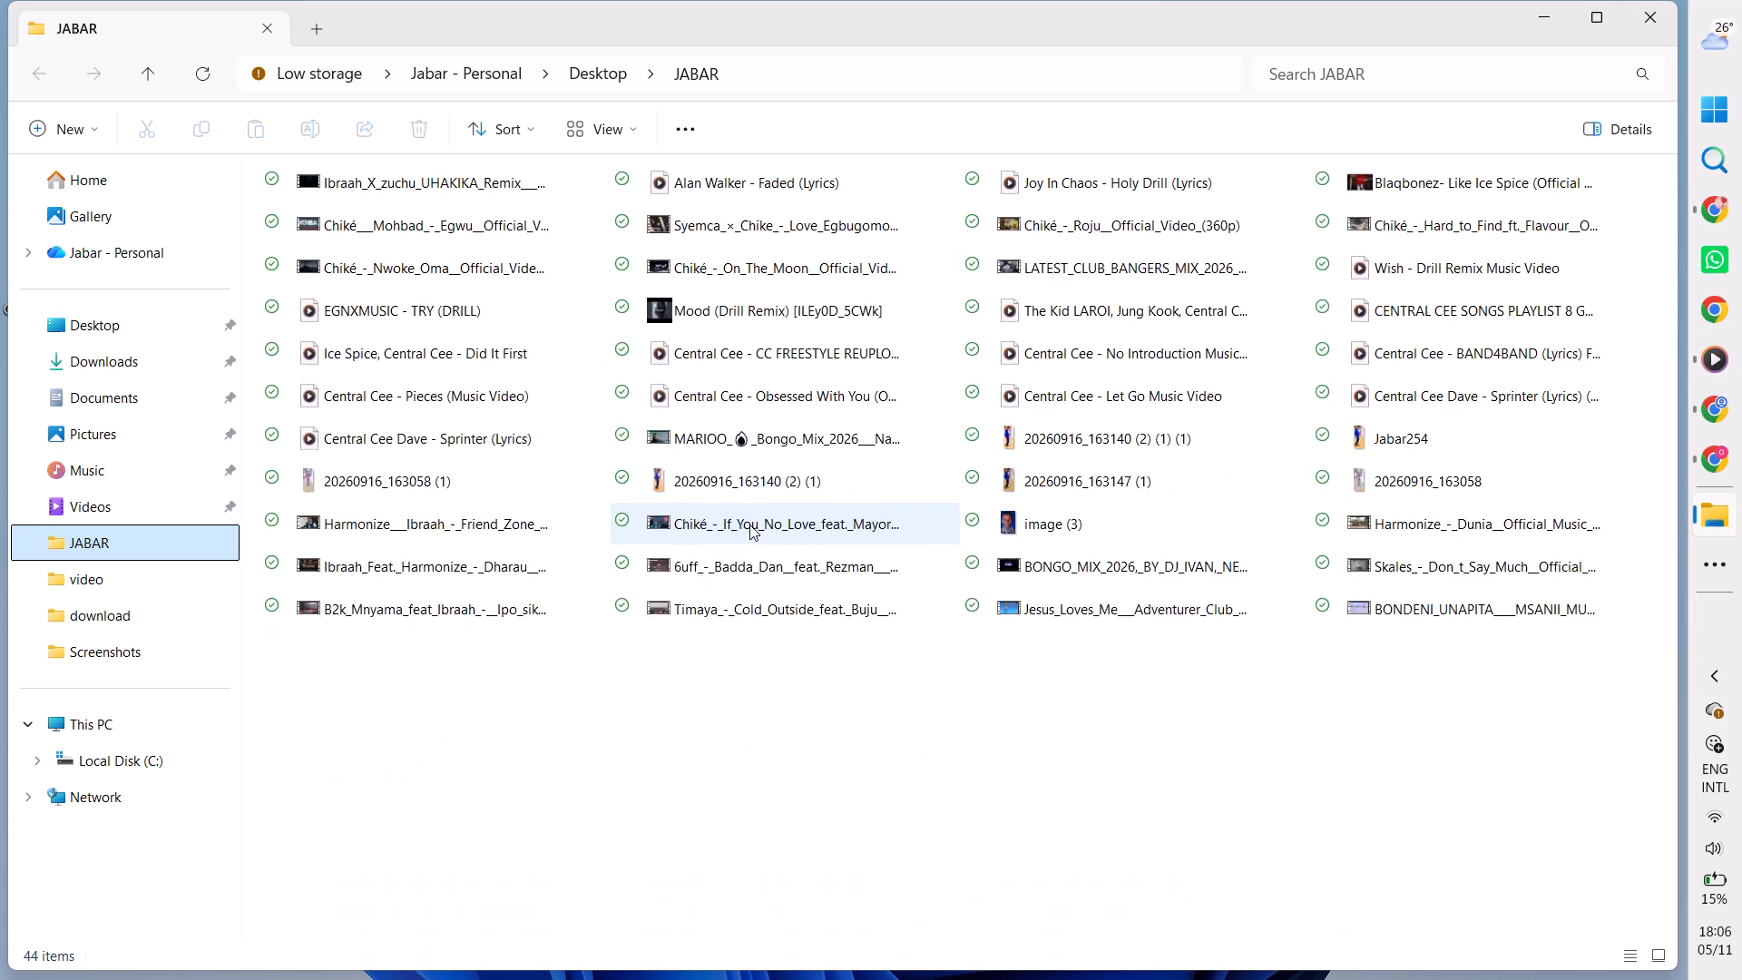
pyautogui.keyDown('ctrl'); pyautogui.scroll(-7, 749, 524); pyautogui.keyUp('ctrl')
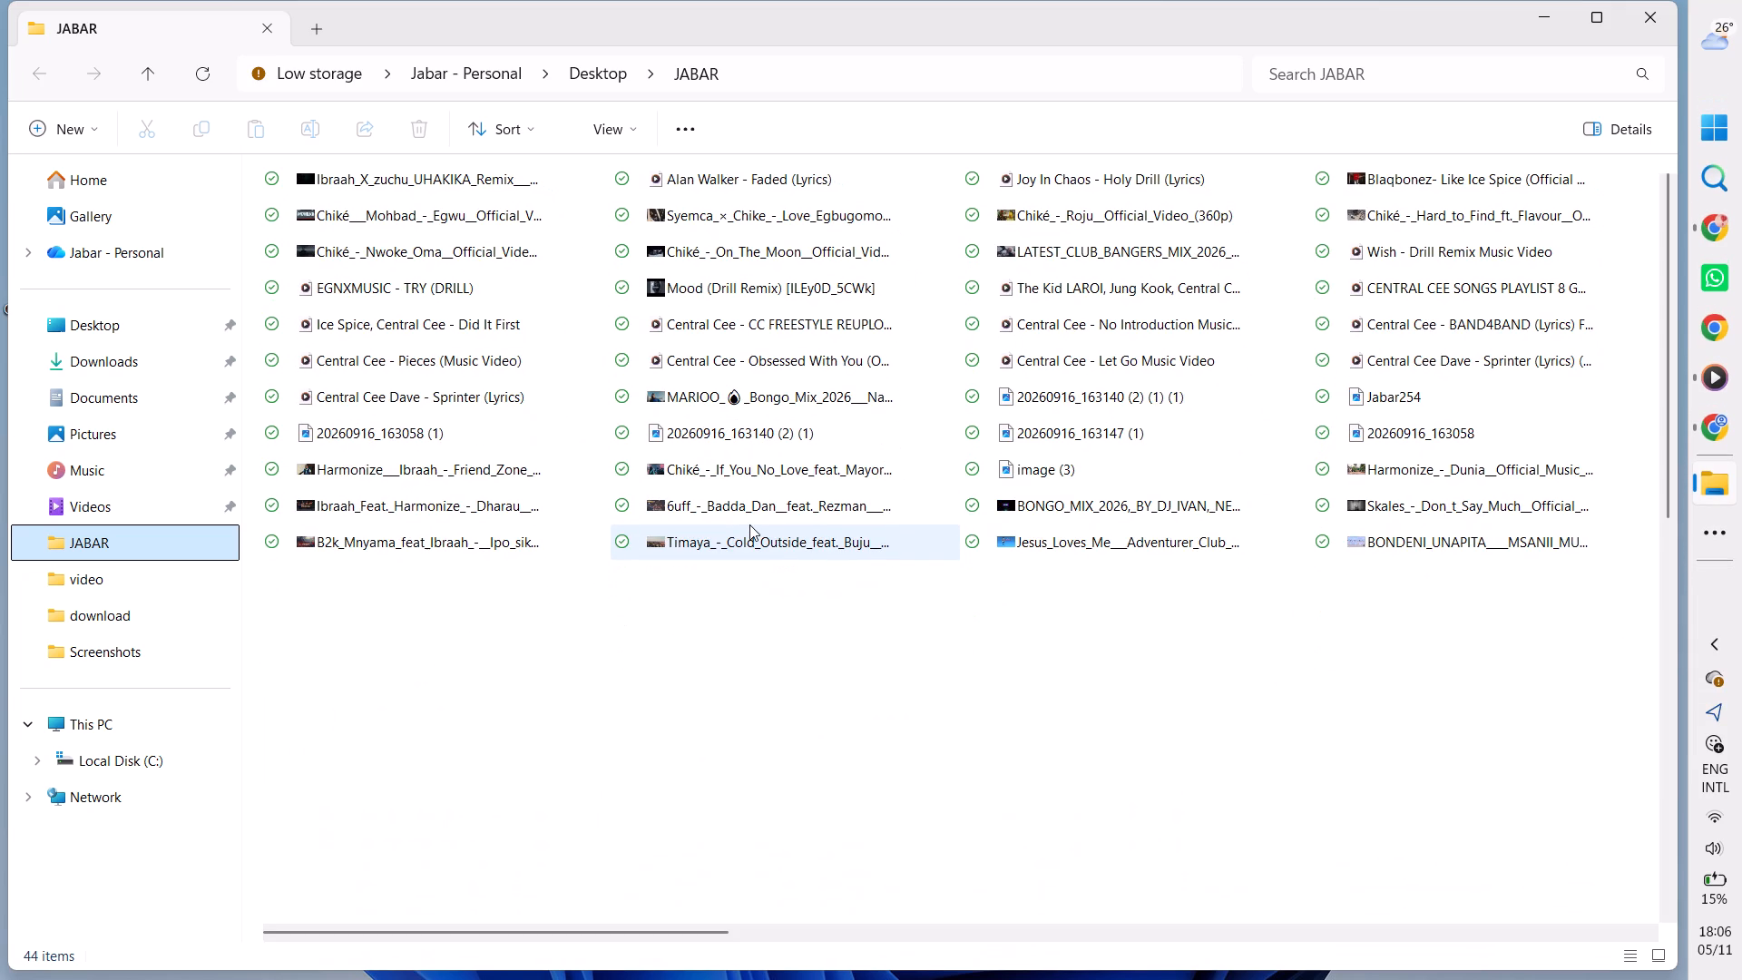
pyautogui.keyDown('ctrl'); pyautogui.scroll(-3, 749, 524); pyautogui.keyUp('ctrl')
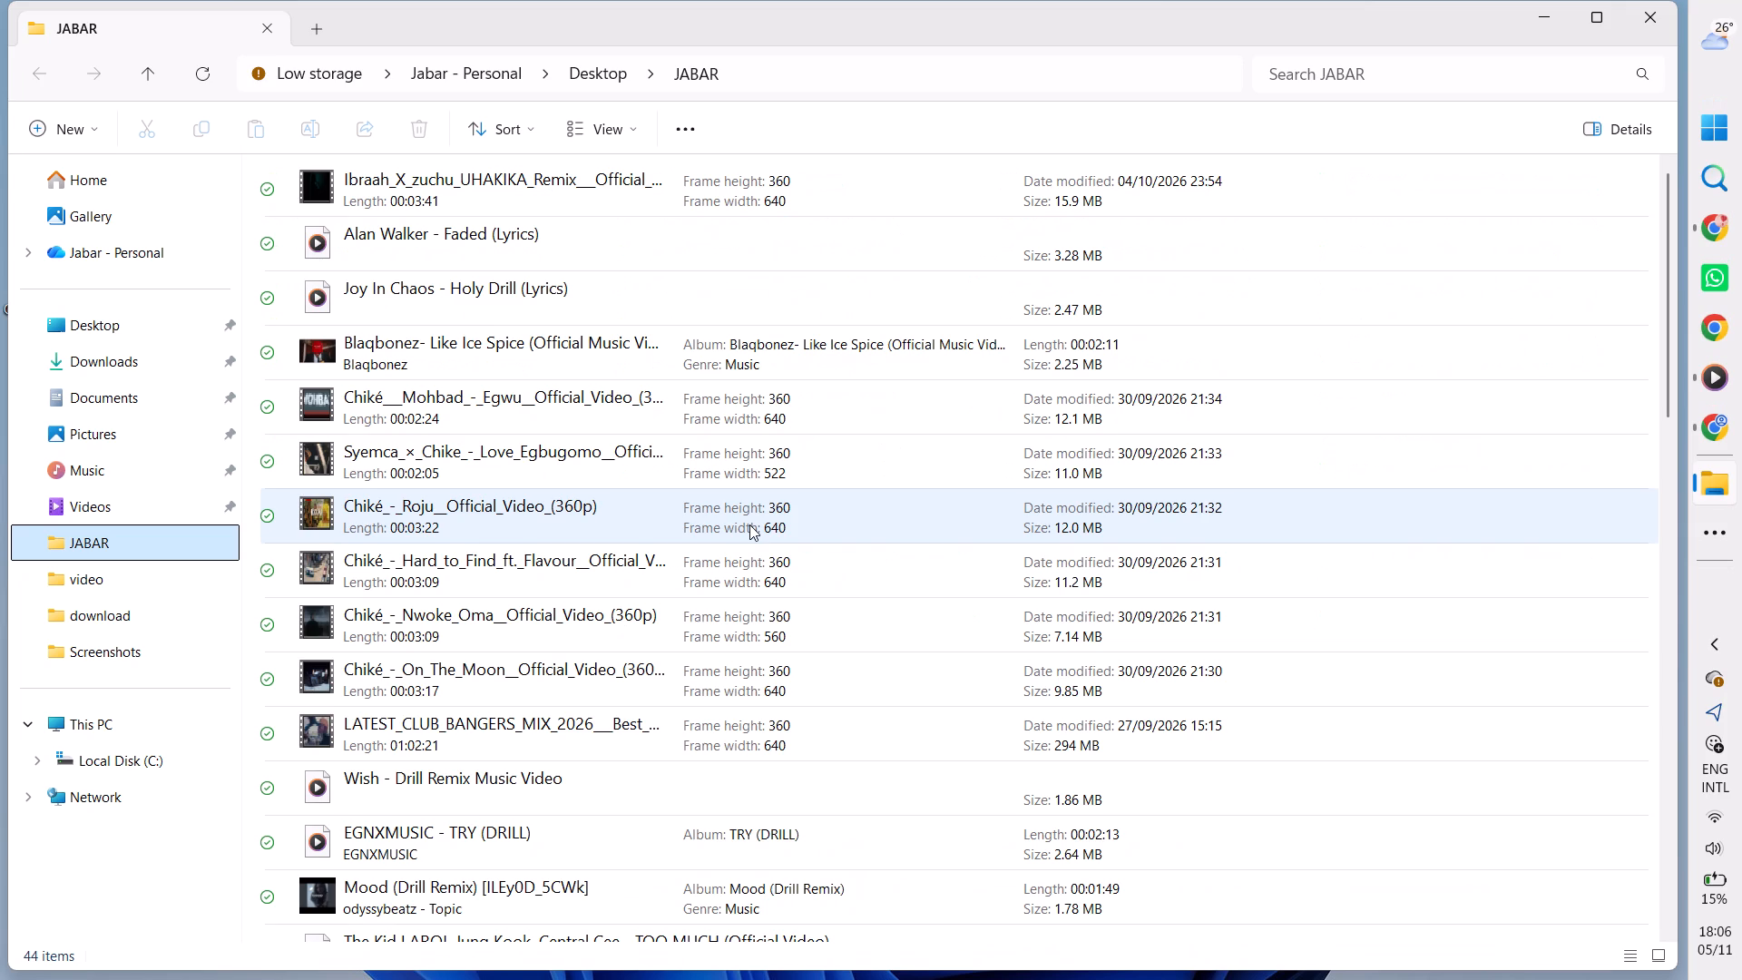
pyautogui.keyDown('ctrl'); pyautogui.scroll(-6, 749, 524); pyautogui.keyUp('ctrl')
pyautogui.scroll(-2, 749, 524)
# Find the 6uff - Badda Dan feat. Rezman Visualizer (360p) video in the JABAR folder and play it.
pyautogui.scroll(-4, 749, 524)
pyautogui.scroll(-10, 1171, 645)
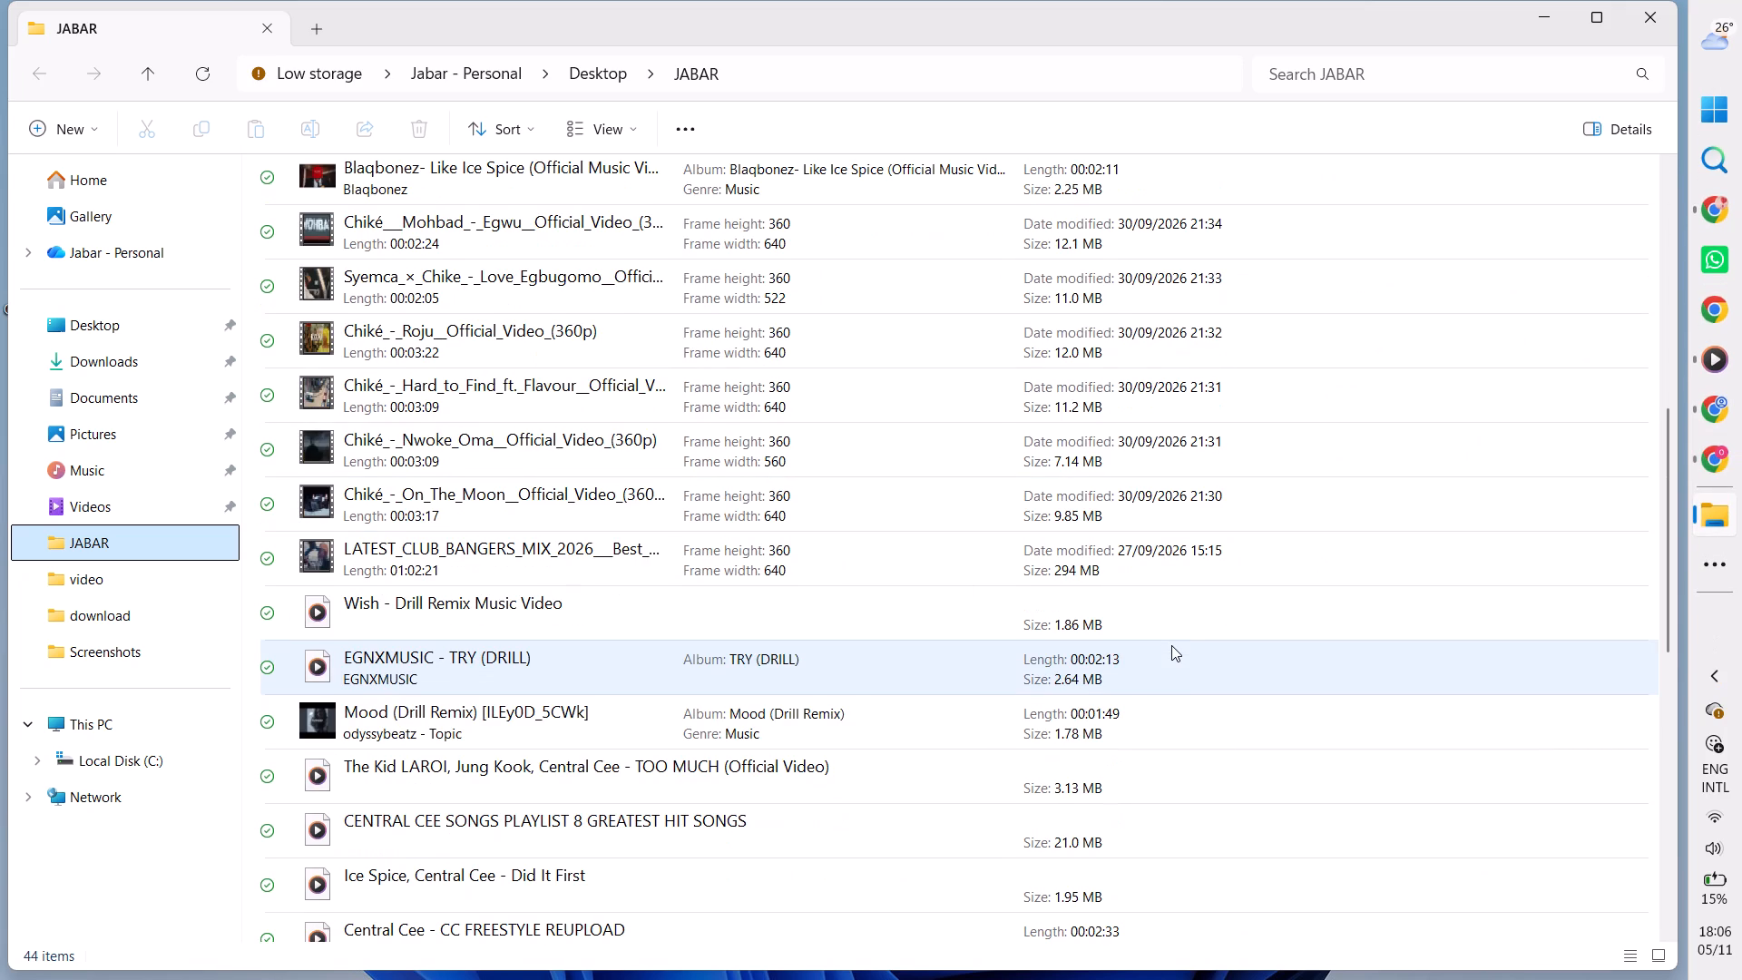
pyautogui.scroll(-5, 1171, 645)
pyautogui.scroll(-5, 984, 957)
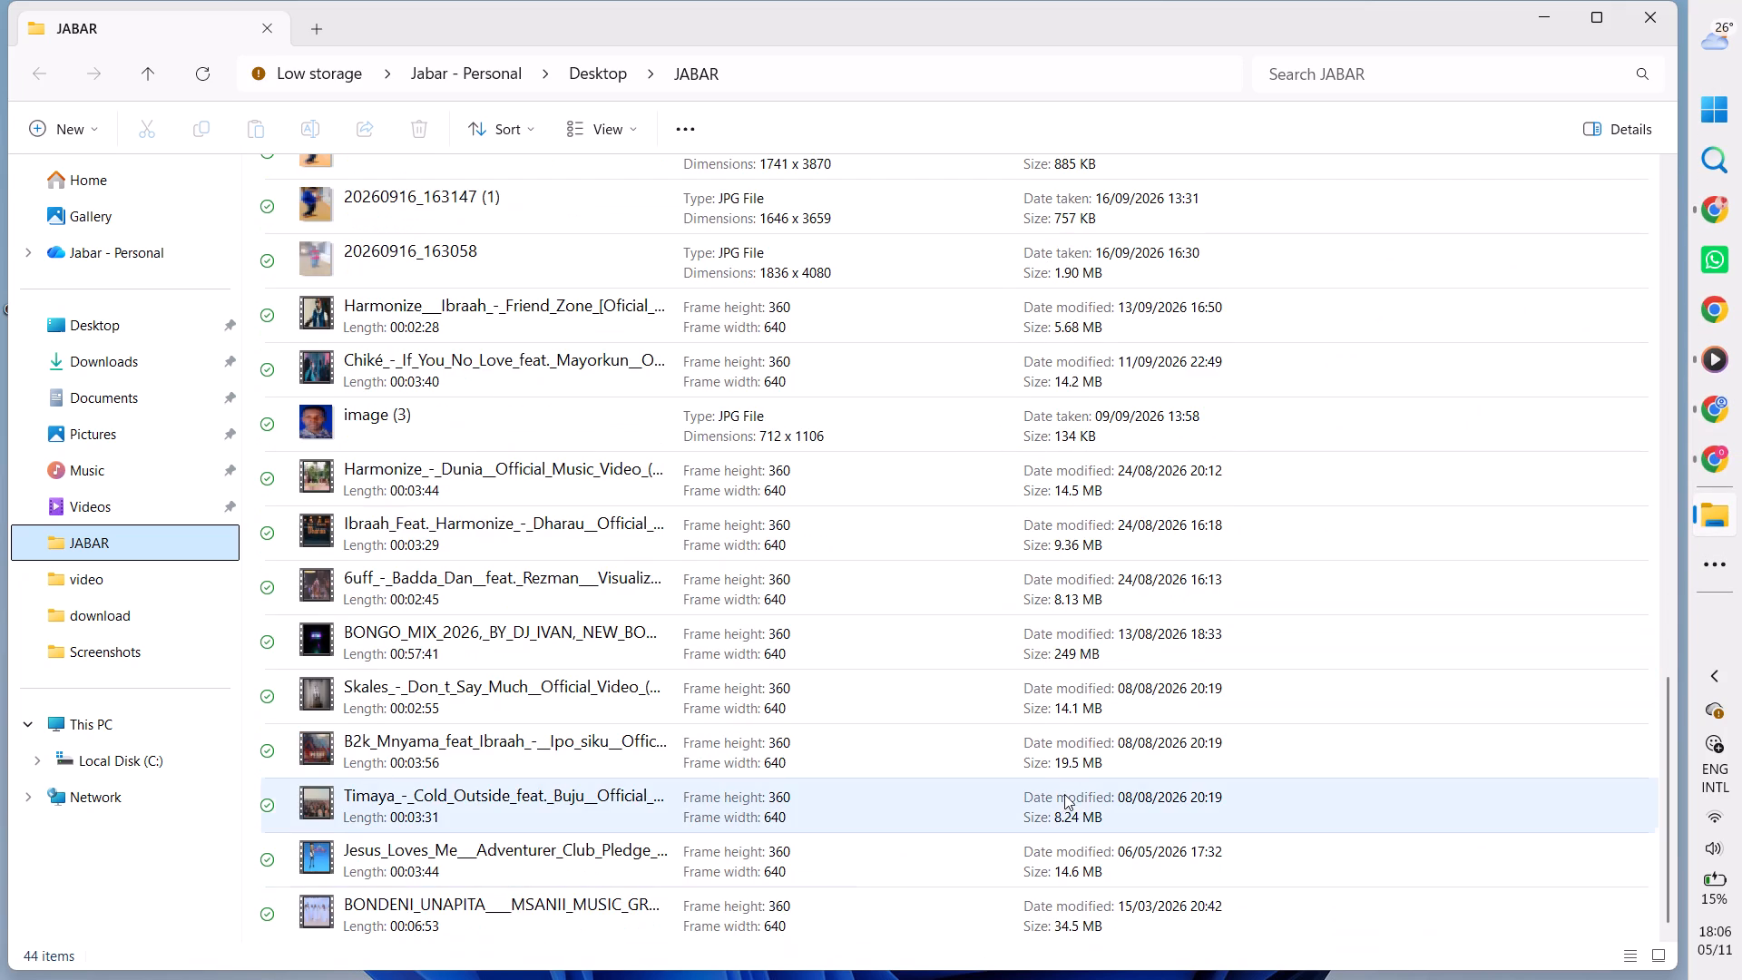
pyautogui.scroll(-2, 1064, 796)
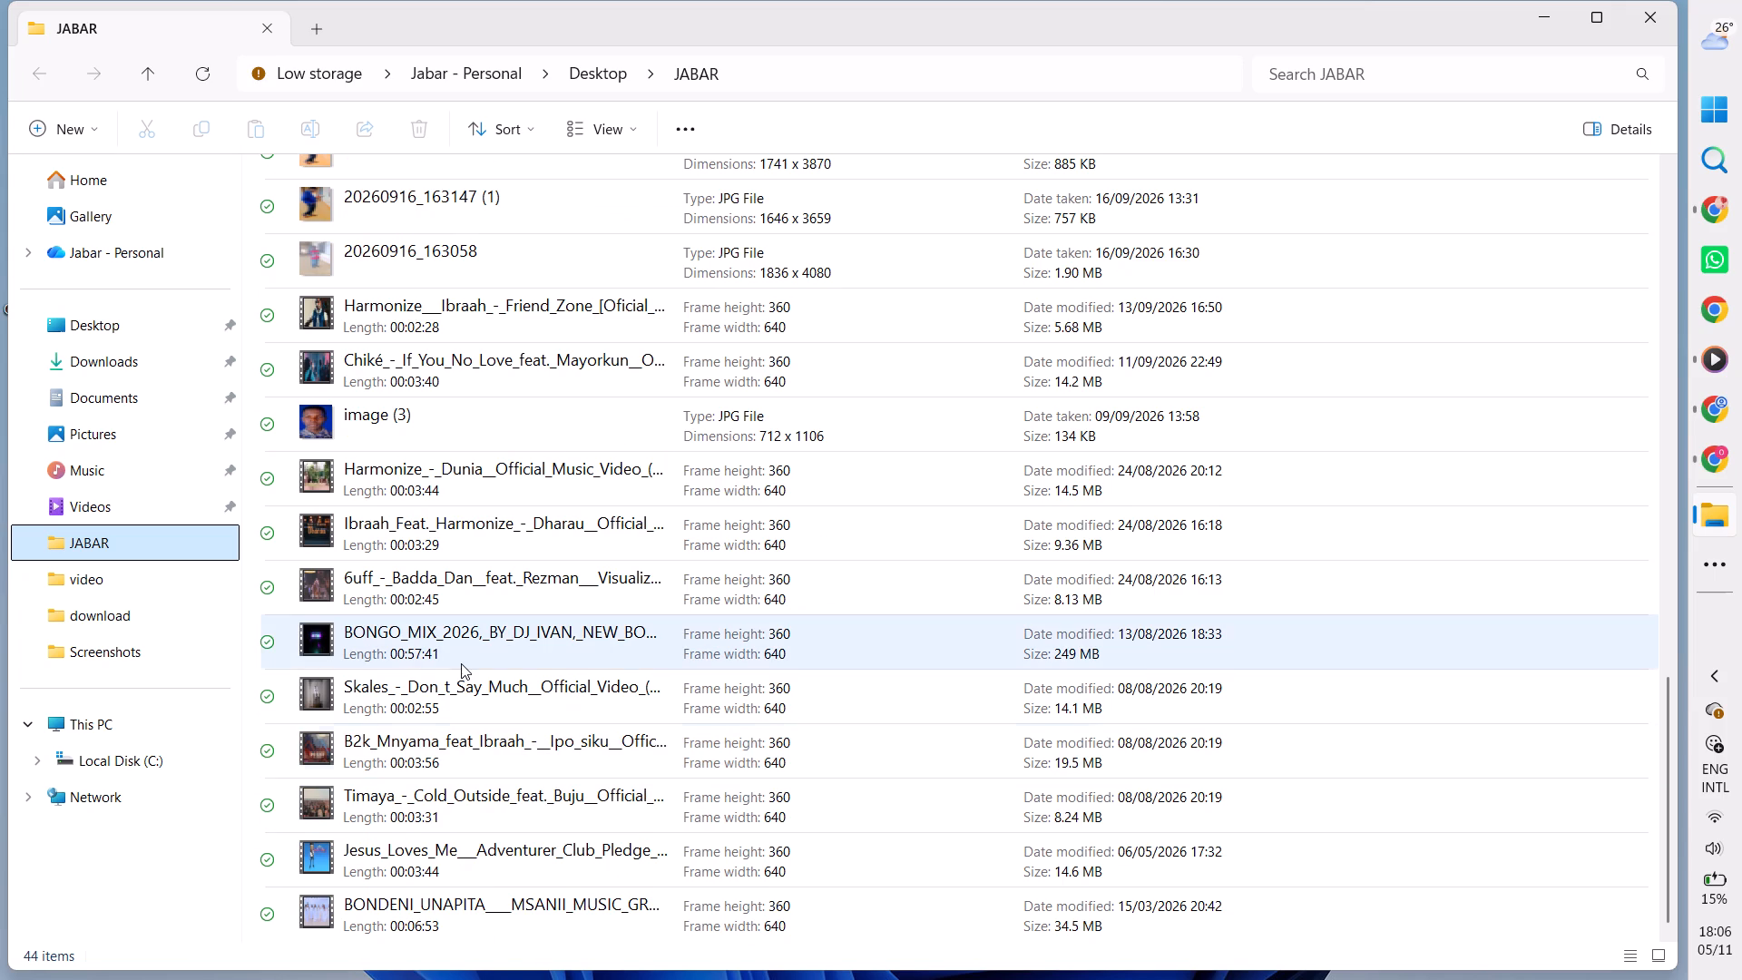
pyautogui.keyDown('ctrl'); pyautogui.scroll(-5, 461, 663); pyautogui.keyUp('ctrl')
pyautogui.keyDown('ctrl'); pyautogui.scroll(-6, 575, 701); pyautogui.keyUp('ctrl')
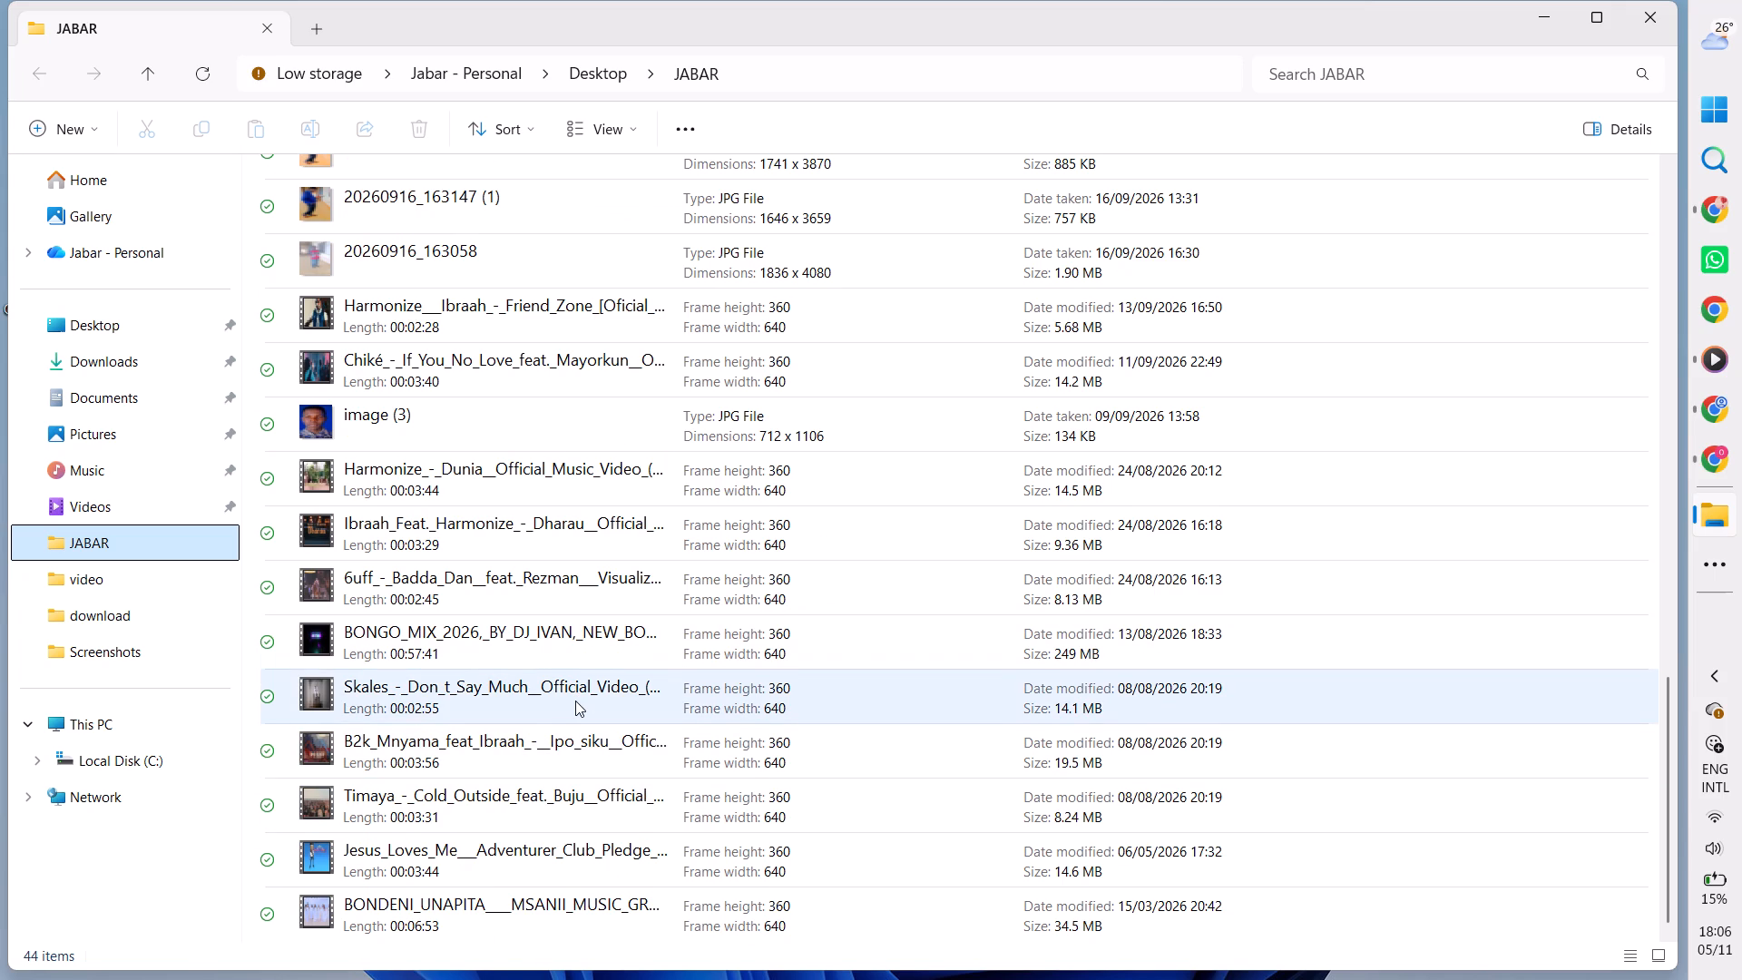
pyautogui.scroll(-4, 871, 714)
pyautogui.hscroll(1, 871, 714)
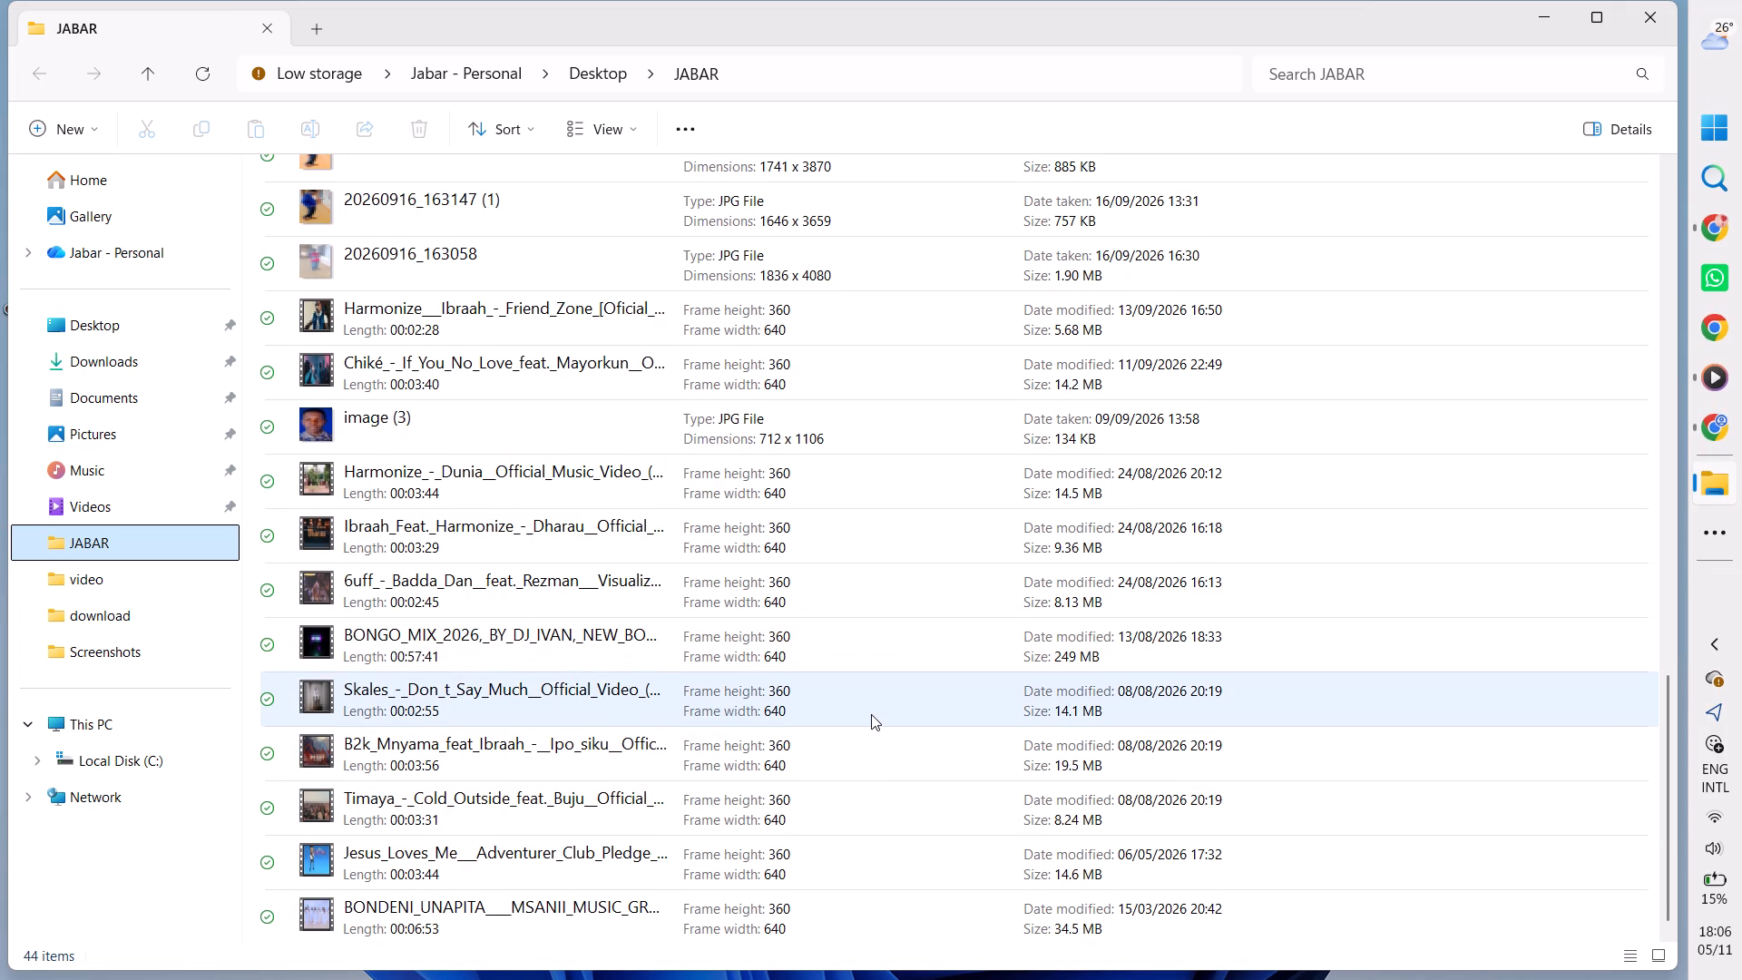
pyautogui.hscroll(1, 871, 714)
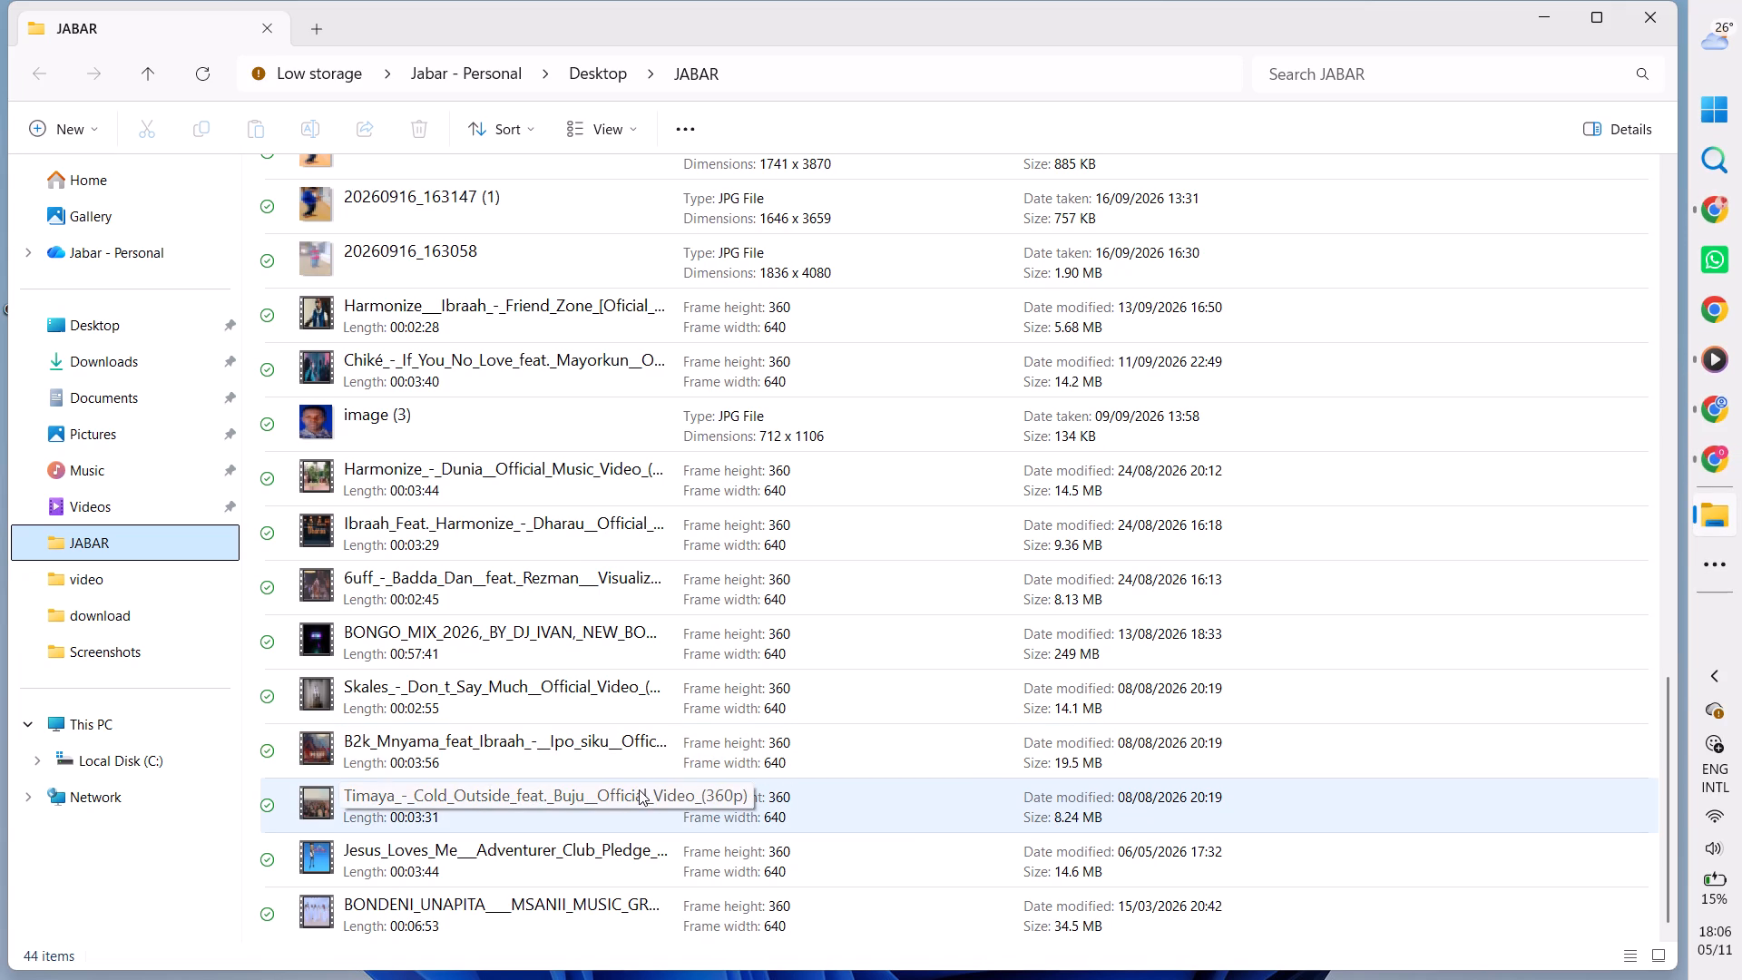
pyautogui.doubleClick(544, 604)
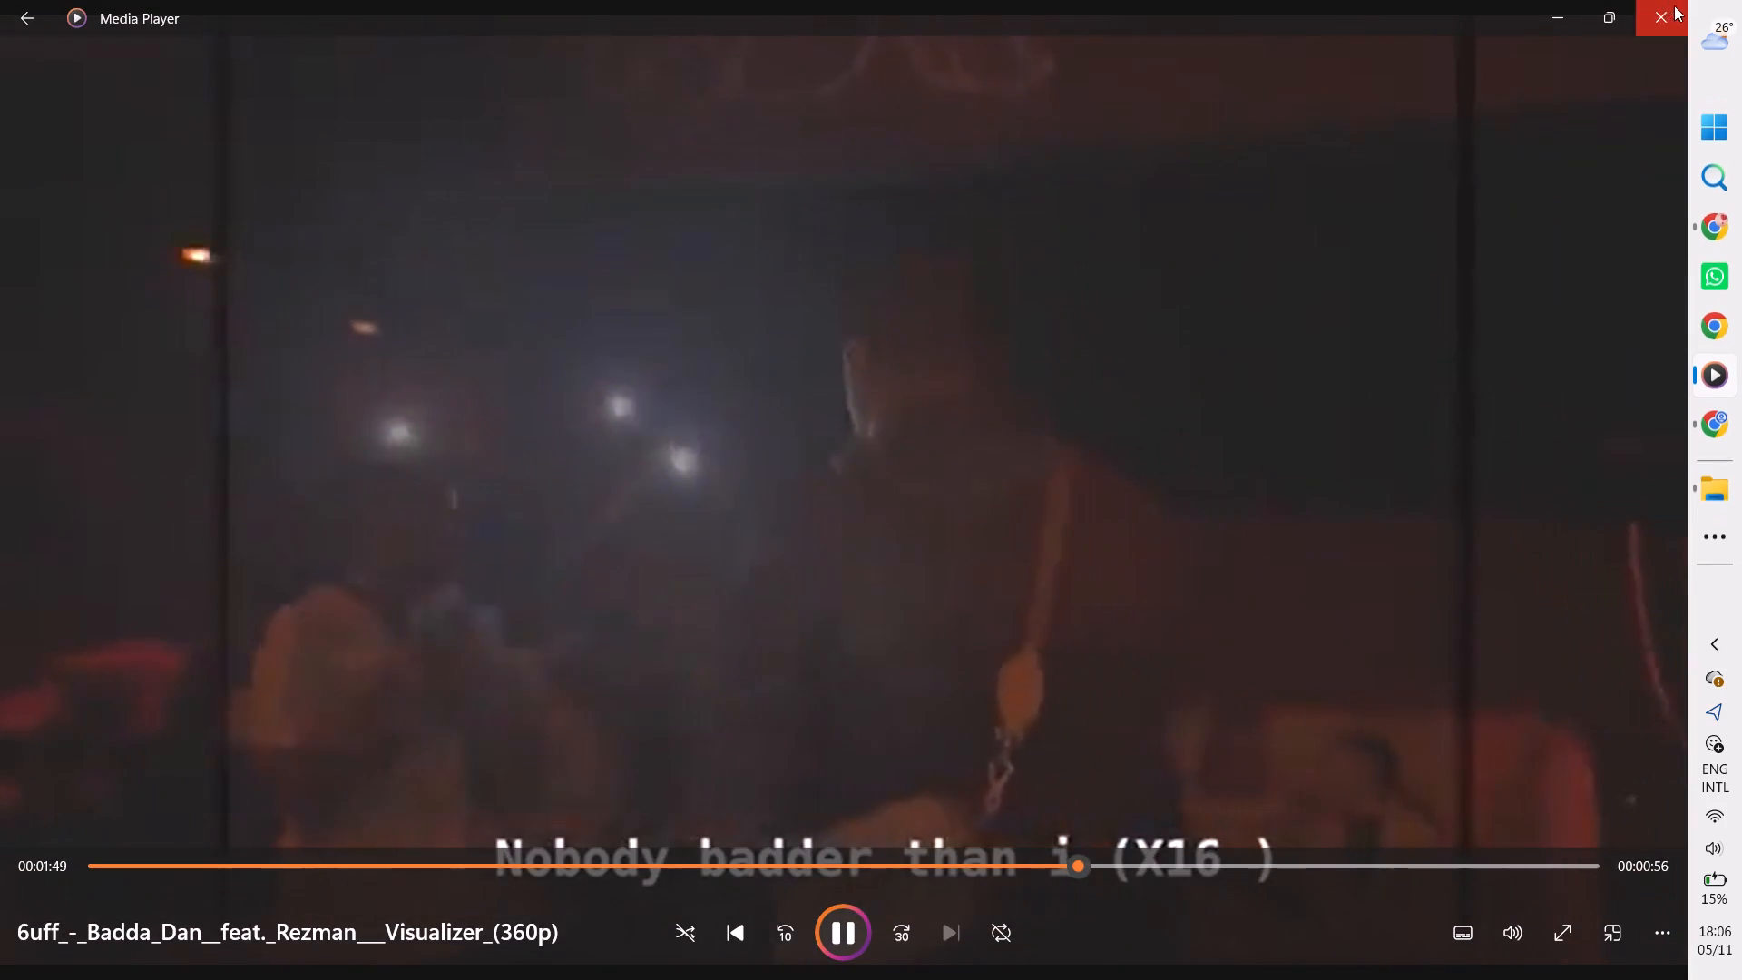
# Minimise the video player and switch to the WorldQuant BRAIN simulation page in the browser.
pyautogui.click(1561, 8)
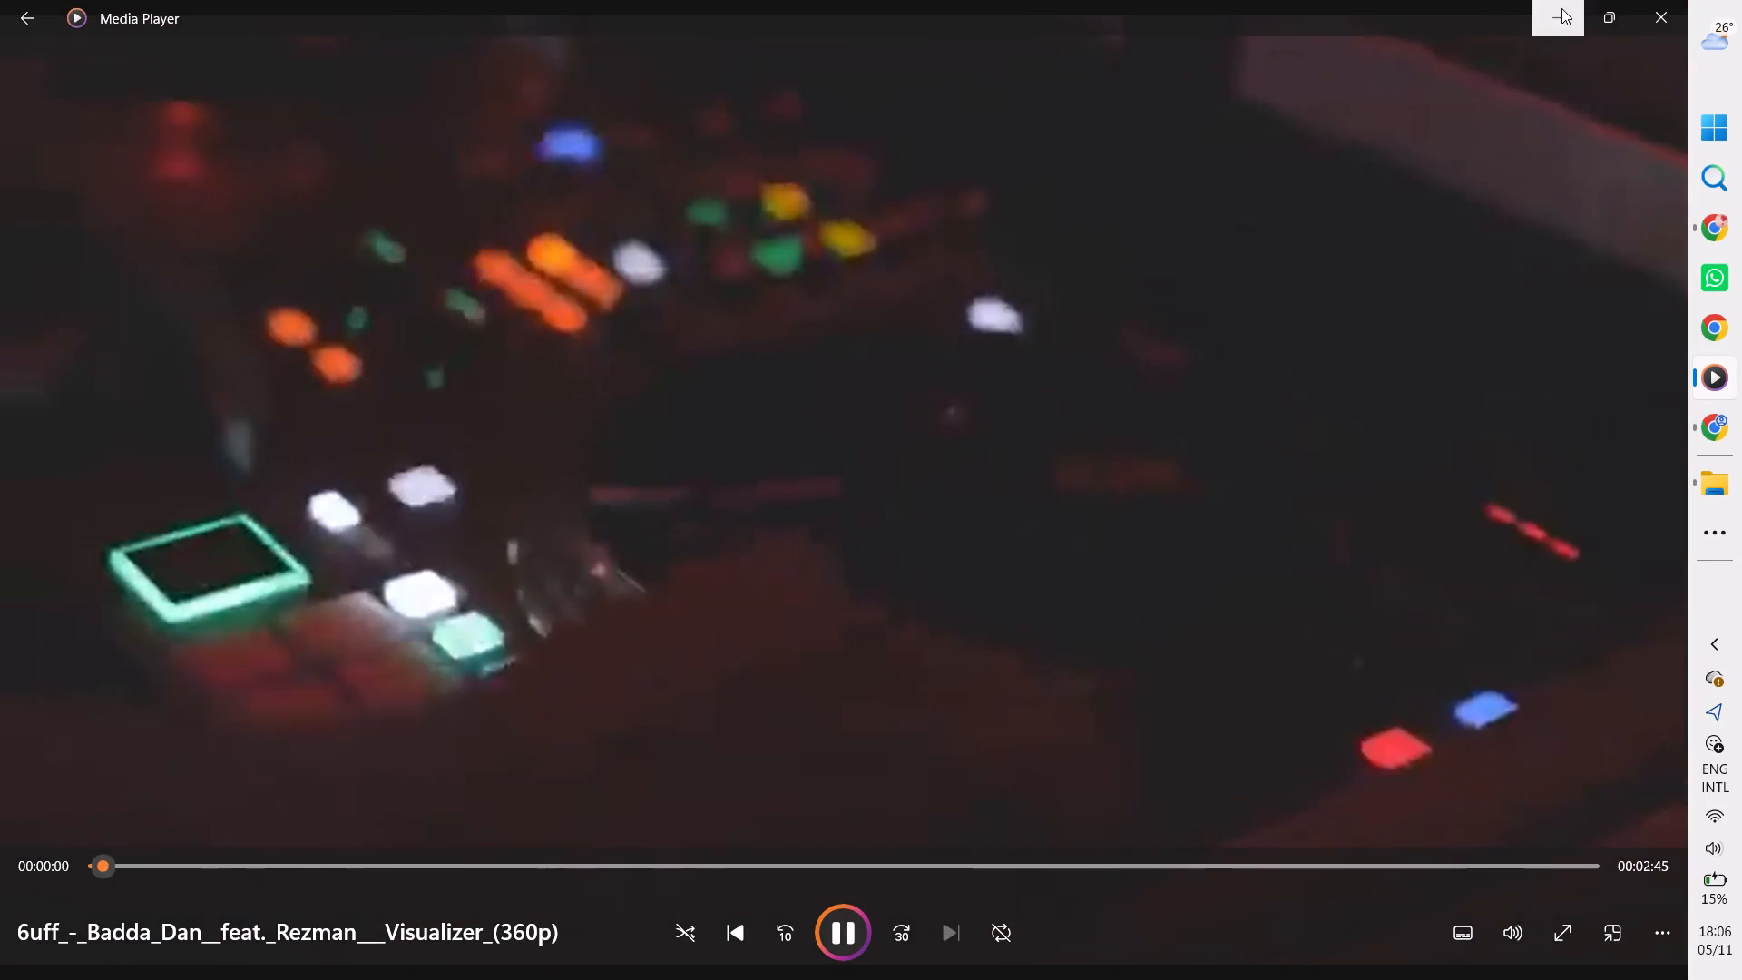
pyautogui.scroll(1, 1431, 376)
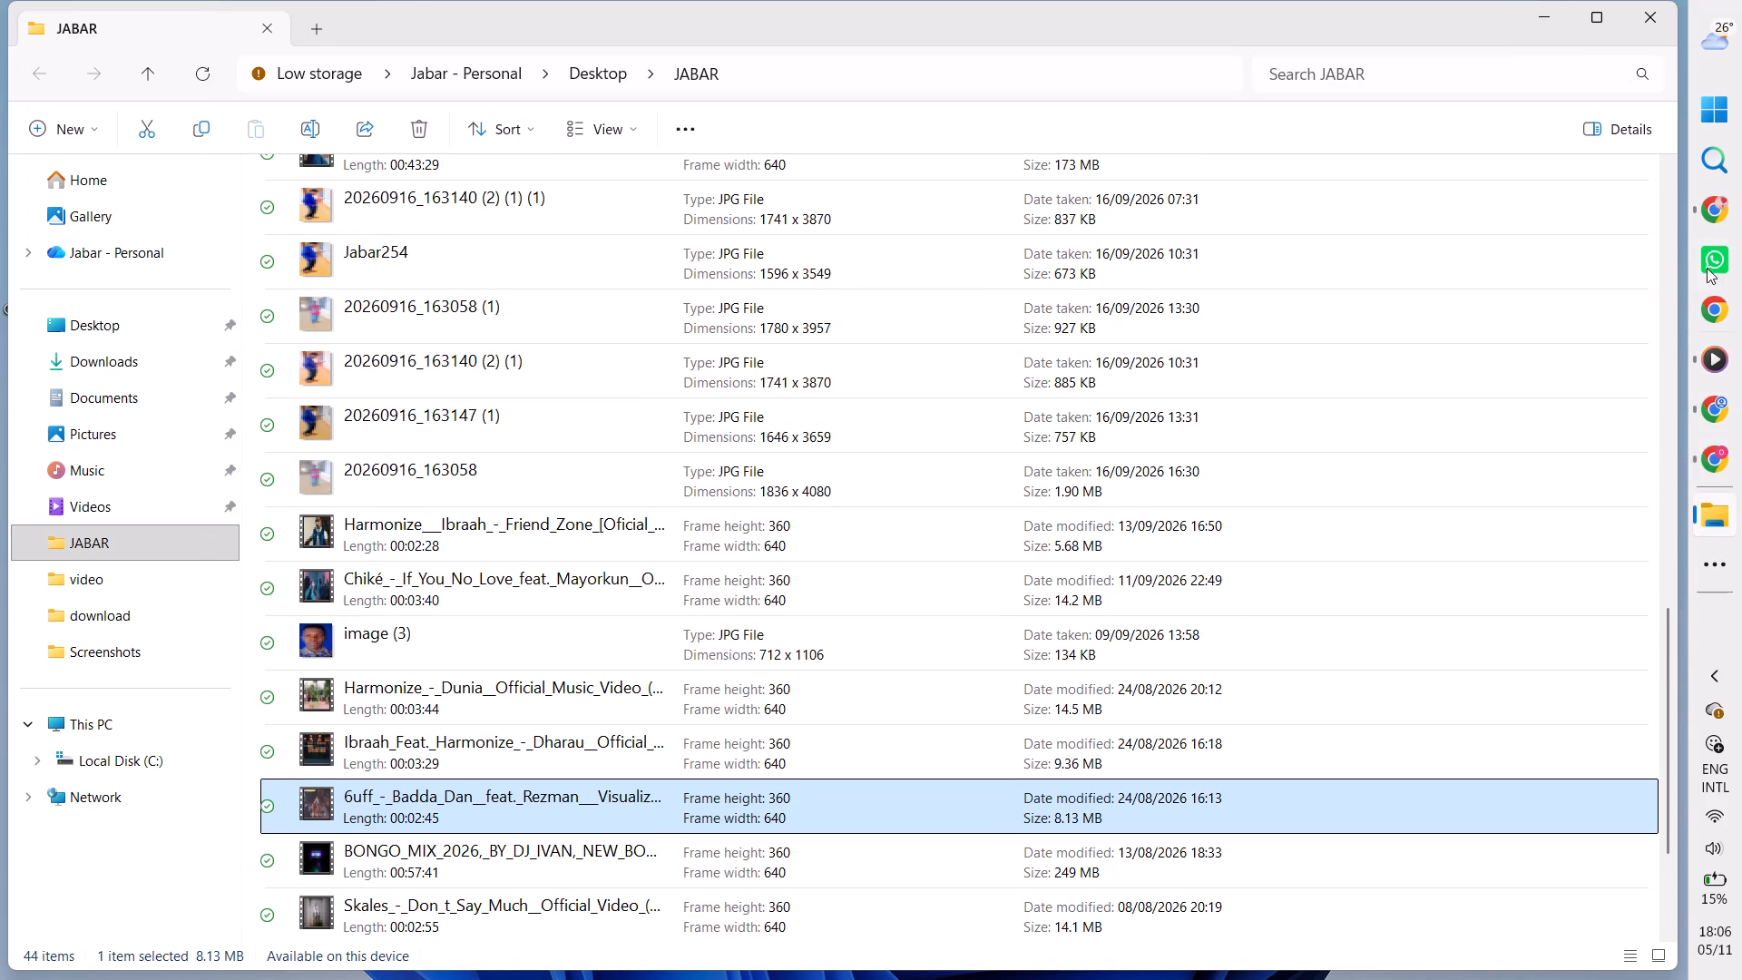
pyautogui.click(1711, 220)
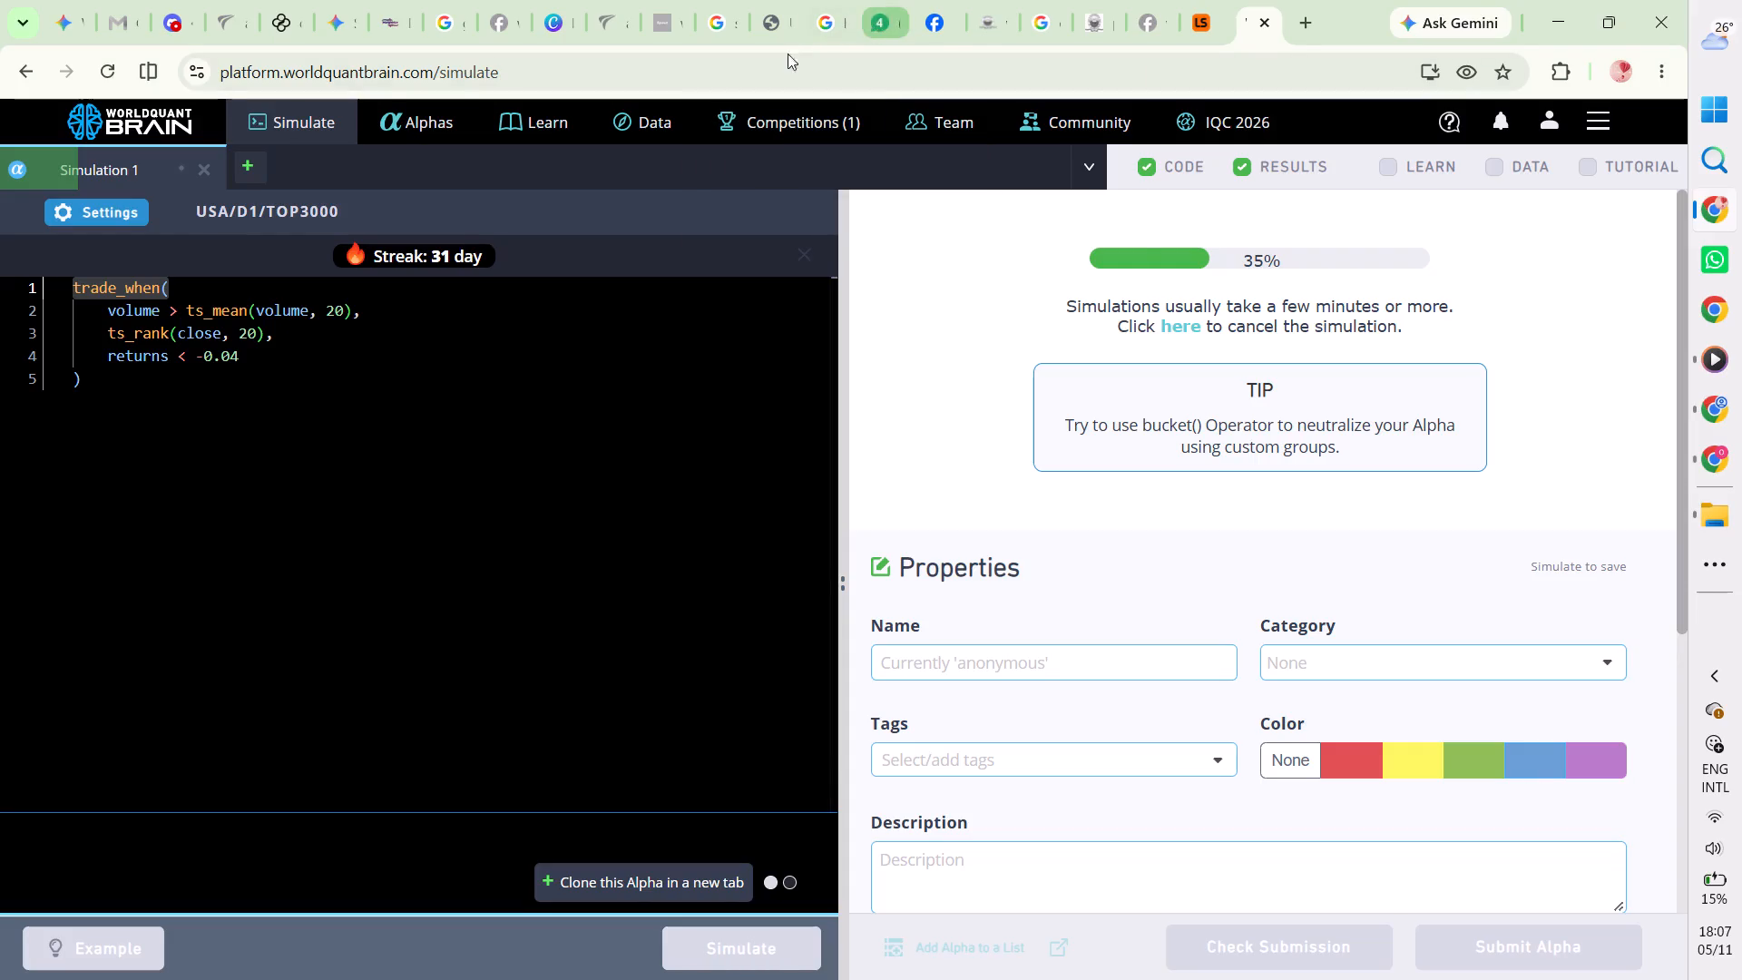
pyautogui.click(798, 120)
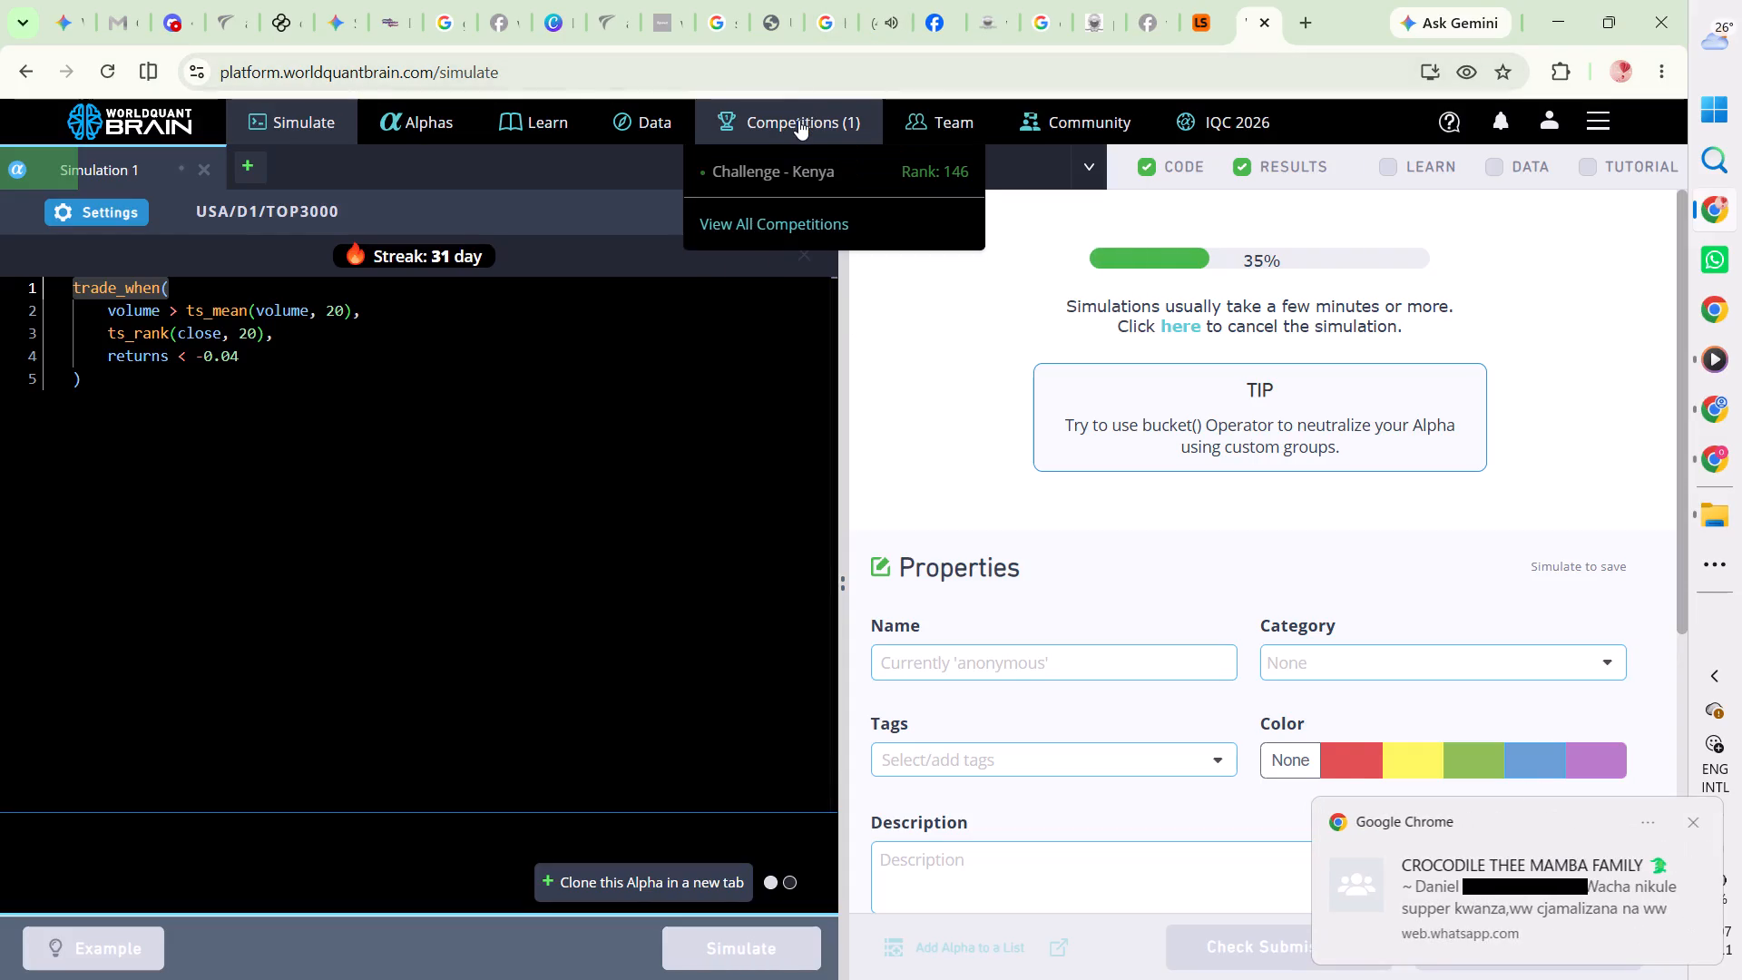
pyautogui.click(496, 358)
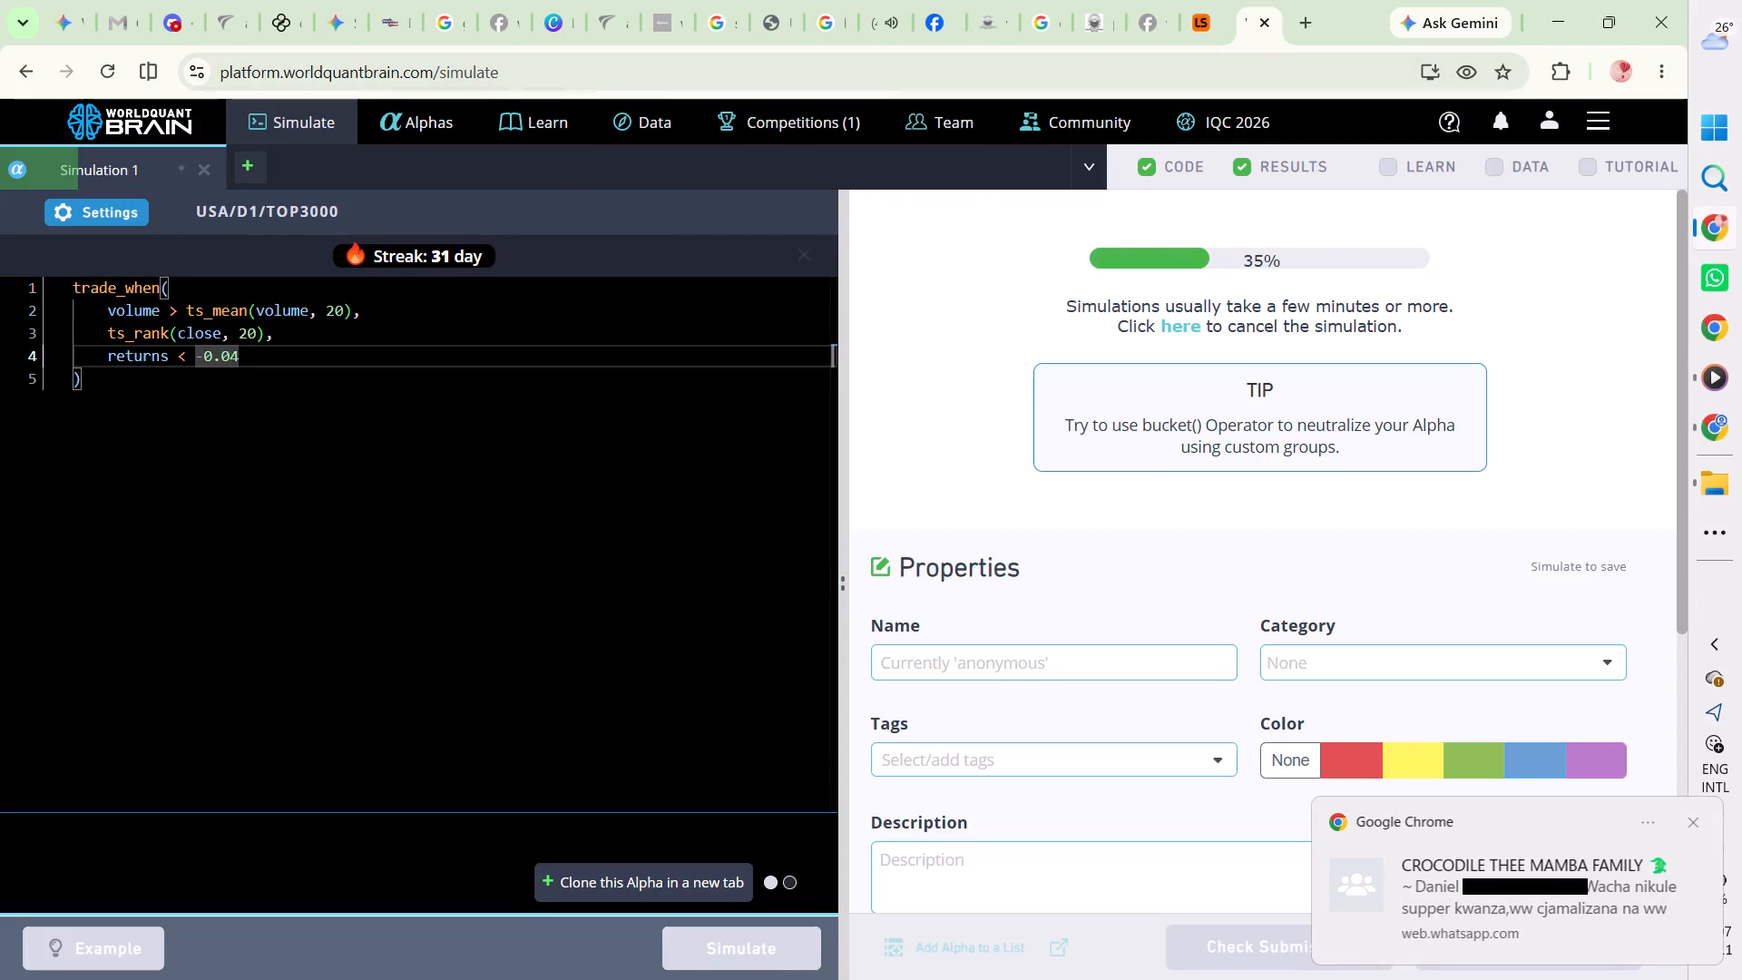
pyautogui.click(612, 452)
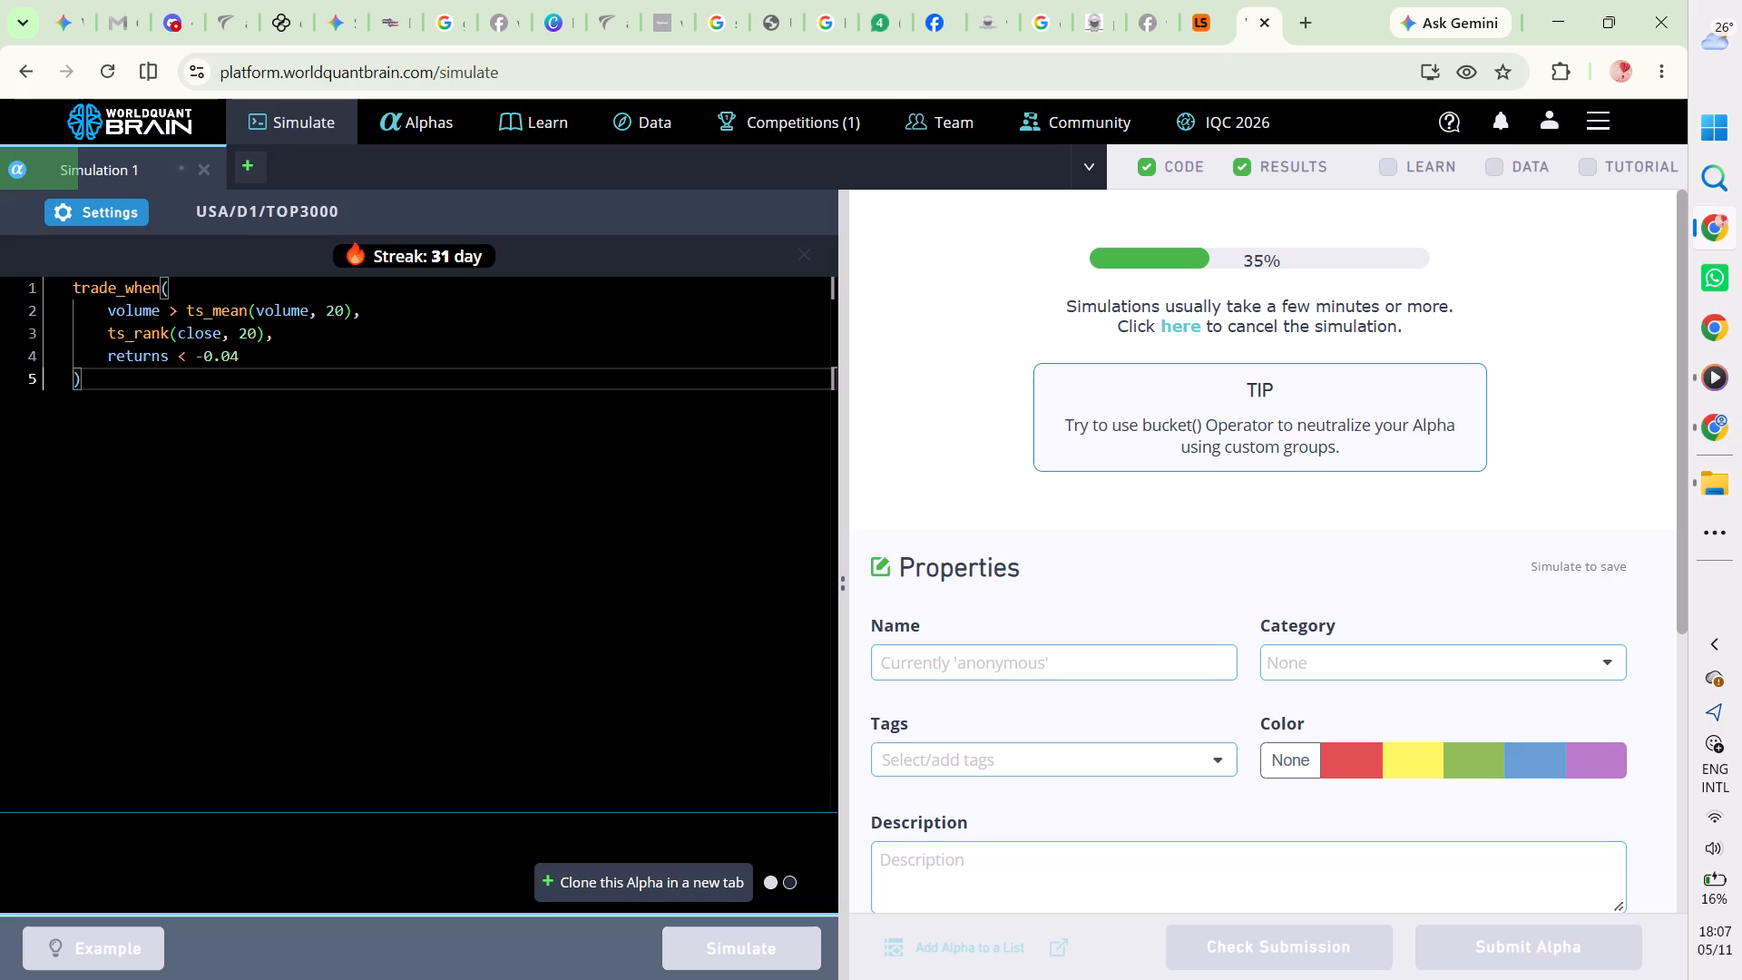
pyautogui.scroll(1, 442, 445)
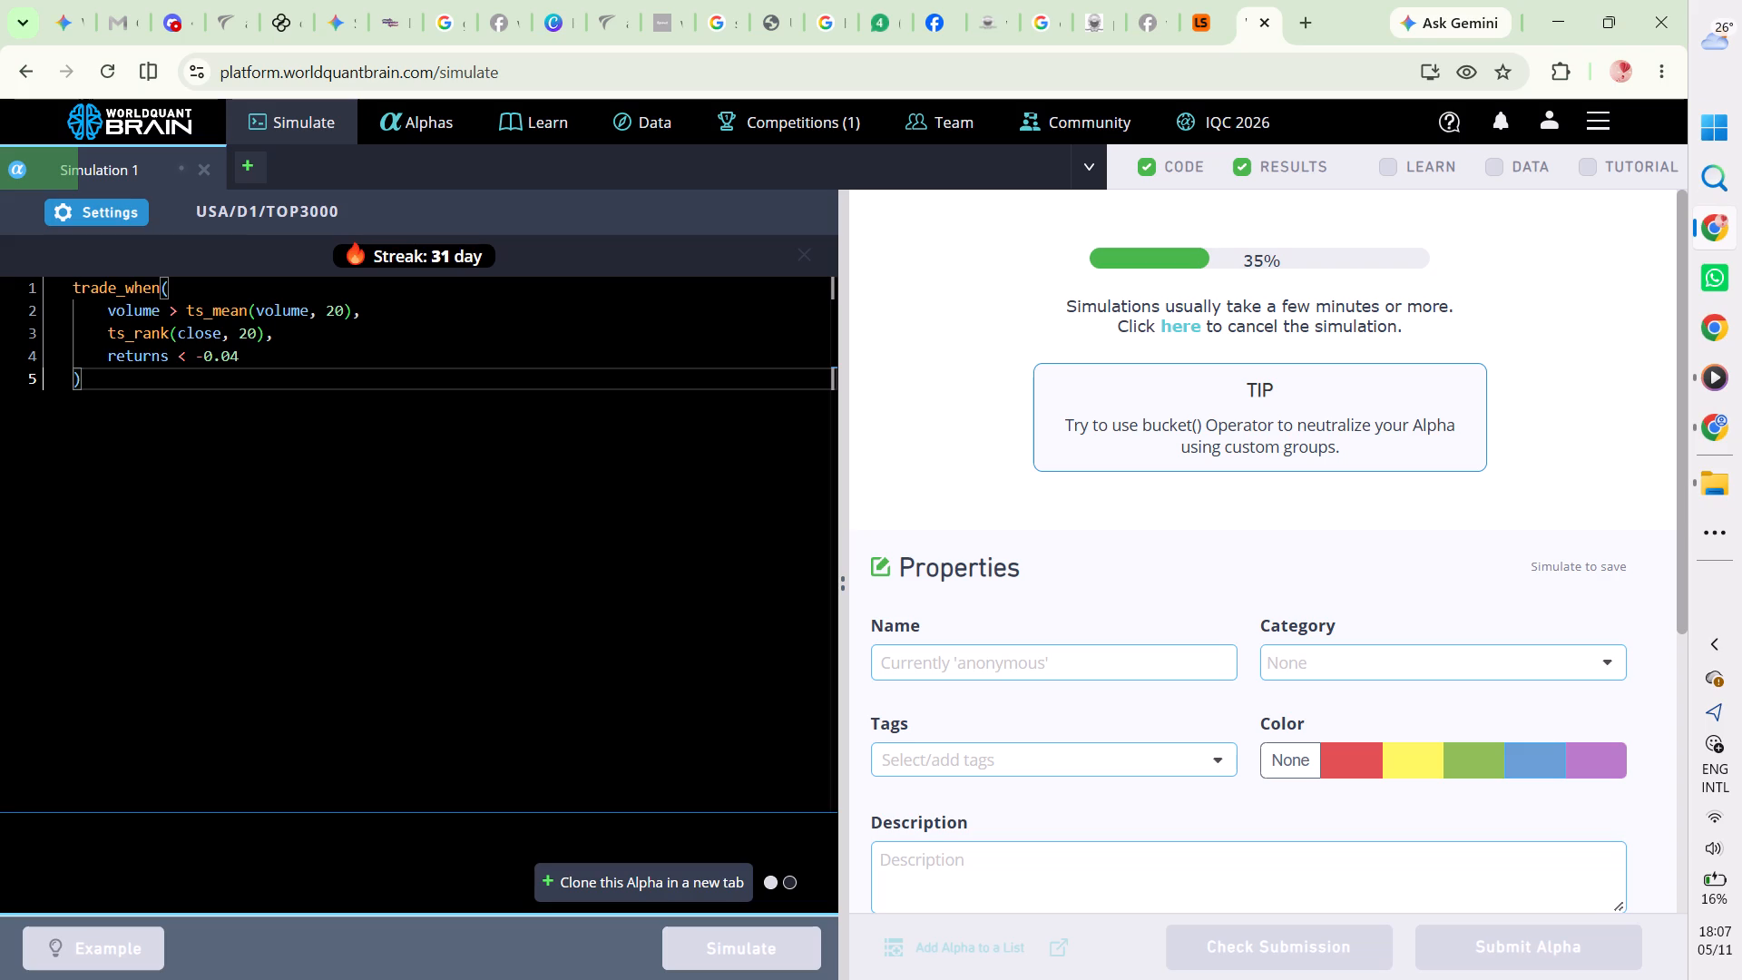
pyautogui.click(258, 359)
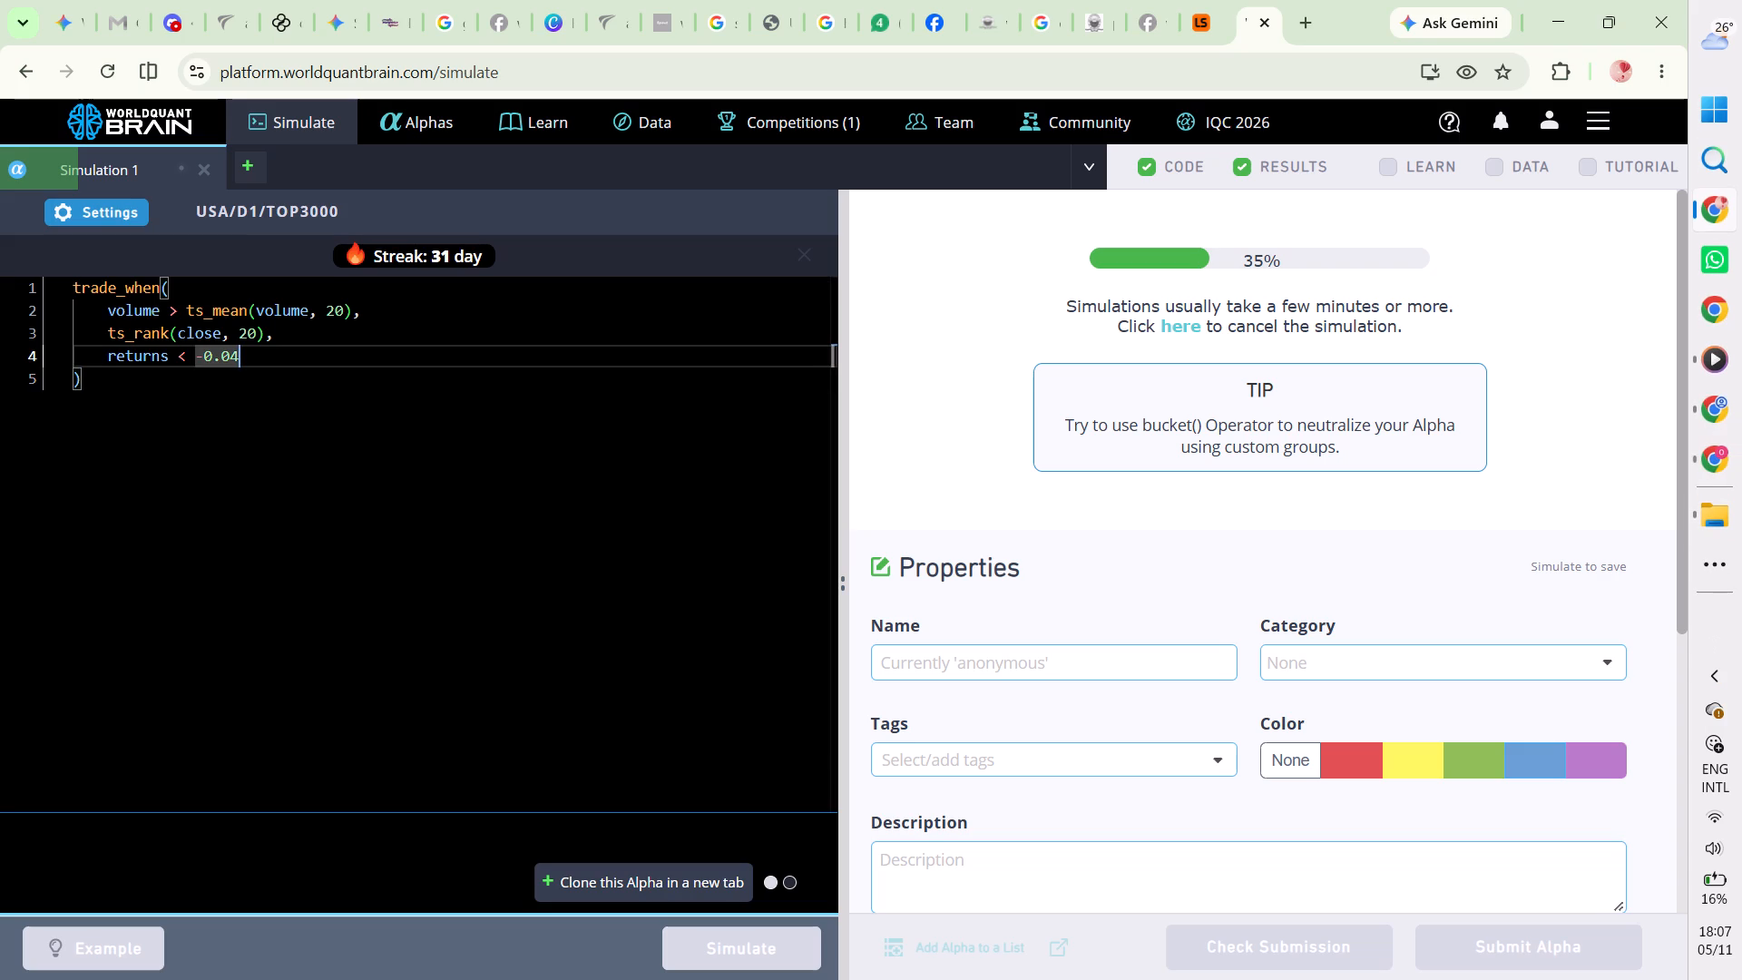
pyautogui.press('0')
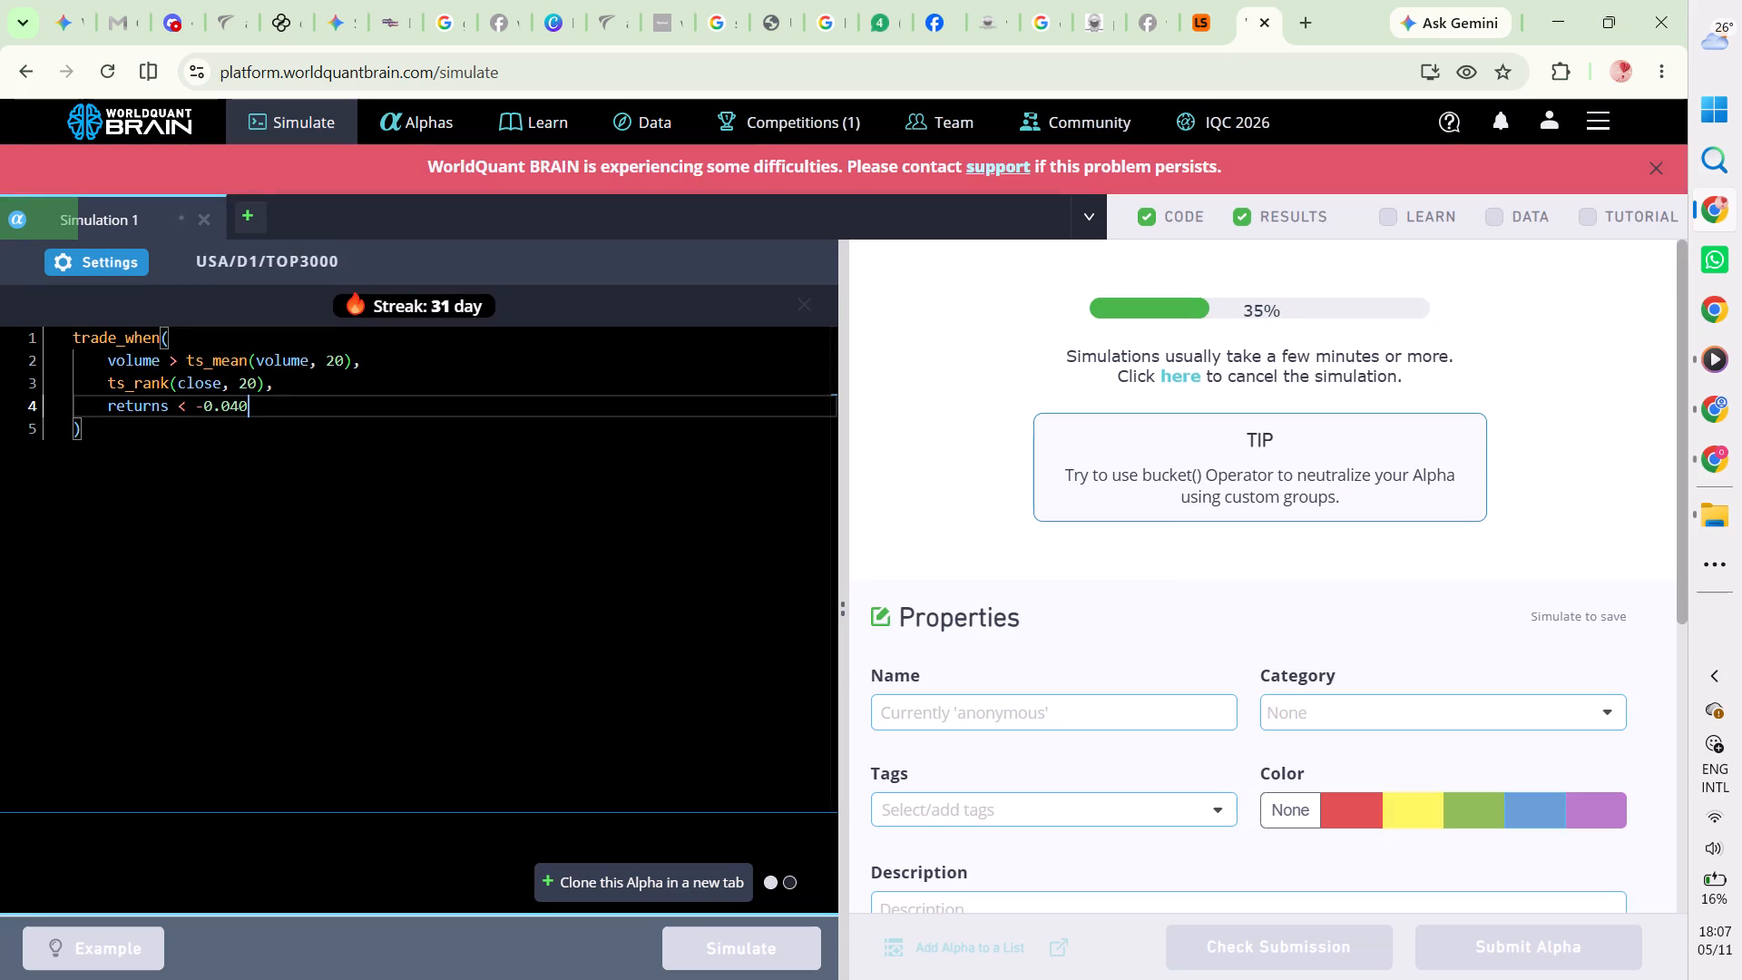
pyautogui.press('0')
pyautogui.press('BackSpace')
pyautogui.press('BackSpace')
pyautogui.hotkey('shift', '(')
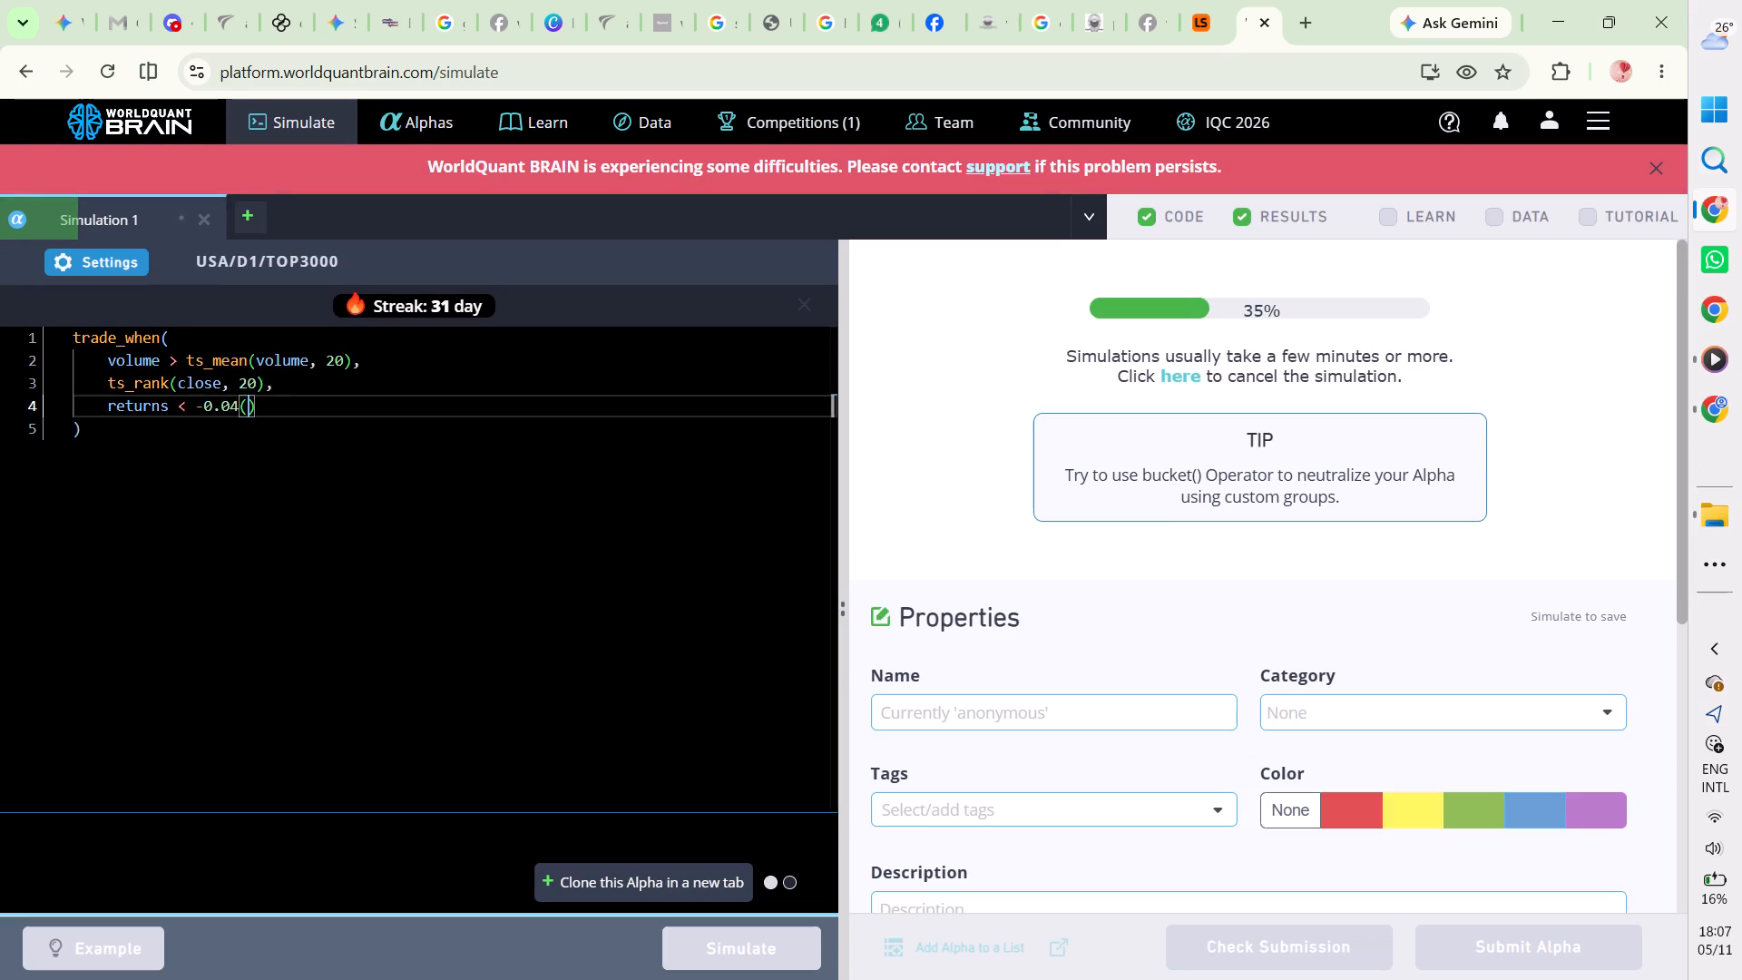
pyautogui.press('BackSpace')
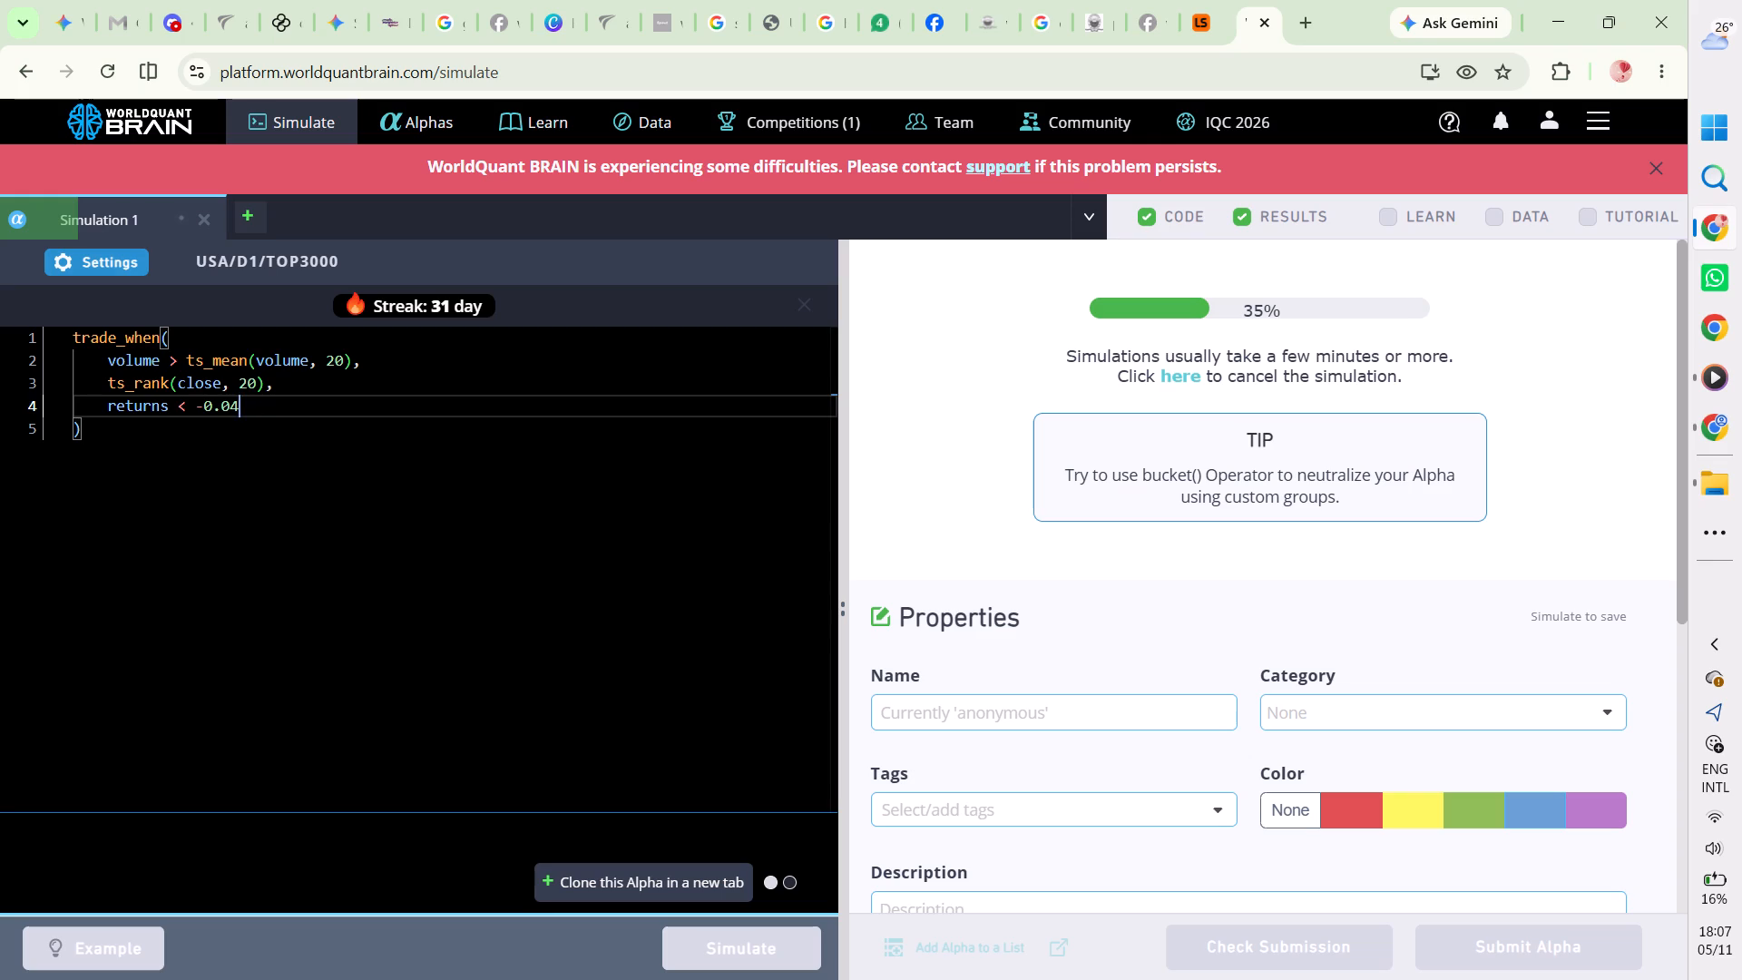
# Move the closing parenthesis of the trade_when expression up to the end of the returns < -0.04 line.
pyautogui.click(70, 425)
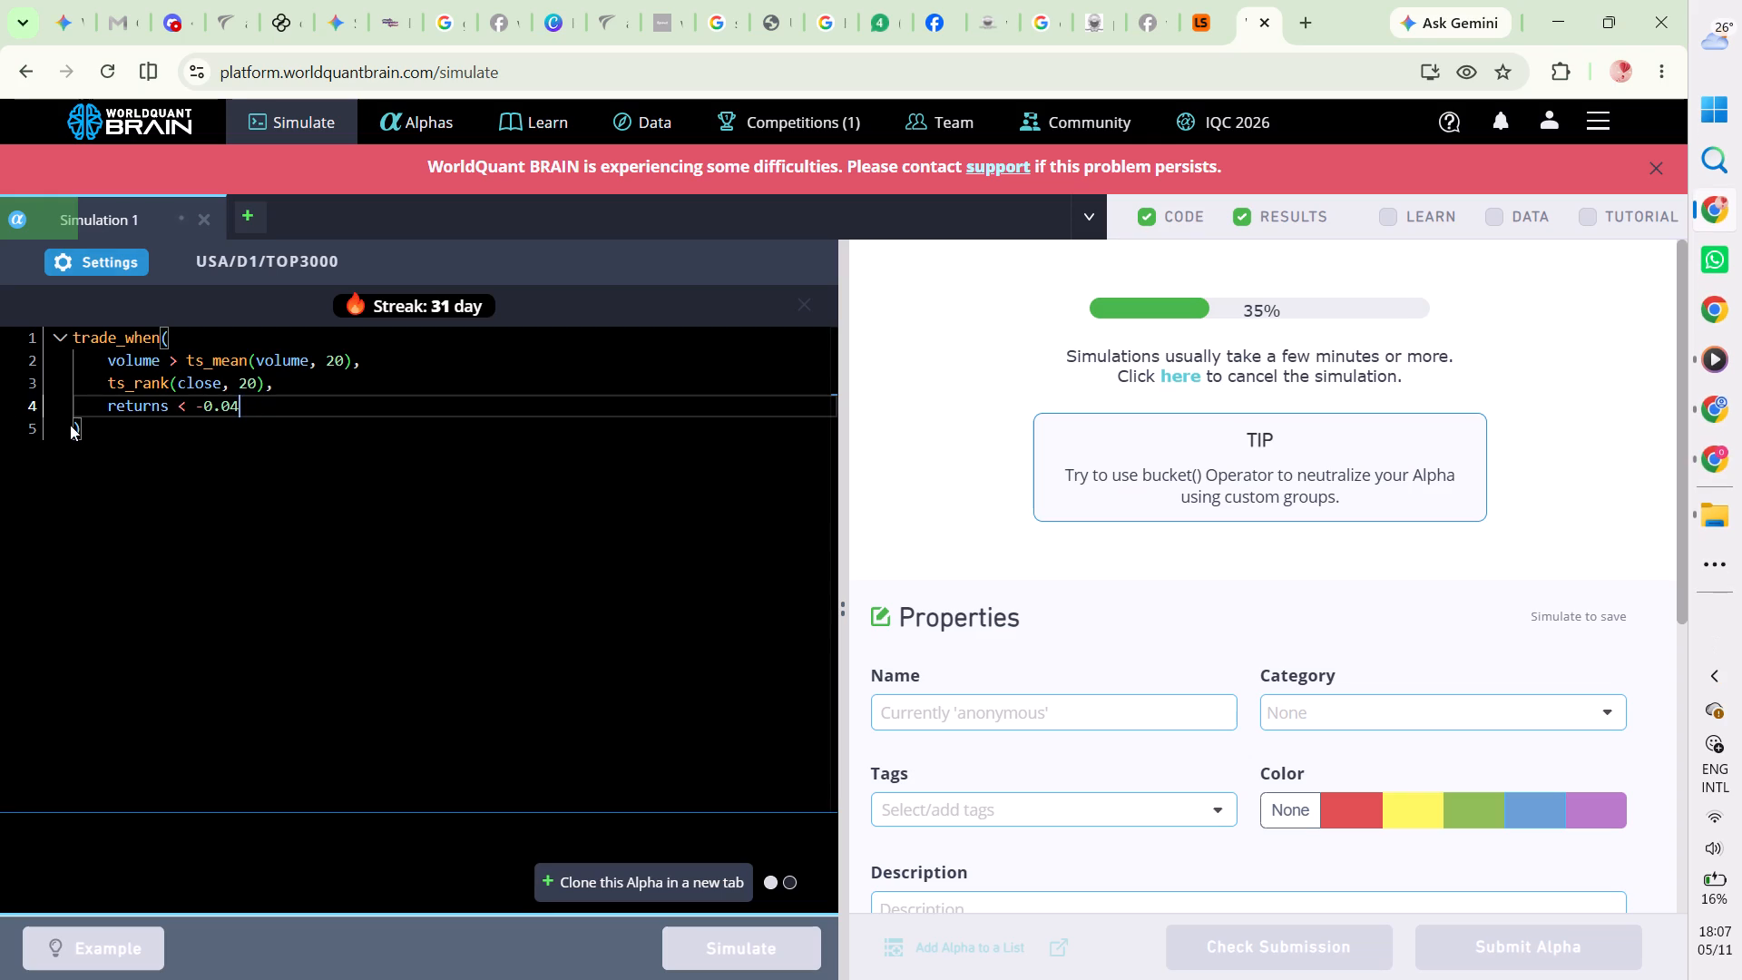
pyautogui.click(70, 438)
pyautogui.click(113, 438)
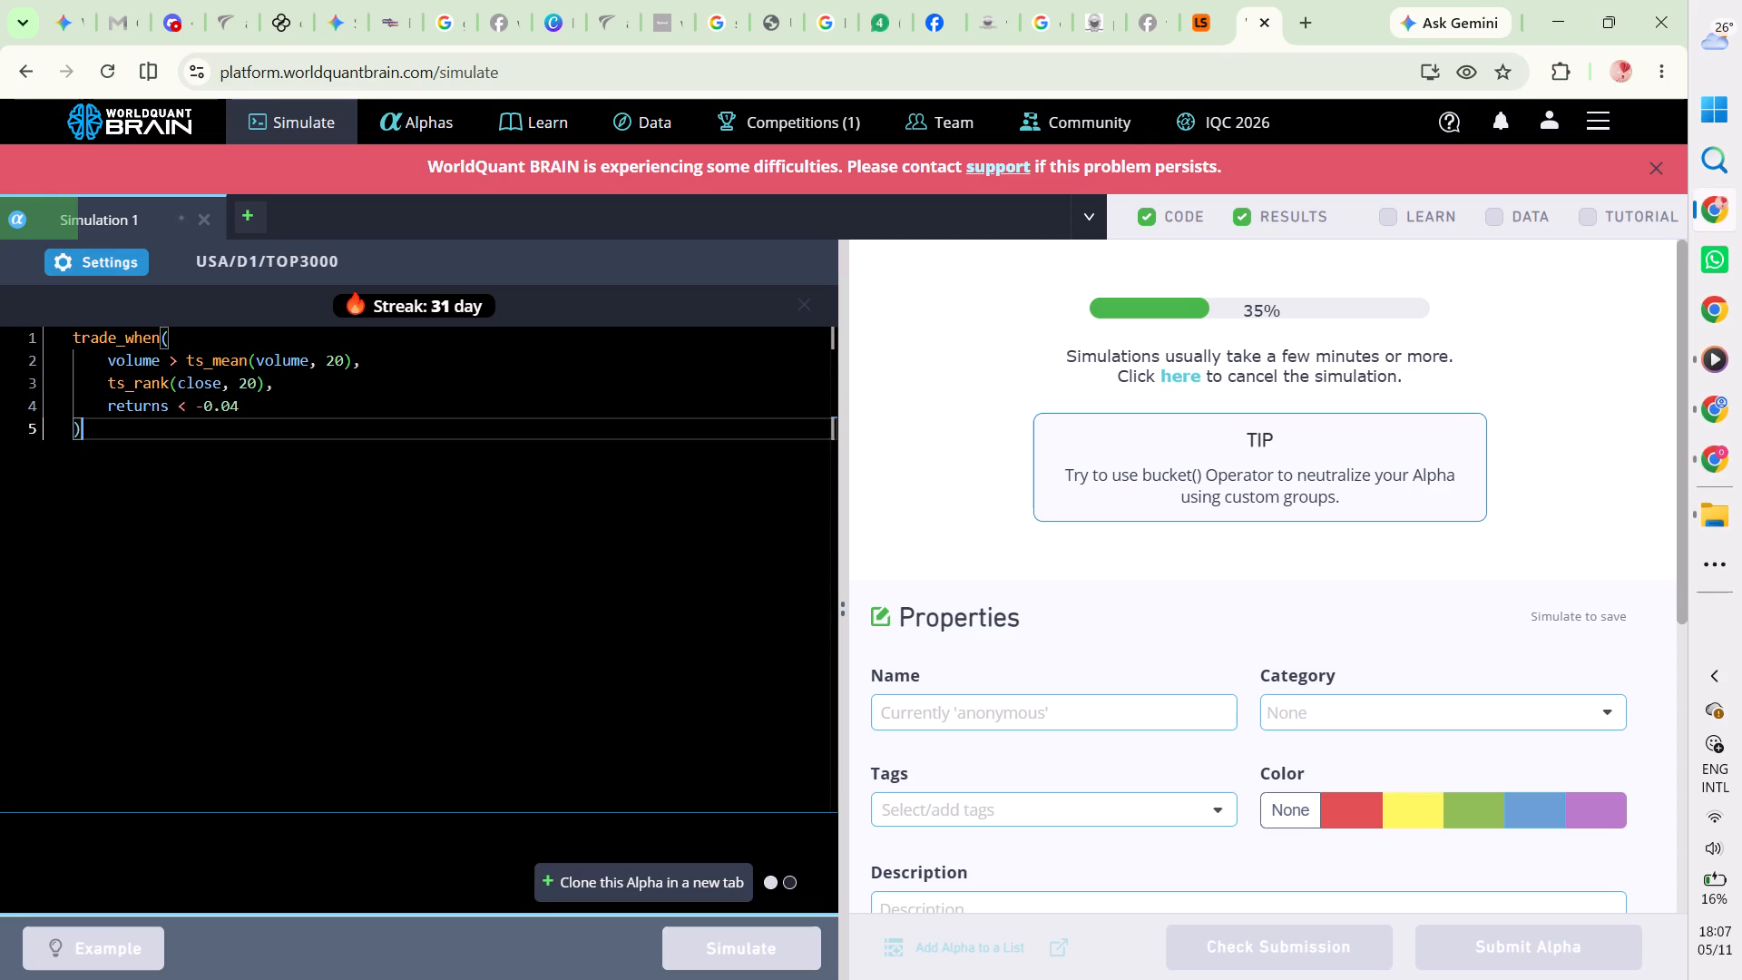
pyautogui.press('Left')
pyautogui.press('BackSpace')
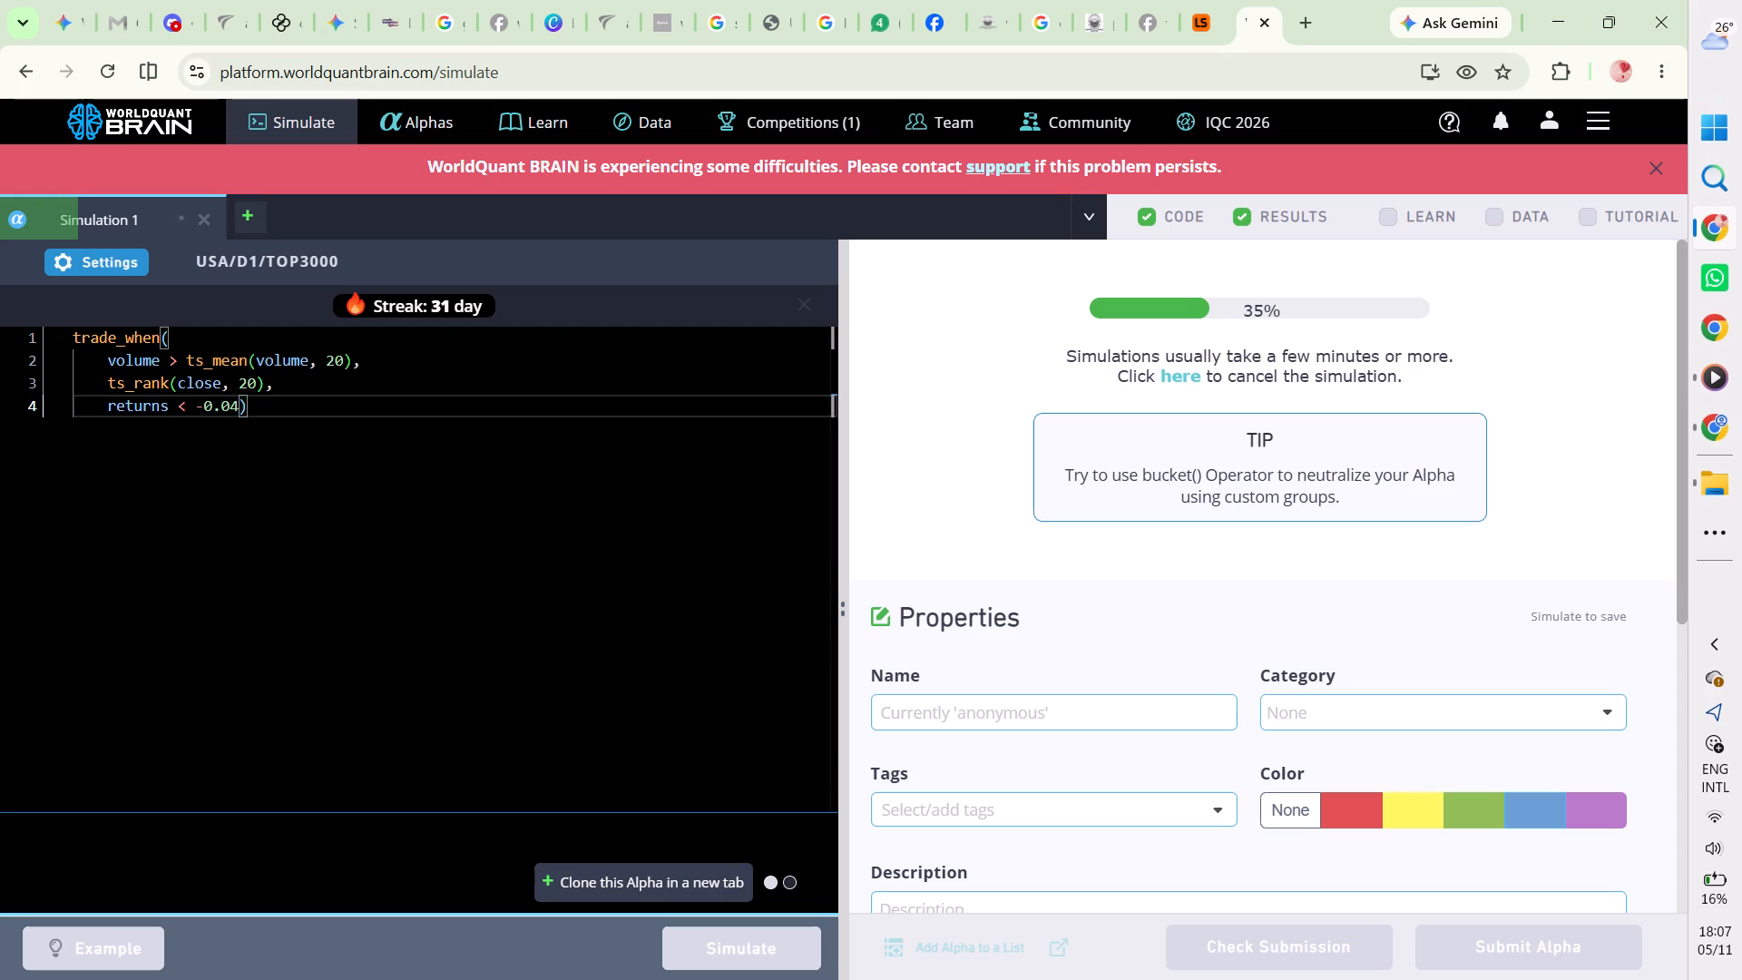
# Set the returns threshold in the last line of the trade_when expression to -0.02.
pyautogui.press('BackSpace')
pyautogui.press('2')
pyautogui.scroll(2, 539, 464)
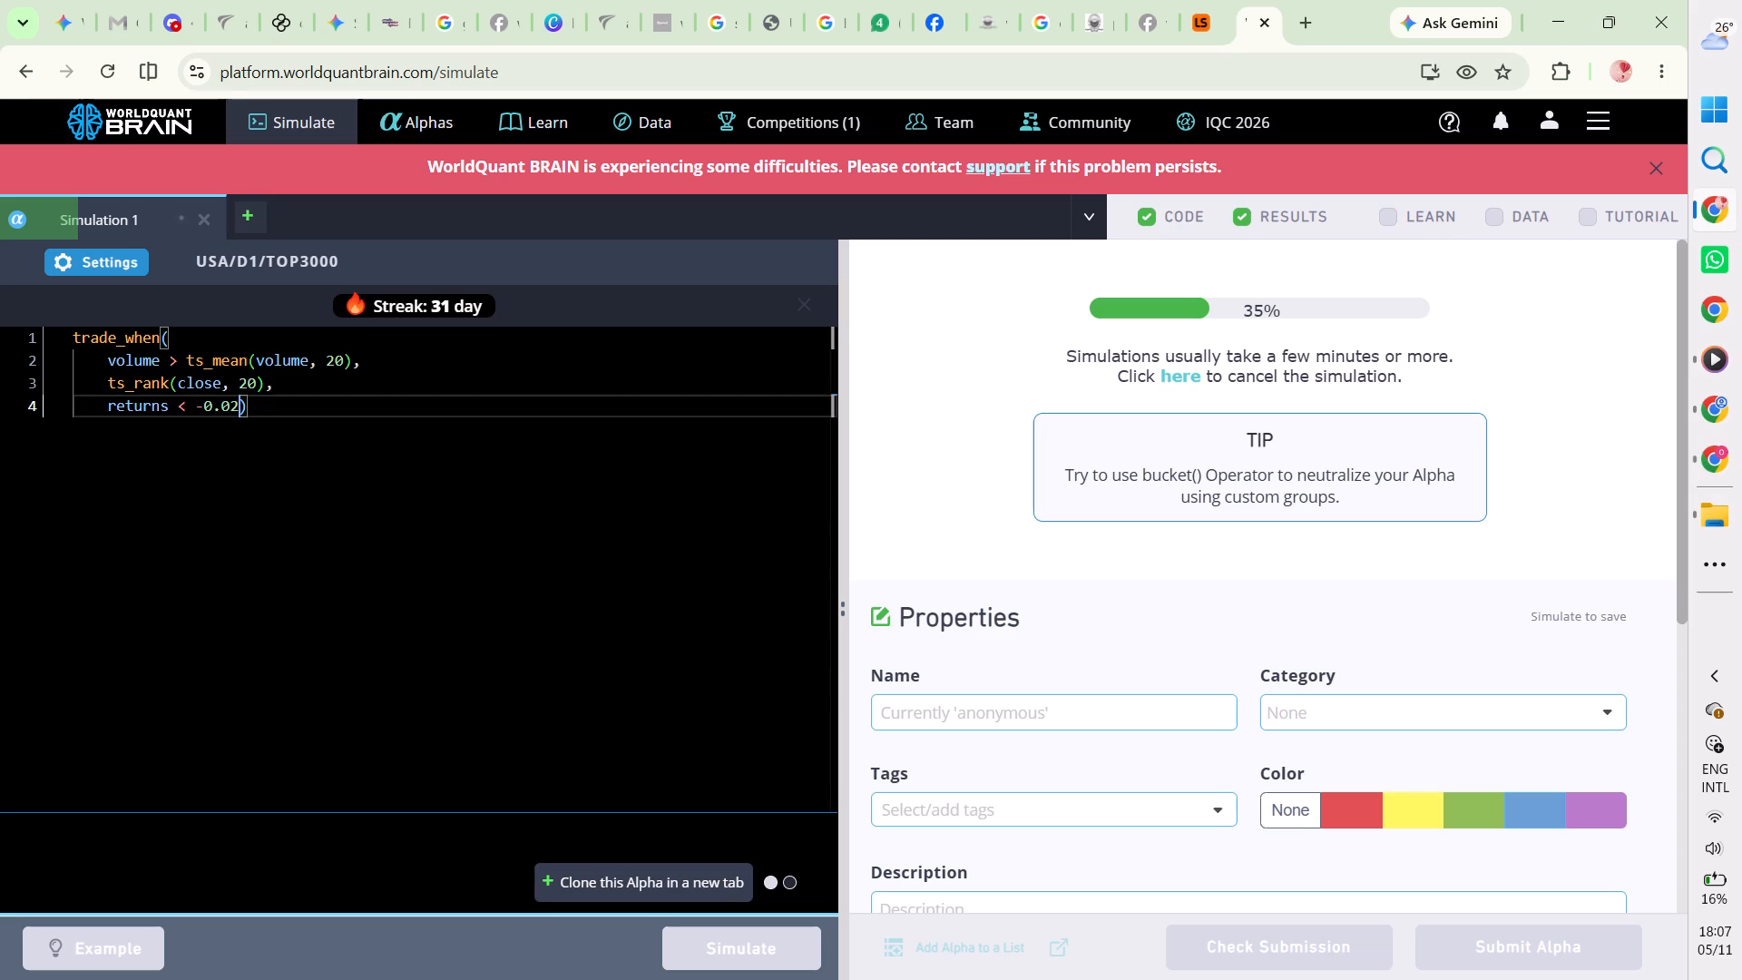
# Dismiss the platform difficulties banner above the simulation.
pyautogui.click(1653, 168)
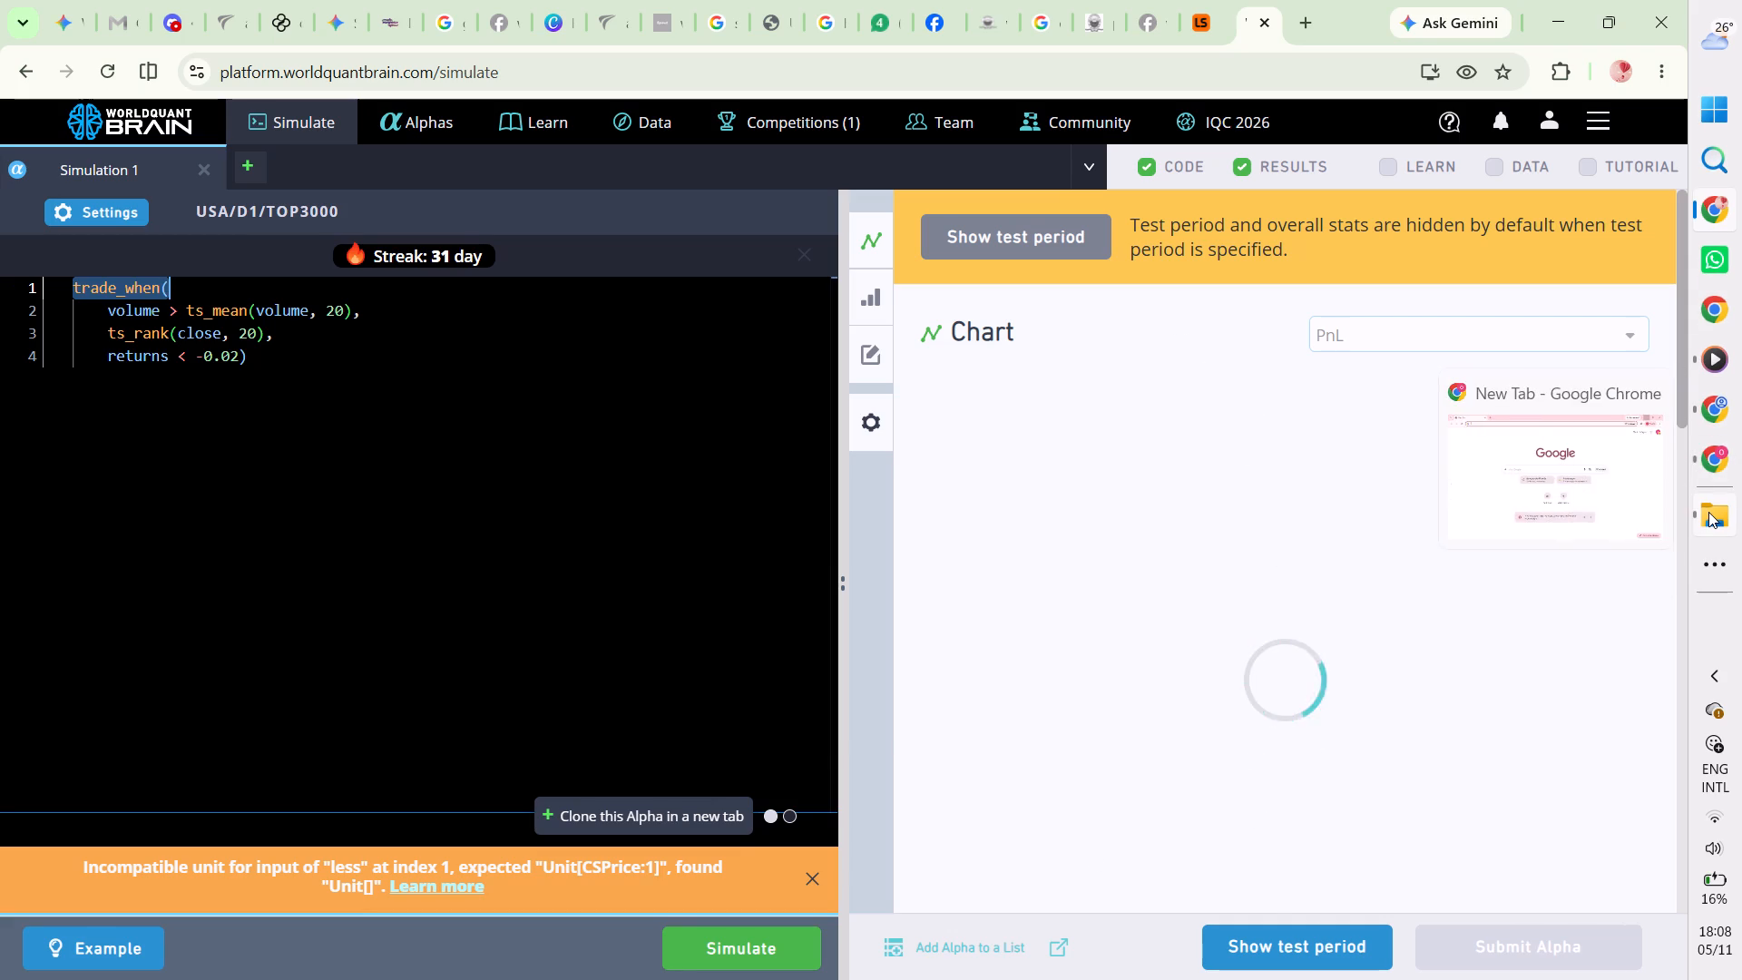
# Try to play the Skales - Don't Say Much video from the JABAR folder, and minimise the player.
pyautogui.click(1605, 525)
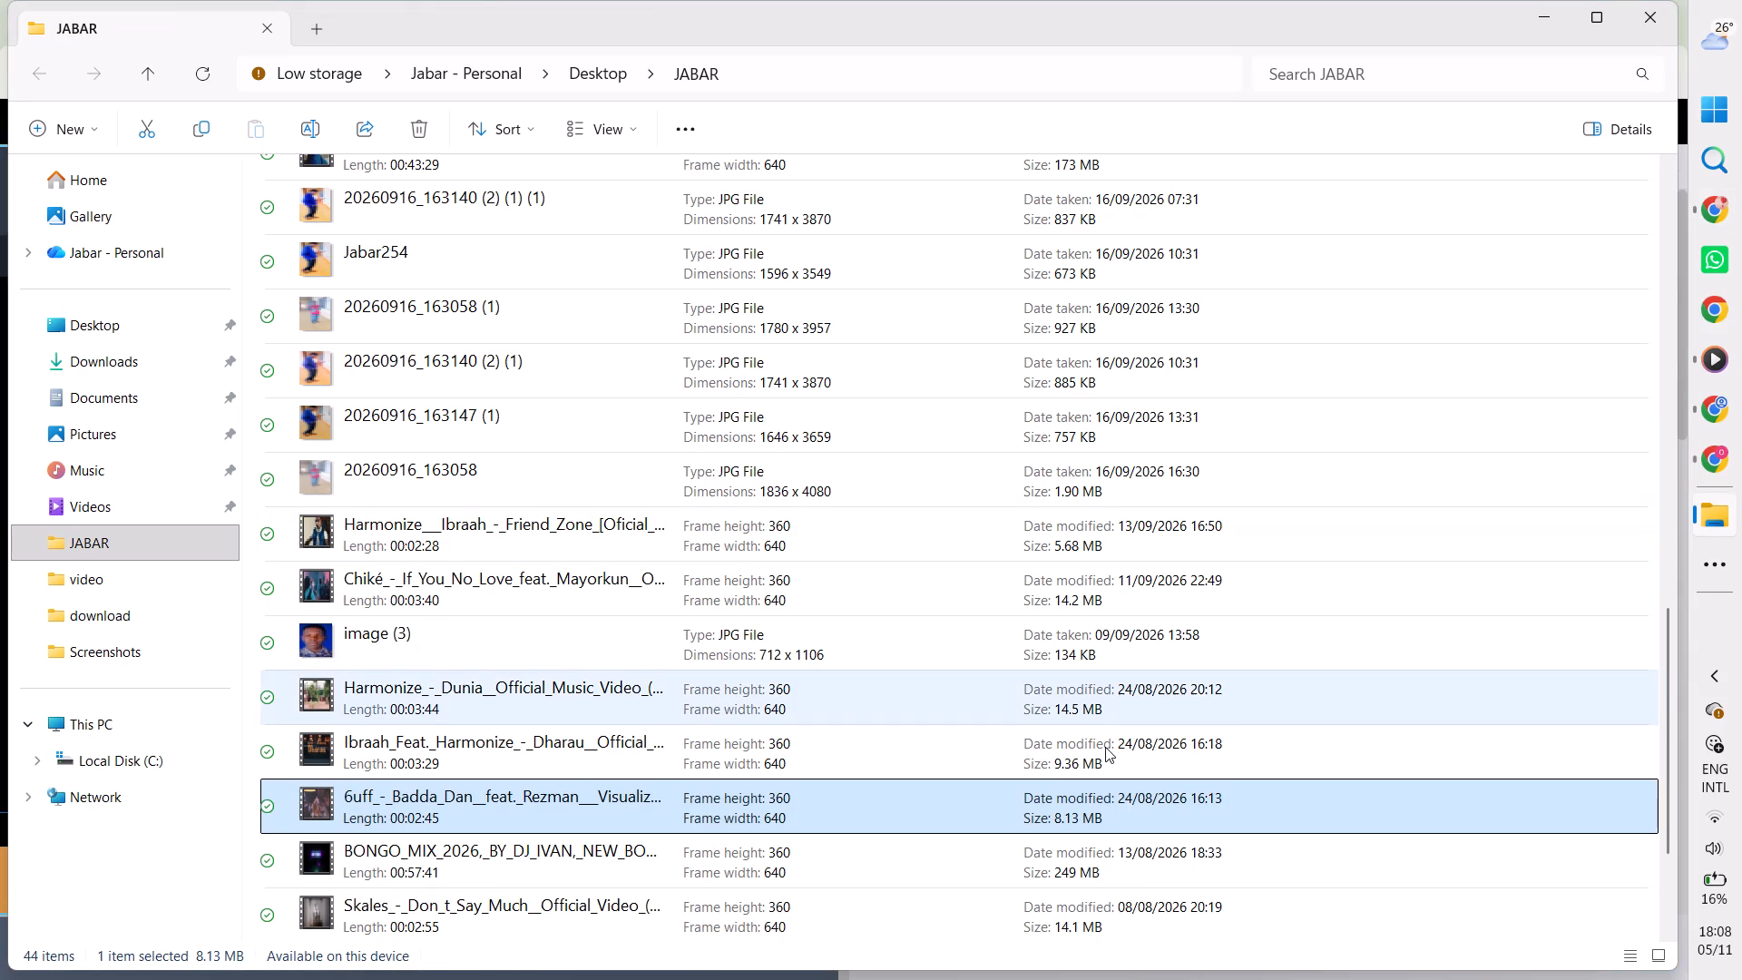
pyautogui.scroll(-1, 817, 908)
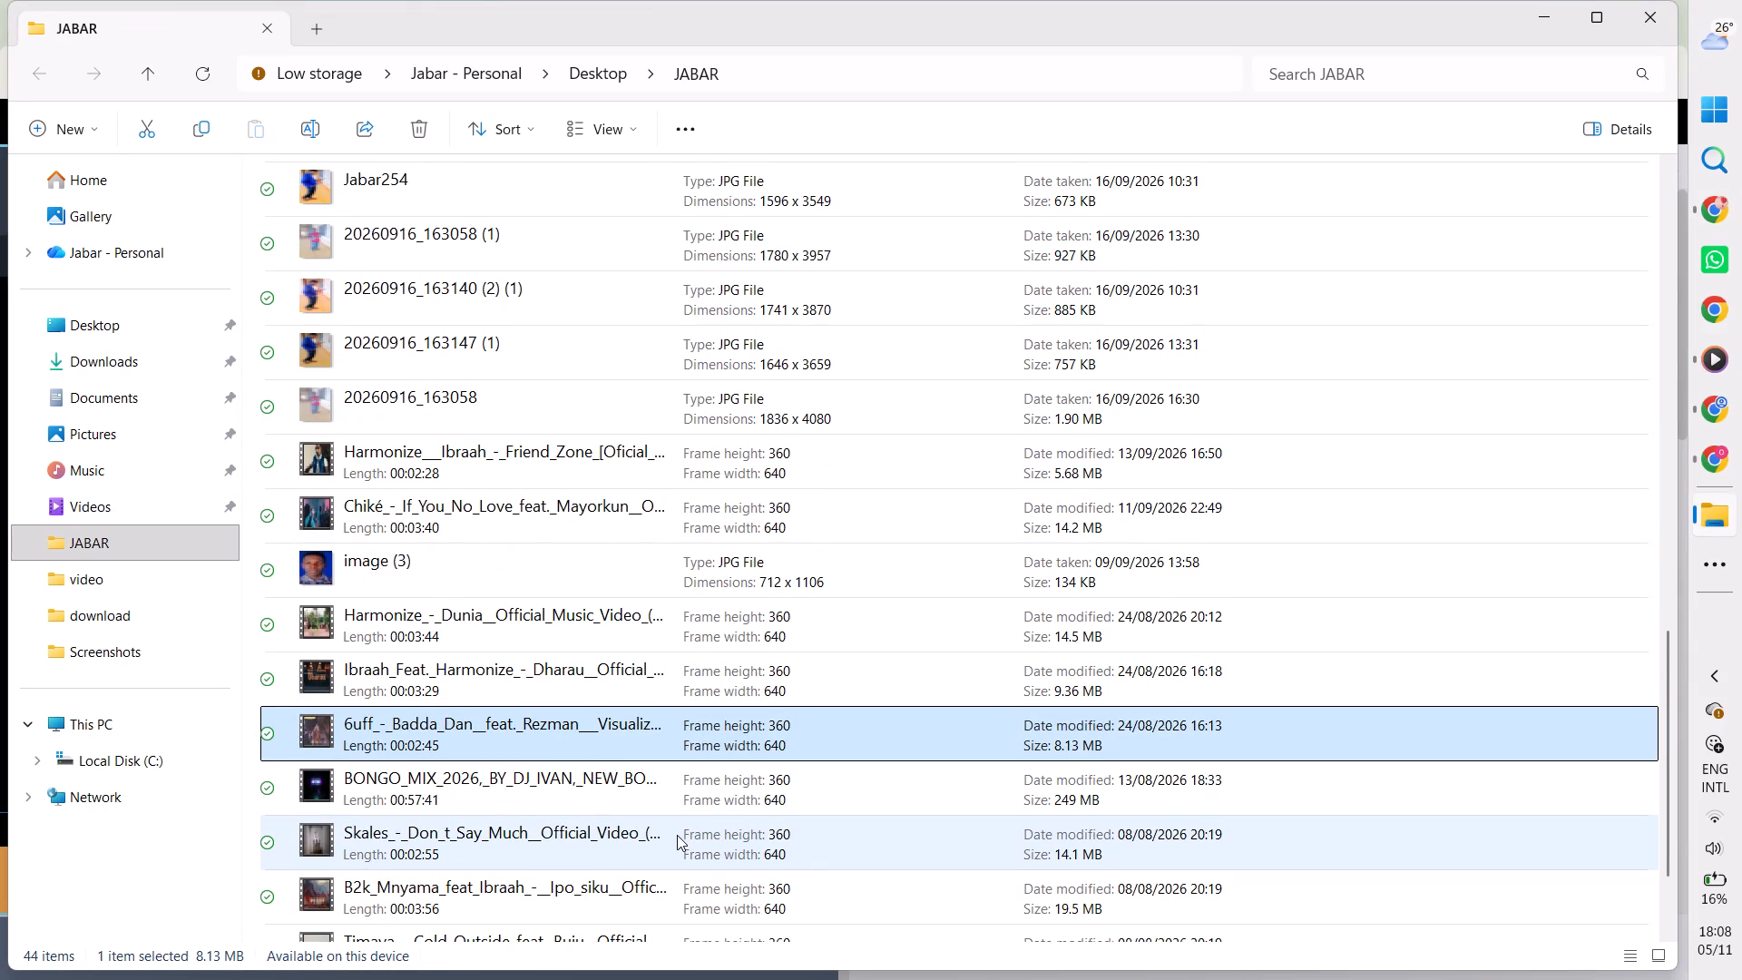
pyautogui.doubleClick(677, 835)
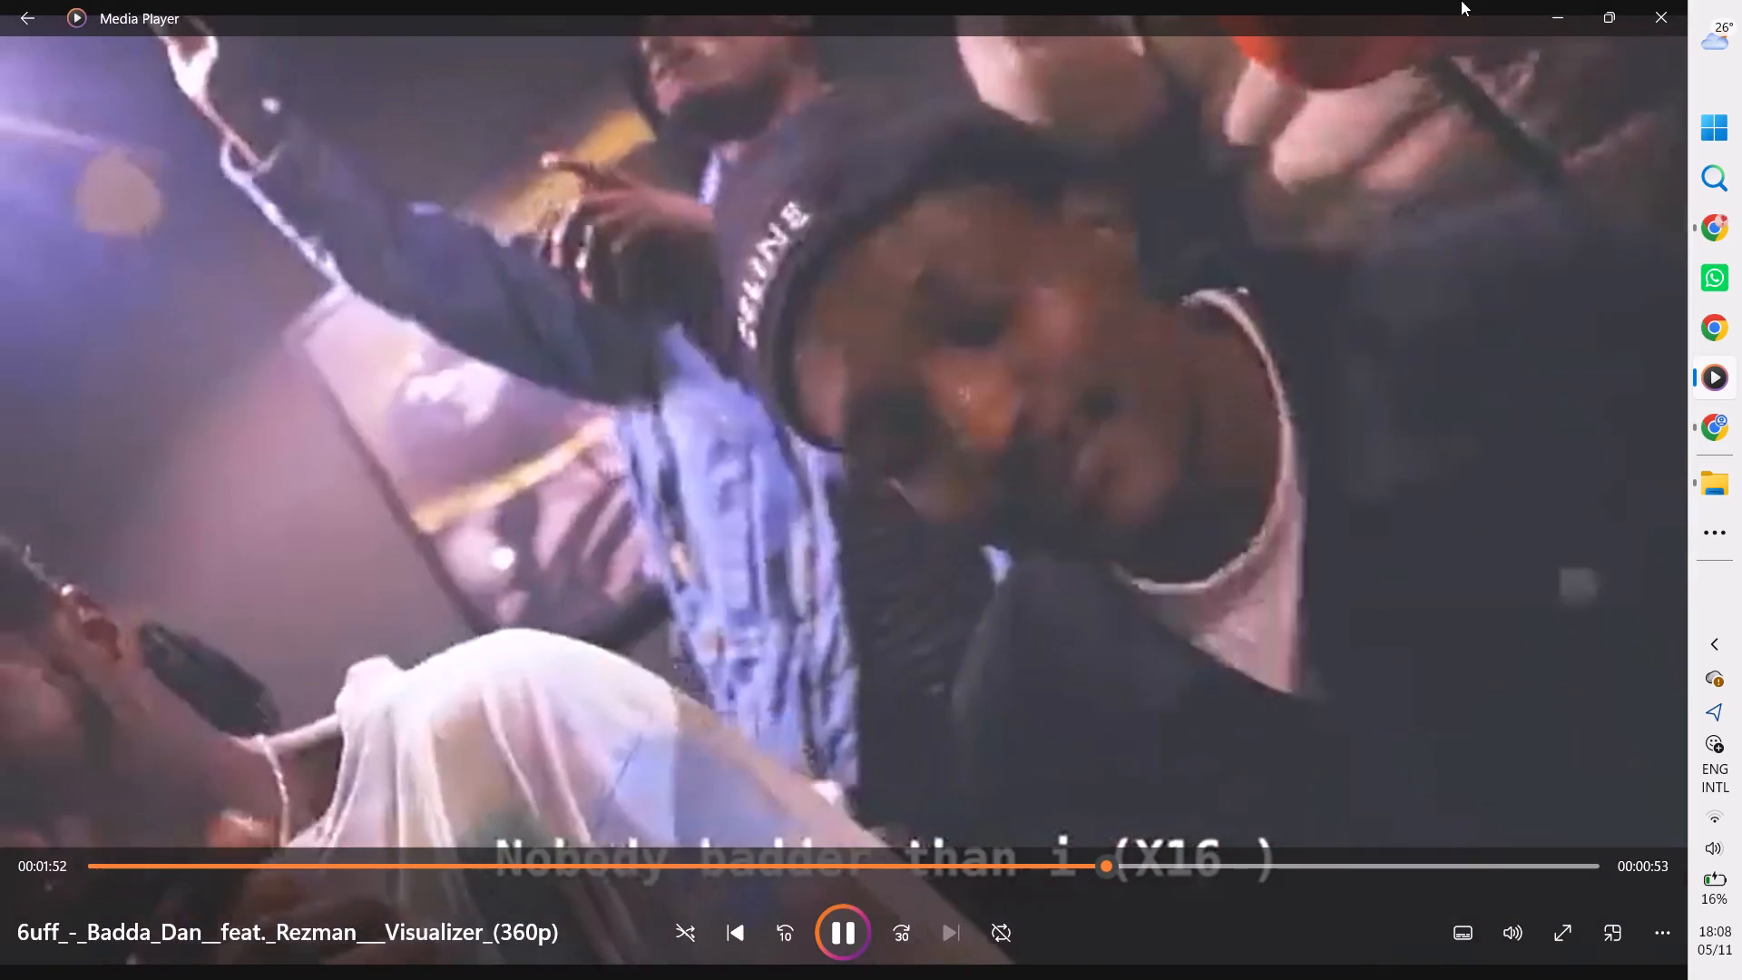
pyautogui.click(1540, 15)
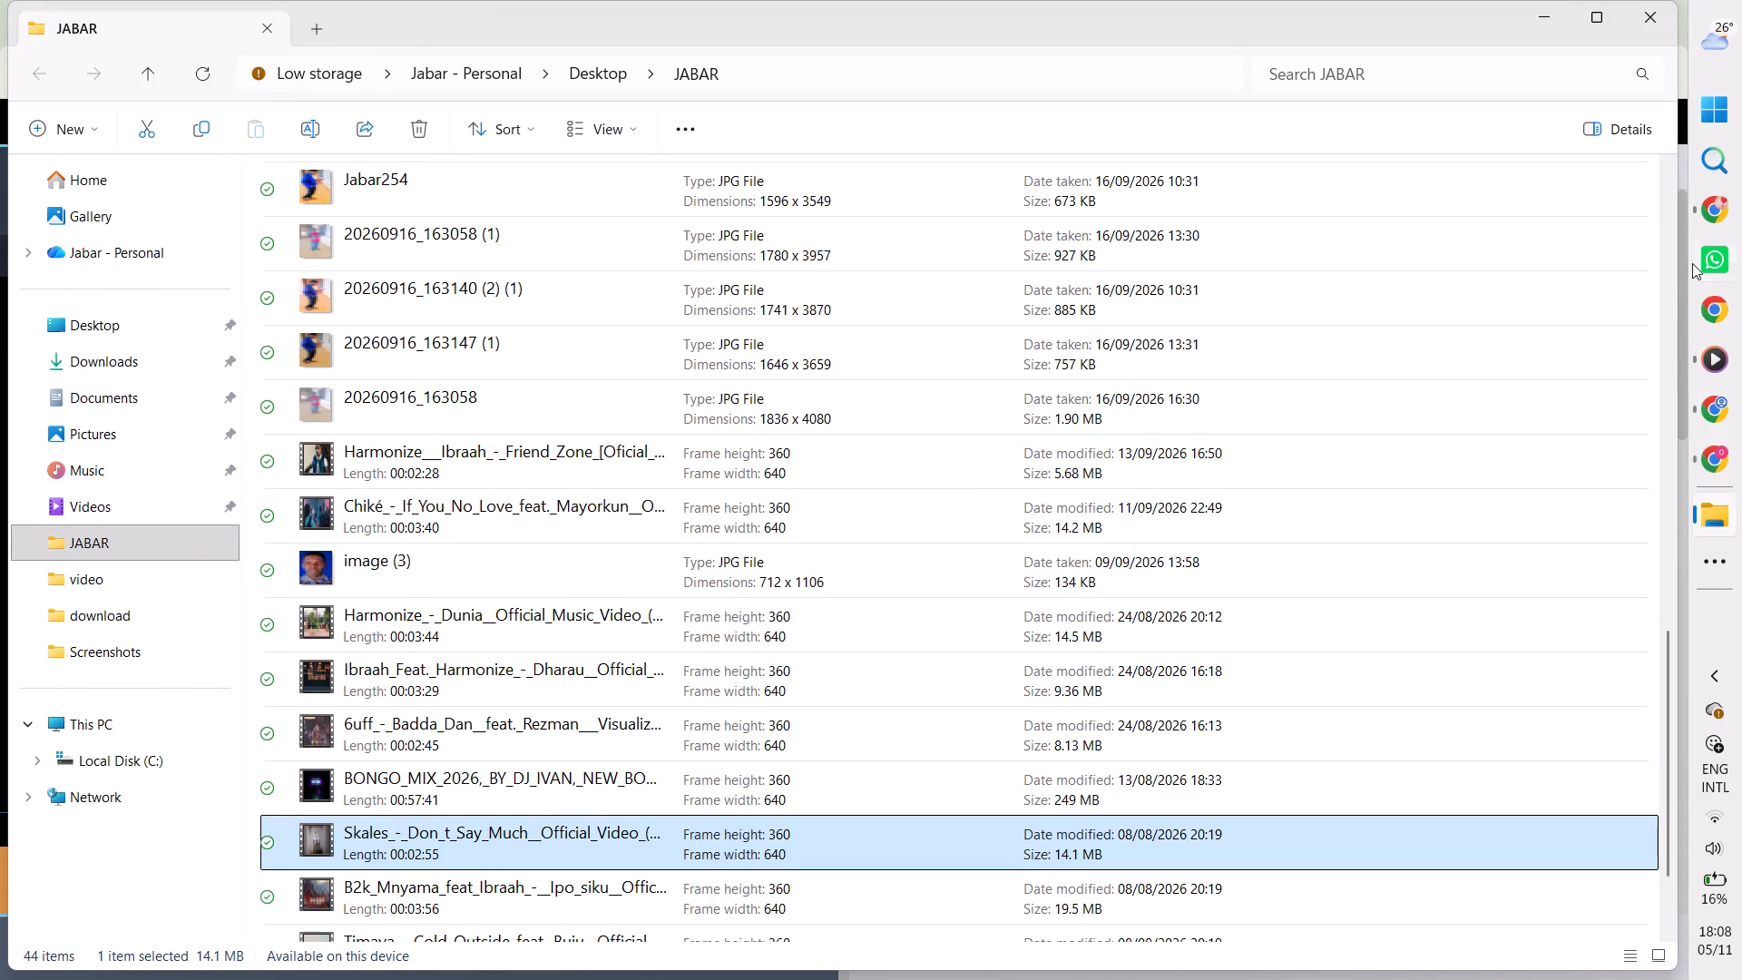
# Switch to the WorldQuant BRAIN simulation in the browser and show the test period in its results.
pyautogui.click(1717, 229)
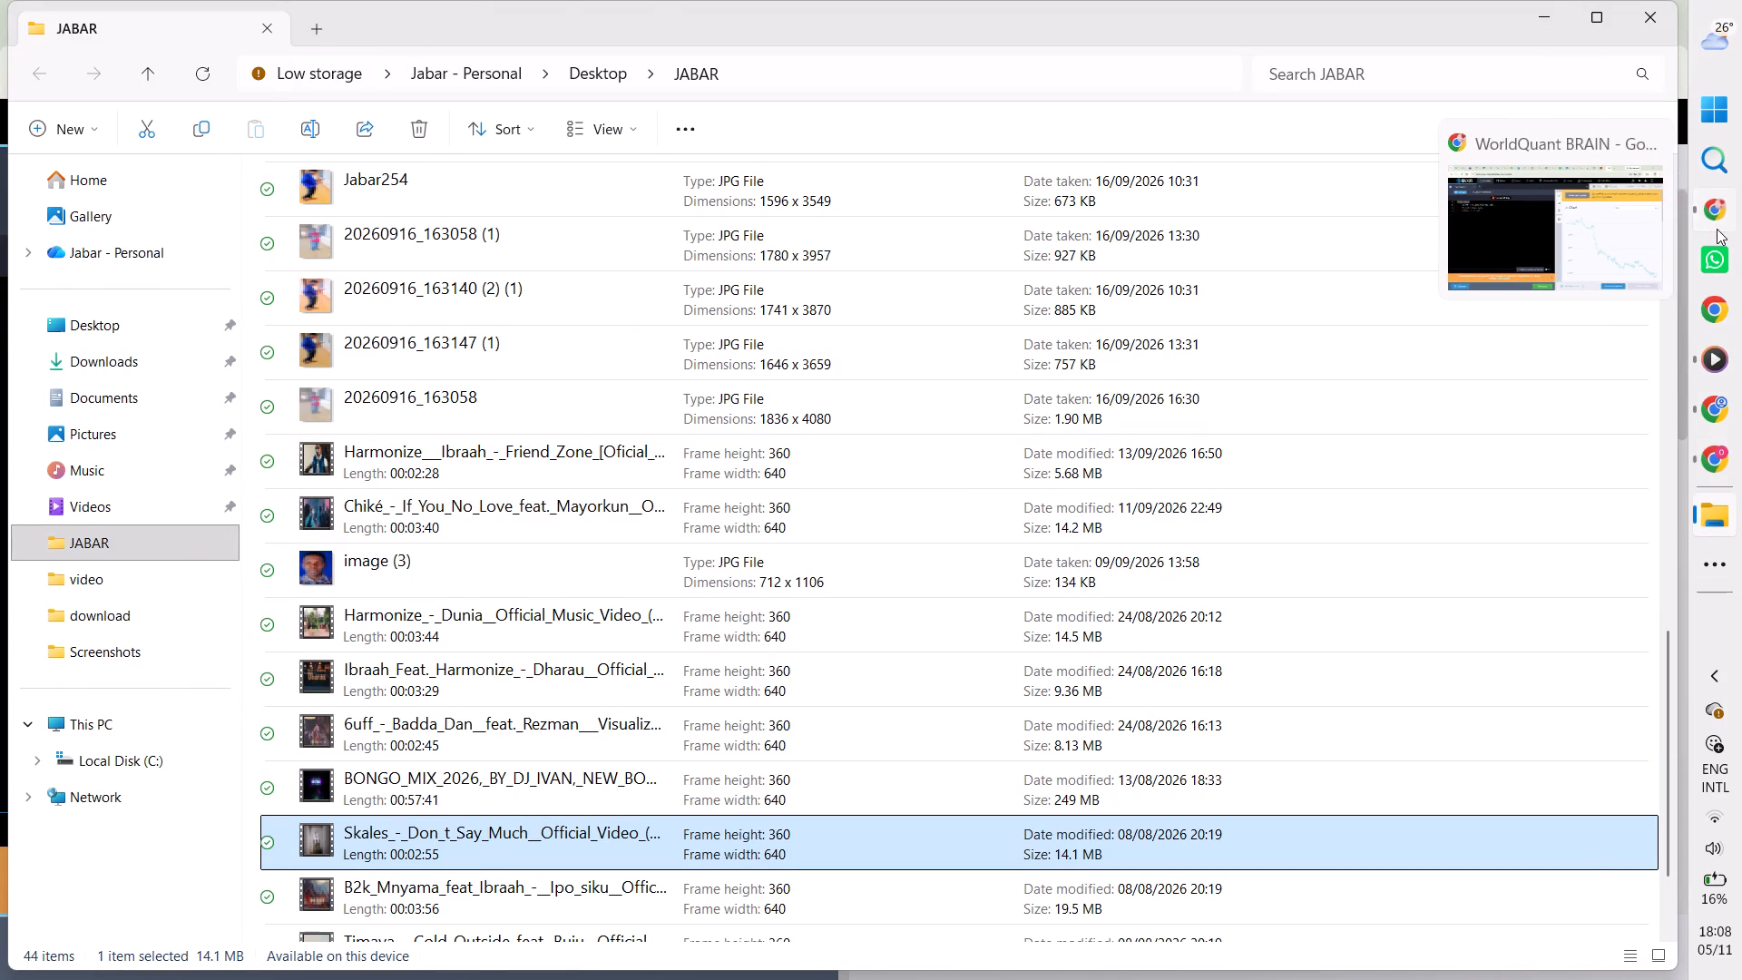
pyautogui.click(1267, 934)
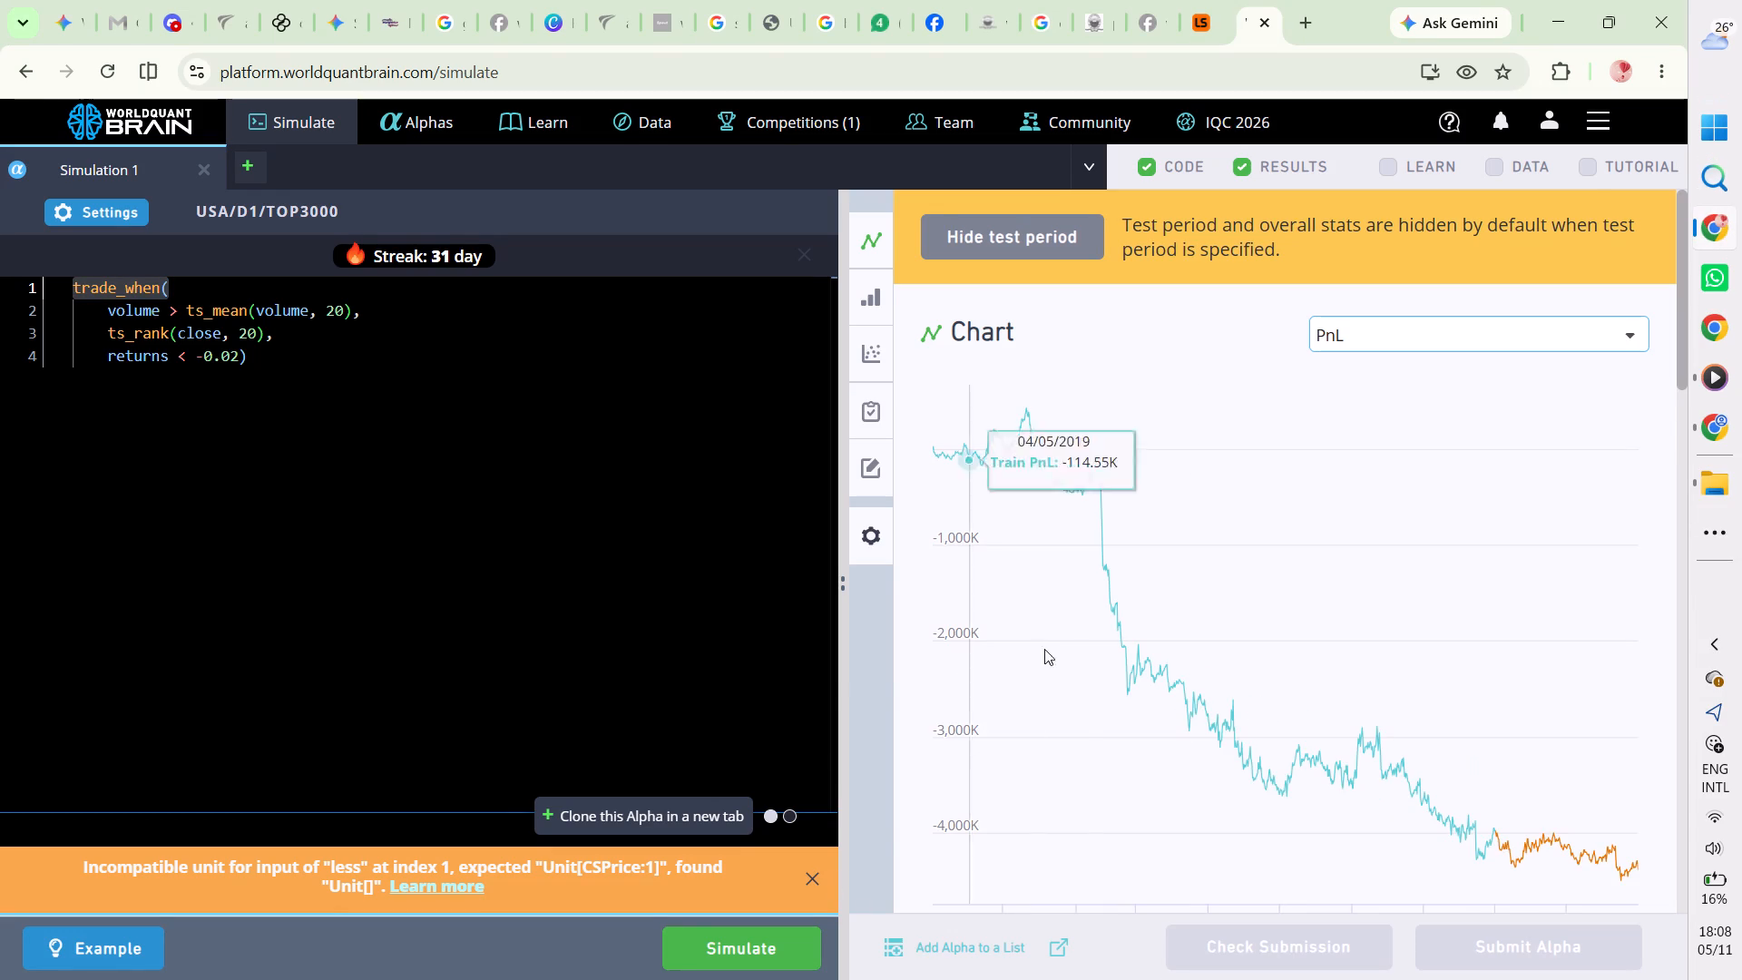
# Examine the simulation results, including the IS Summary by year, Correlation and IS Testing Status.
pyautogui.scroll(-6, 1087, 656)
pyautogui.scroll(1, 1087, 656)
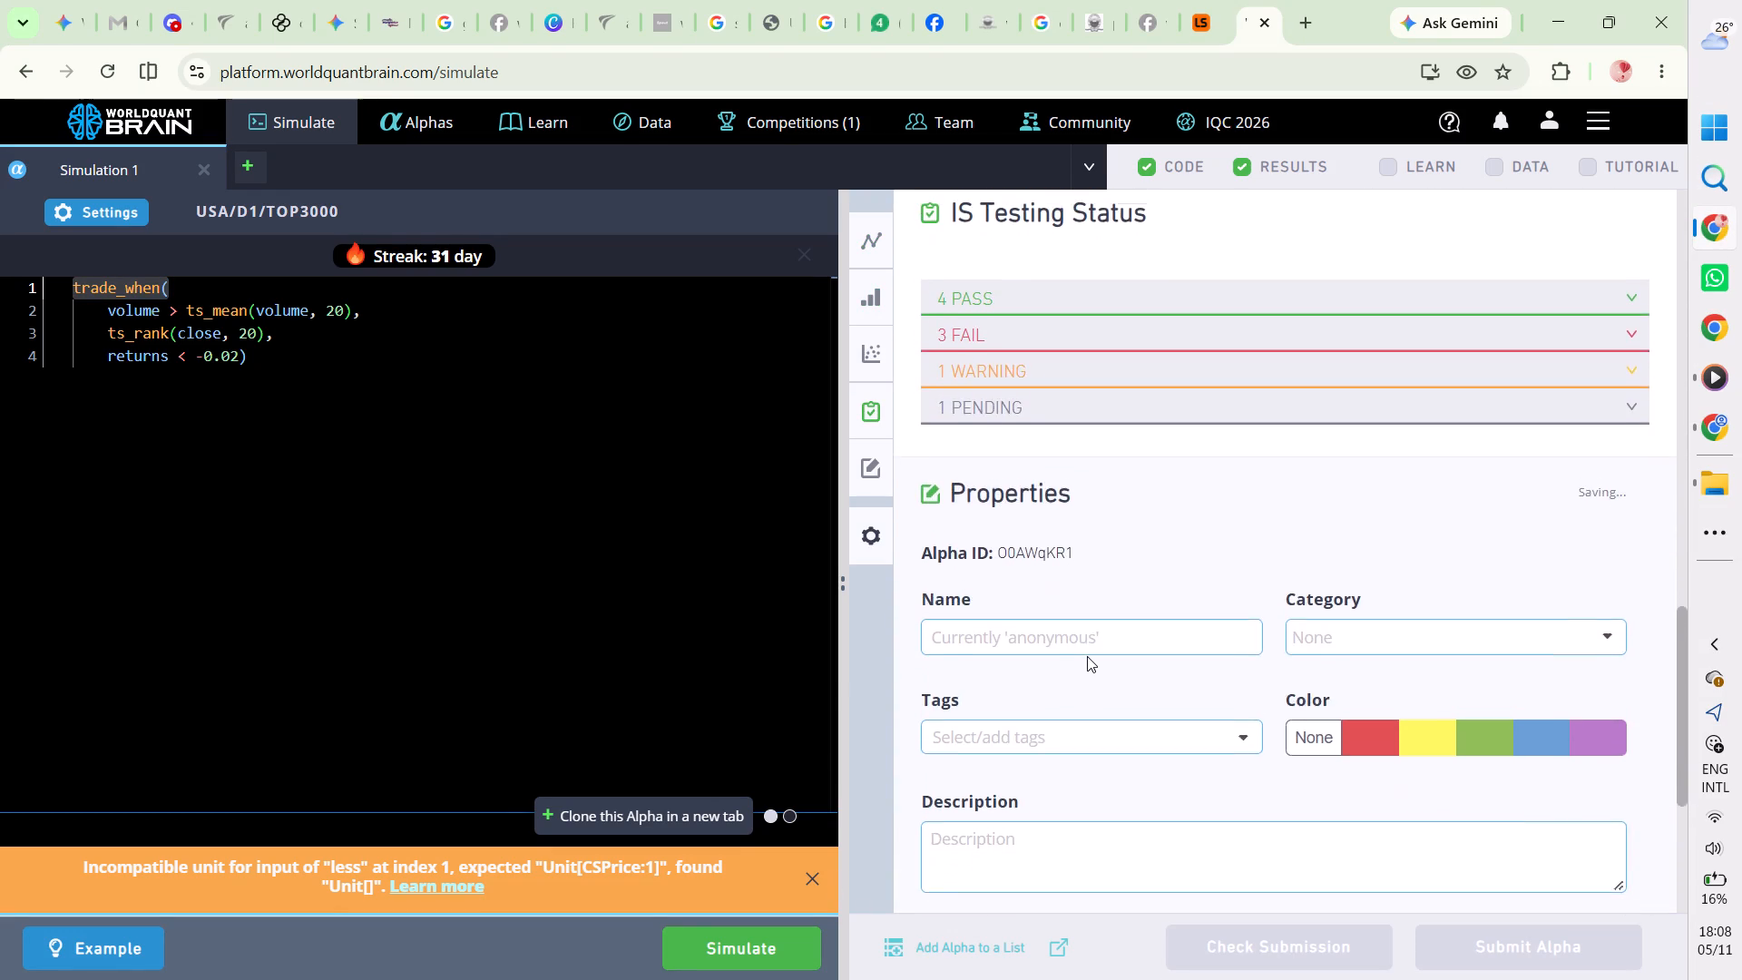
pyautogui.scroll(1, 1087, 656)
pyautogui.scroll(4, 1108, 437)
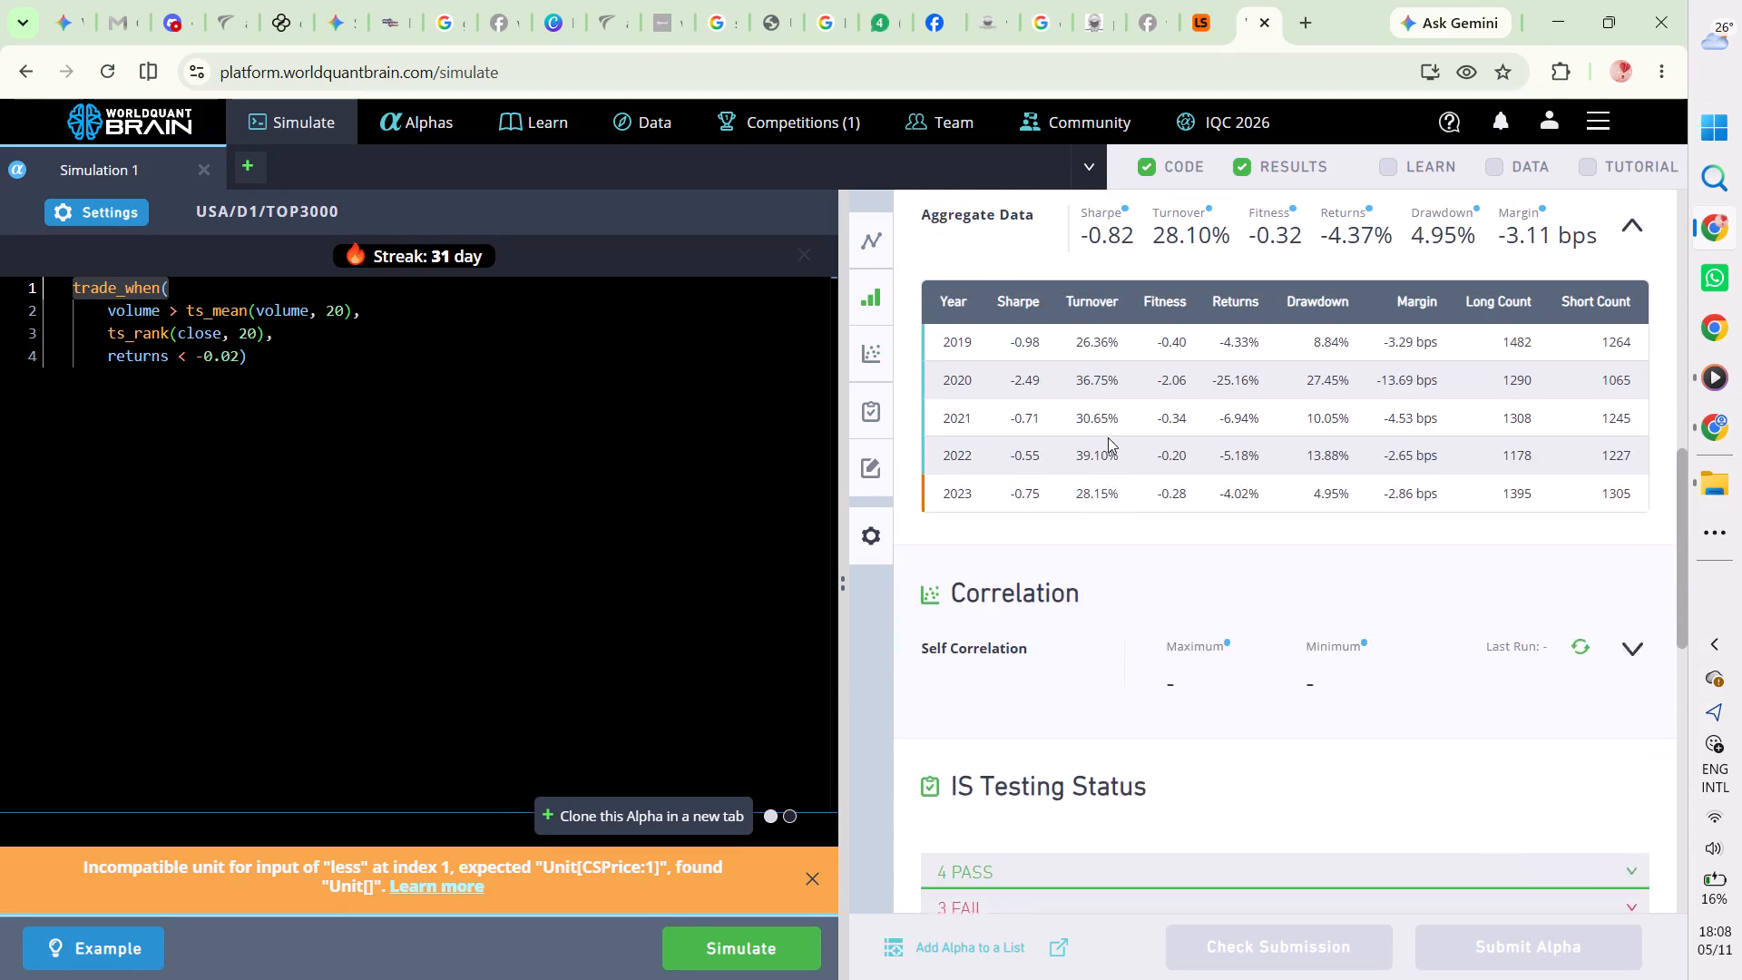
pyautogui.scroll(1, 1108, 437)
# Review the Simulation 1 settings and close them.
pyautogui.click(97, 205)
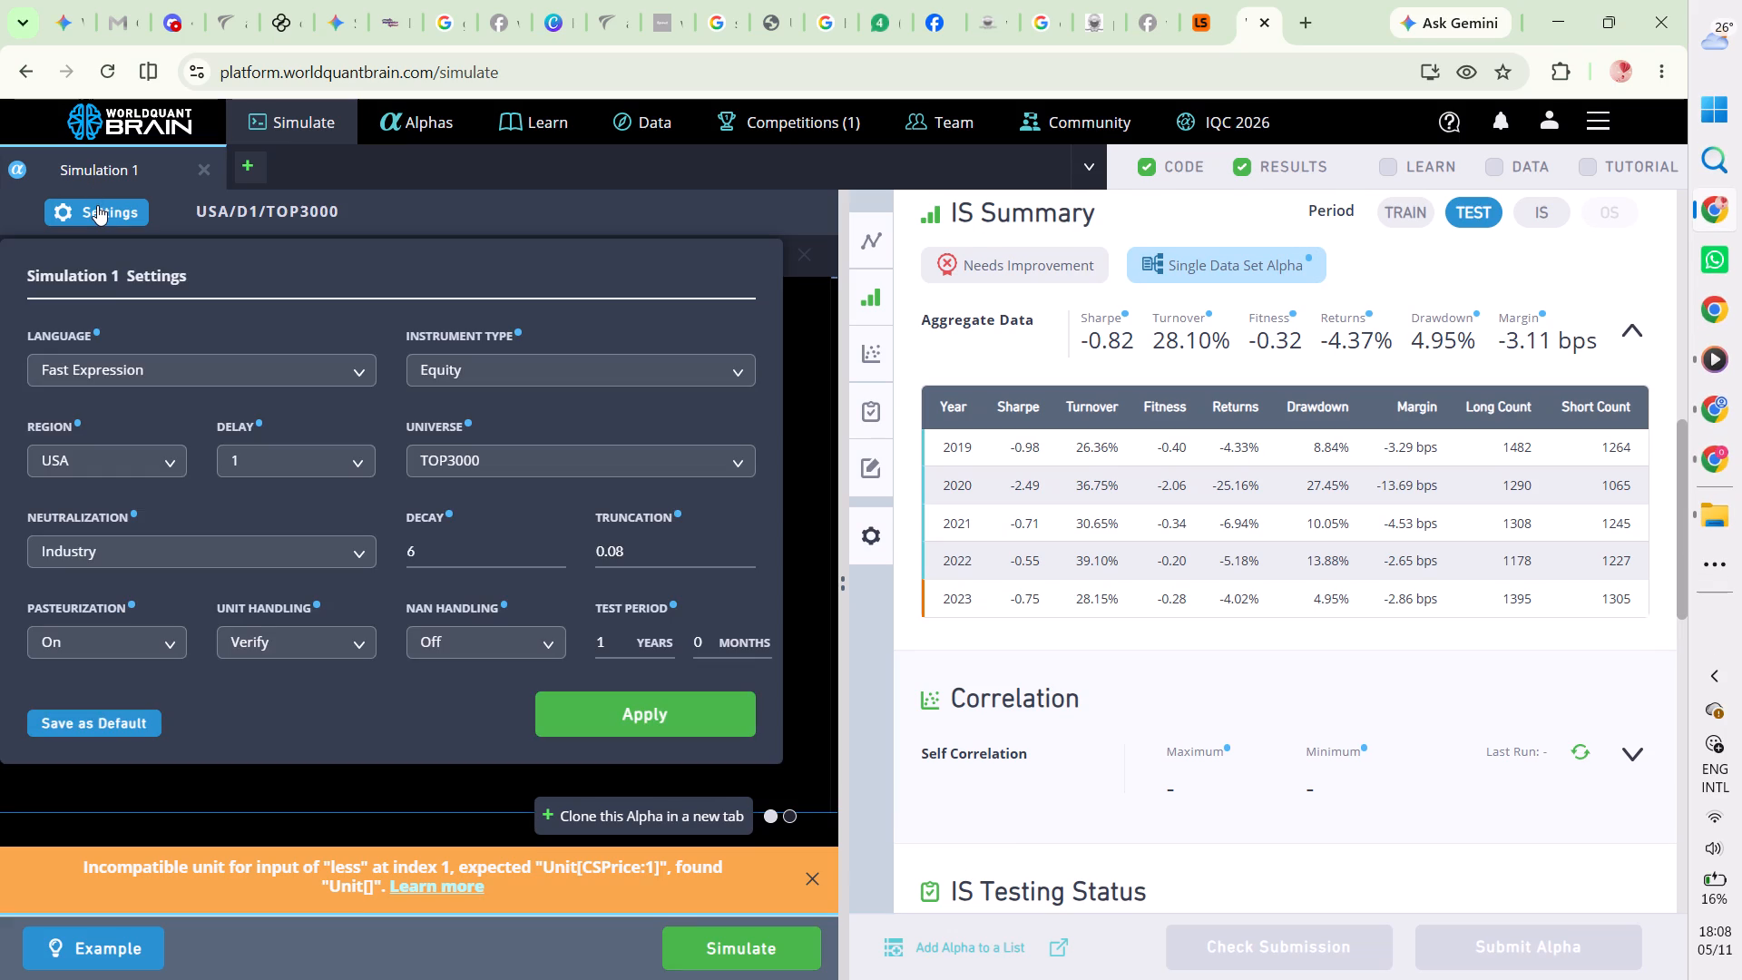
pyautogui.click(97, 205)
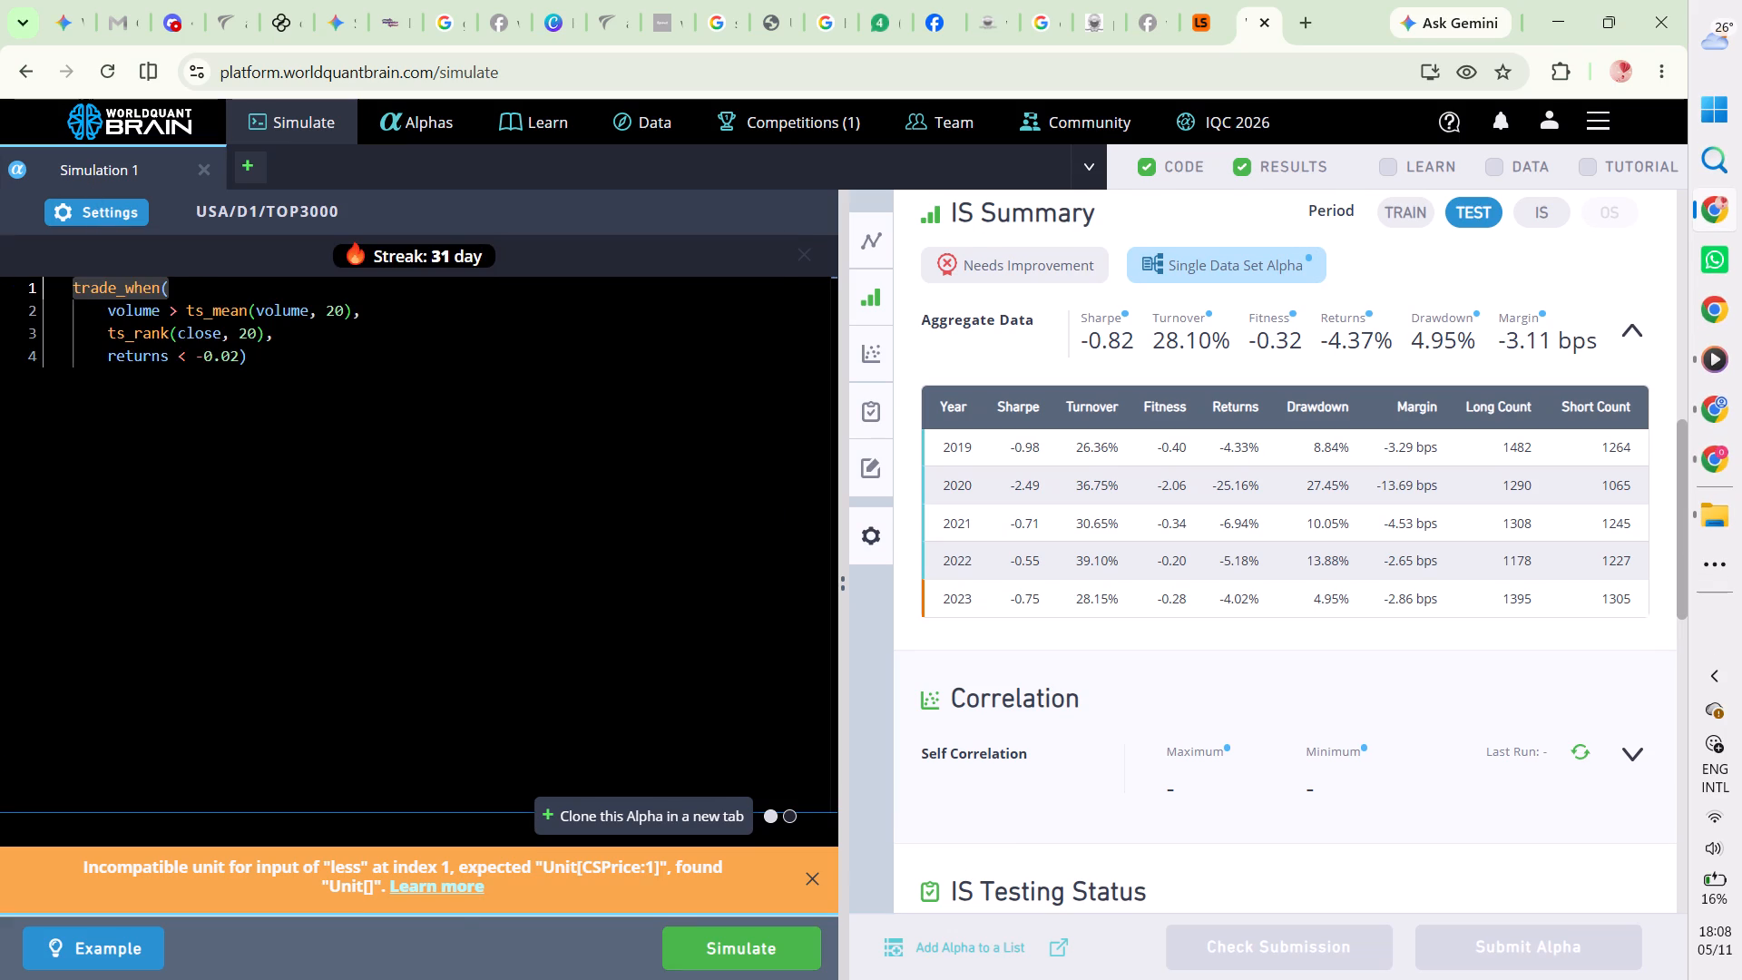
# Simulate the trade_when alpha with the returns < -0.02 condition.
pyautogui.click(768, 937)
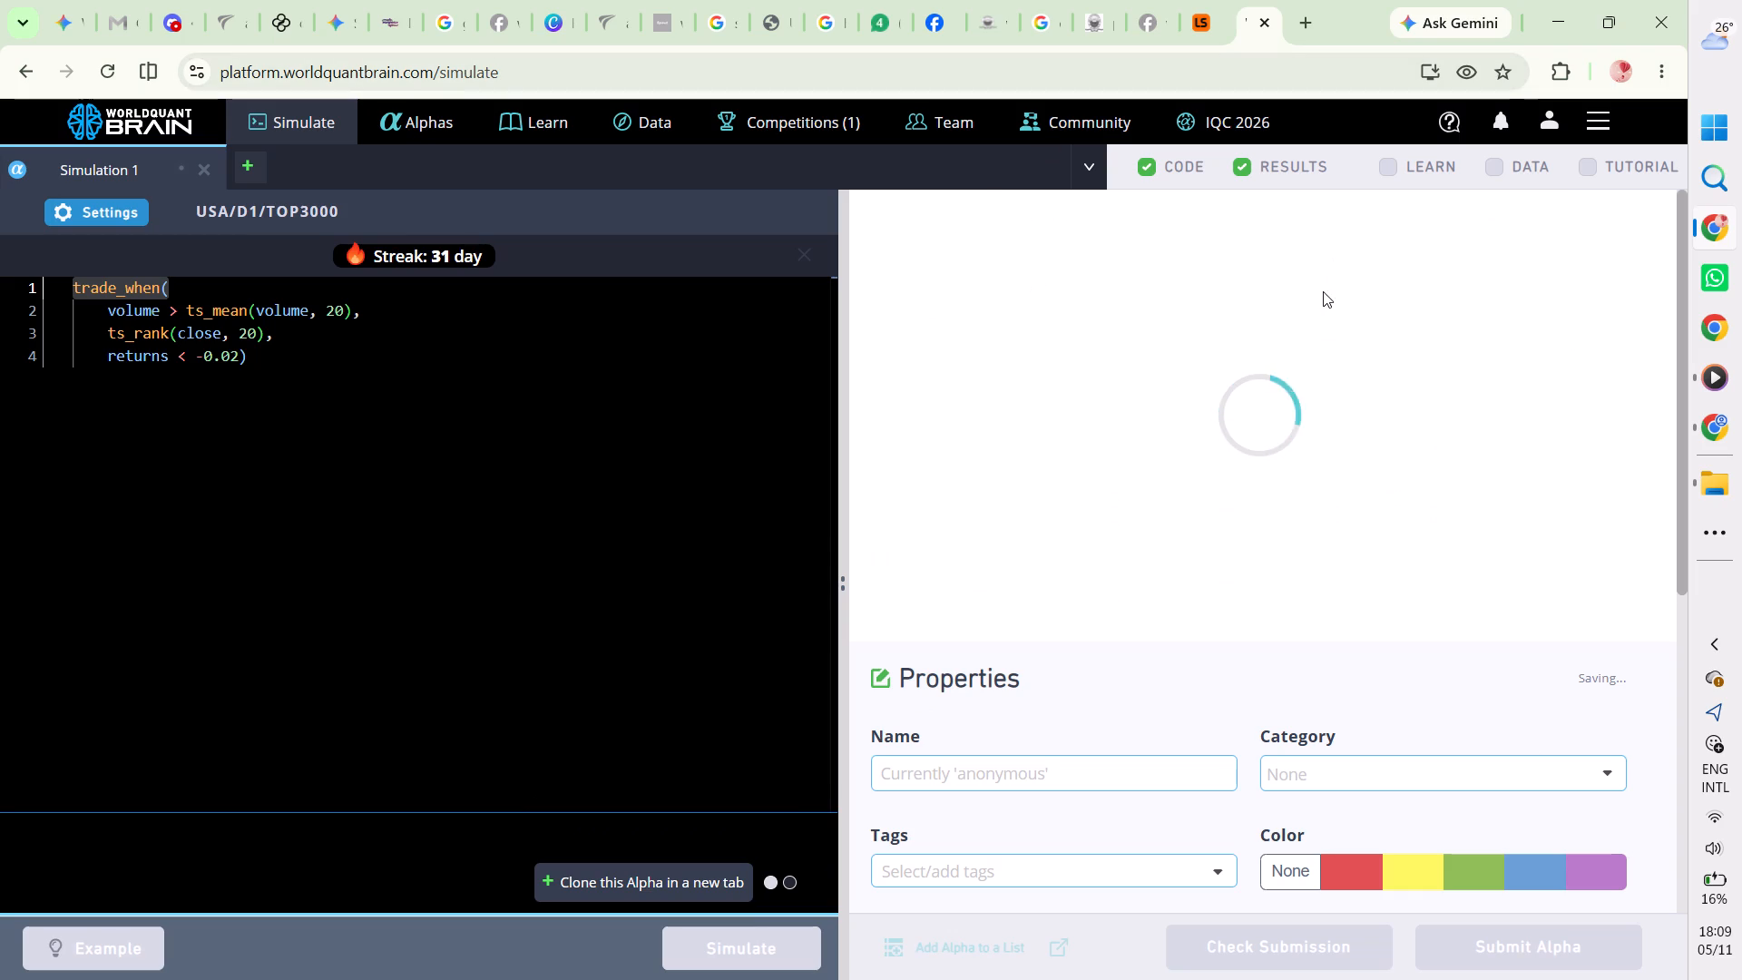
# Play the Skales - Don't Say Much Official Video (360p) from the JABAR folder and minimise the player.
pyautogui.click(1725, 473)
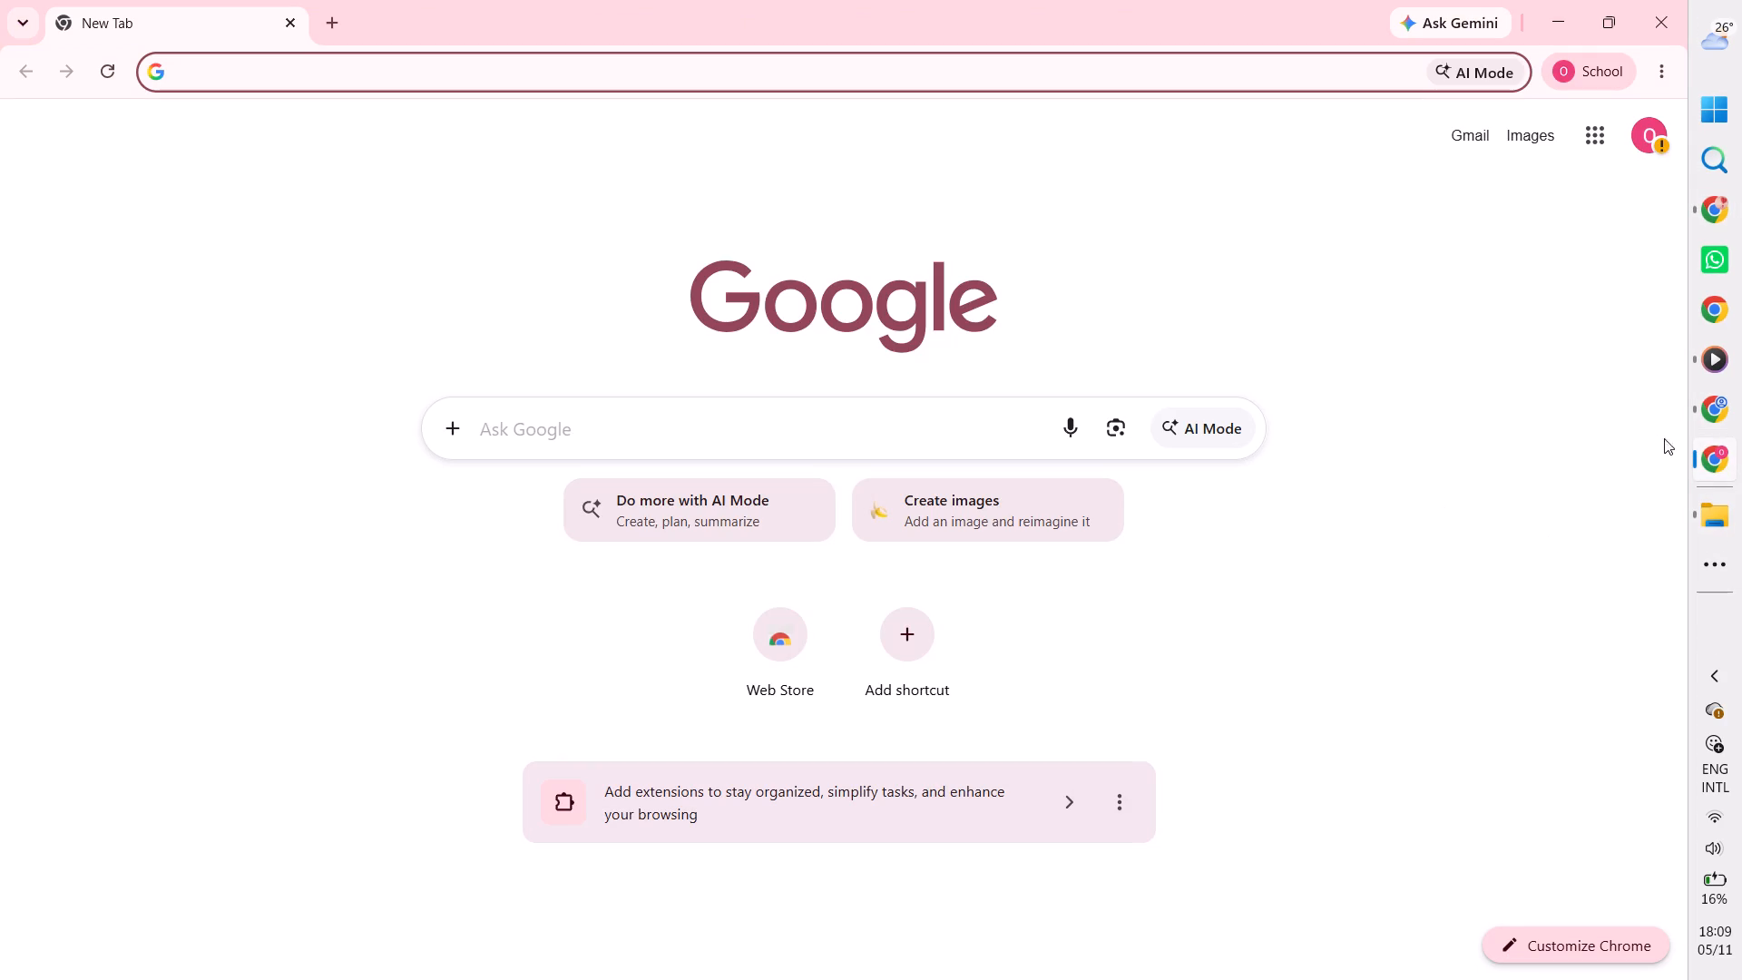
pyautogui.click(1707, 500)
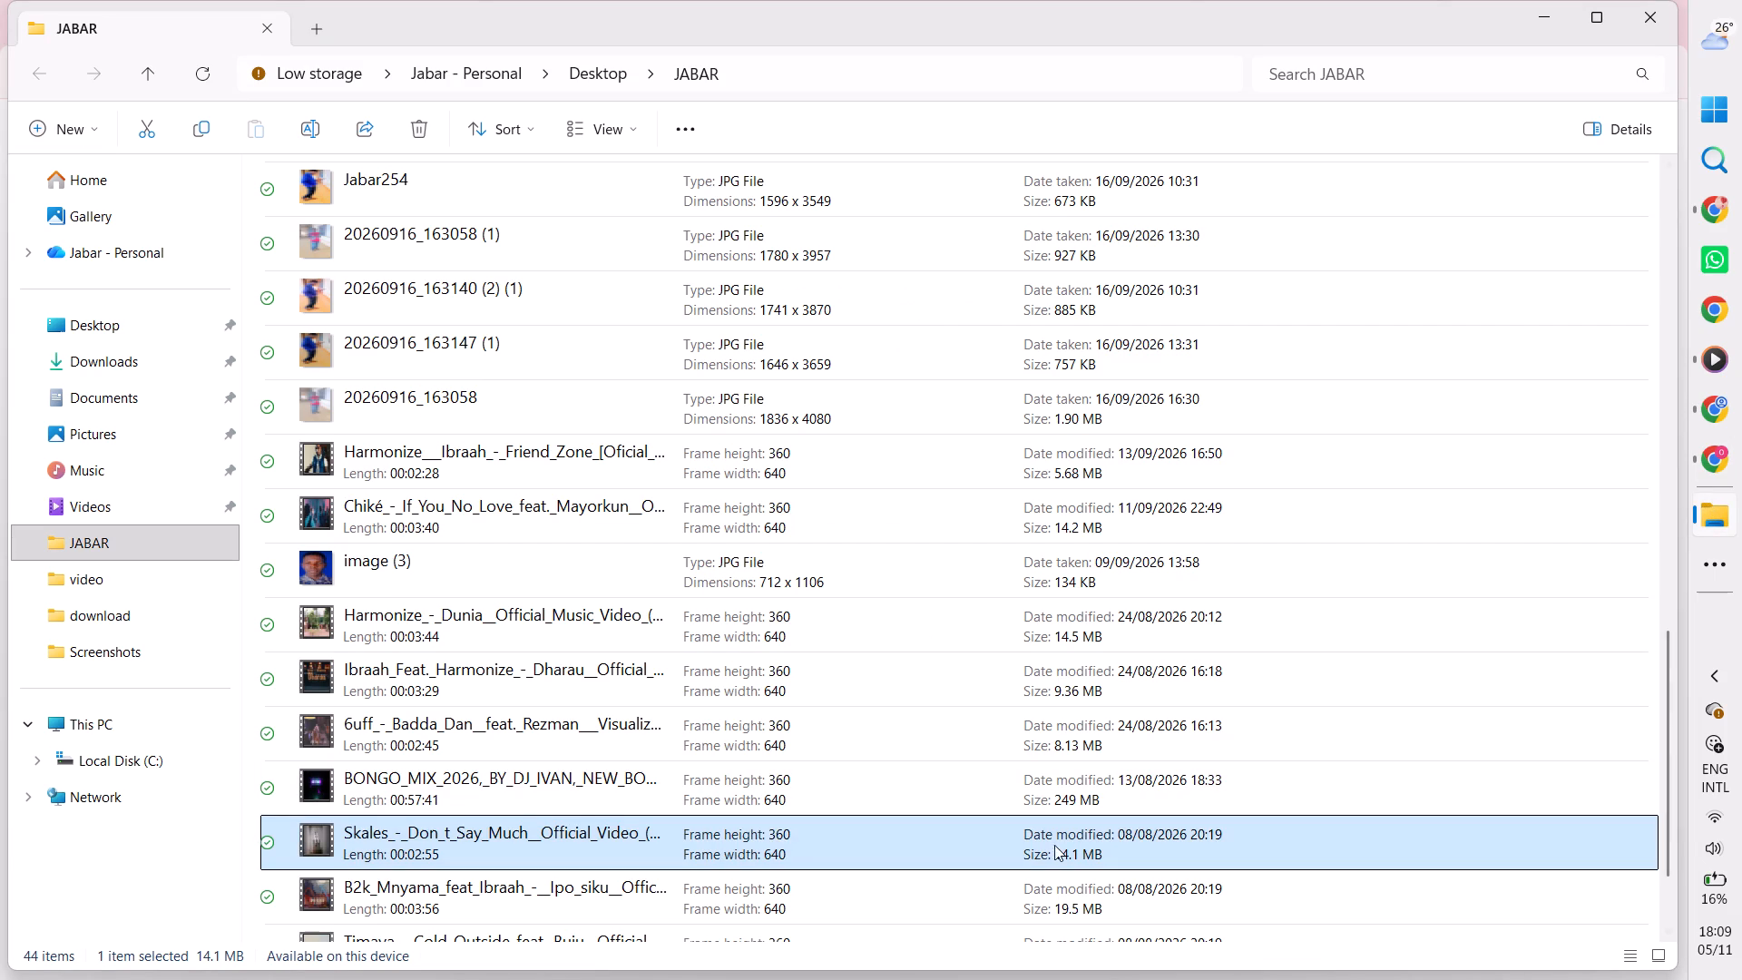
pyautogui.doubleClick(1041, 847)
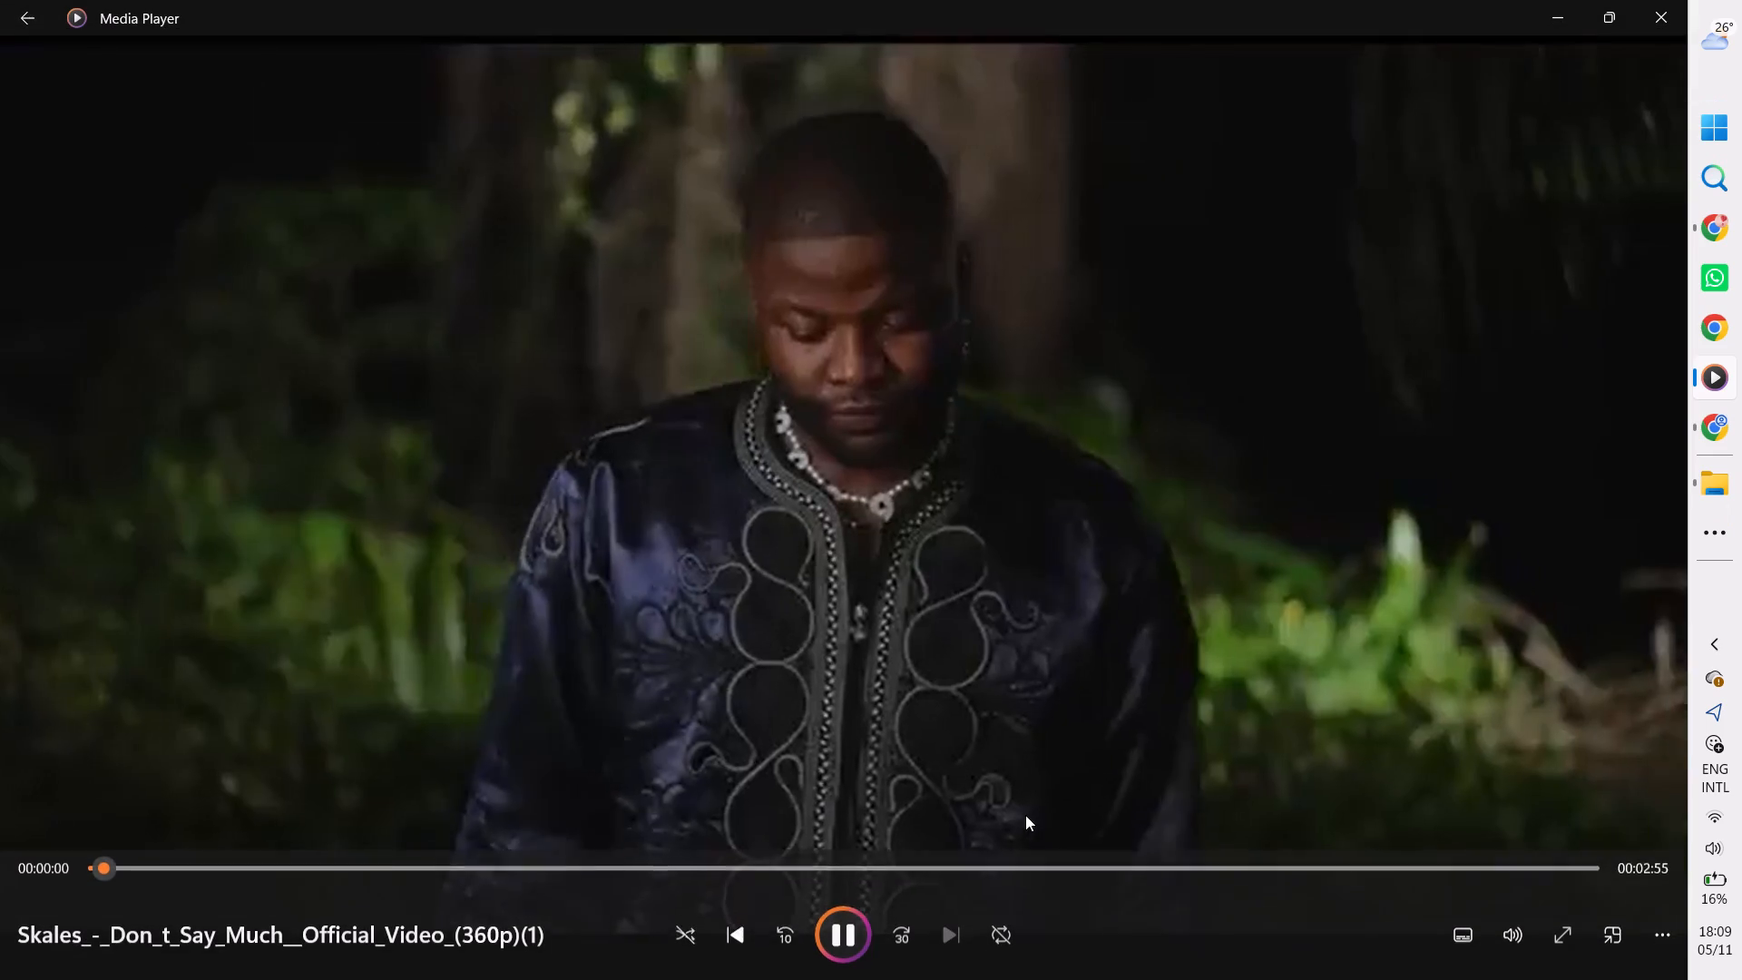
pyautogui.click(1565, 6)
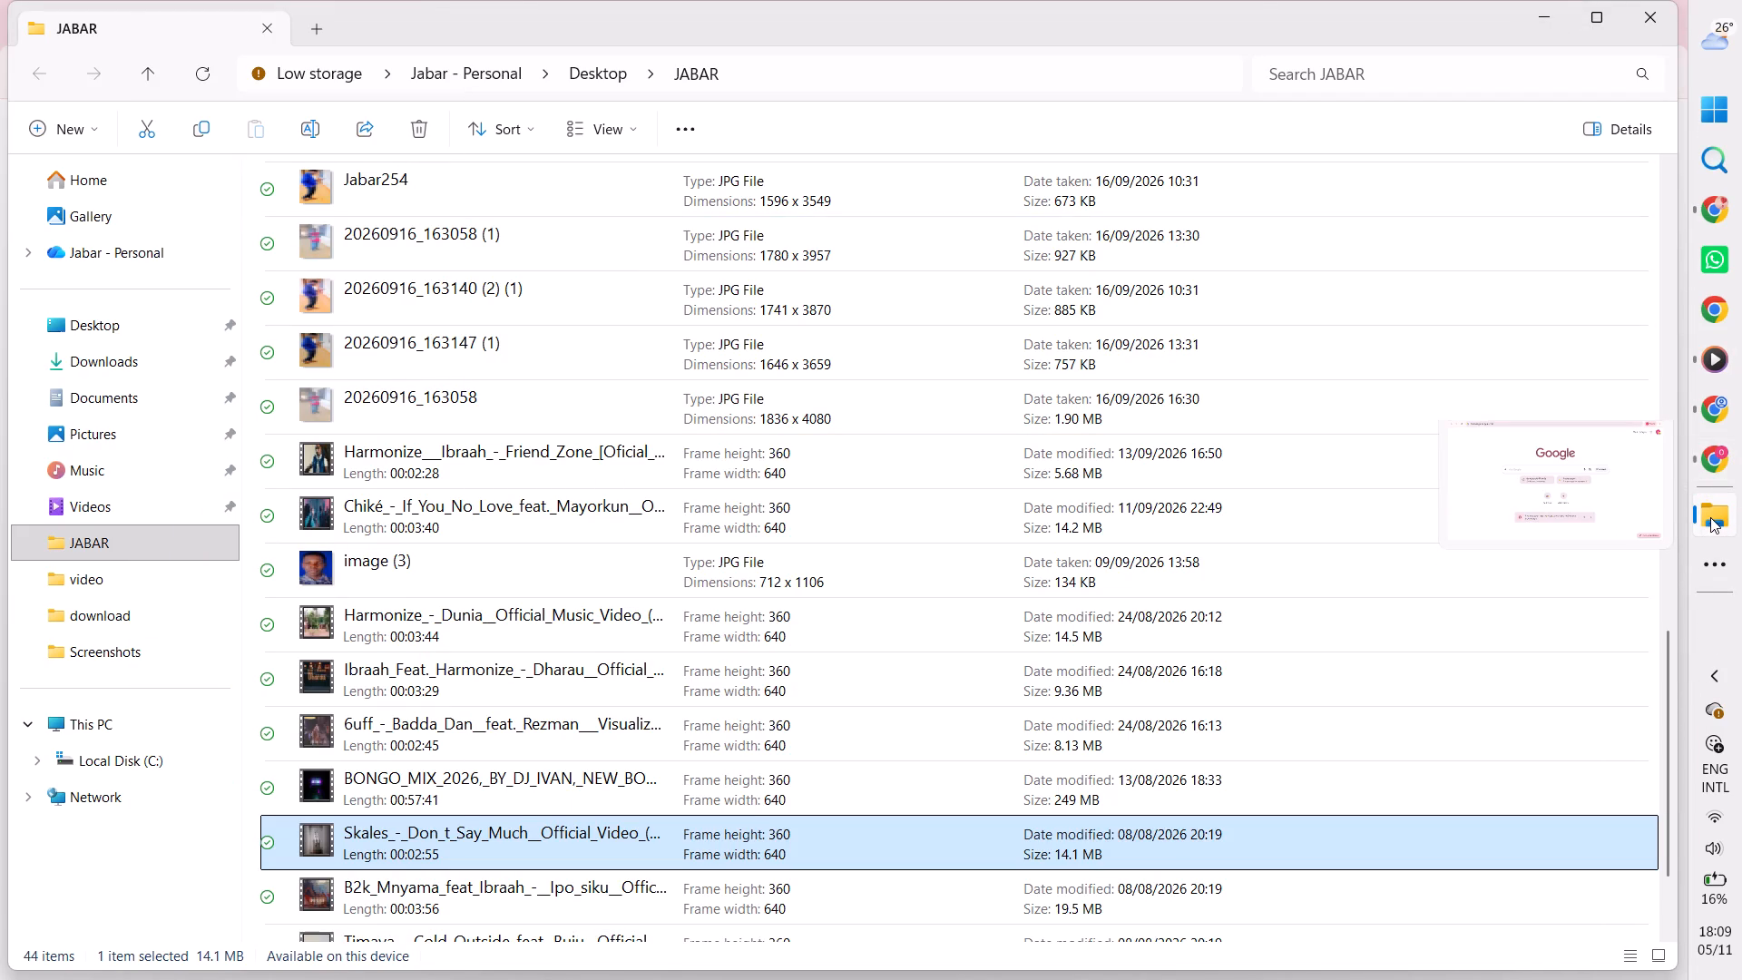
# Return to the WorldQuant BRAIN simulation in the browser and show the alpha's test period.
pyautogui.click(1562, 549)
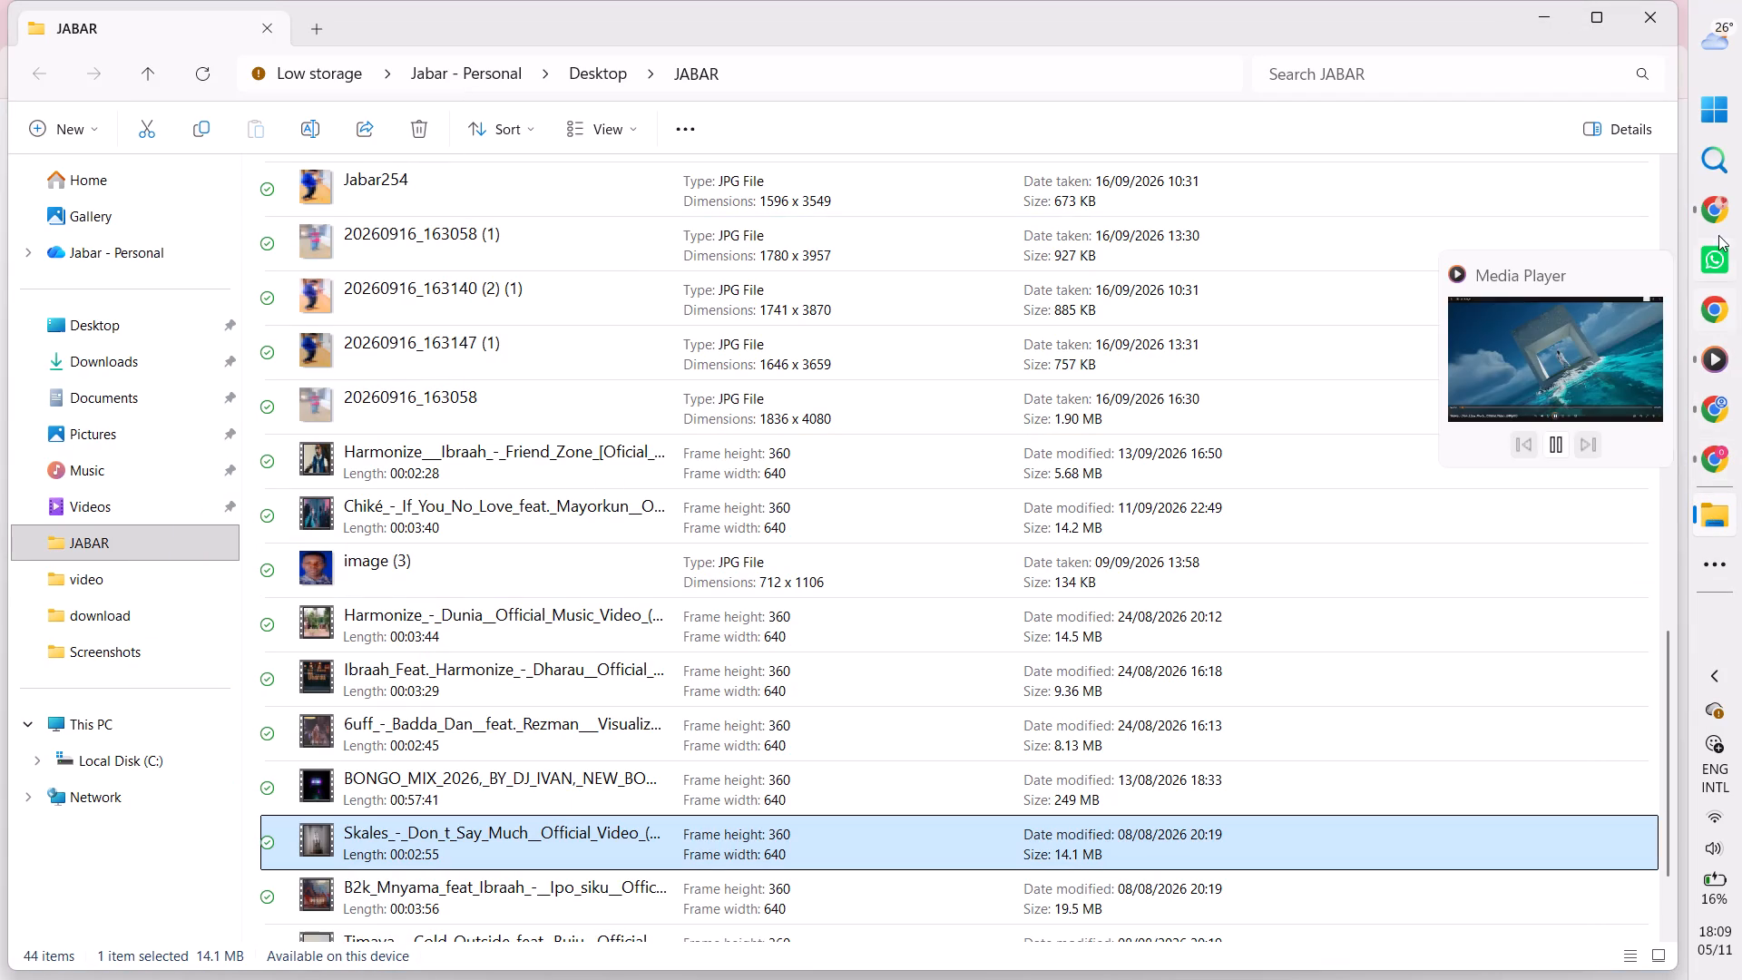
pyautogui.click(1707, 204)
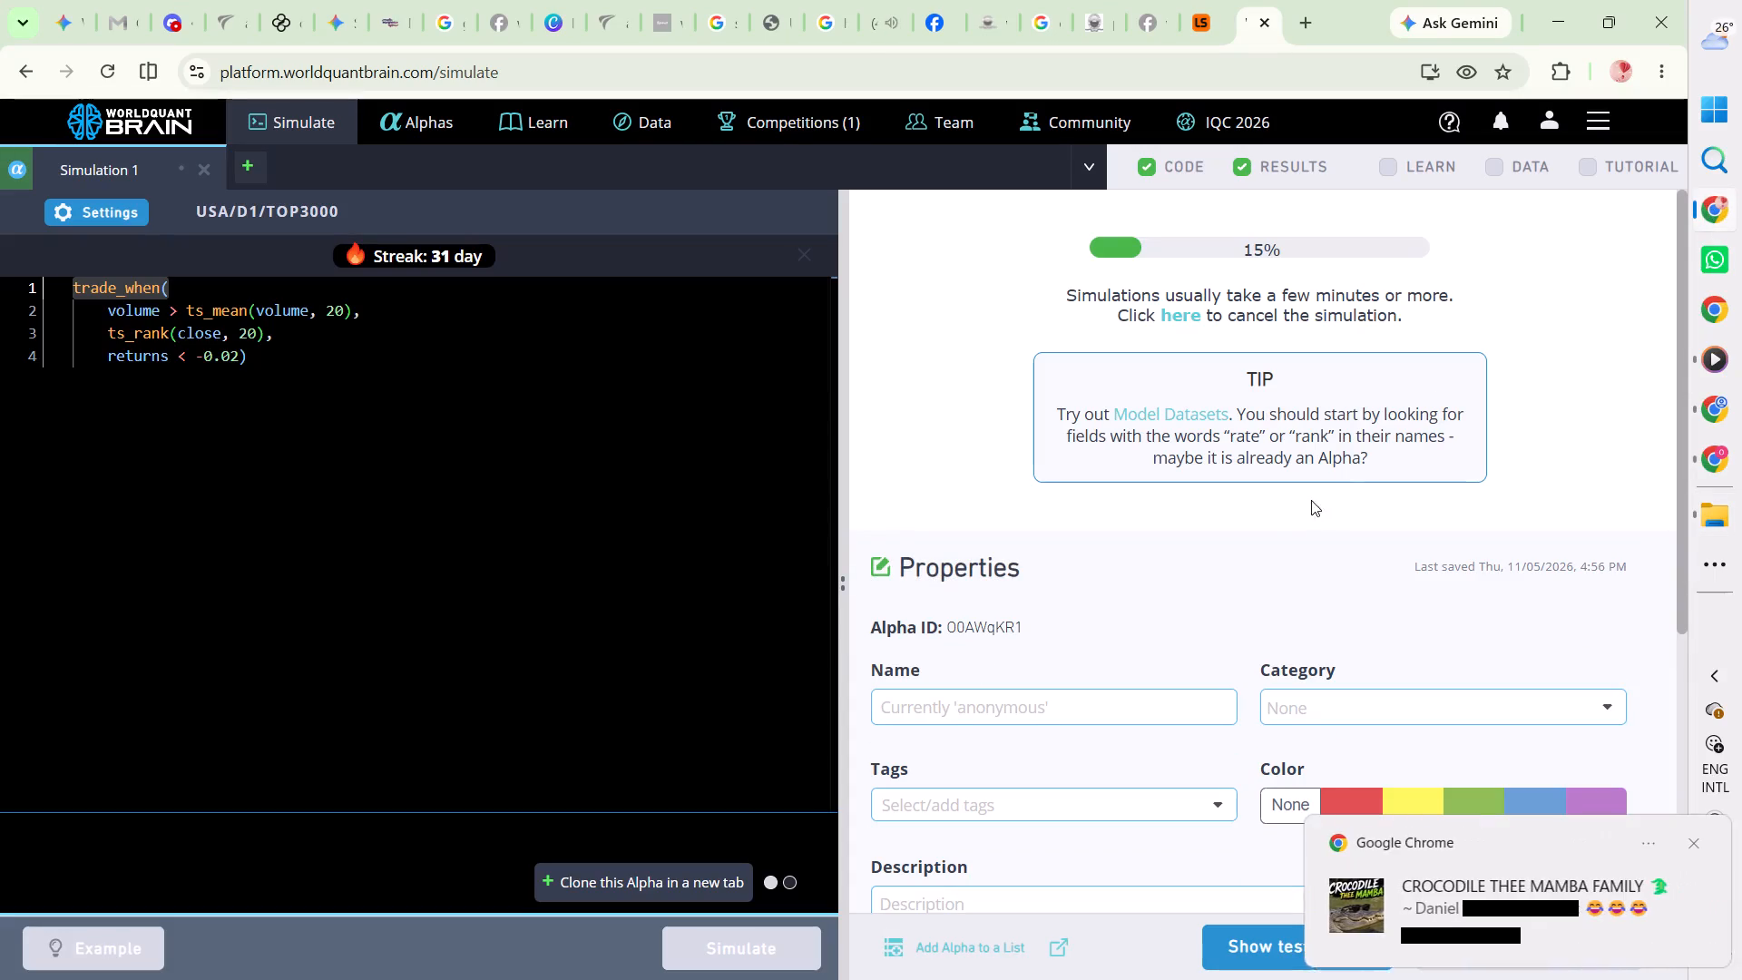
pyautogui.click(1238, 952)
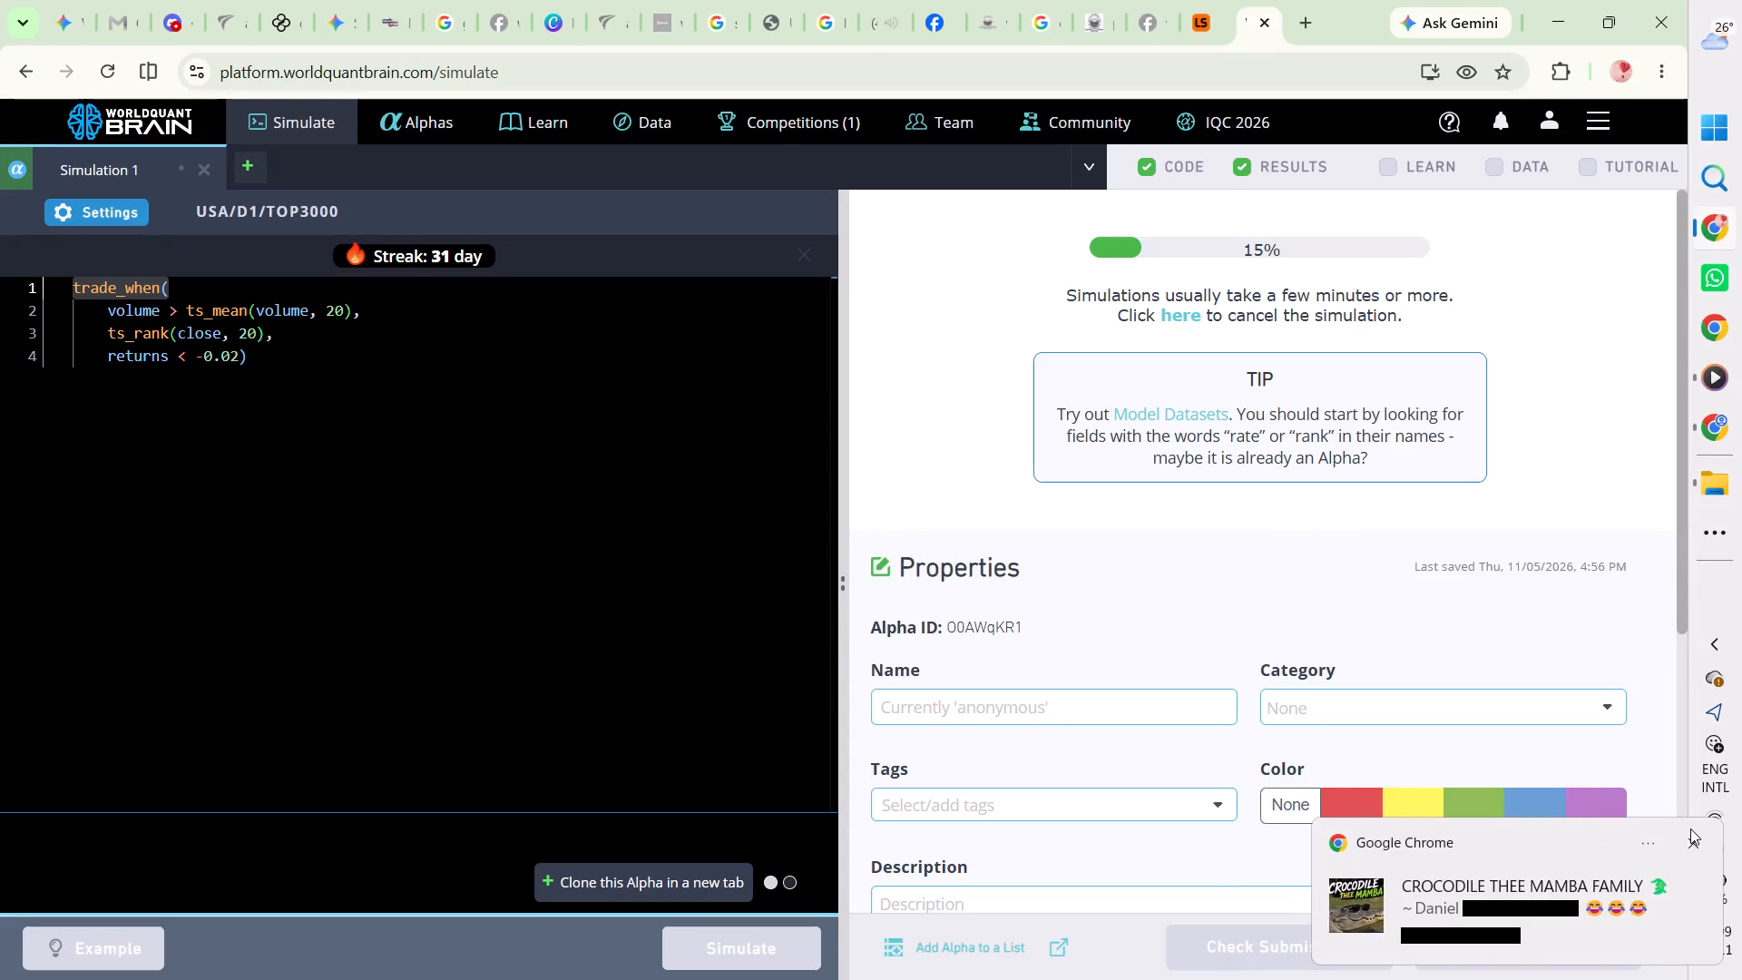
# Dismiss the browser notification covering the submission controls.
pyautogui.click(1689, 837)
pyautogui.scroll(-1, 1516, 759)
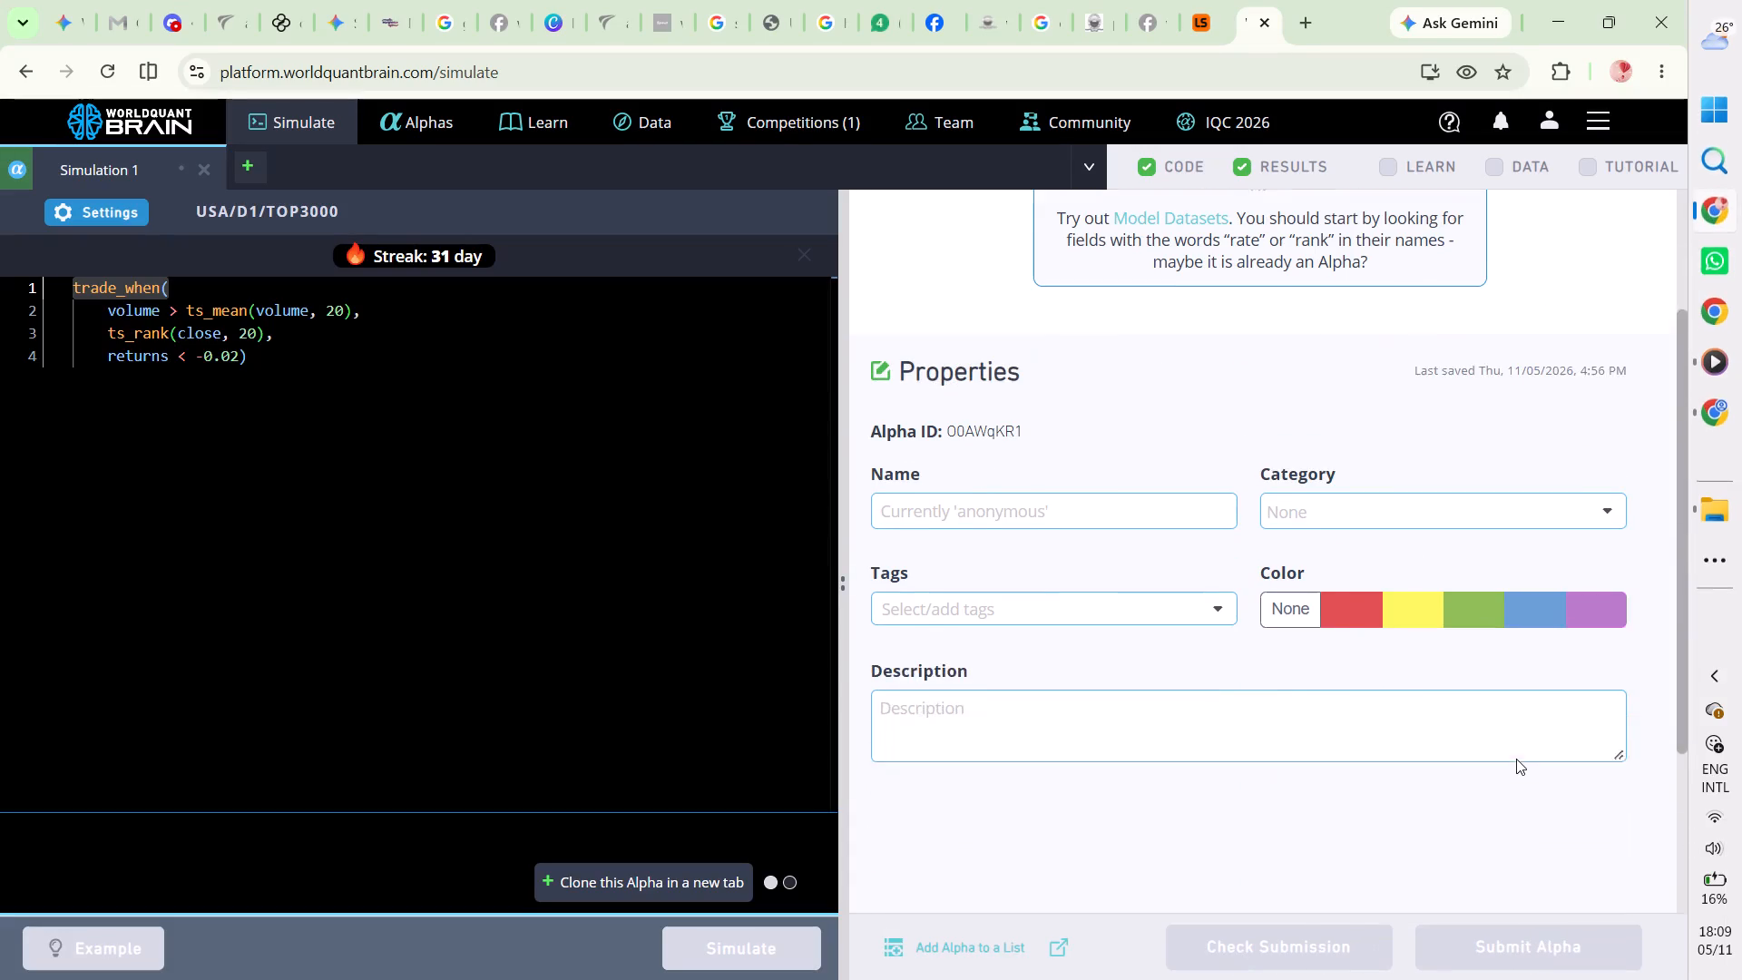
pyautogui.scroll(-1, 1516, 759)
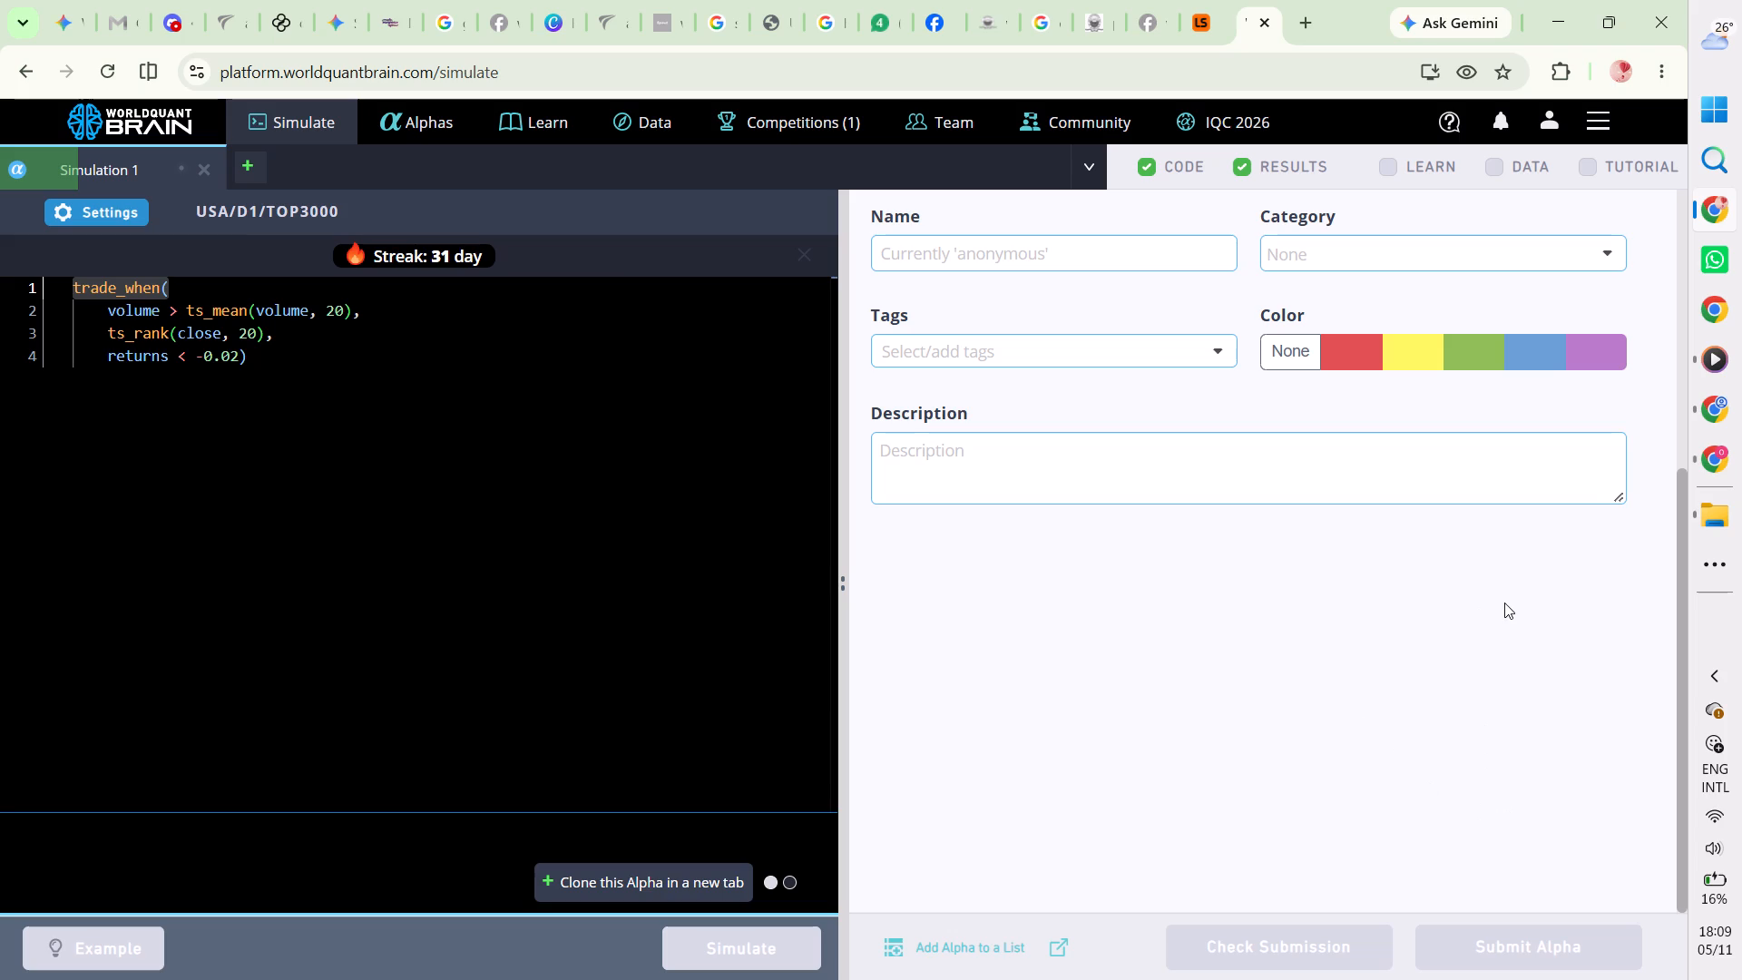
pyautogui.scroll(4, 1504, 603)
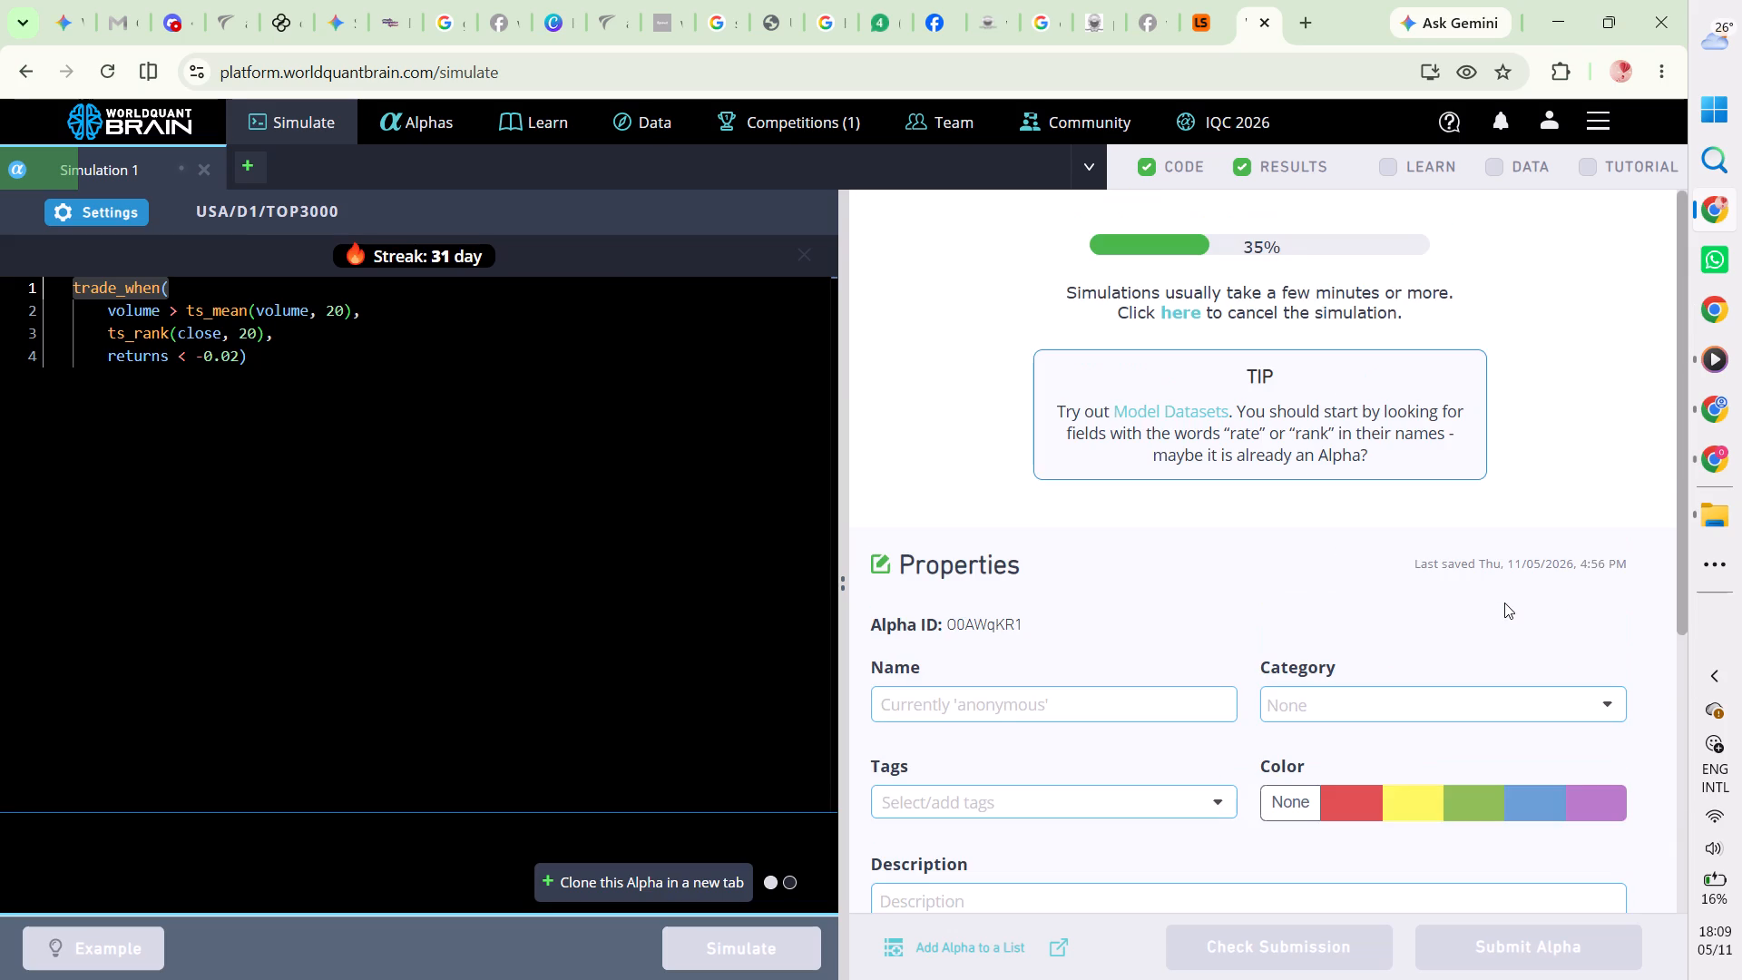
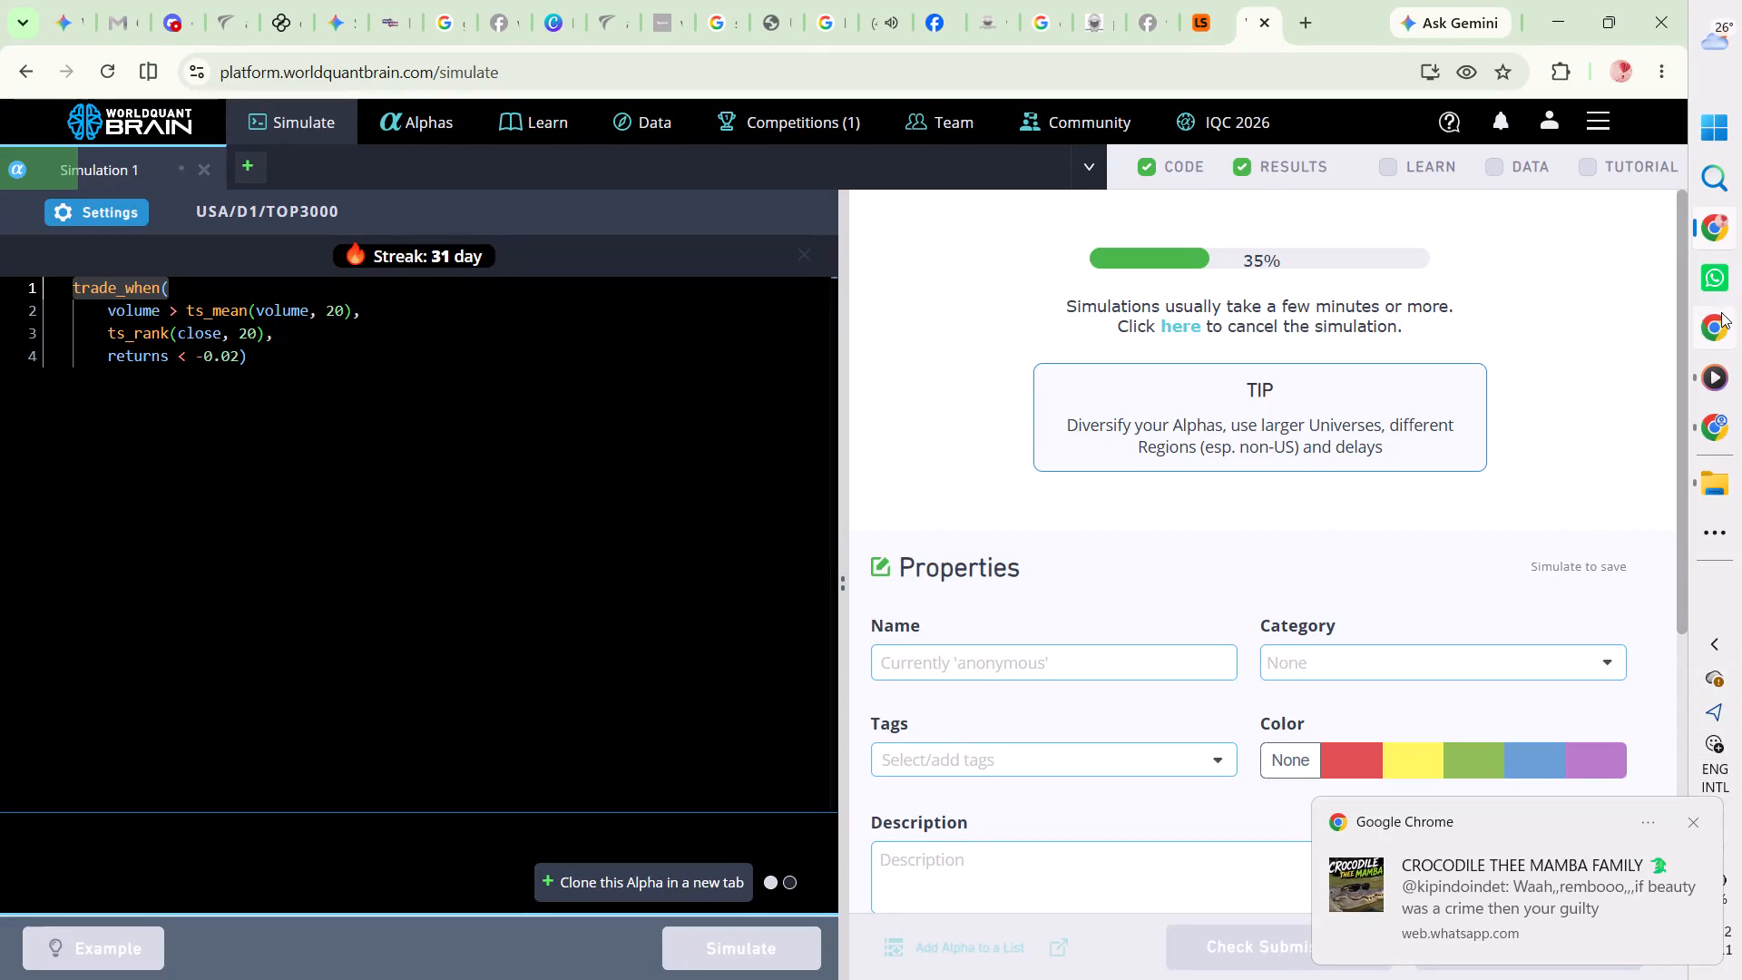
# Switch to the JABAR folder in File Explorer and play the Timaya - Cold Outside feat. Buju official video.
pyautogui.click(1722, 472)
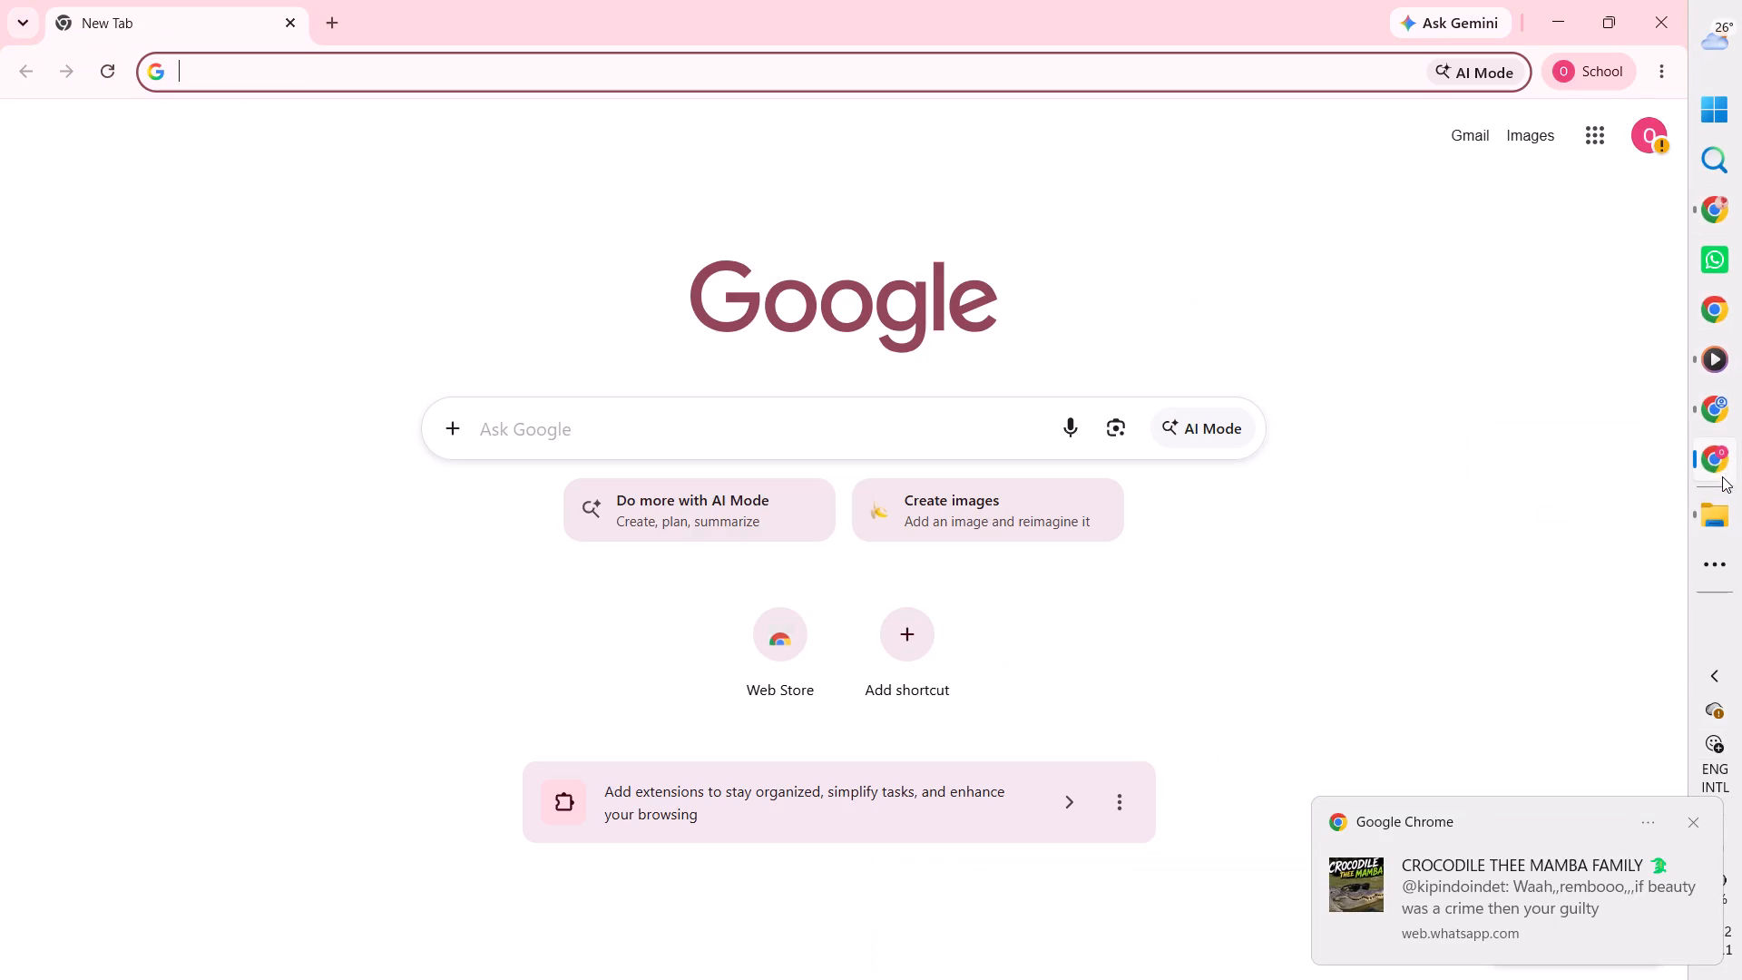
pyautogui.click(1715, 500)
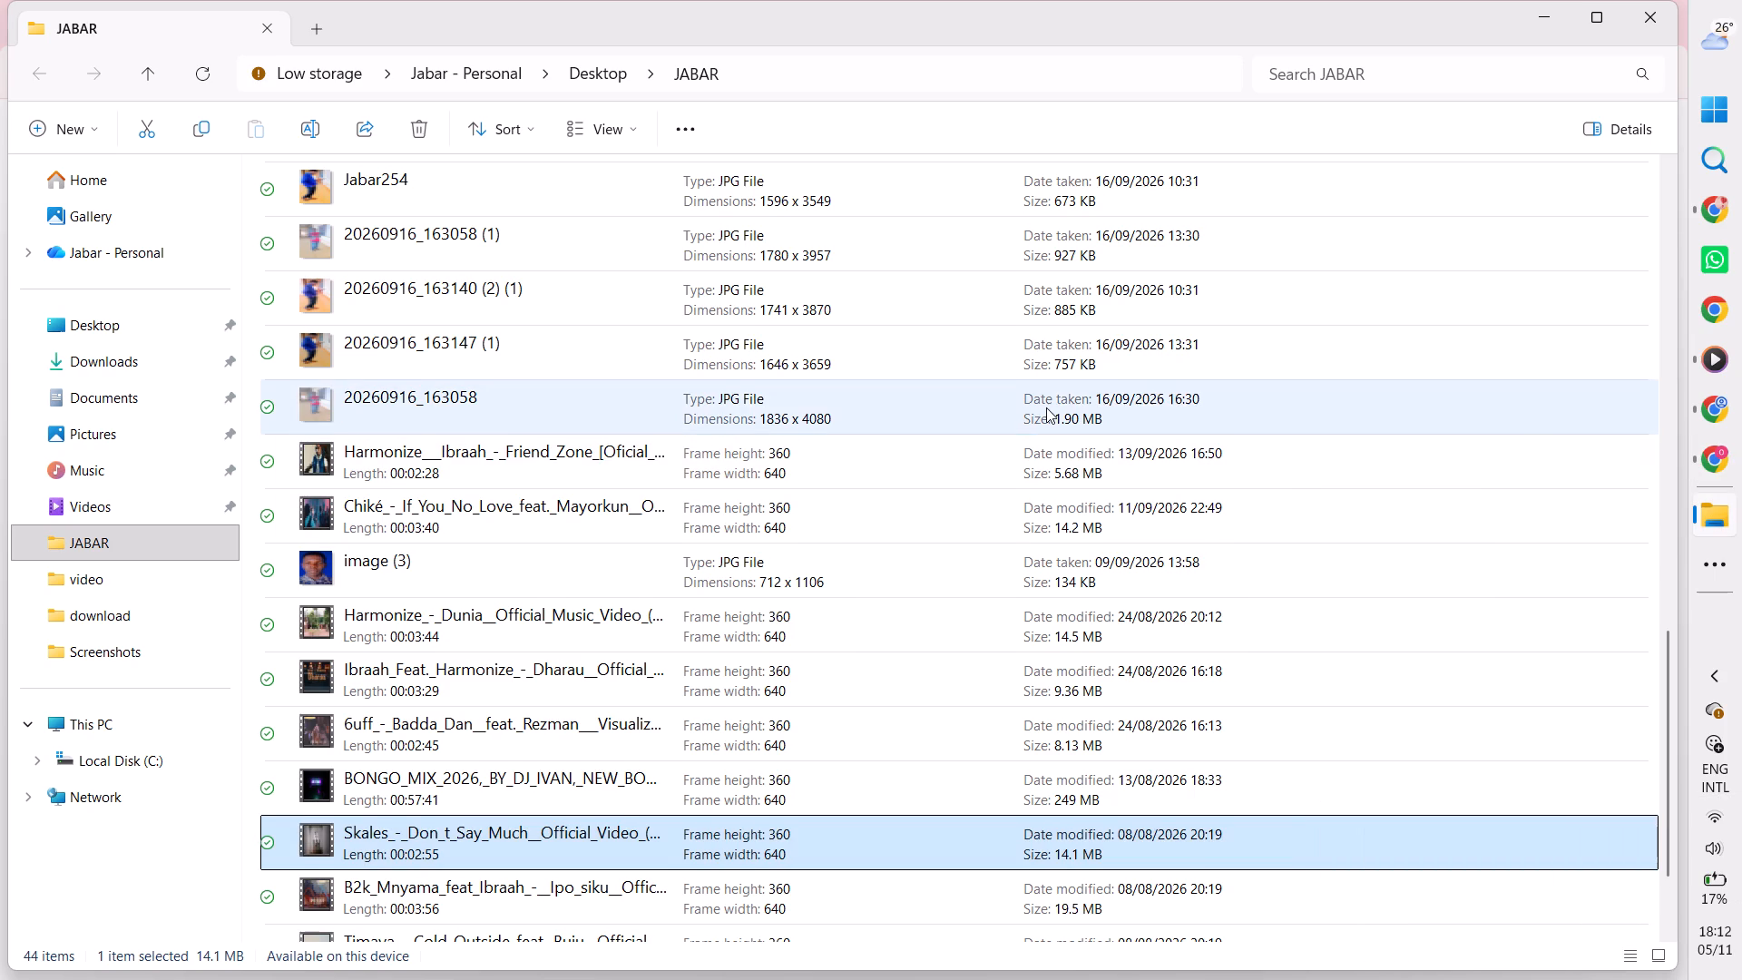
pyautogui.scroll(-2, 1046, 407)
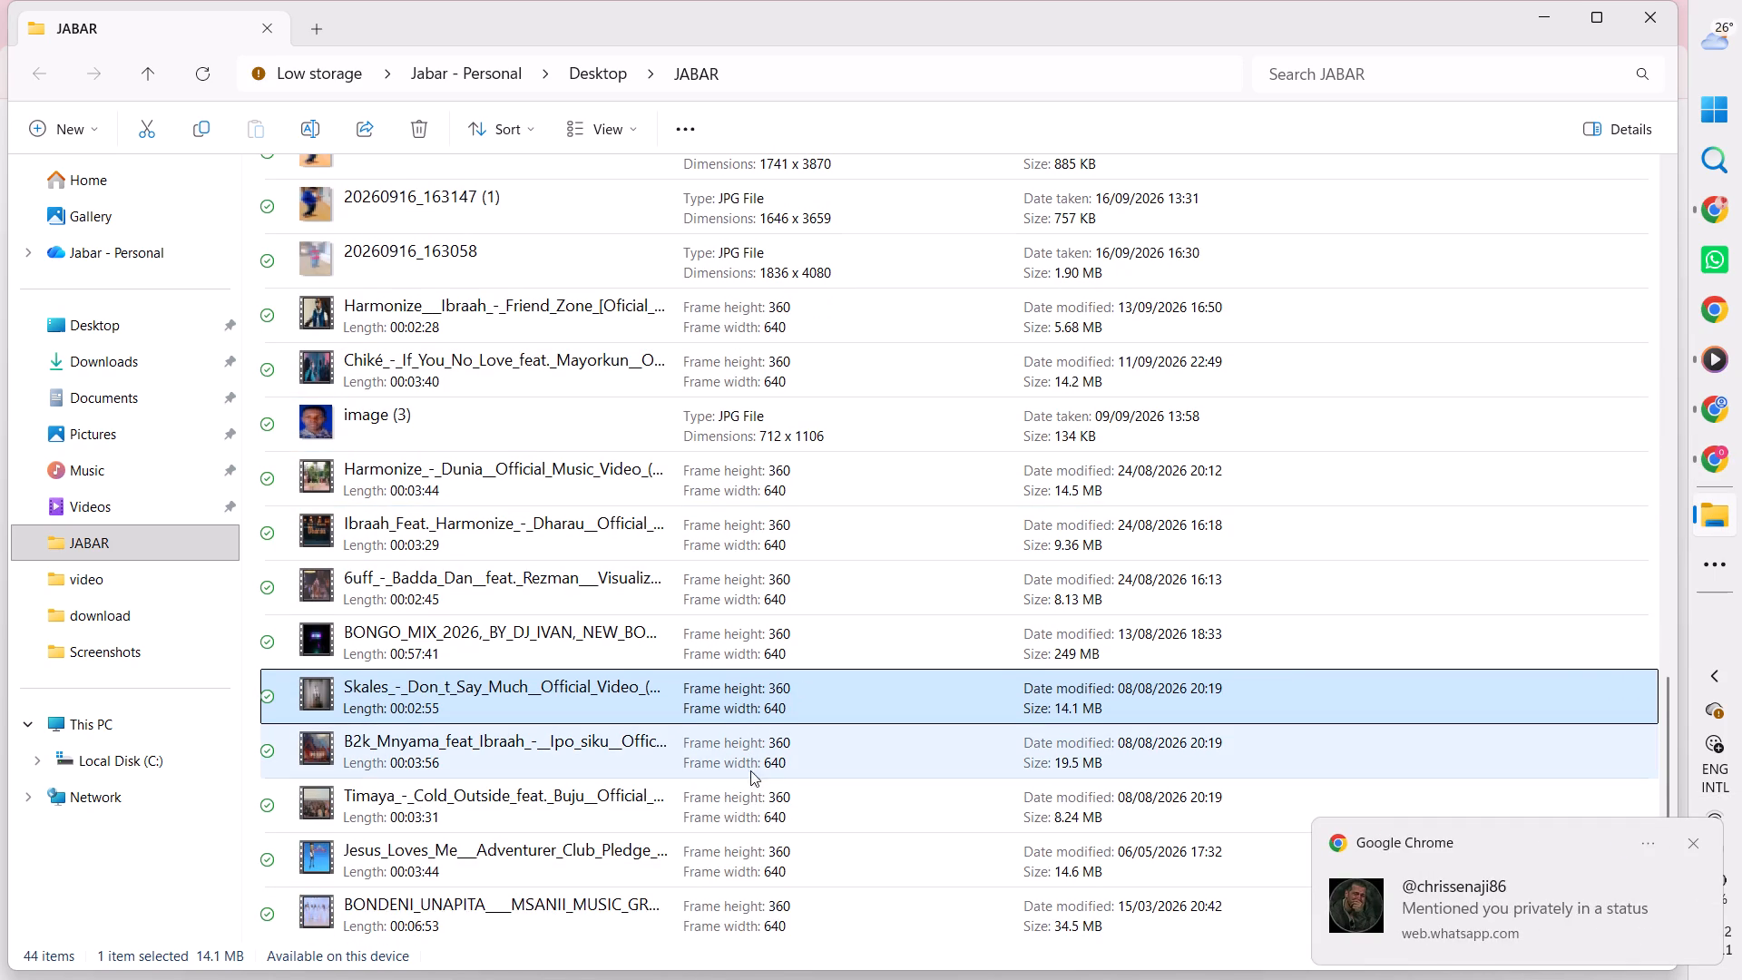
pyautogui.doubleClick(755, 800)
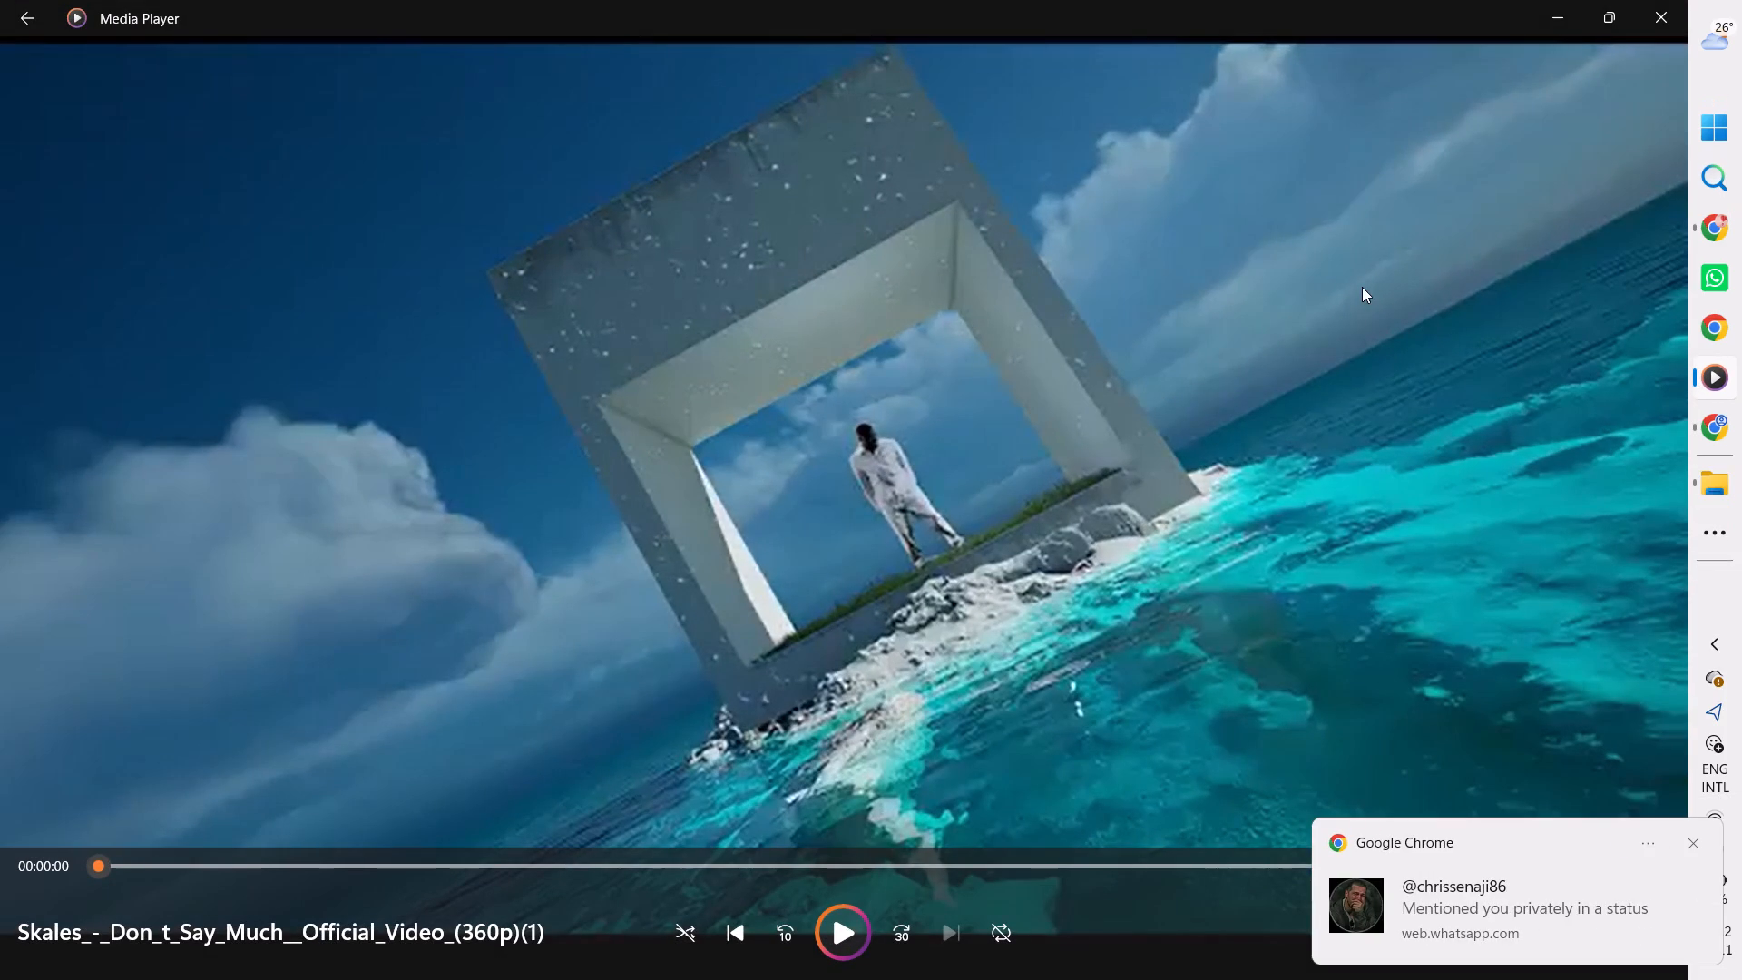
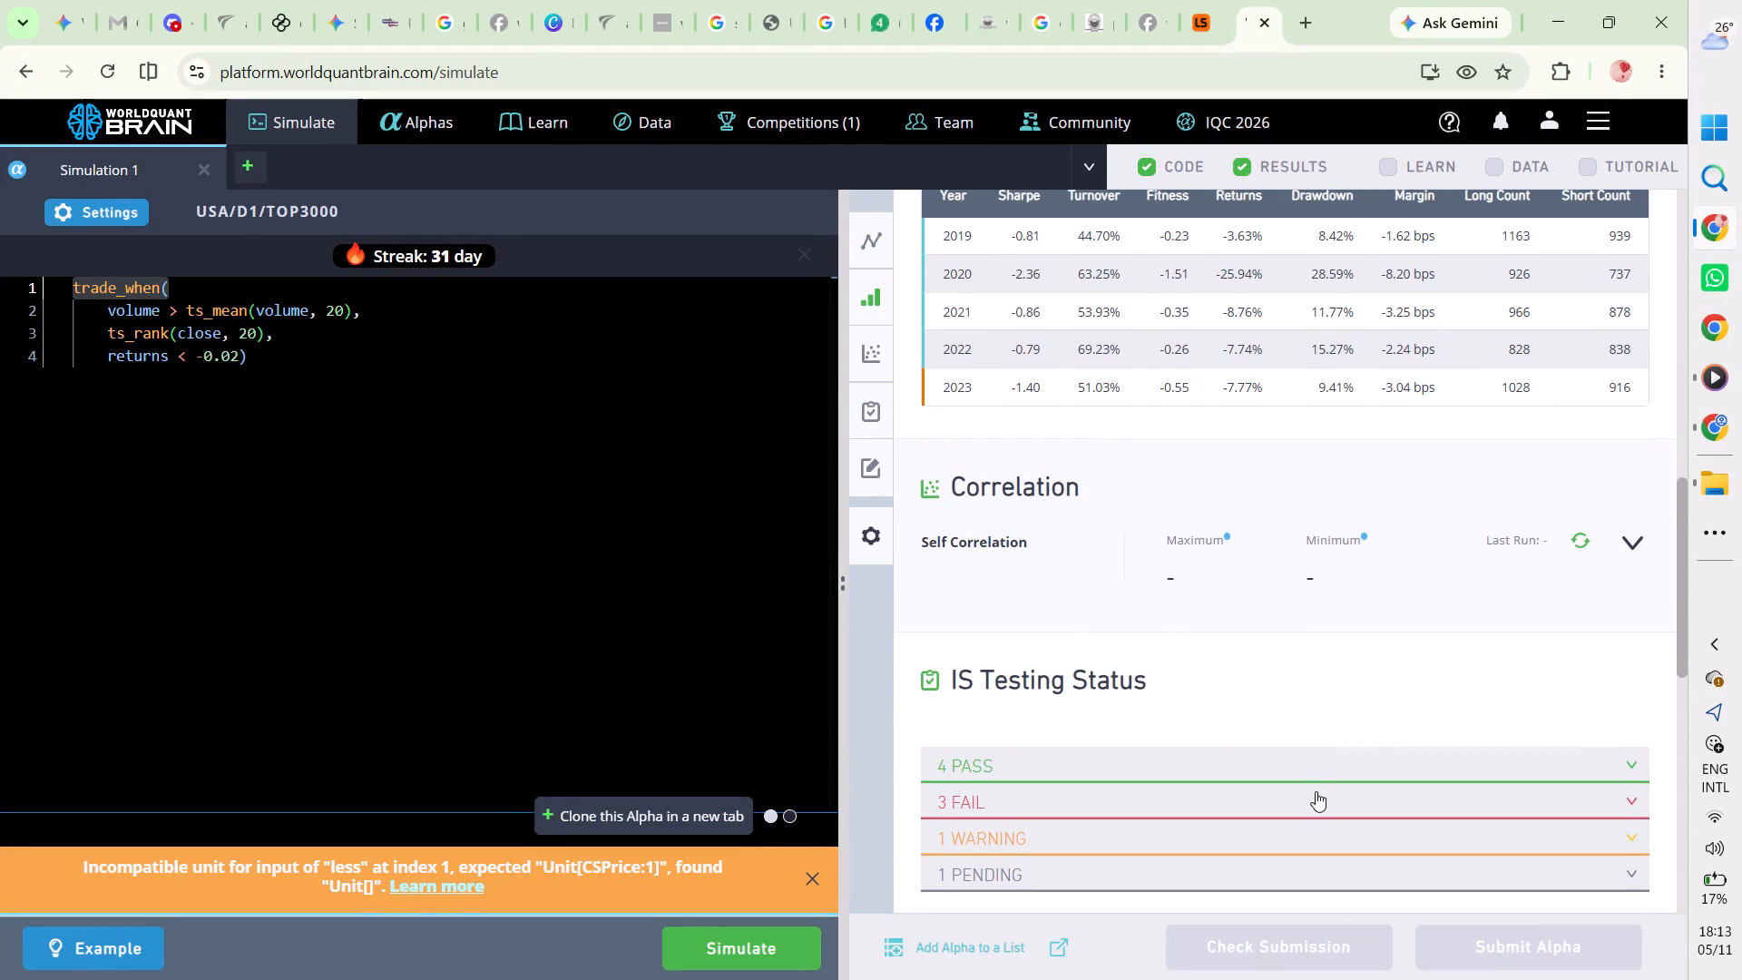
# Leave the simulation results and open the Alphas page showing the unsubmitted alphas.
pyautogui.scroll(2, 1316, 791)
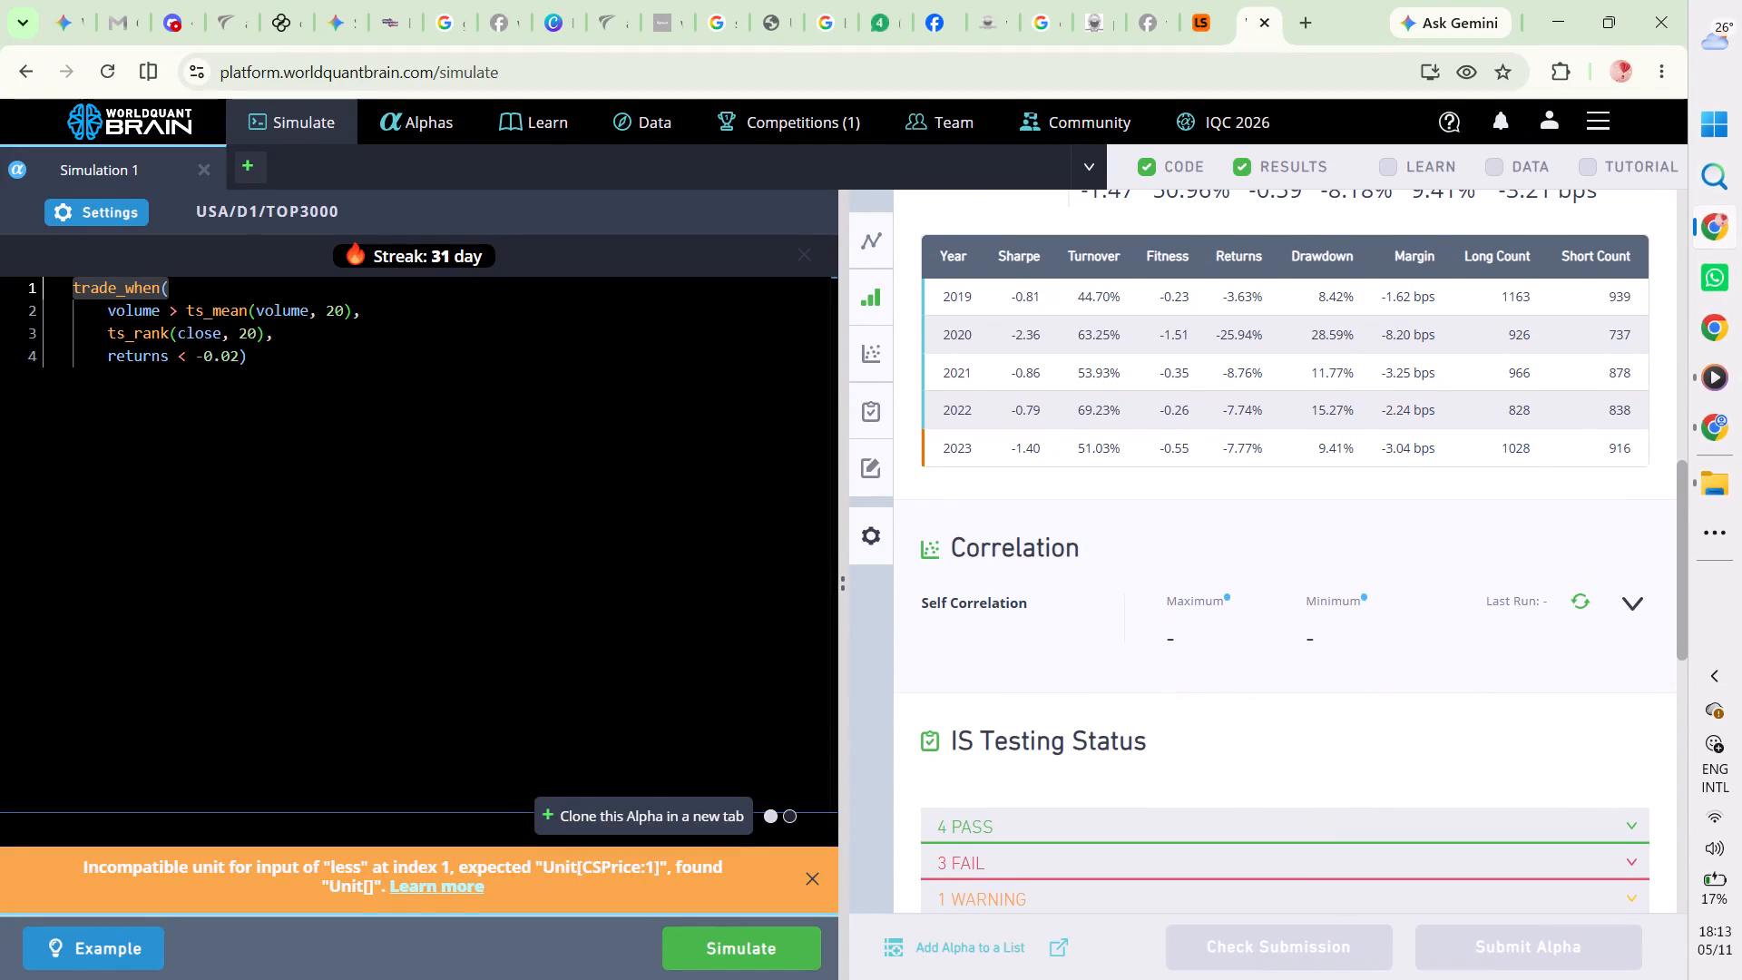
pyautogui.click(443, 106)
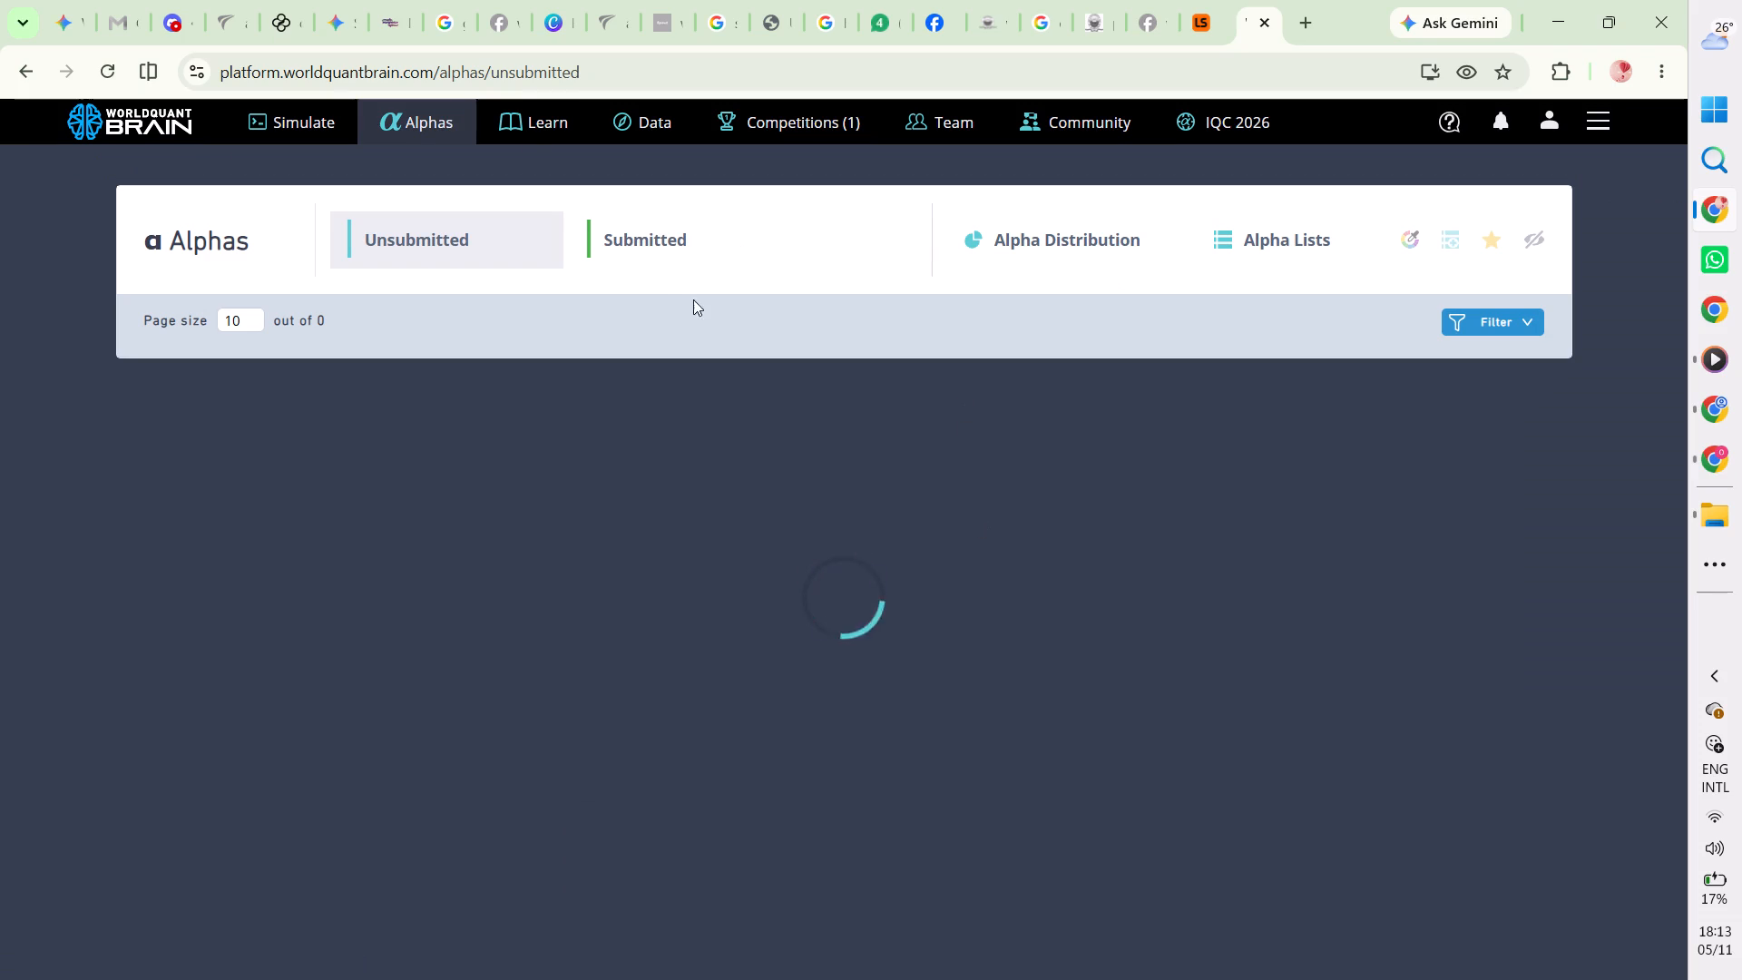
# Show the submitted alphas and review the code and simulation settings of alphas e76XVzGE, xA1JGd0p and 1YNewkoz in turn.
pyautogui.doubleClick(606, 240)
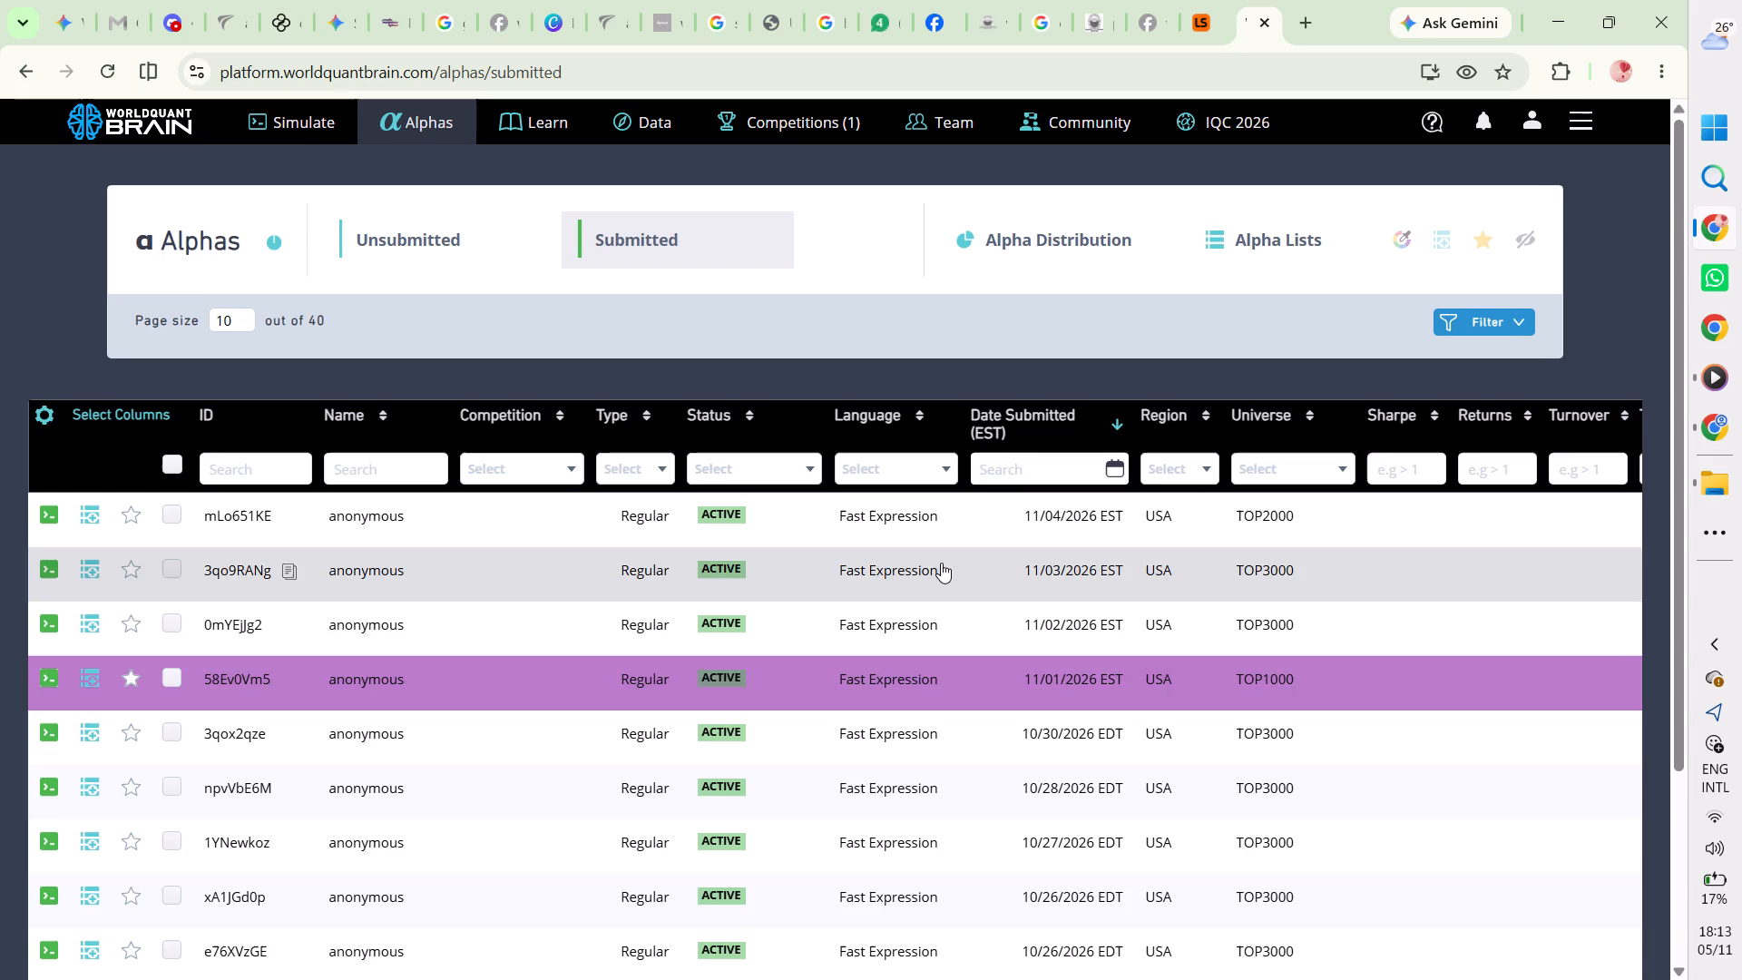
pyautogui.scroll(-5, 1086, 865)
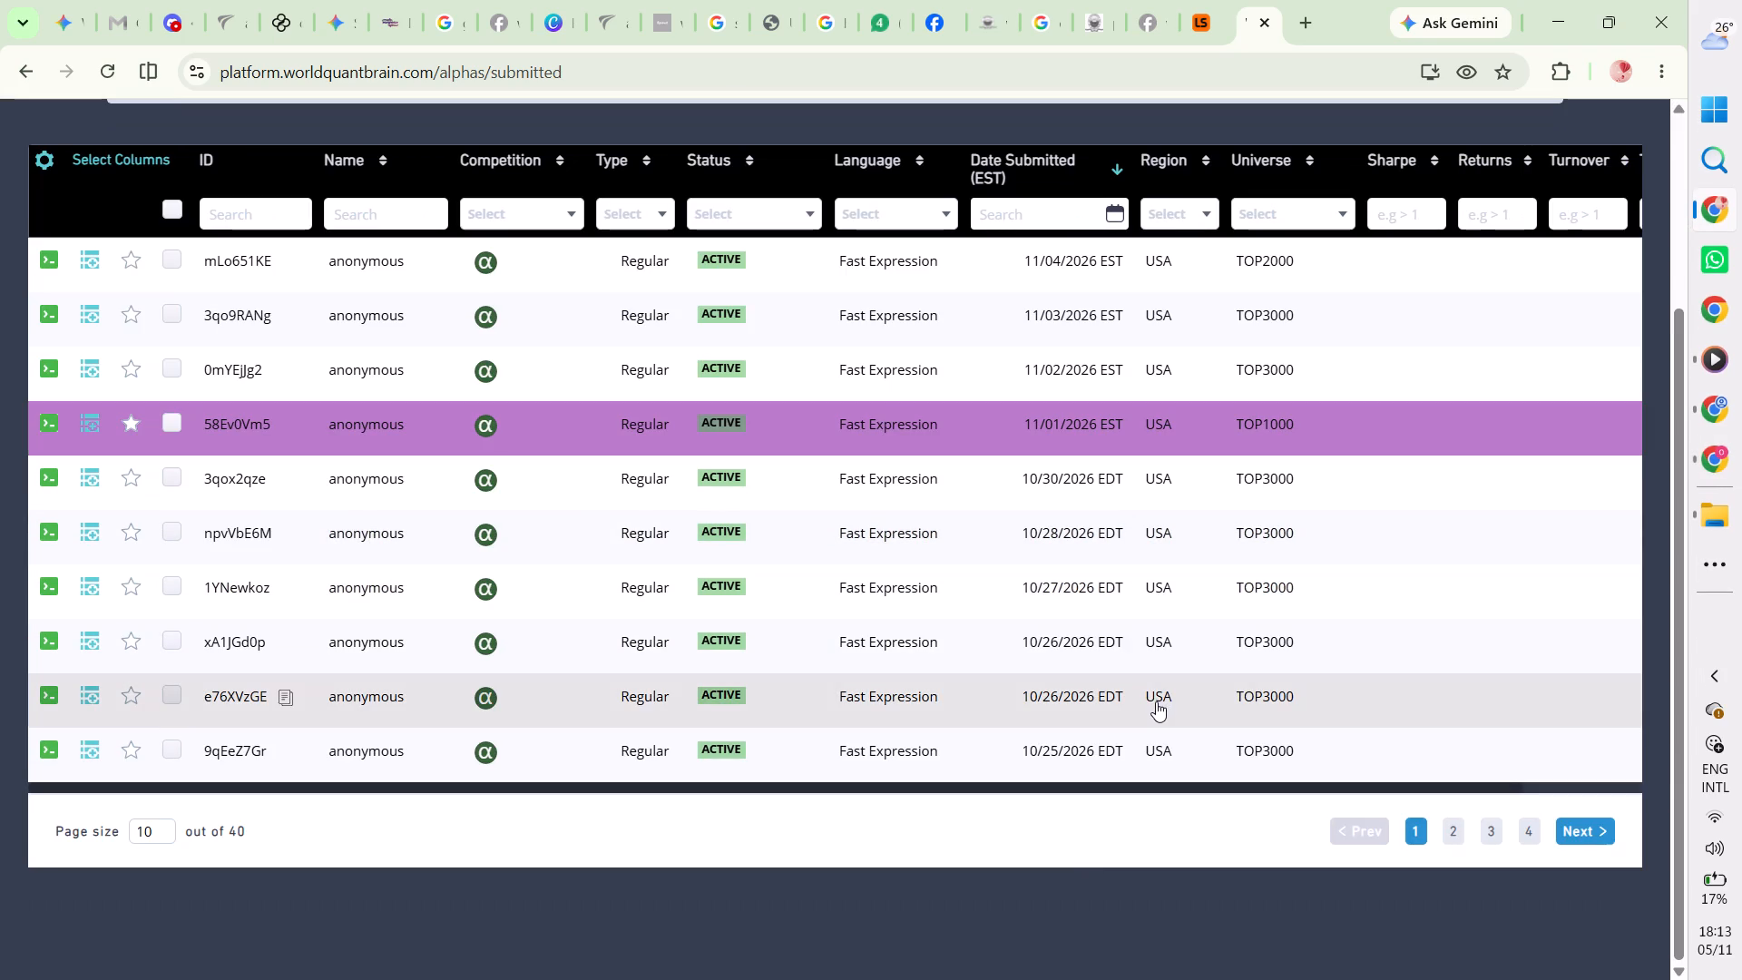
pyautogui.doubleClick(1156, 701)
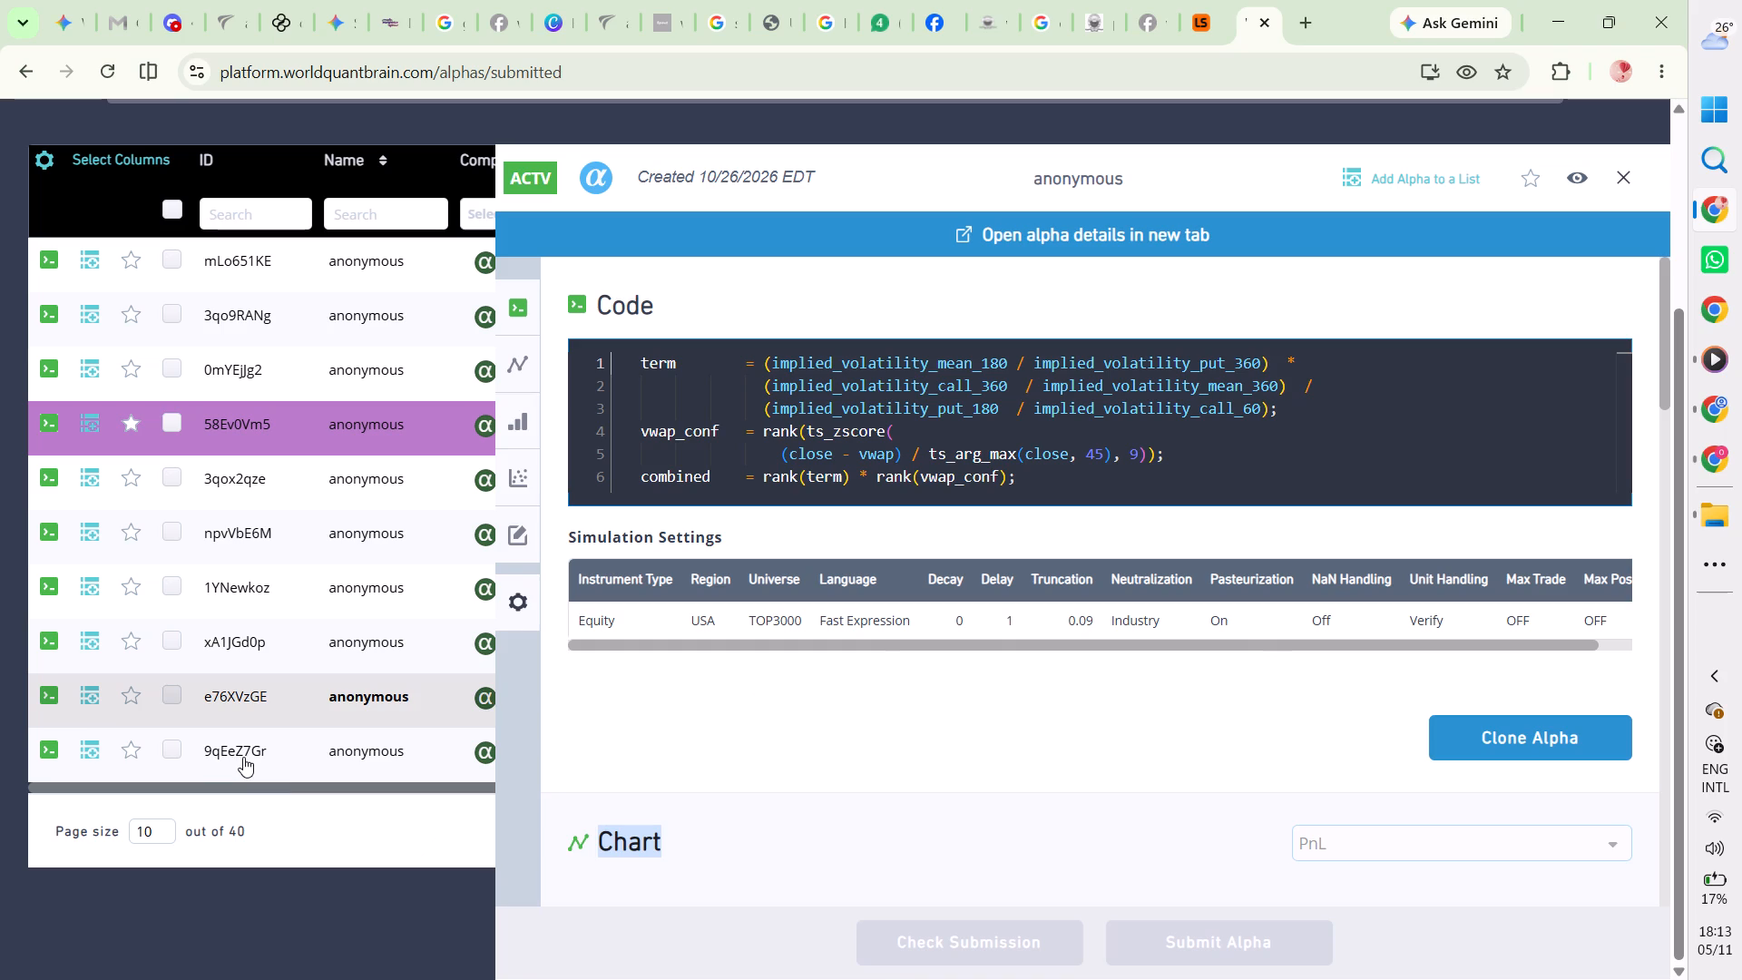
pyautogui.tripleClick(333, 634)
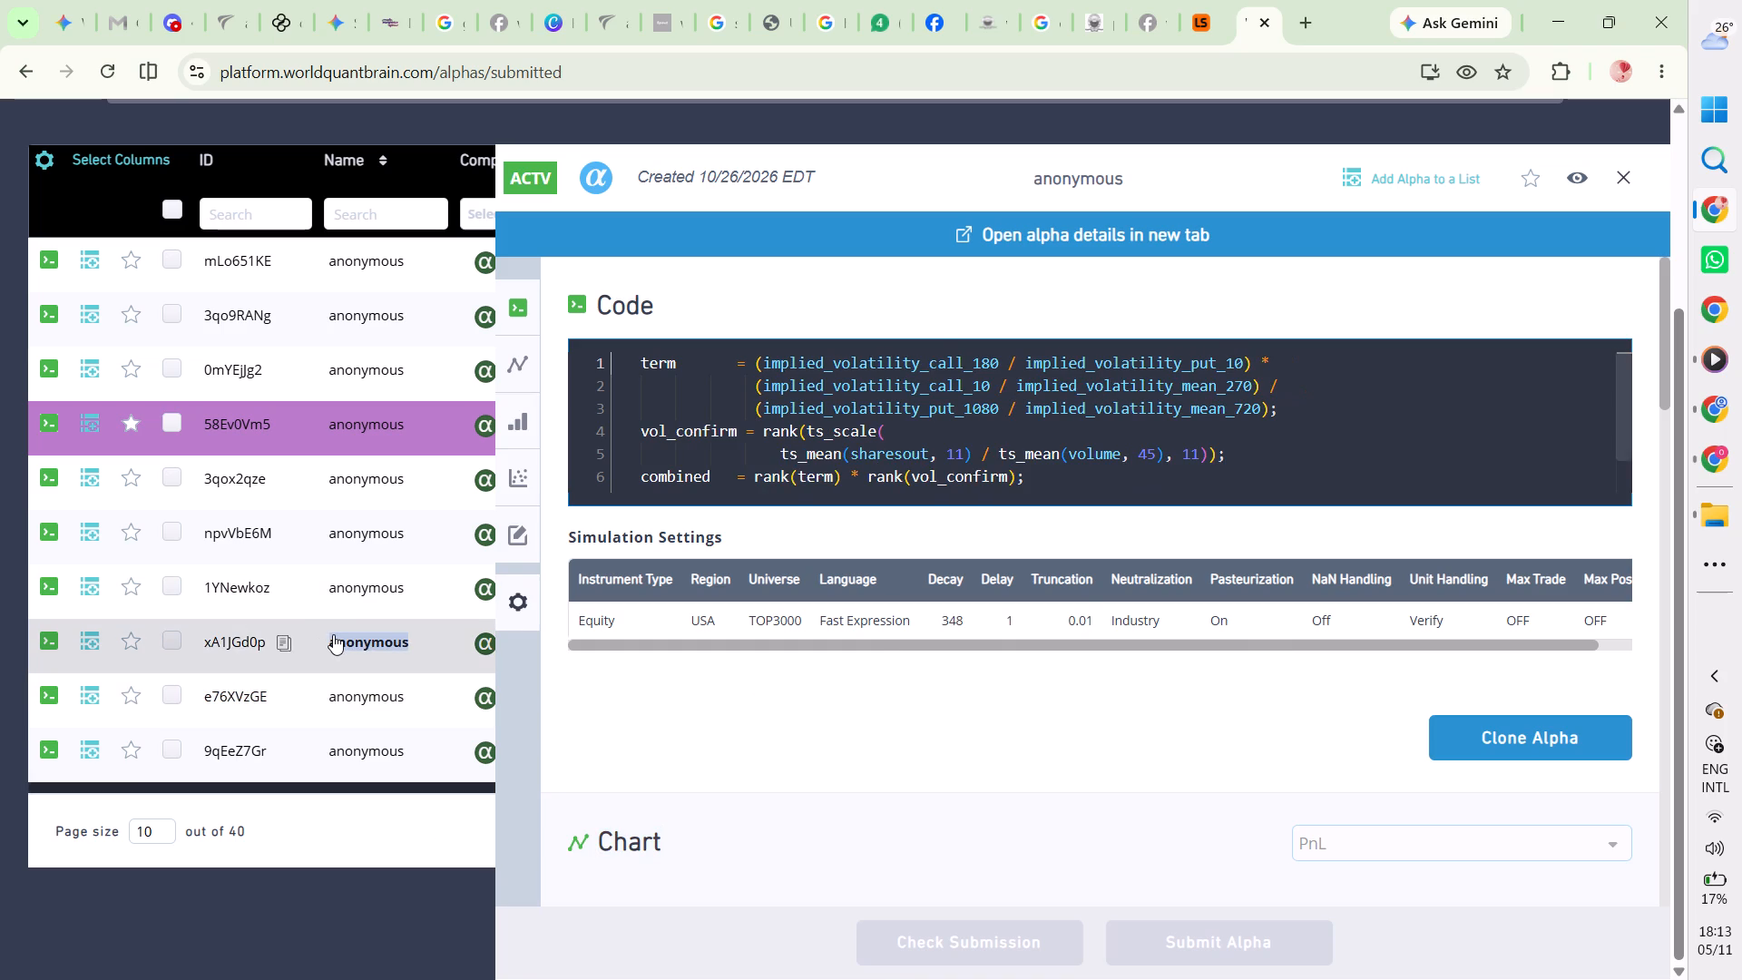
pyautogui.doubleClick(357, 605)
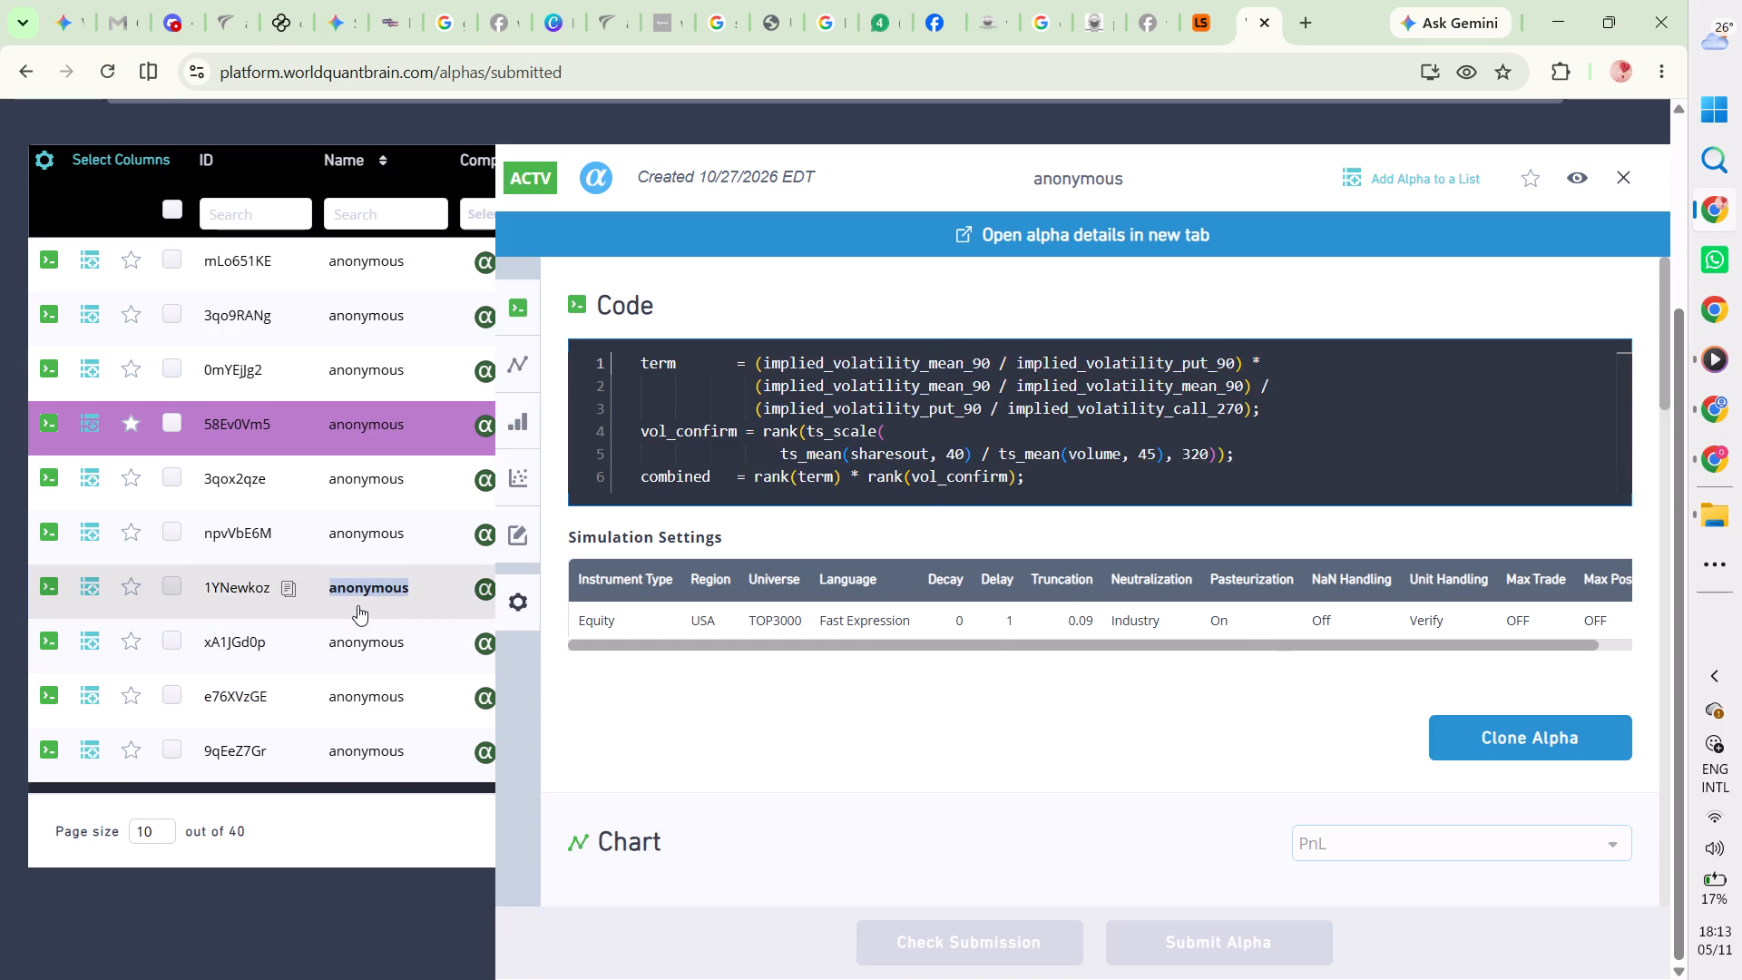
# Read the remaining code lines of alpha 1YNewkoz and close its details.
pyautogui.scroll(-2, 1013, 419)
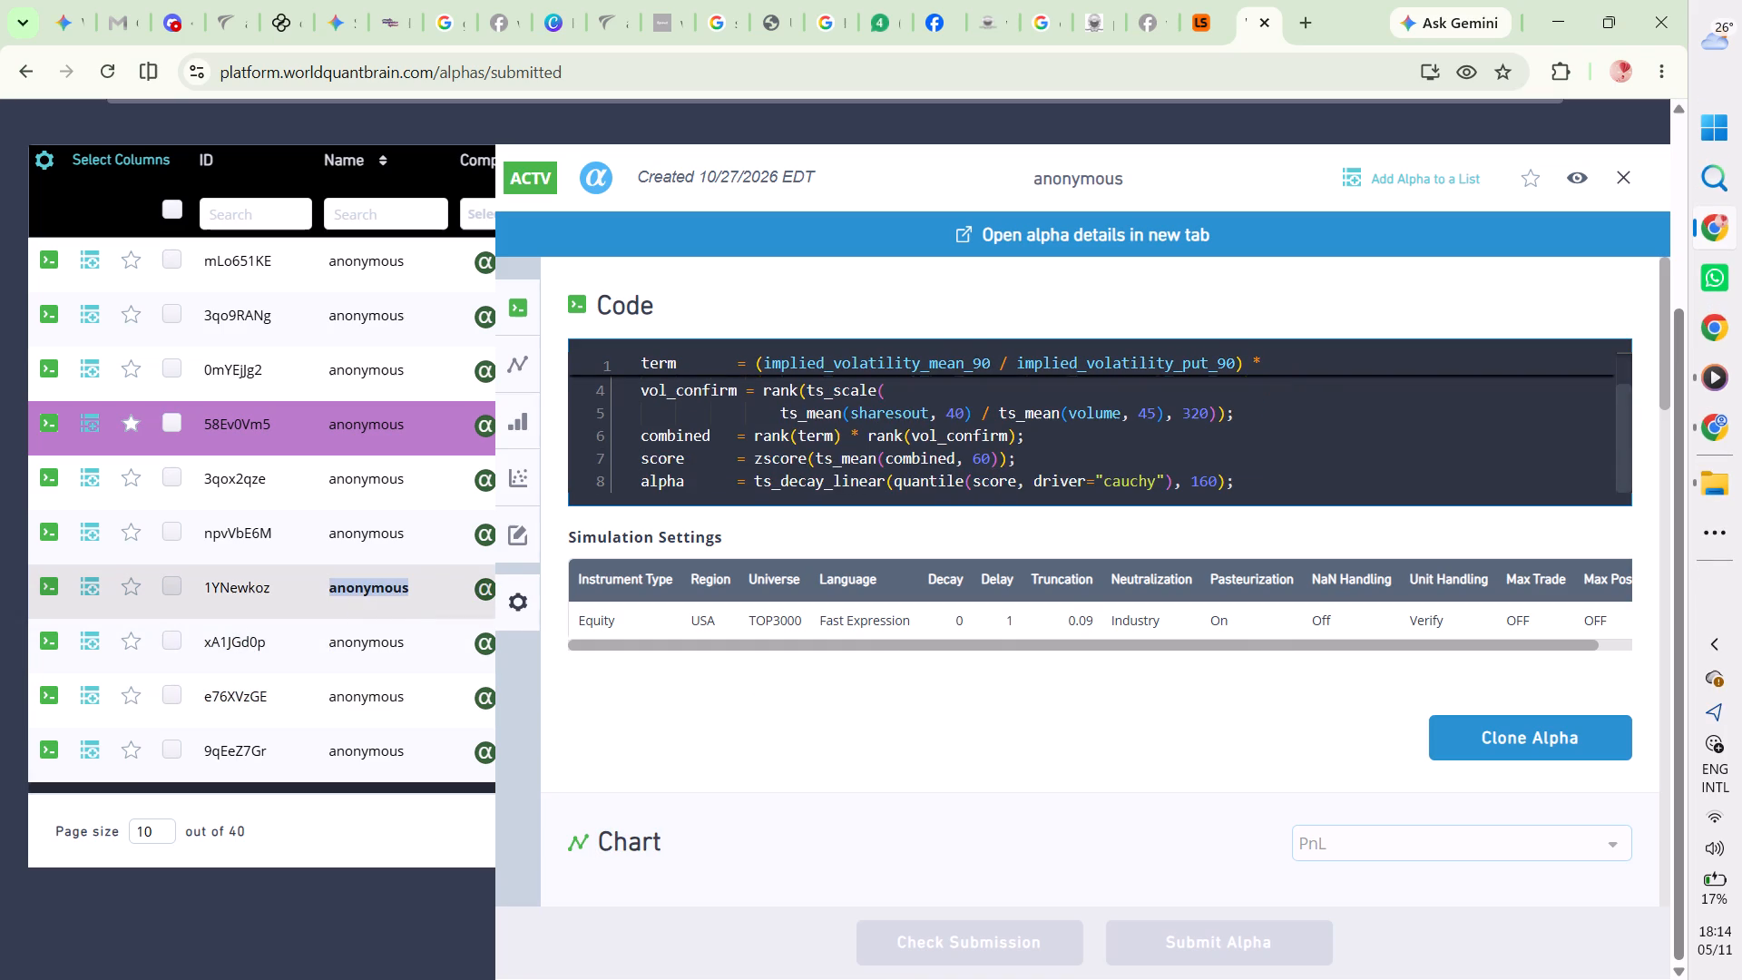
pyautogui.click(384, 800)
pyautogui.moveTo(384, 800); pyautogui.dragTo(1343, 738)
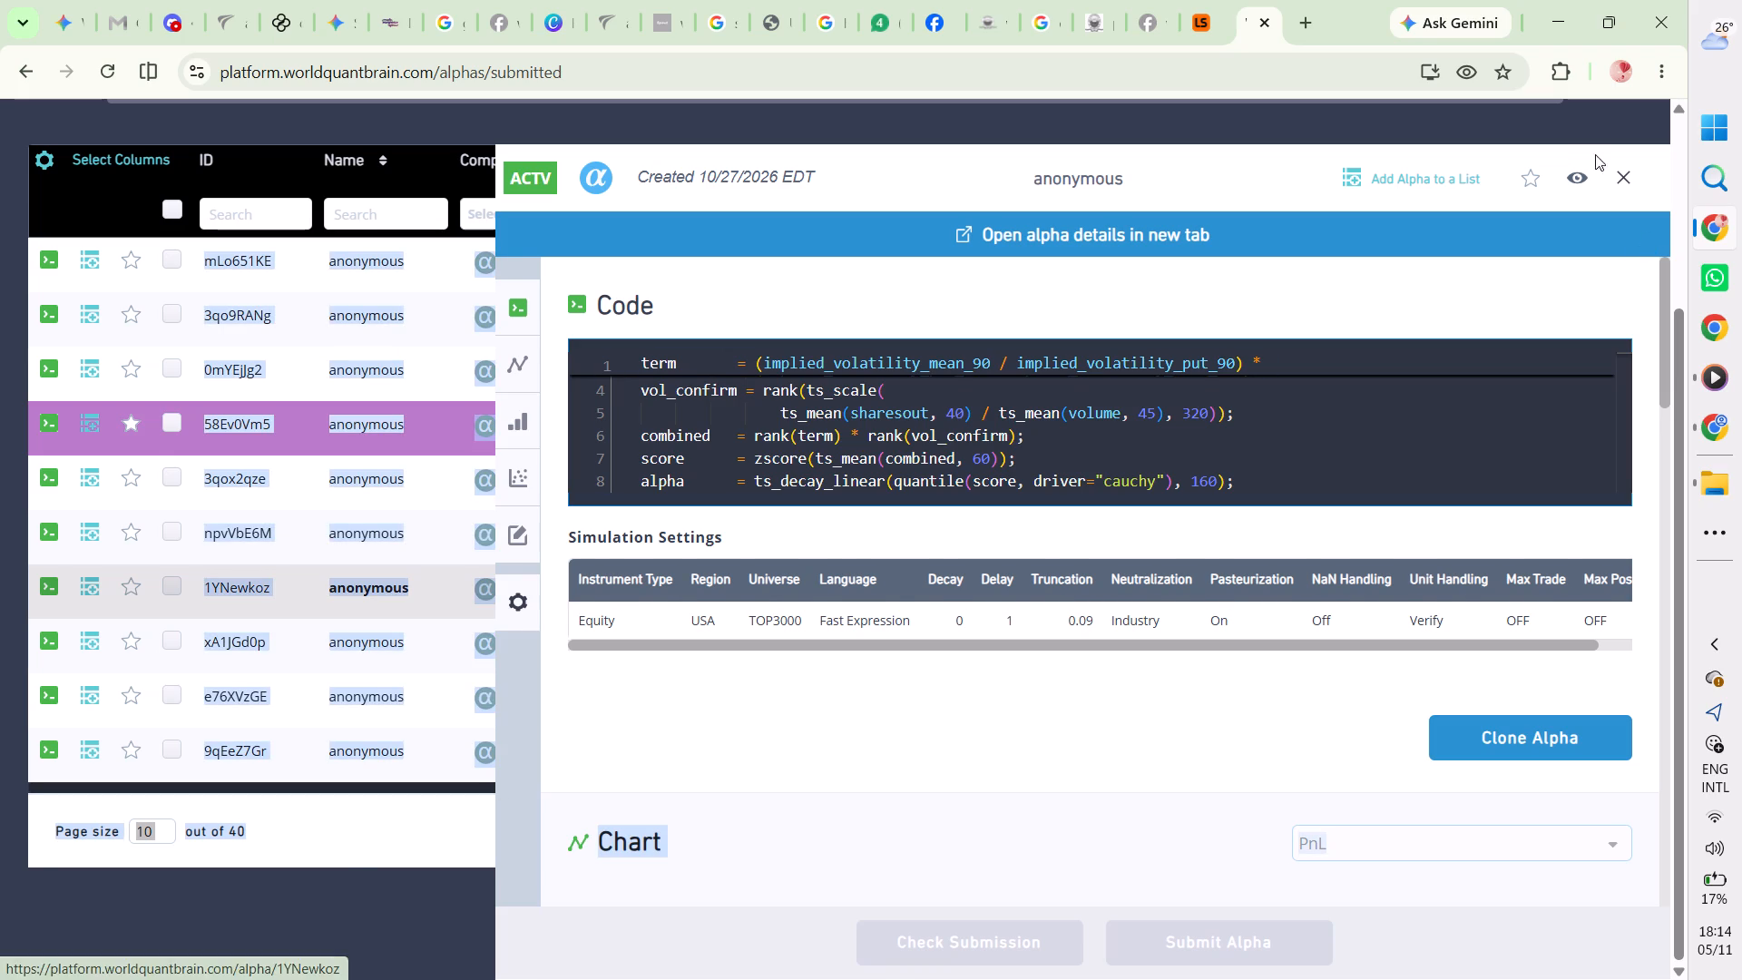
pyautogui.click(1630, 178)
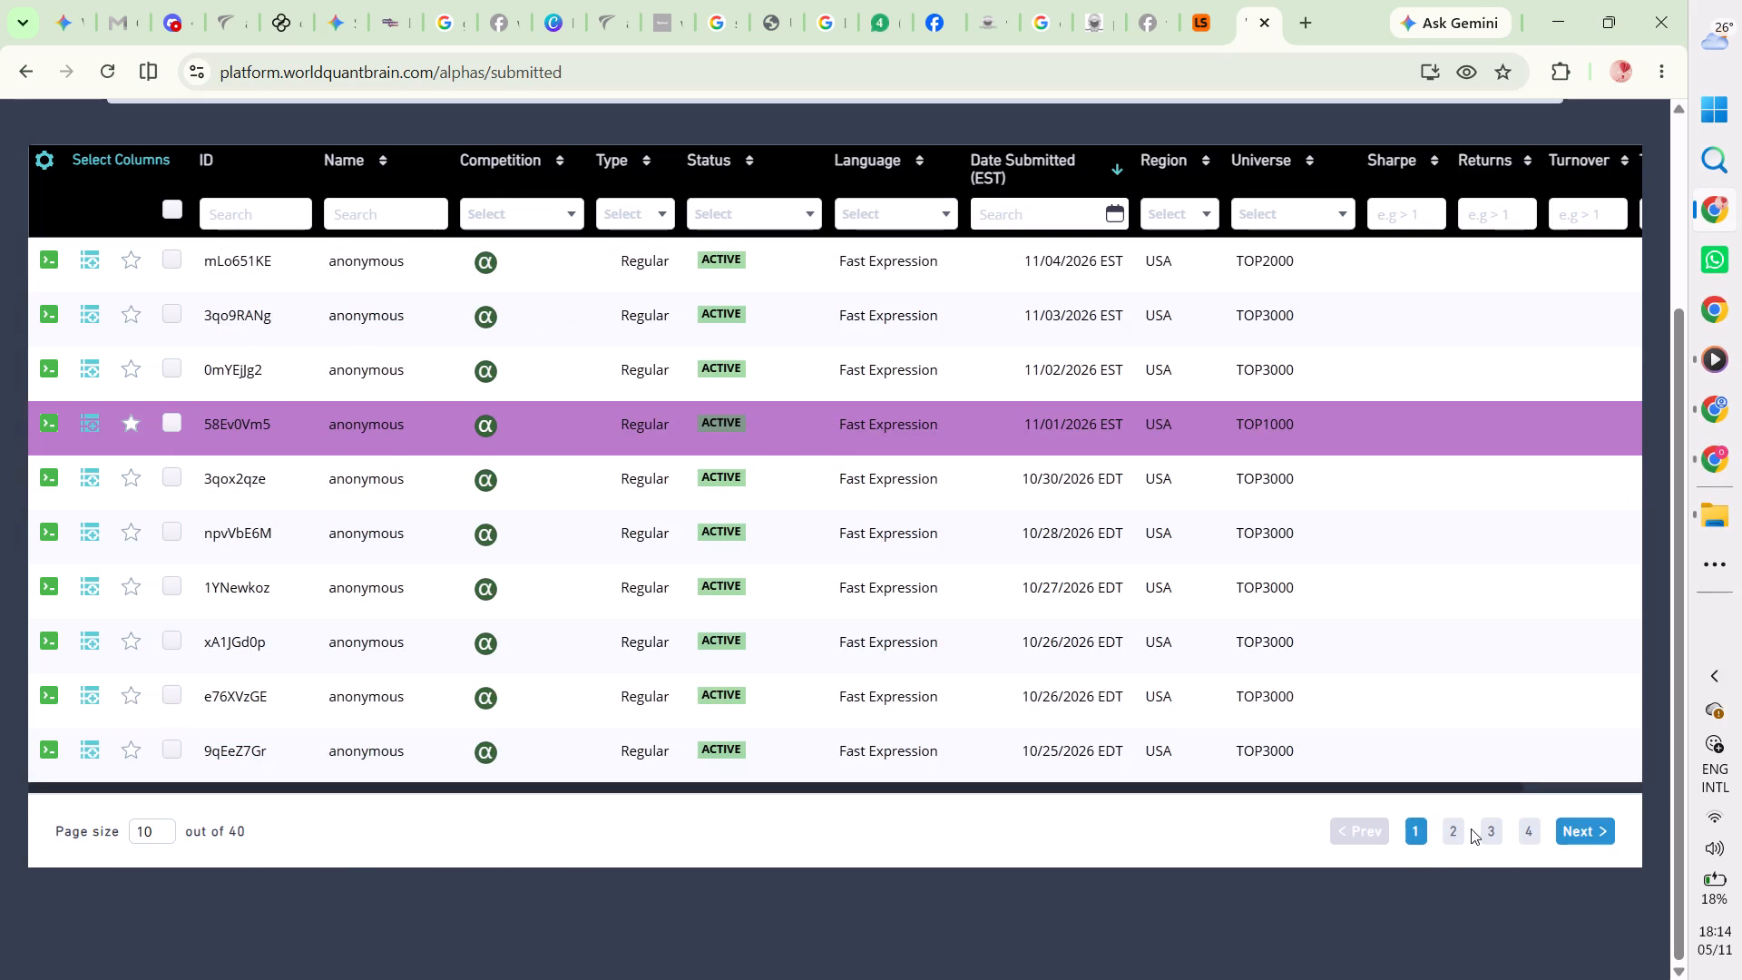
# Show page 2 of the submitted alphas list.
pyautogui.click(1448, 829)
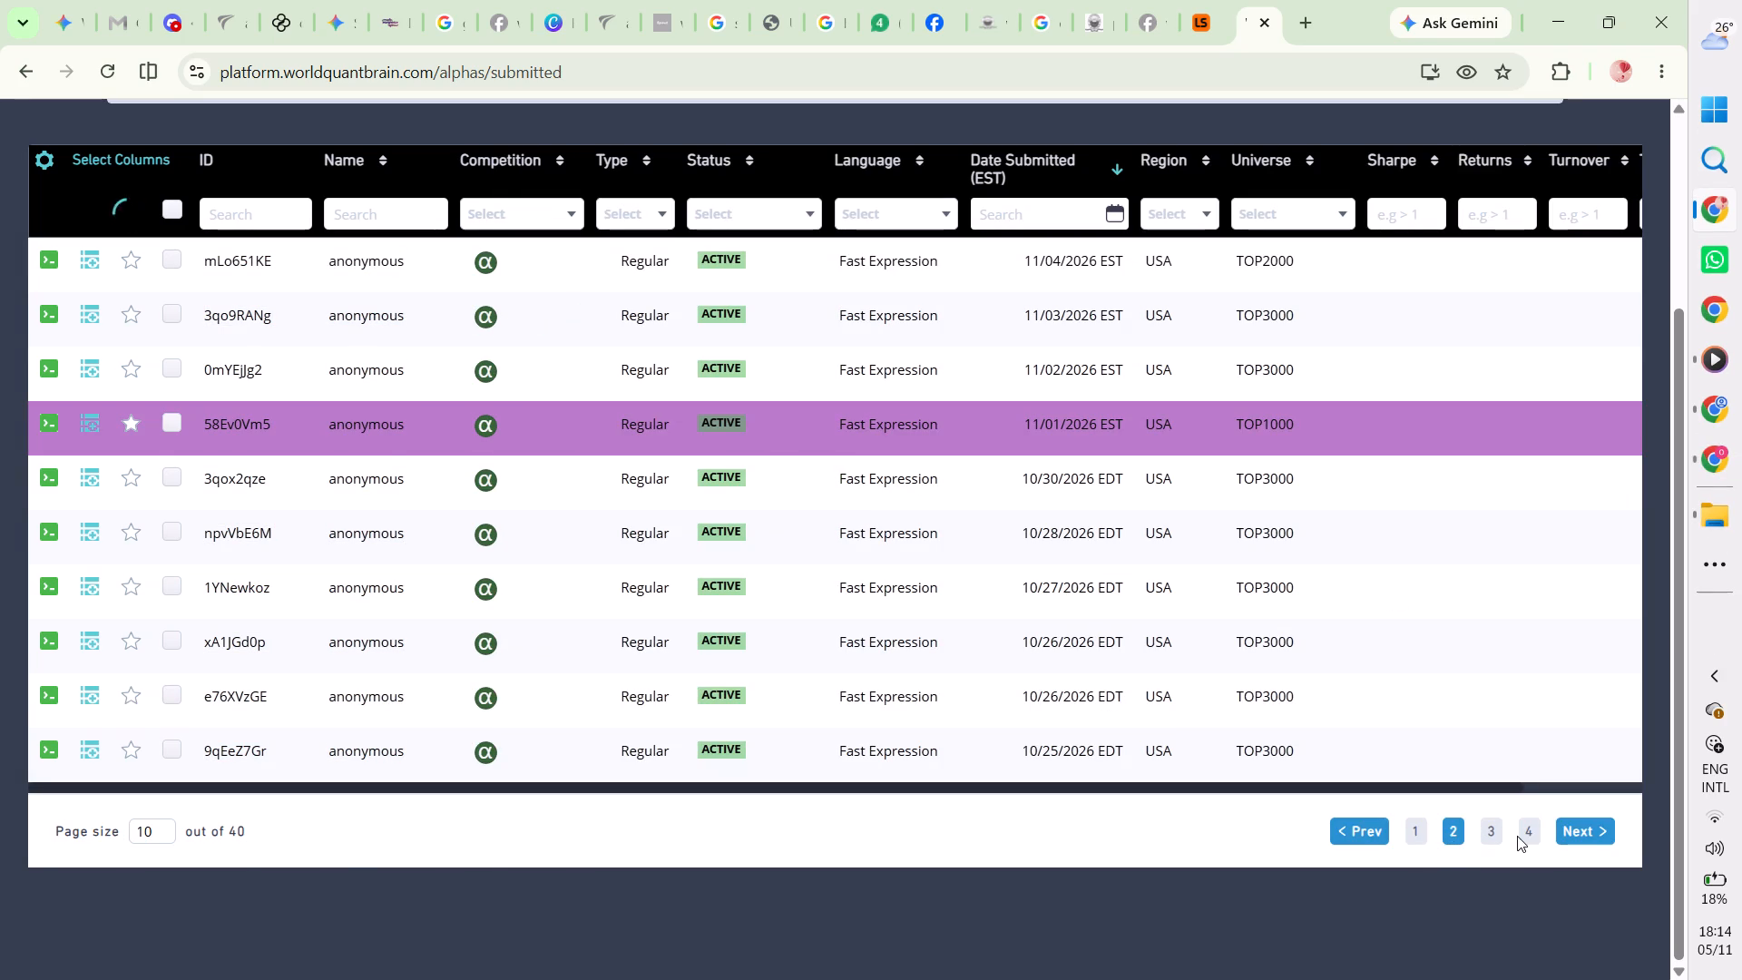
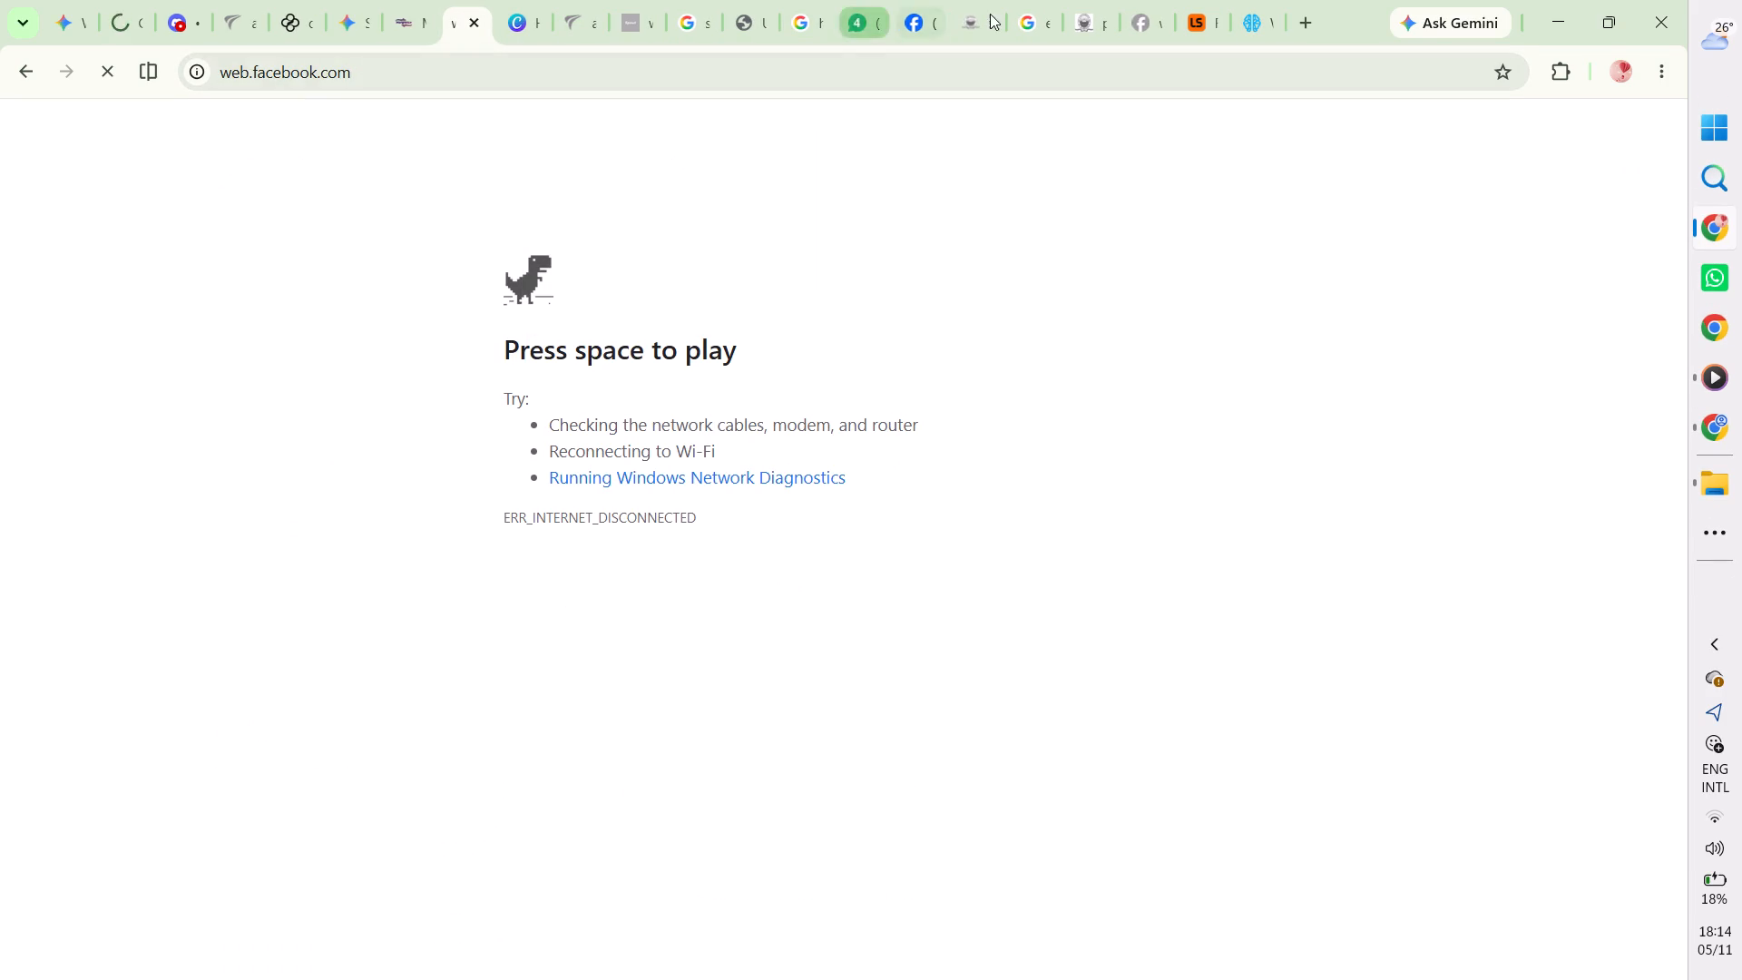
# Close the unneeded browser tabs: the kabianga.ac.ke page, the tab beside the Facebook photo, and the Google search for education.
pyautogui.click(968, 16)
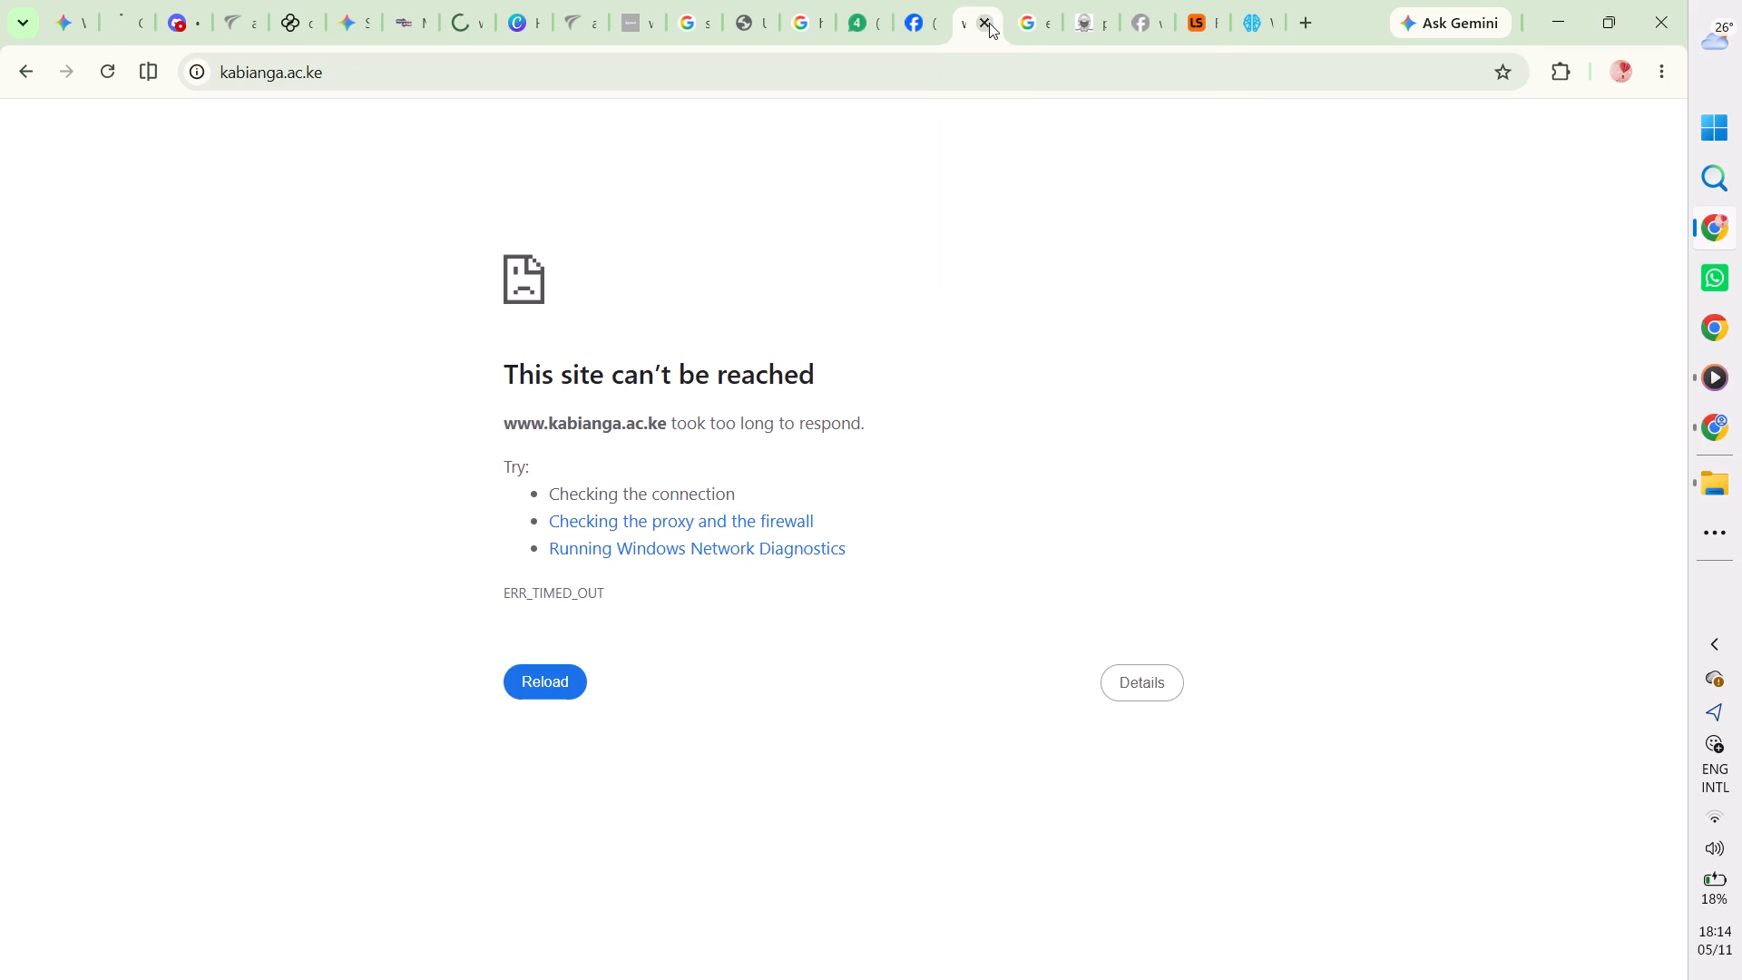
pyautogui.click(985, 23)
pyautogui.moveTo(1024, 31); pyautogui.dragTo(1046, 31)
pyautogui.click(1048, 24)
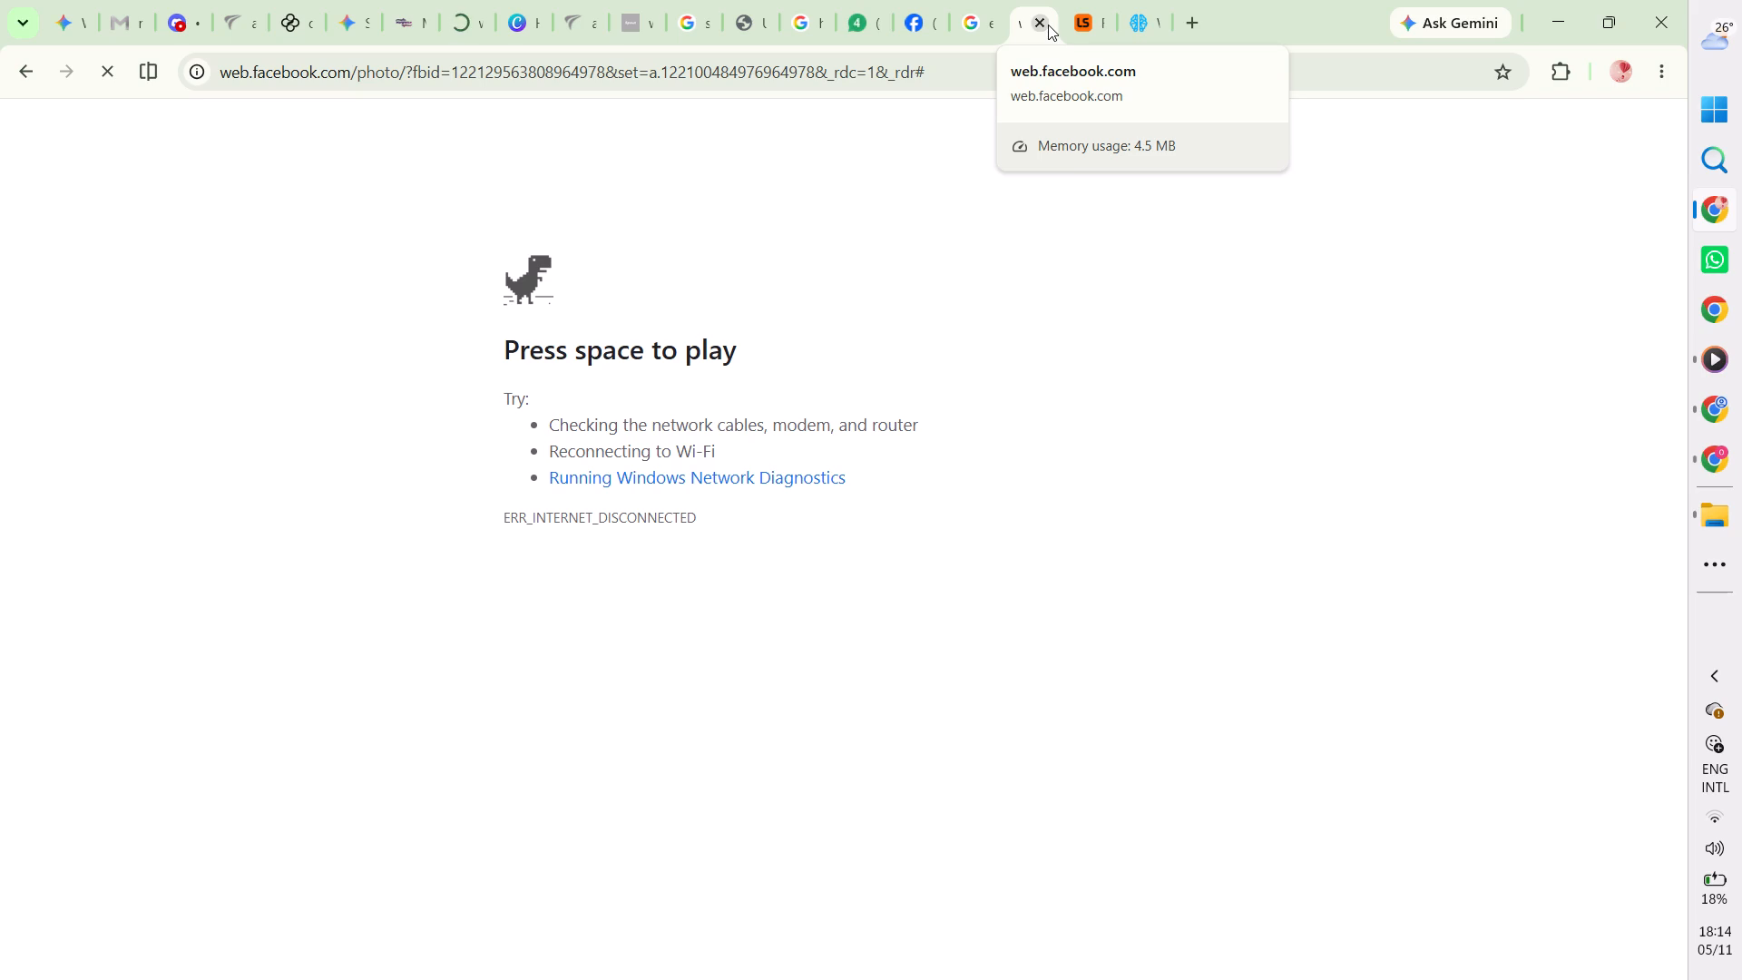
pyautogui.click(994, 20)
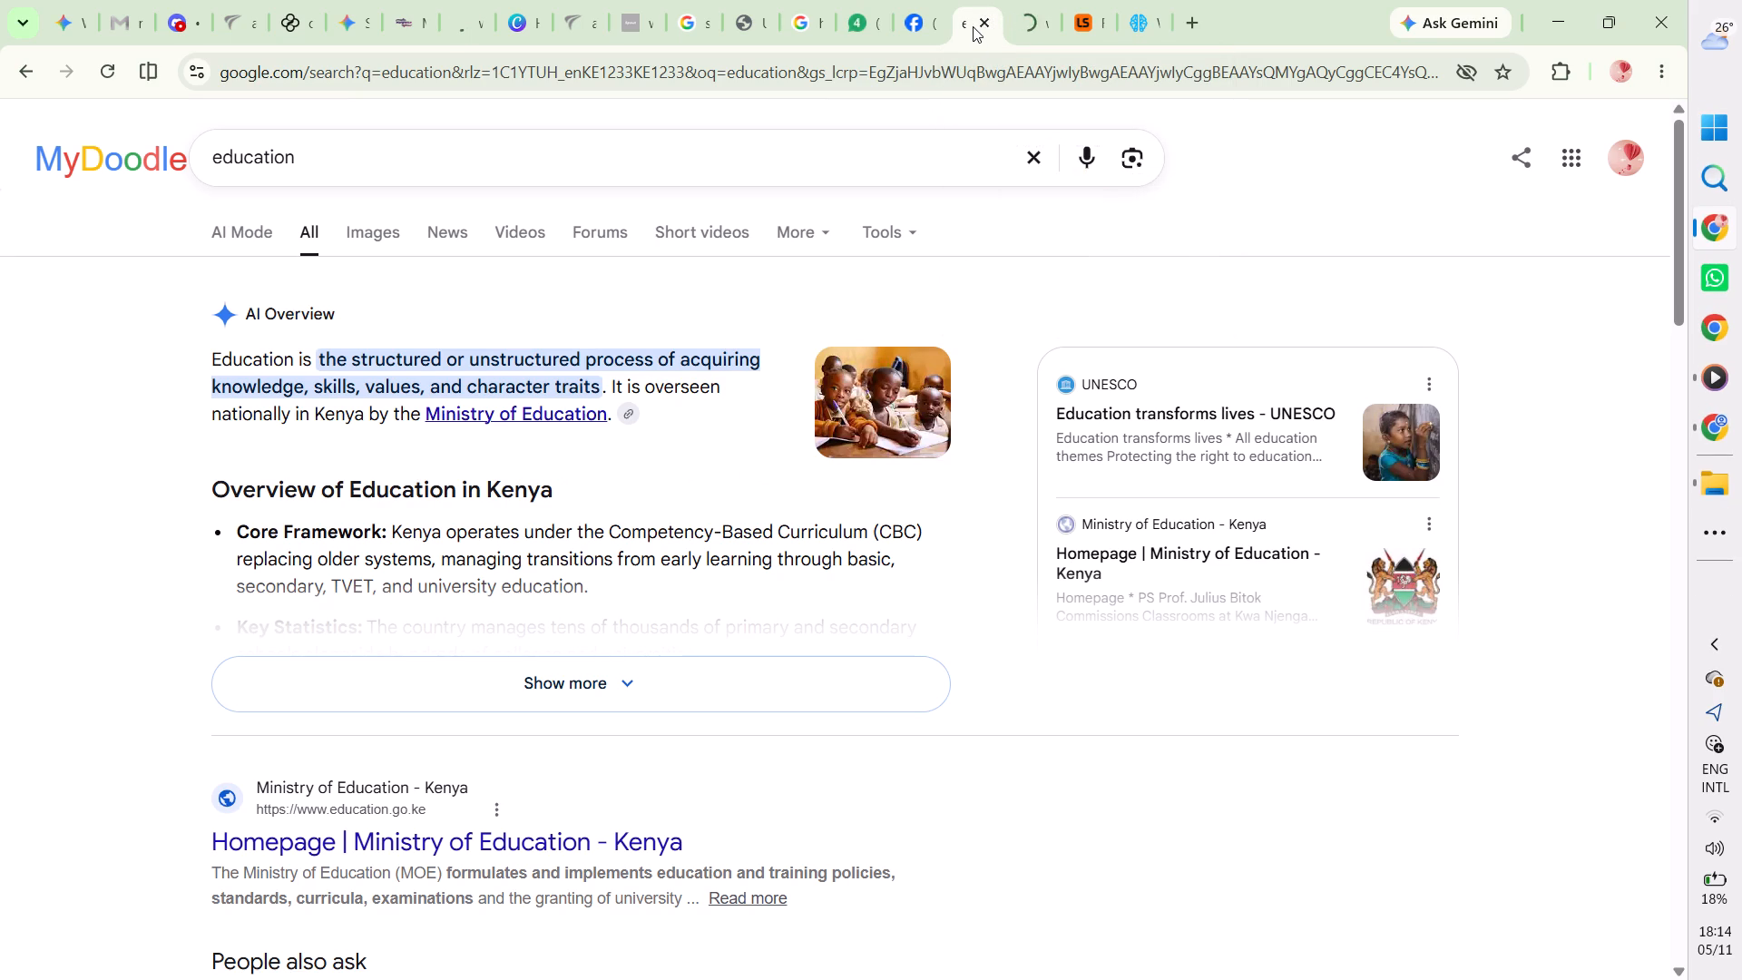
pyautogui.click(977, 23)
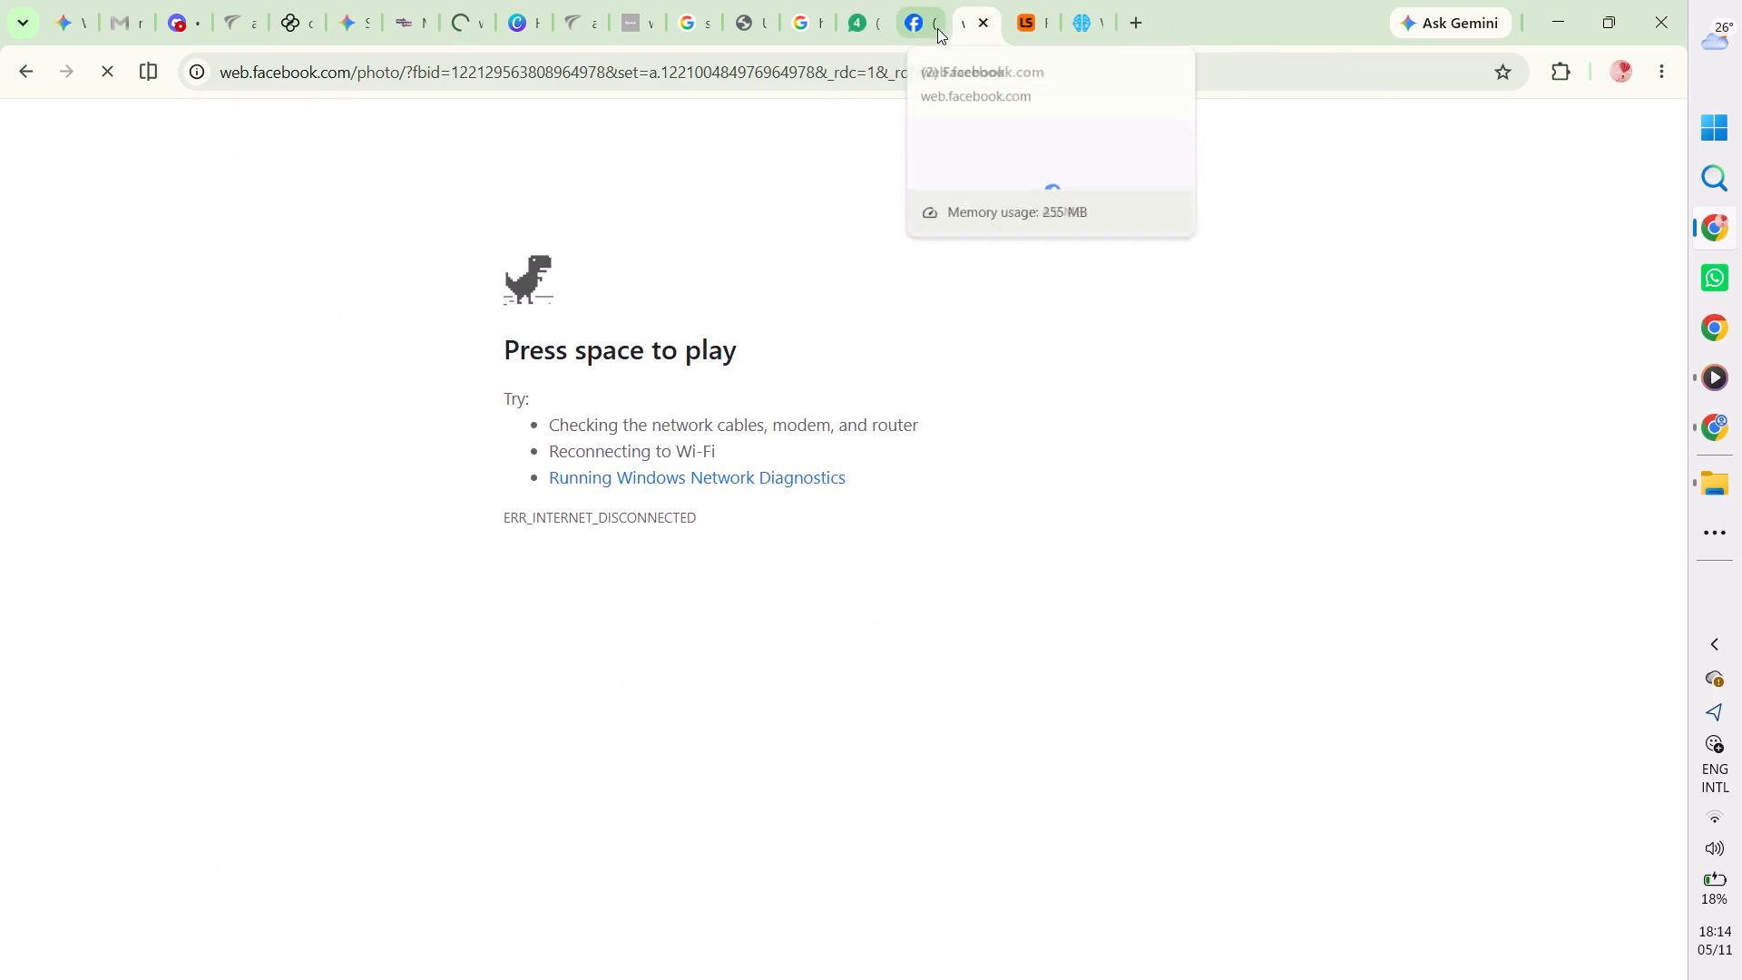
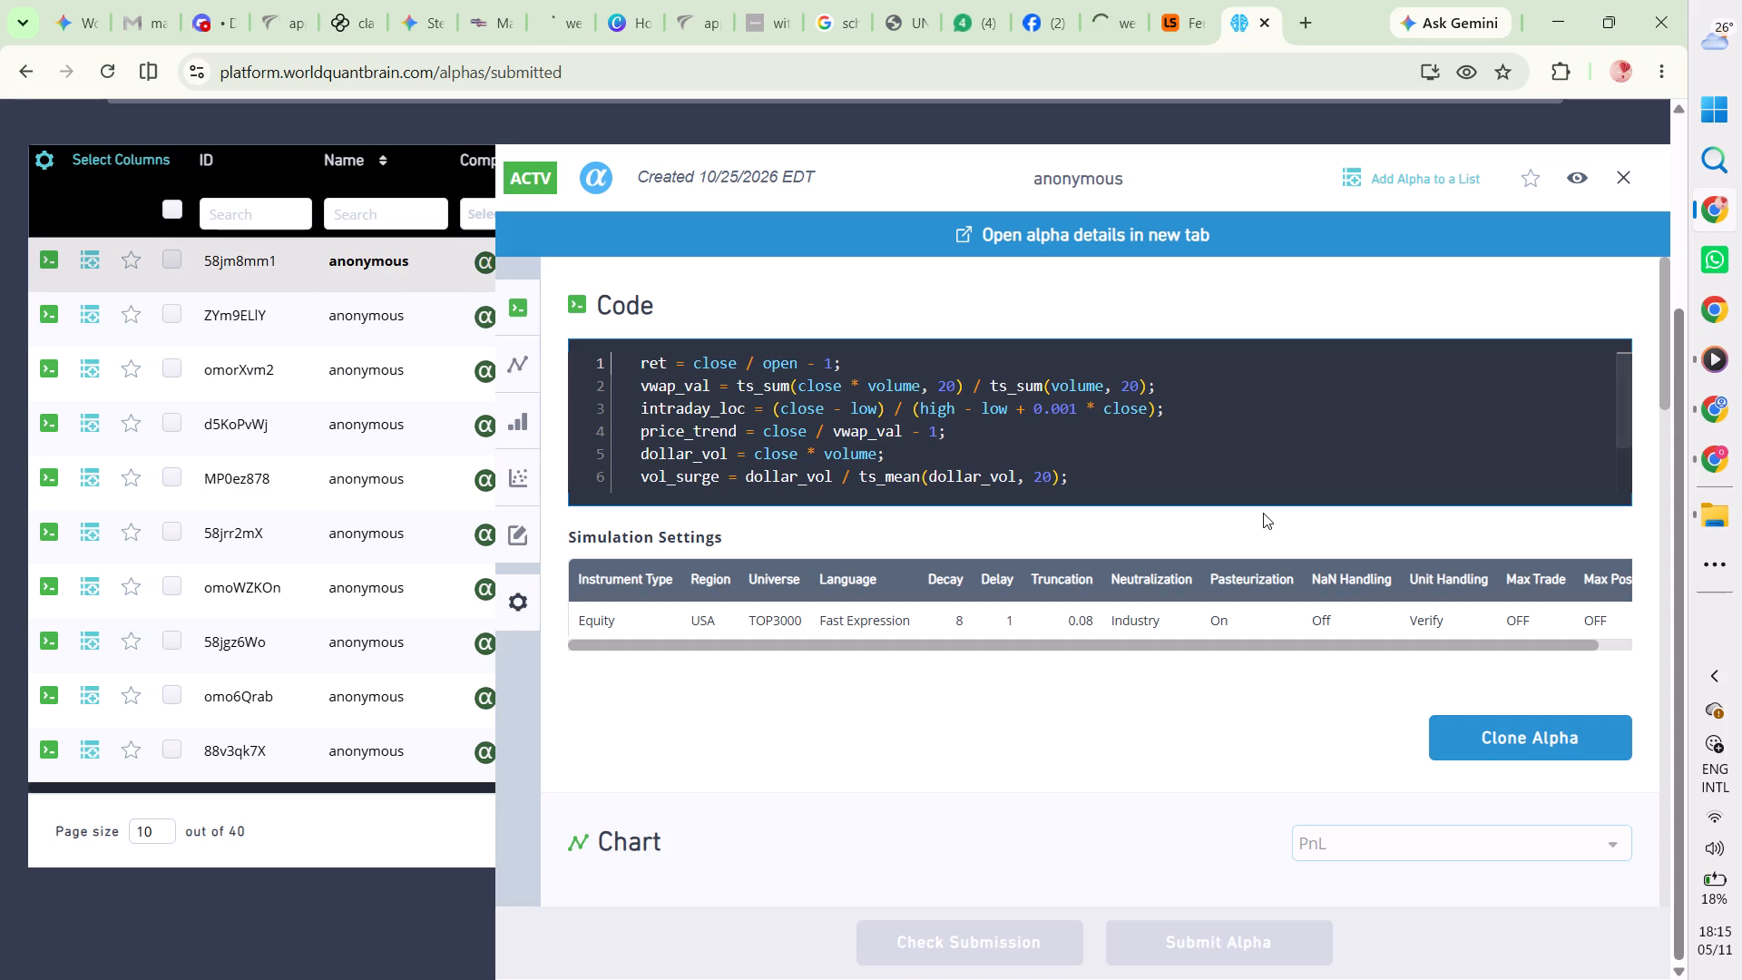
# Read through the full code of submitted alpha 58jm8mm1.
pyautogui.scroll(-3, 1032, 396)
pyautogui.scroll(1, 1032, 396)
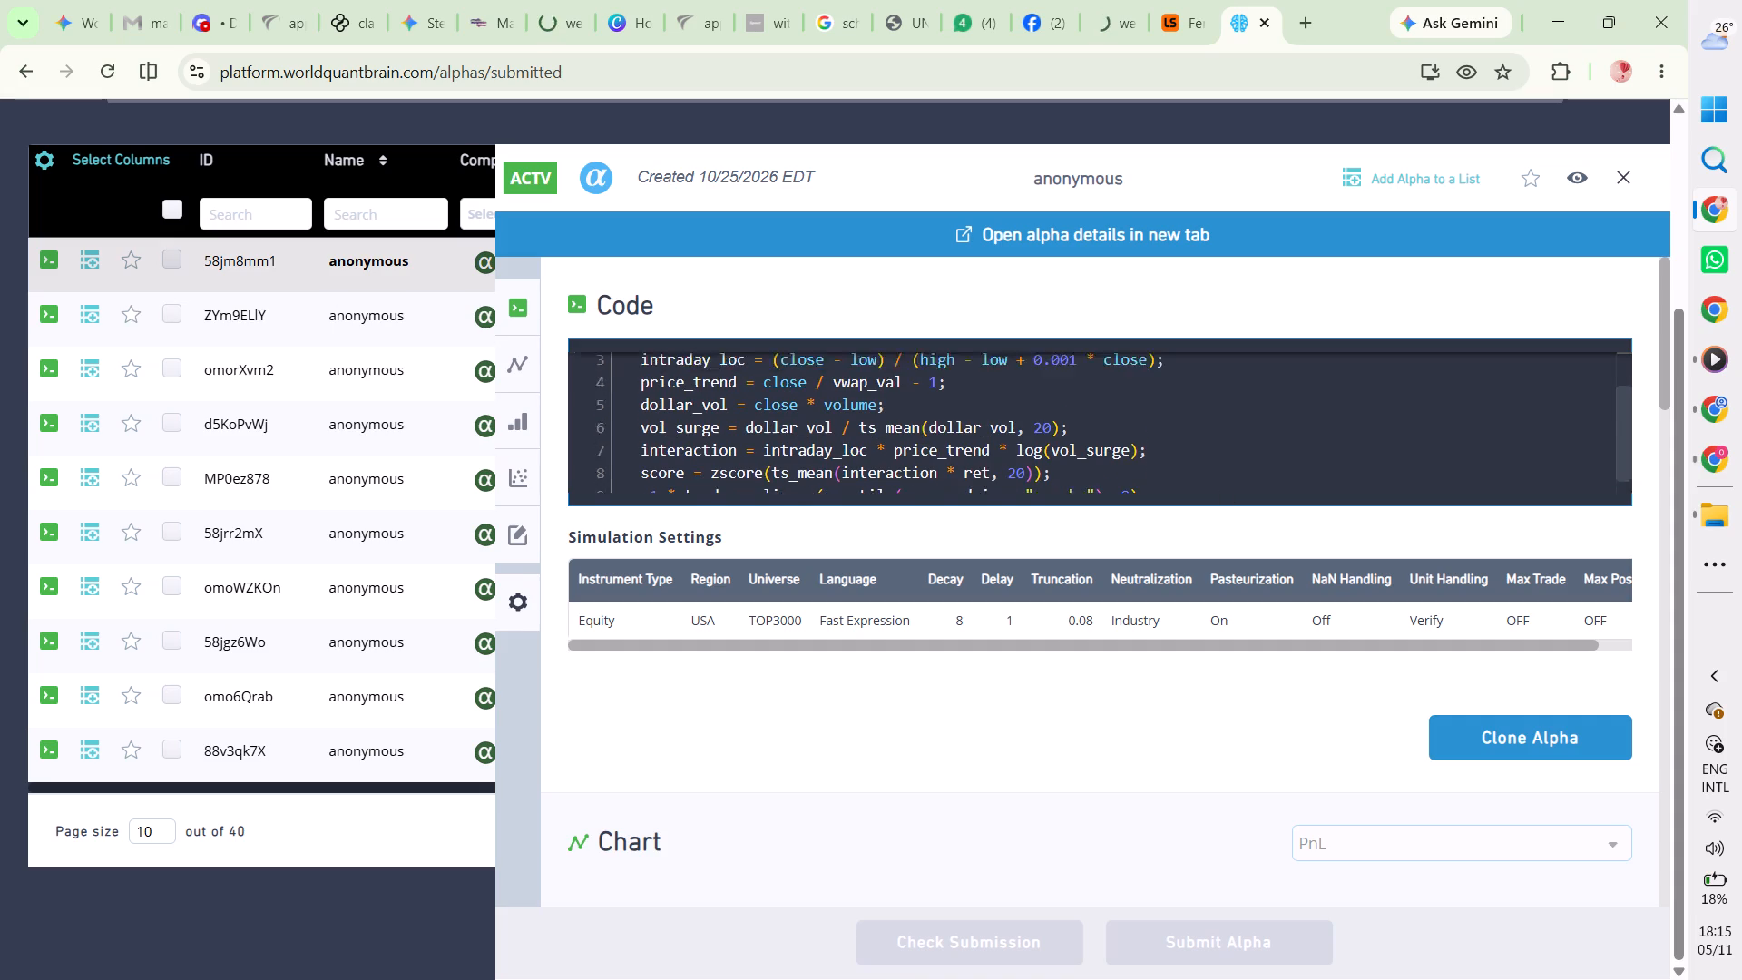
pyautogui.scroll(1, 1032, 396)
pyautogui.scroll(-2, 1032, 396)
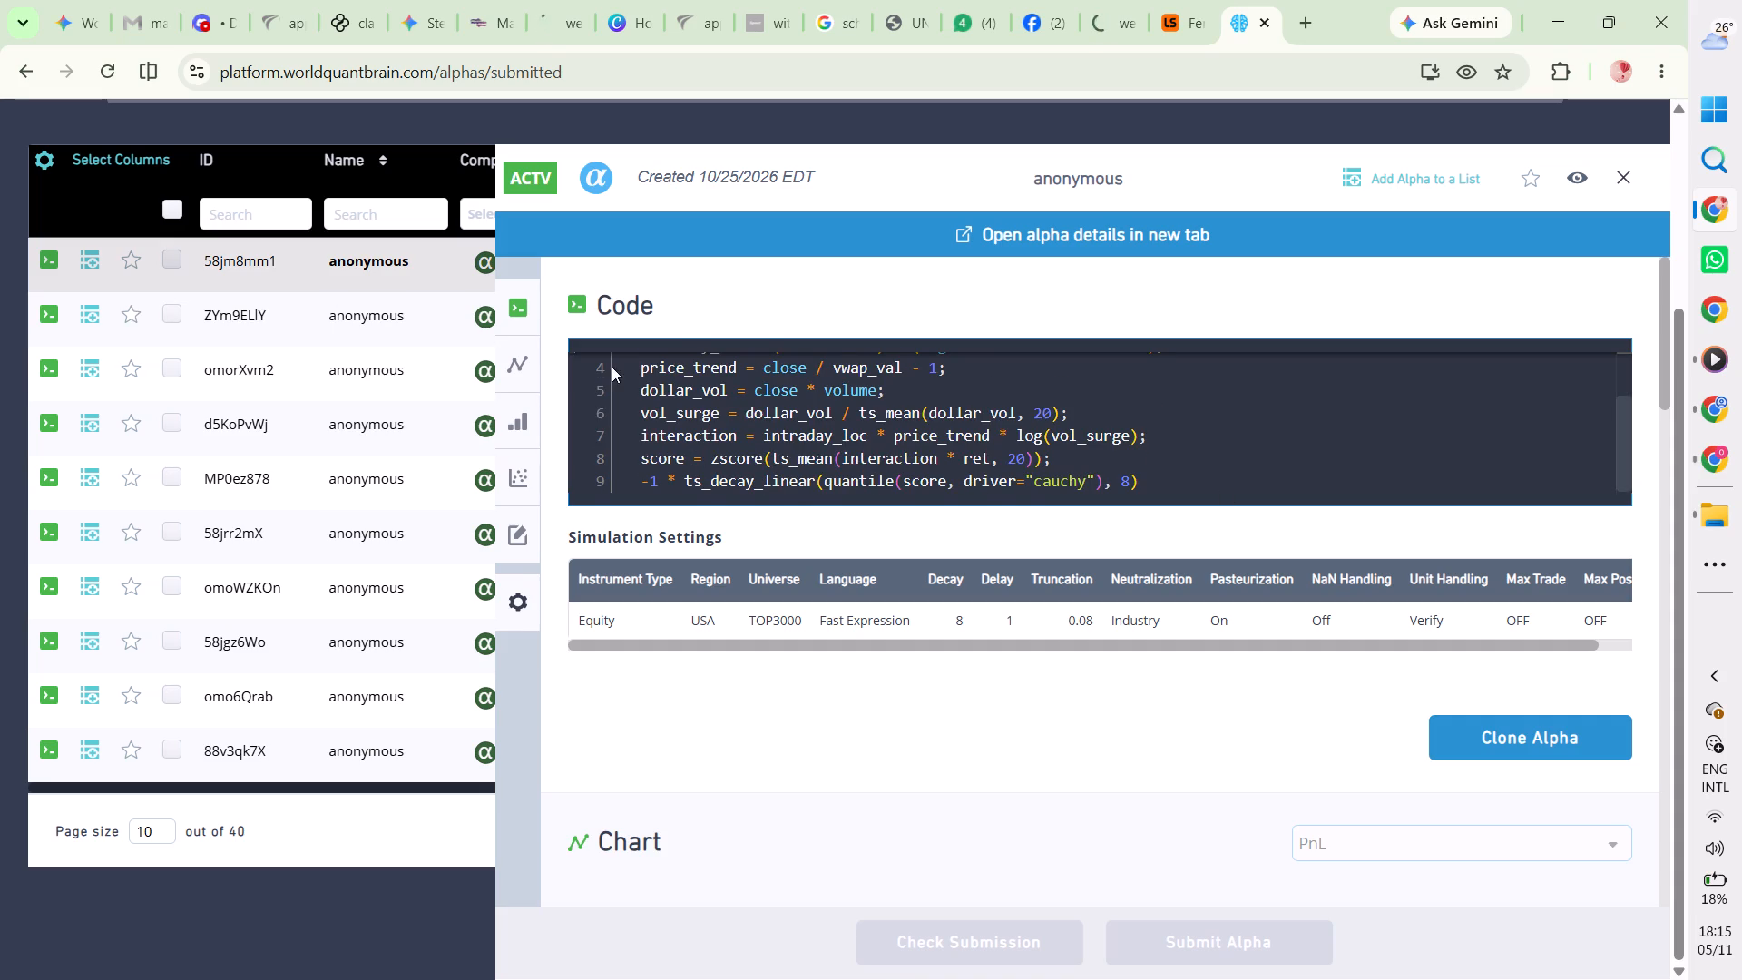
# Open the second listed submitted alpha, created 10/24/2026, read its full code and clone it for simulation.
pyautogui.doubleClick(403, 316)
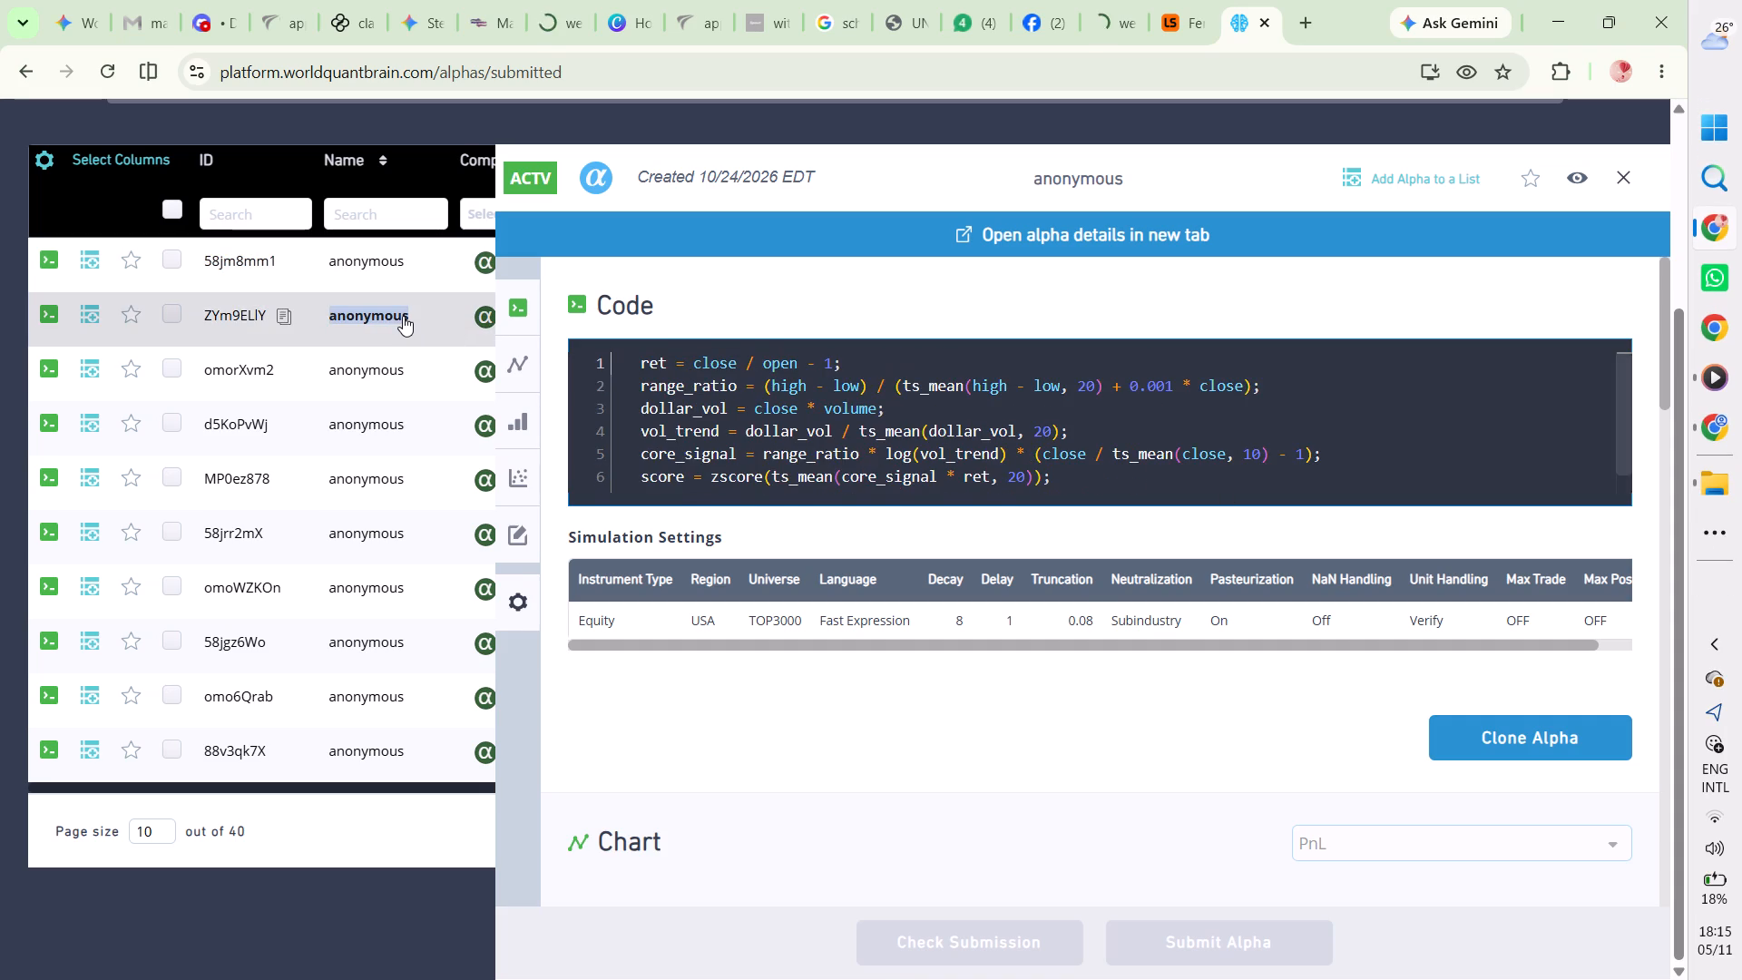
pyautogui.scroll(-4, 882, 359)
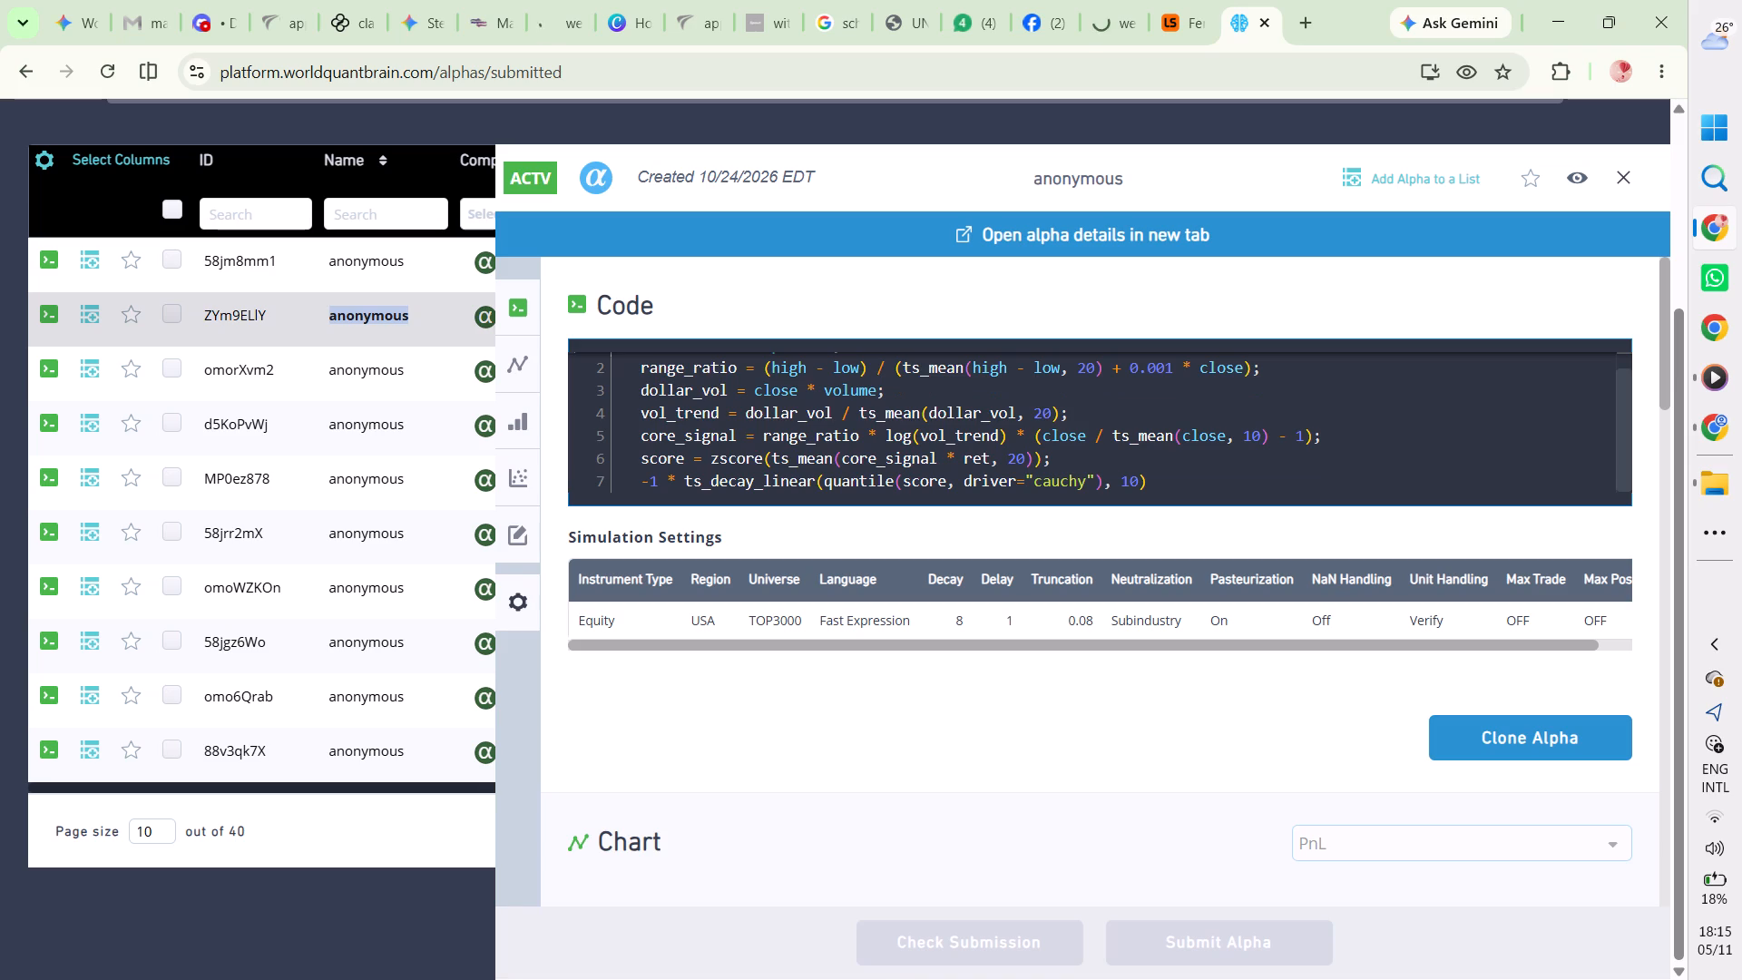
pyautogui.scroll(1, 923, 402)
pyautogui.scroll(-2, 923, 402)
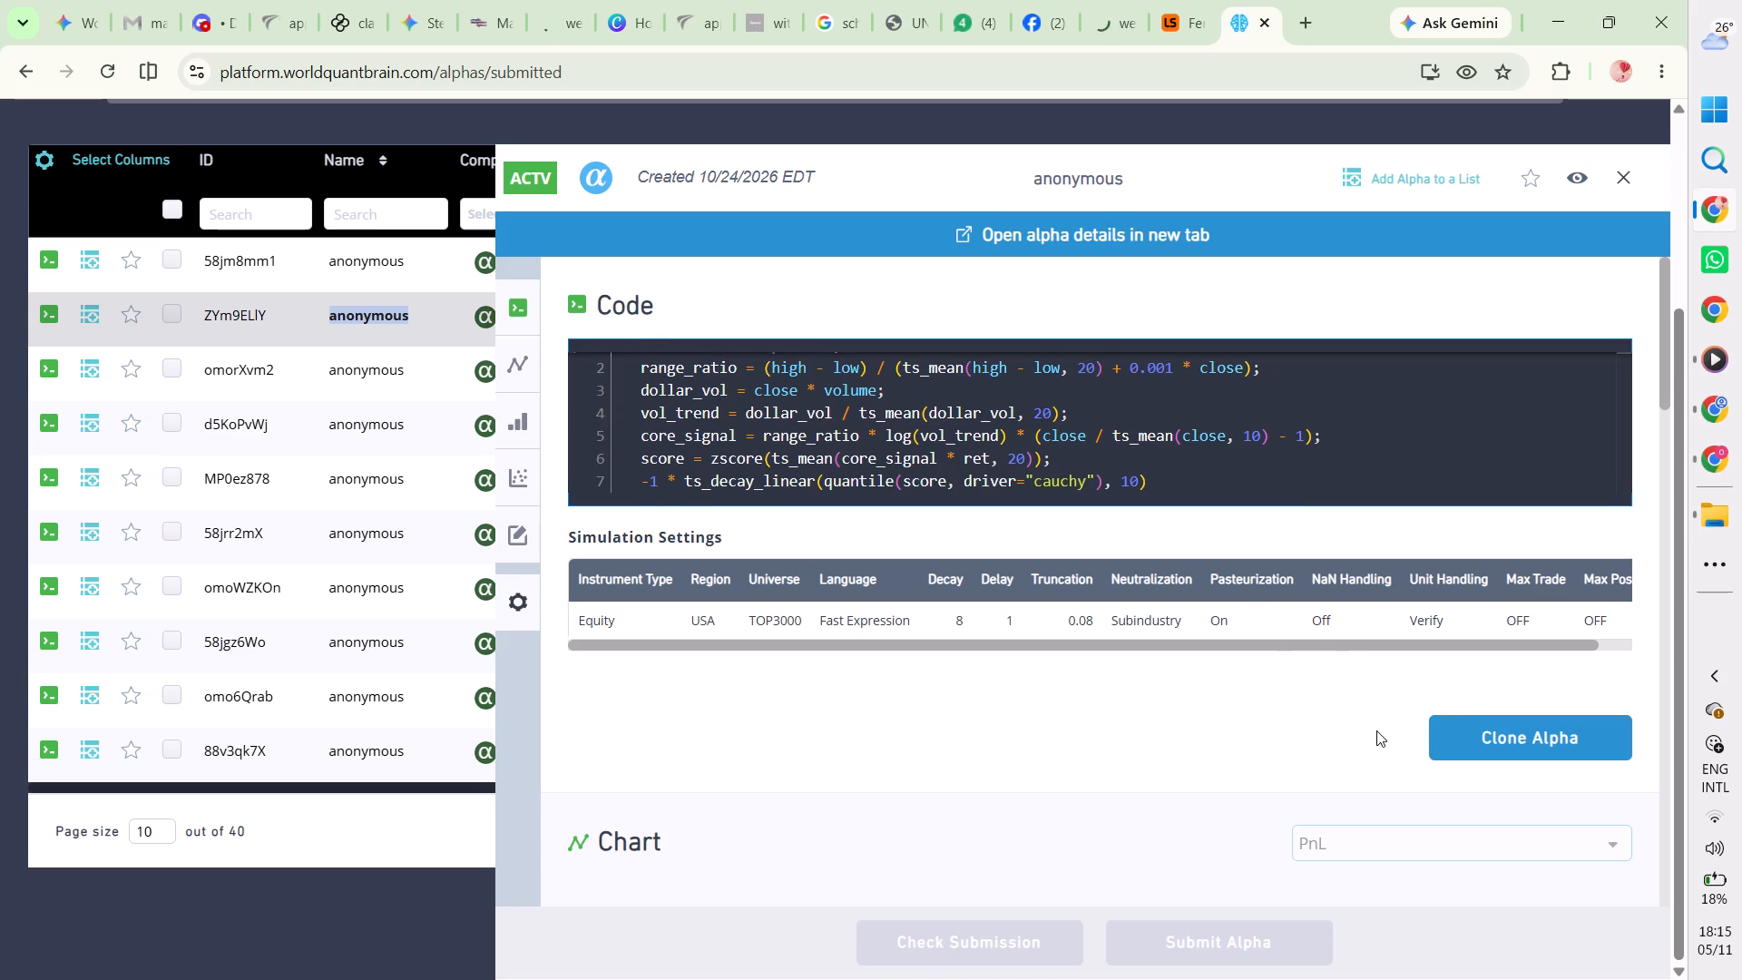
pyautogui.click(1473, 730)
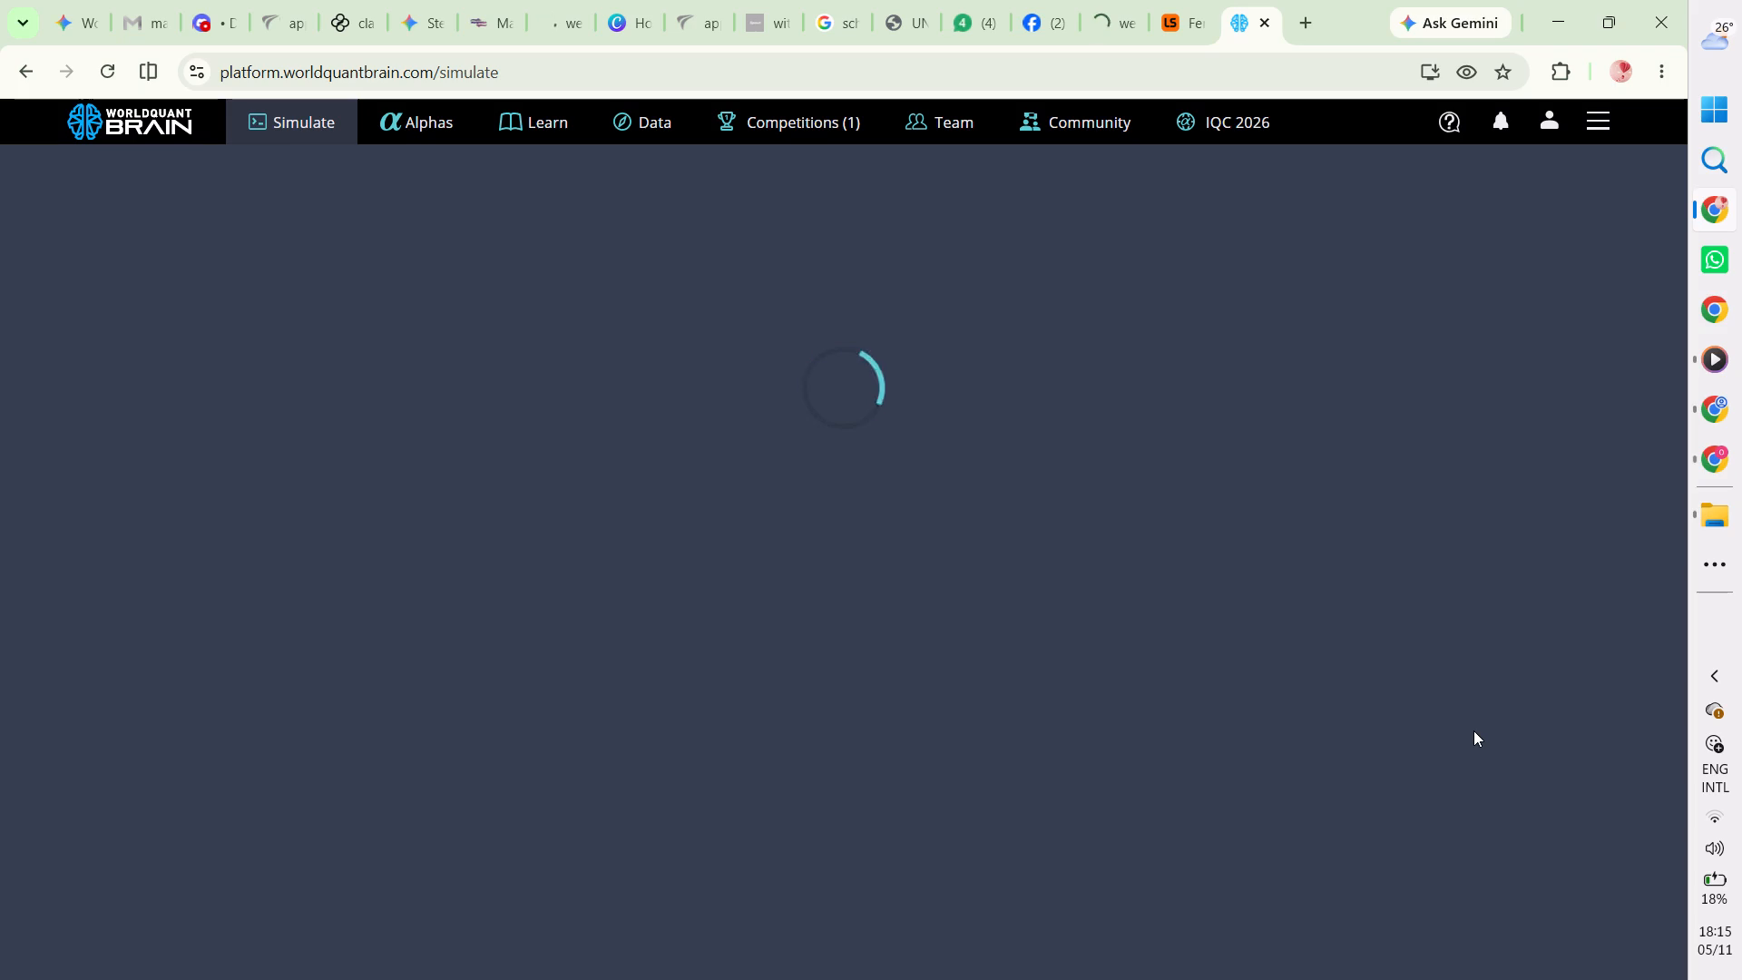
# Switch to the JABAR folder in File Explorer and play "Blaqbonez- Like Ice Spice (Official Music Video)".
pyautogui.click(1702, 514)
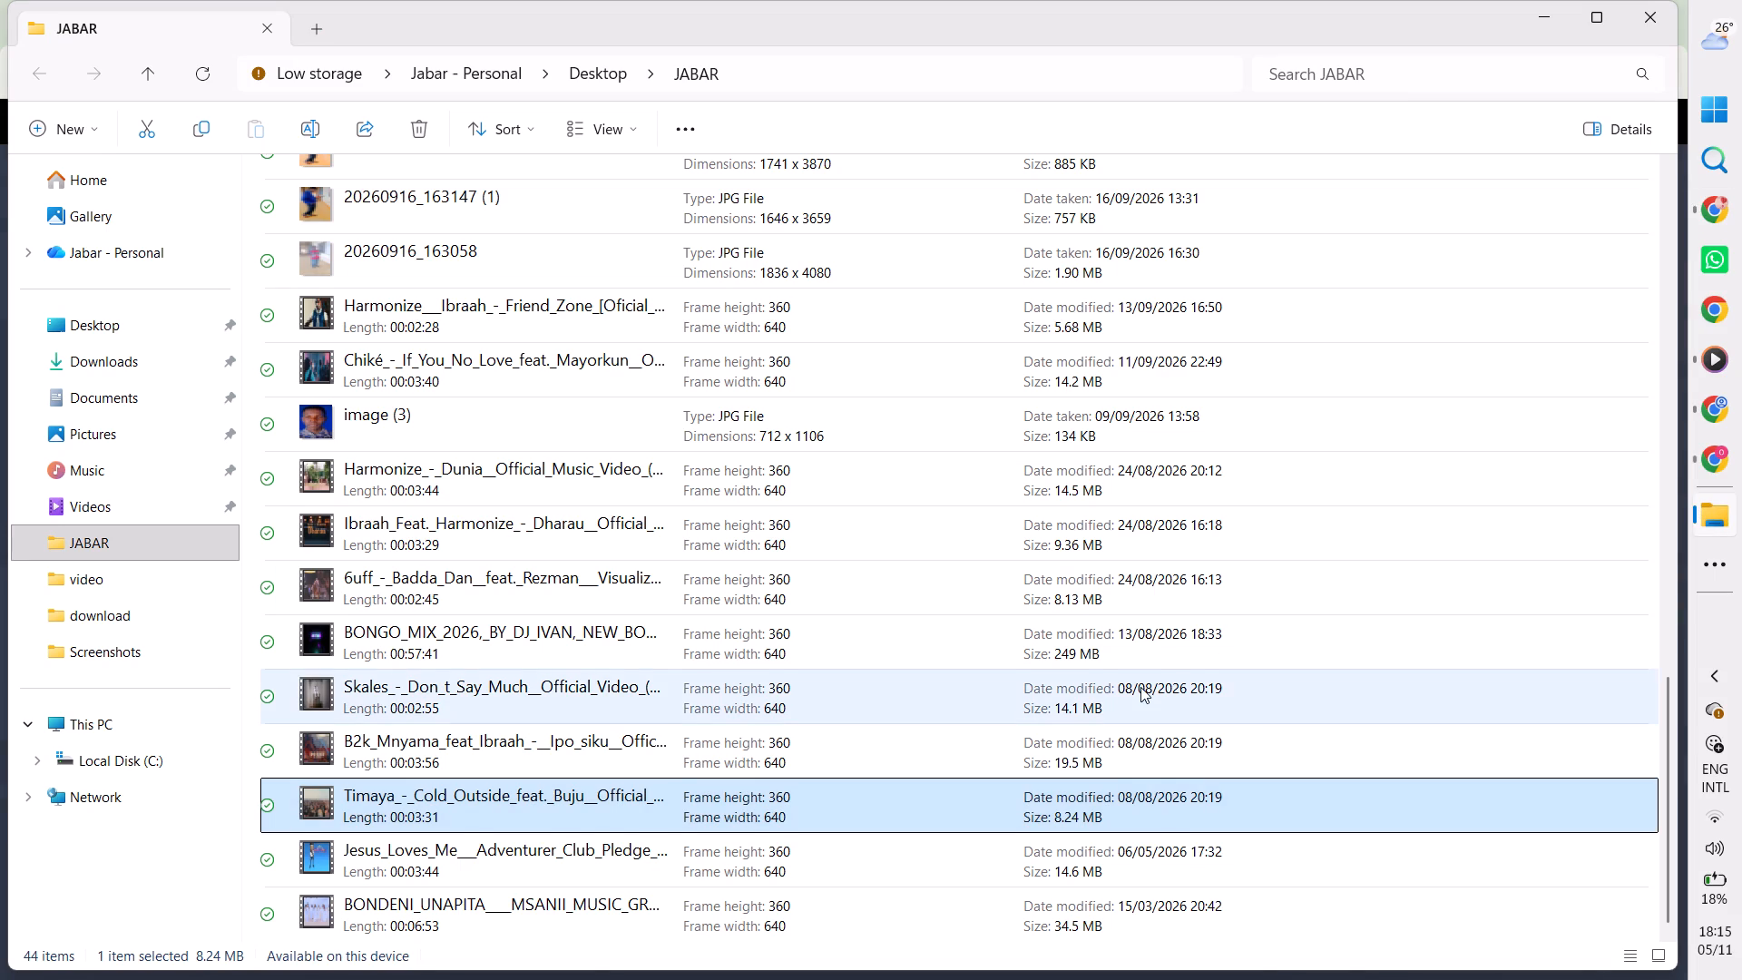
pyautogui.scroll(4, 1140, 687)
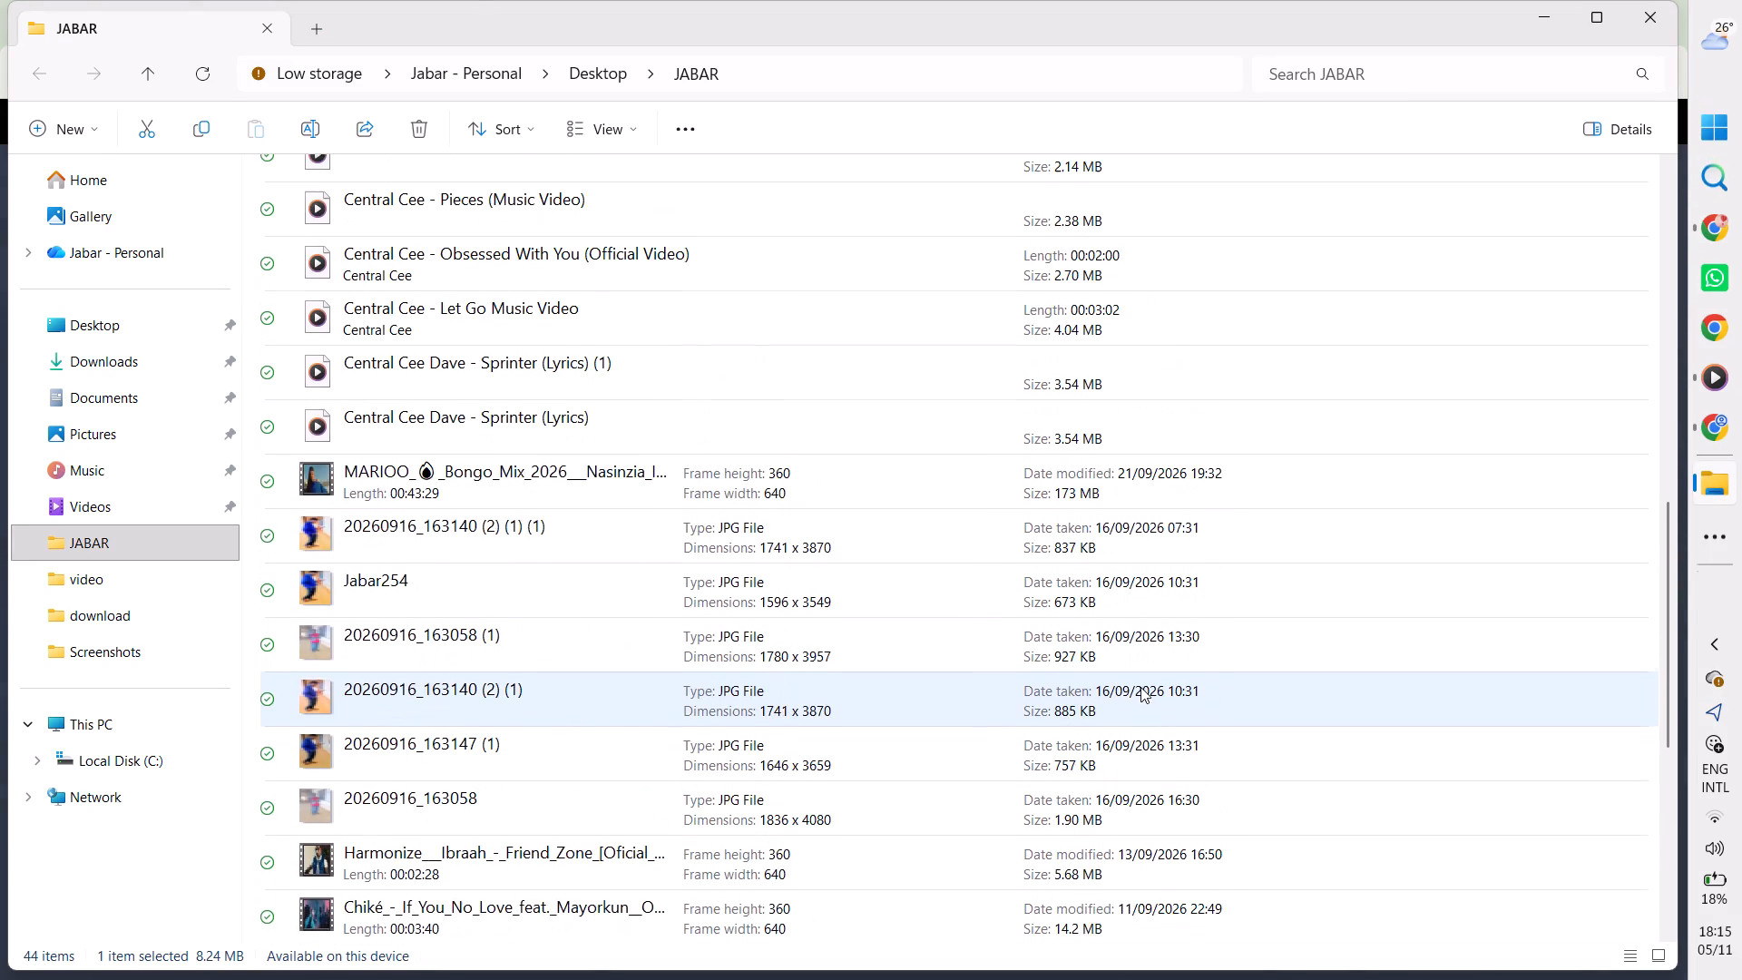
pyautogui.scroll(5, 1140, 687)
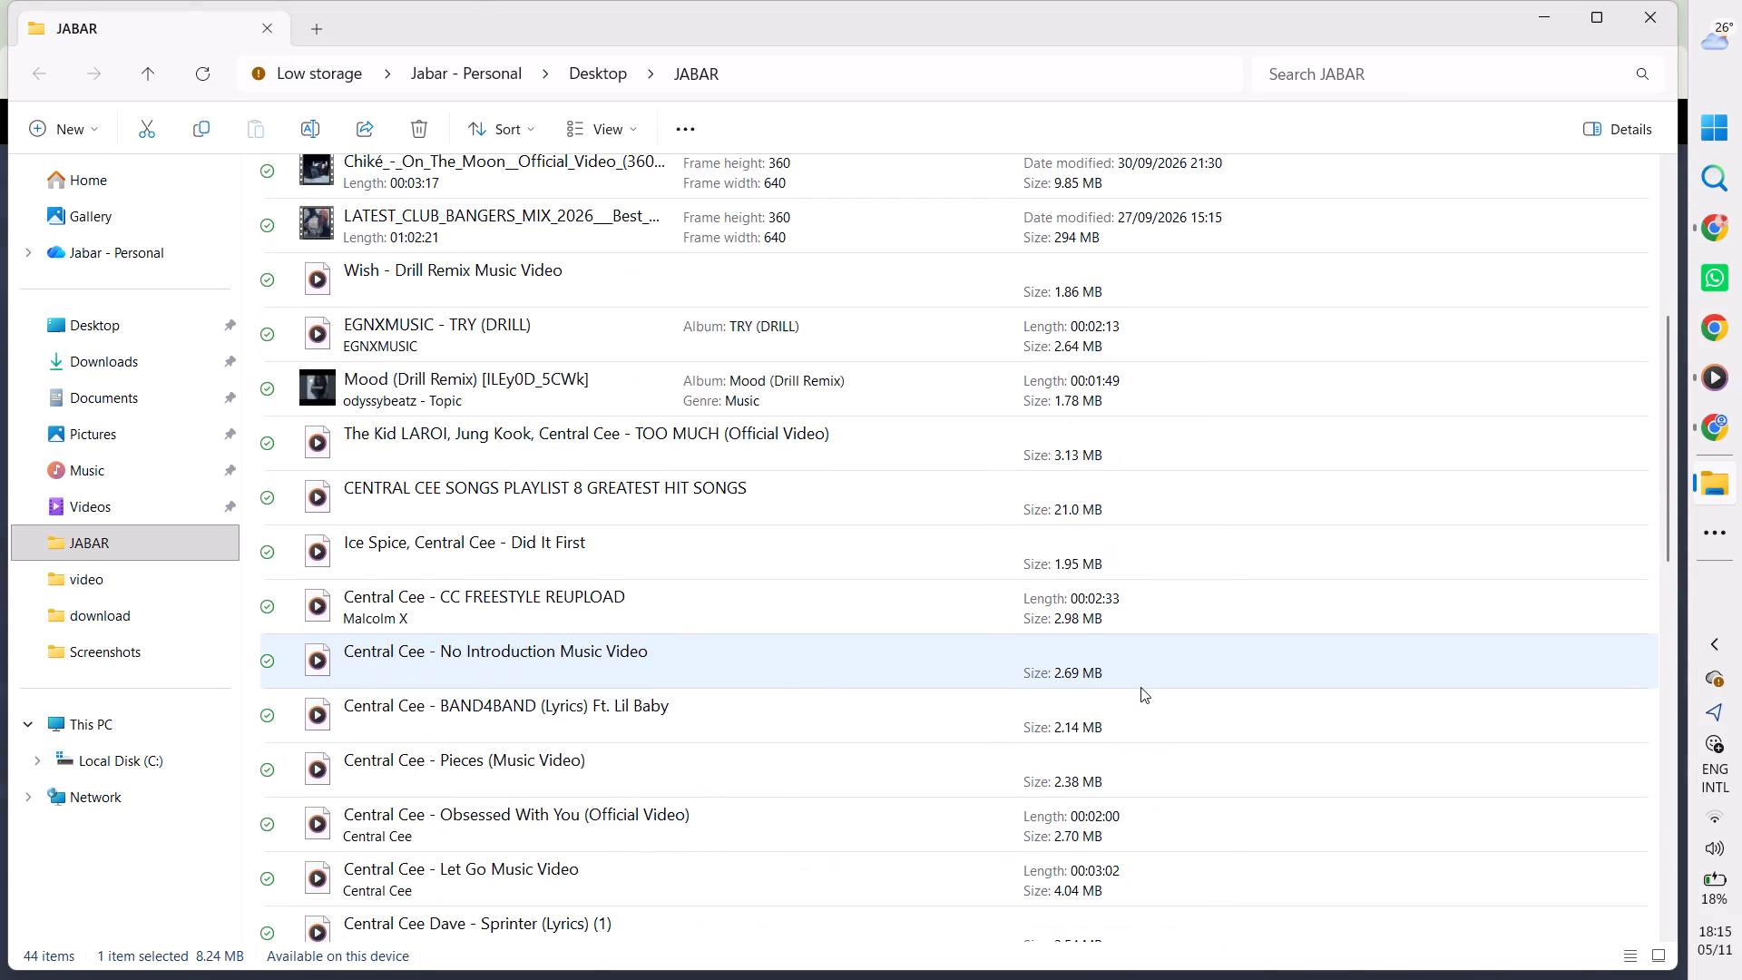
pyautogui.scroll(2, 1140, 687)
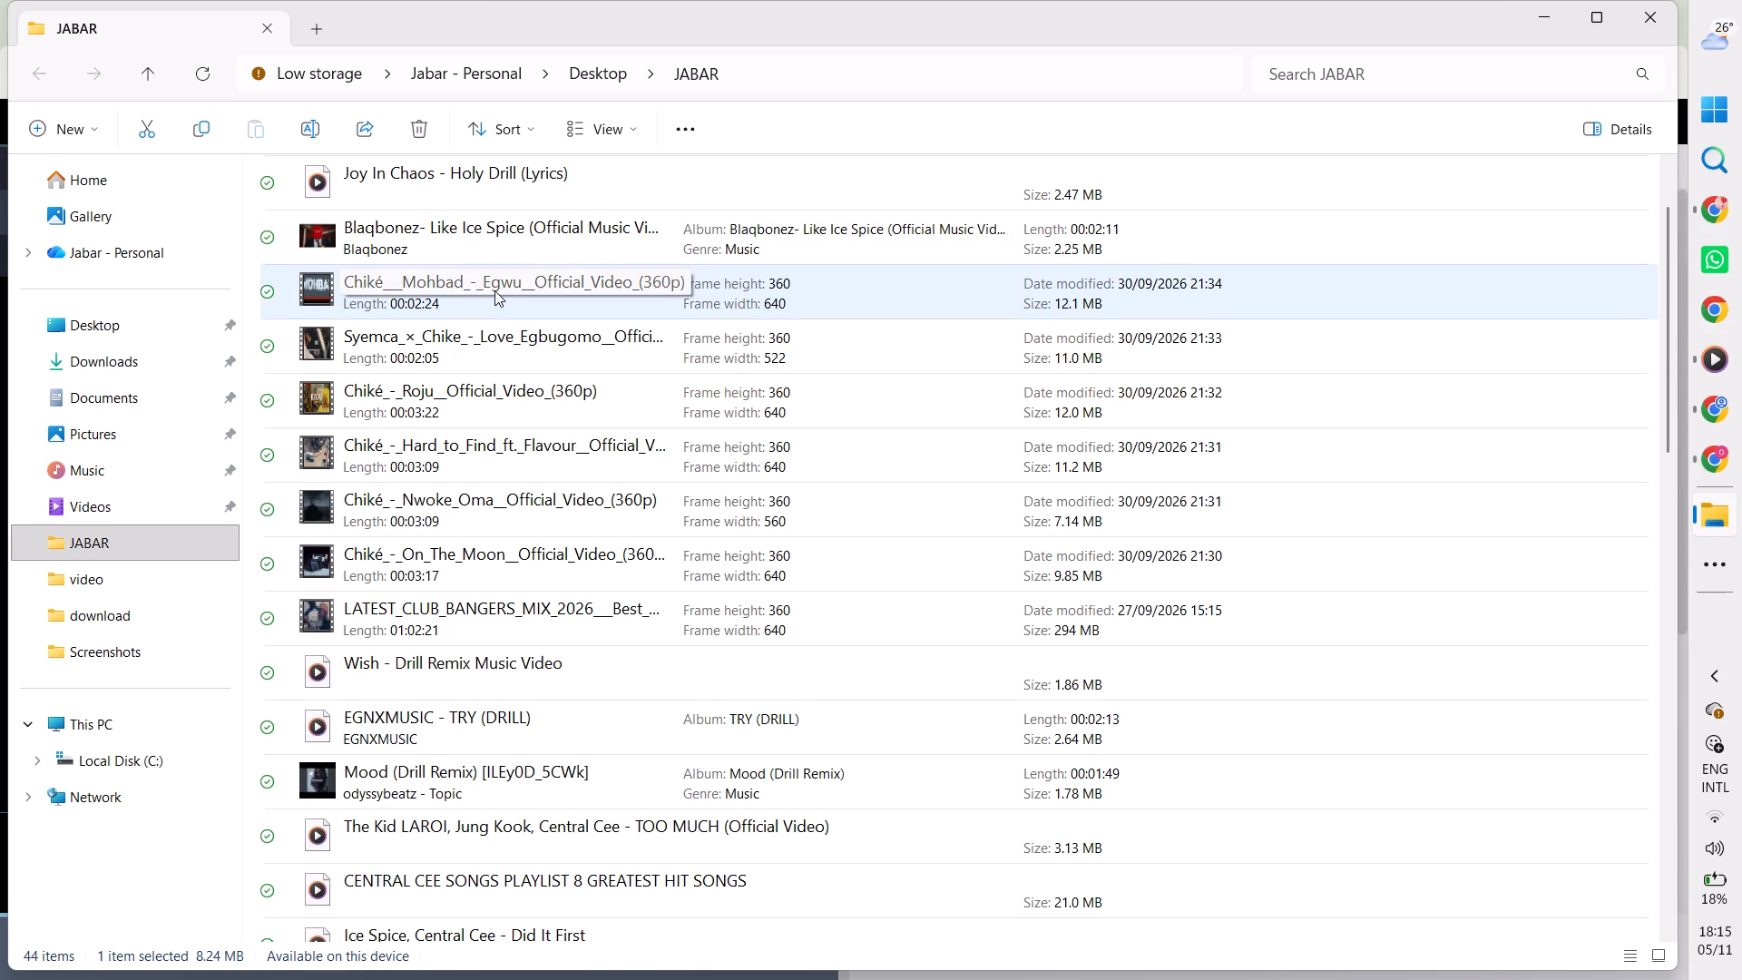
pyautogui.doubleClick(437, 245)
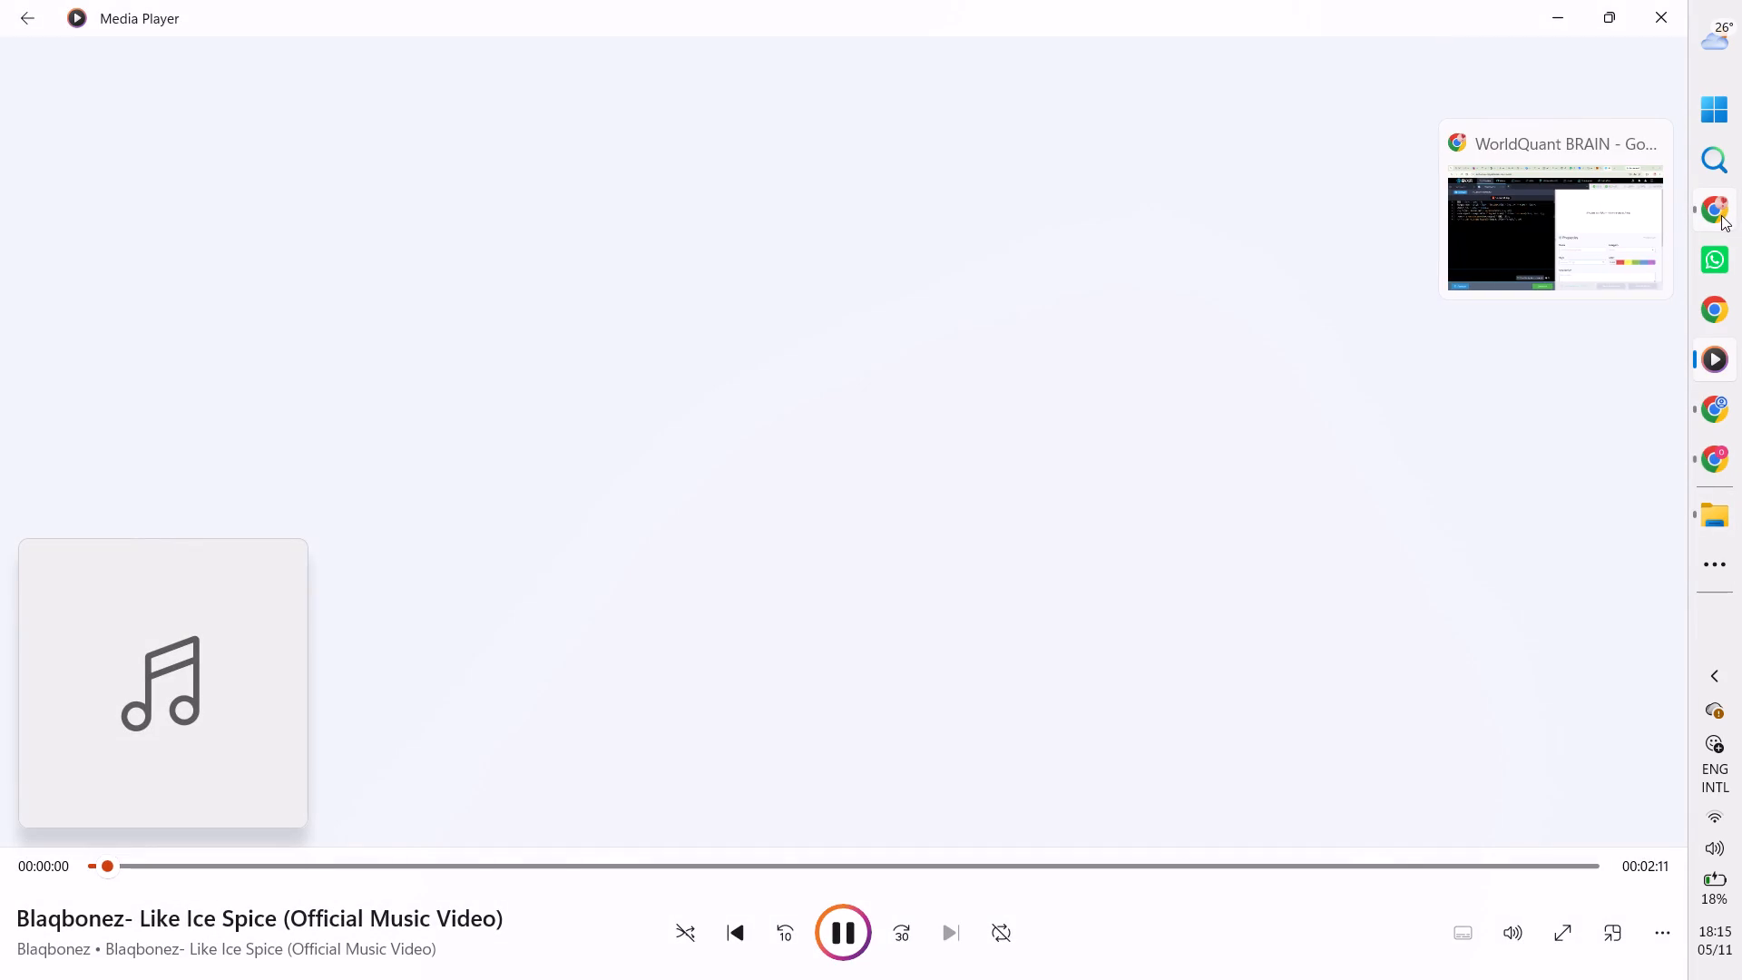
# Switch back to WorldQuant BRAIN in Chrome, simulate the cloned alpha in Simulation 2, and close Simulation 1.
pyautogui.click(1721, 216)
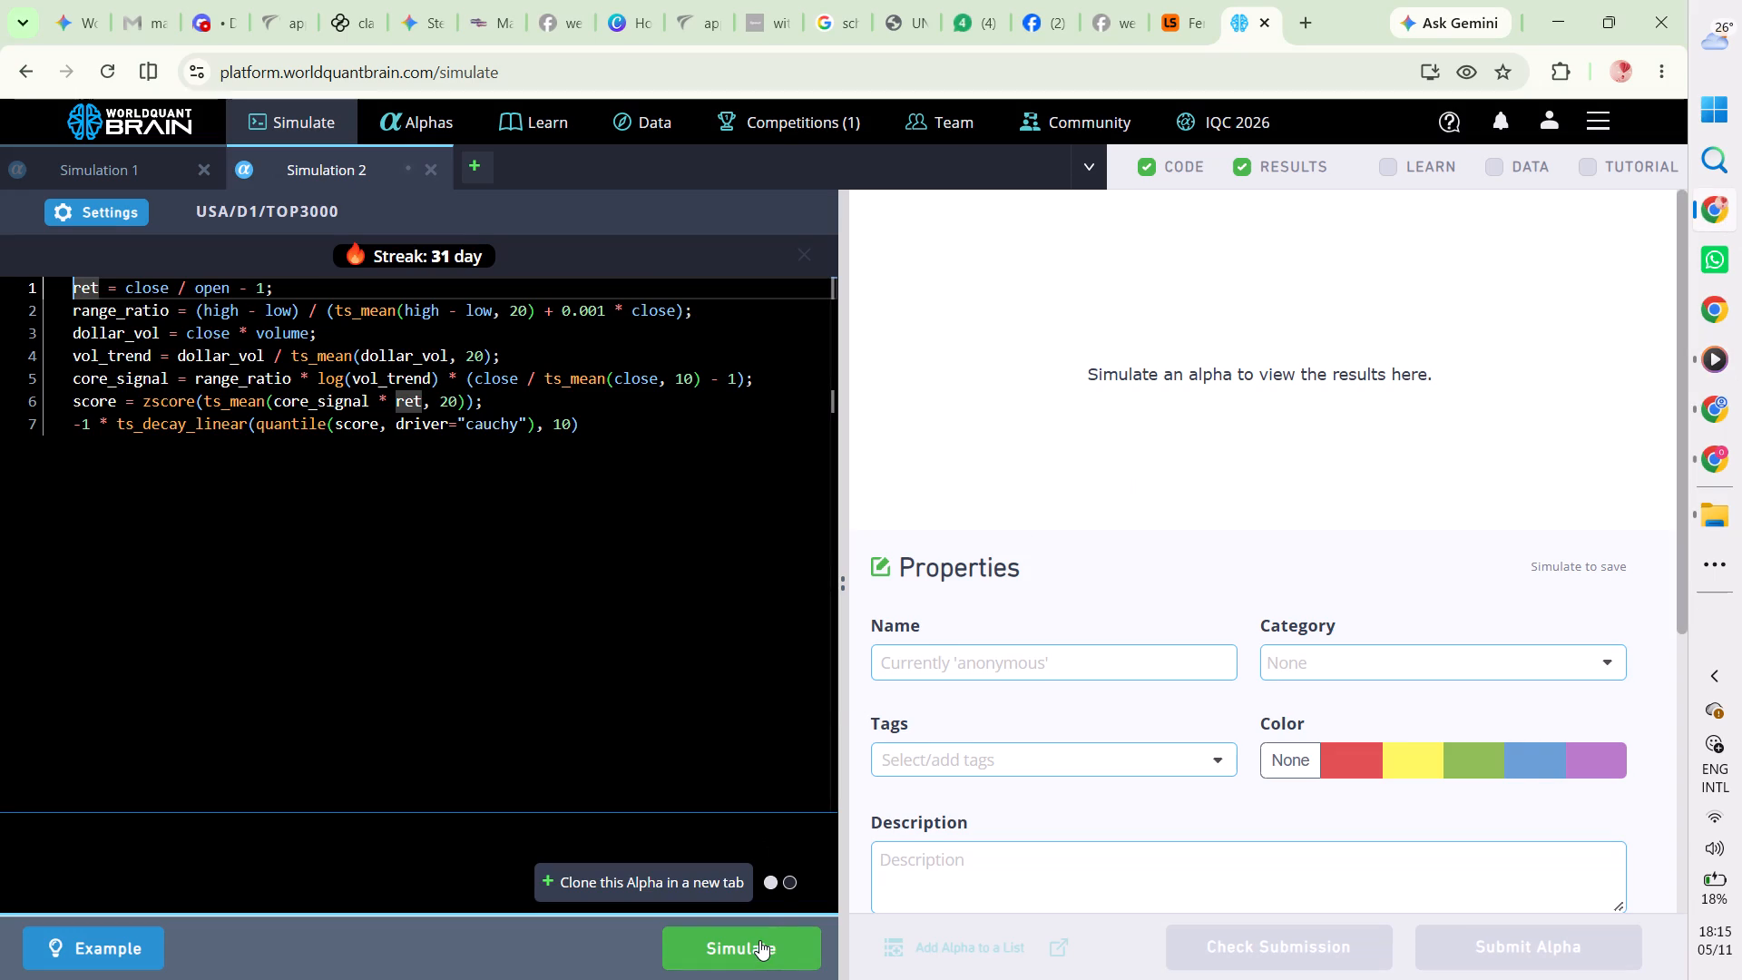
pyautogui.click(759, 940)
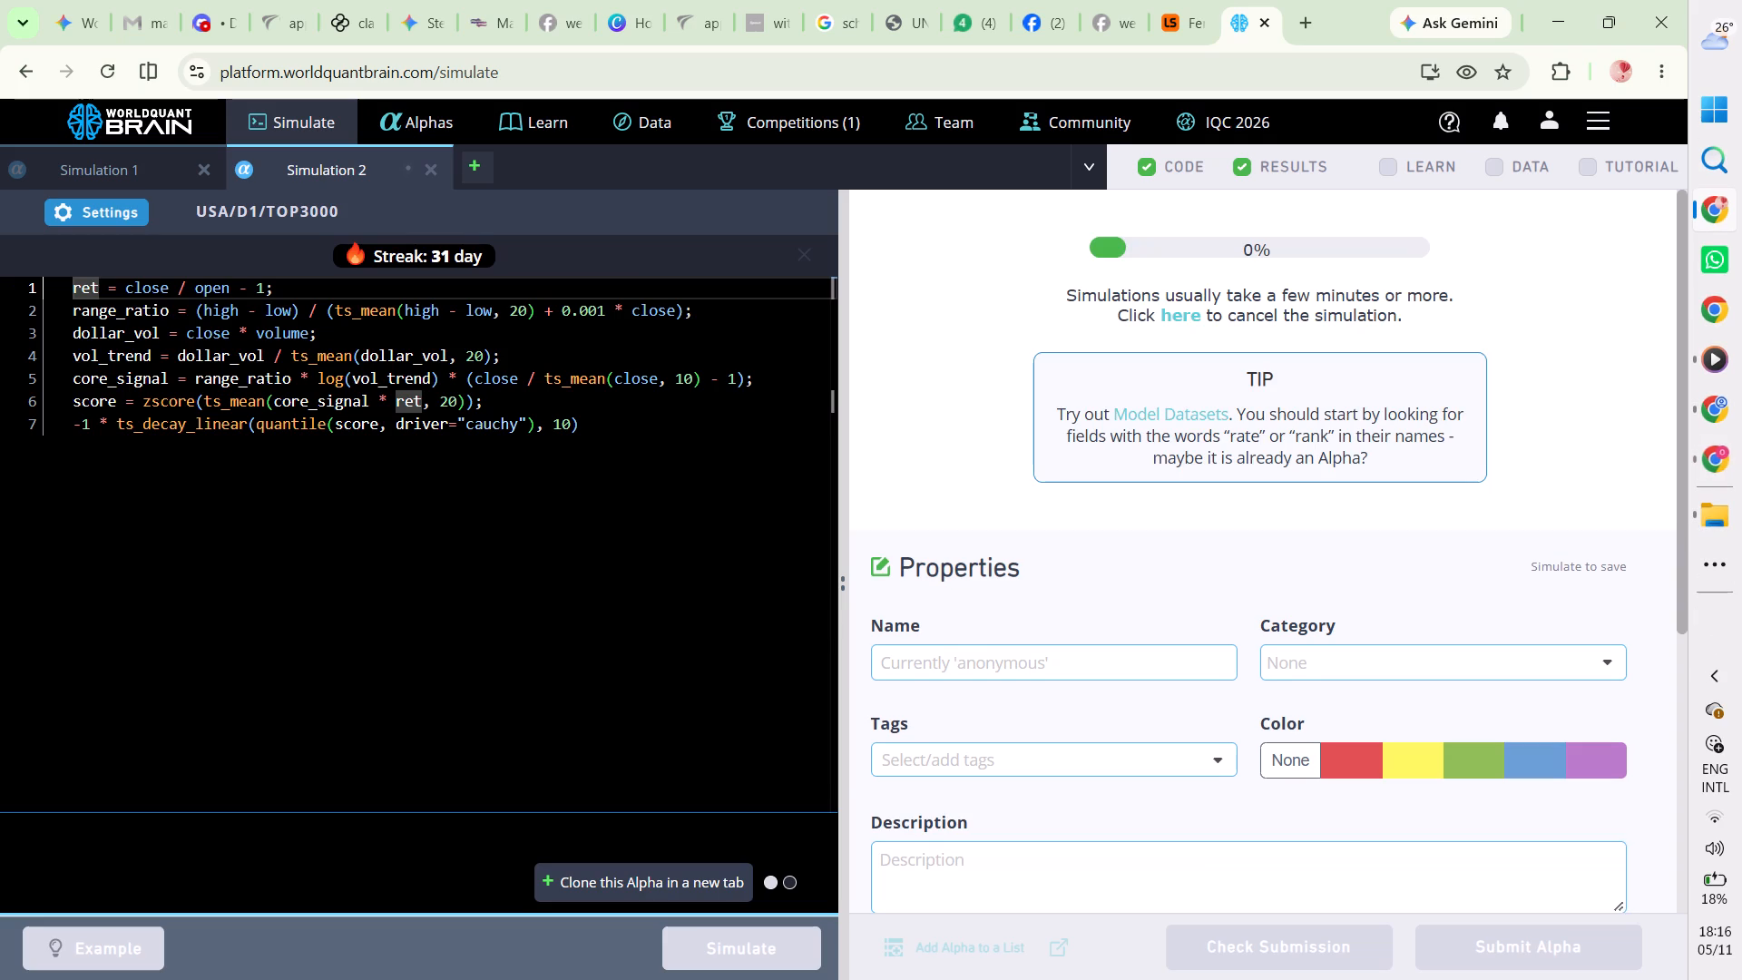
pyautogui.click(205, 171)
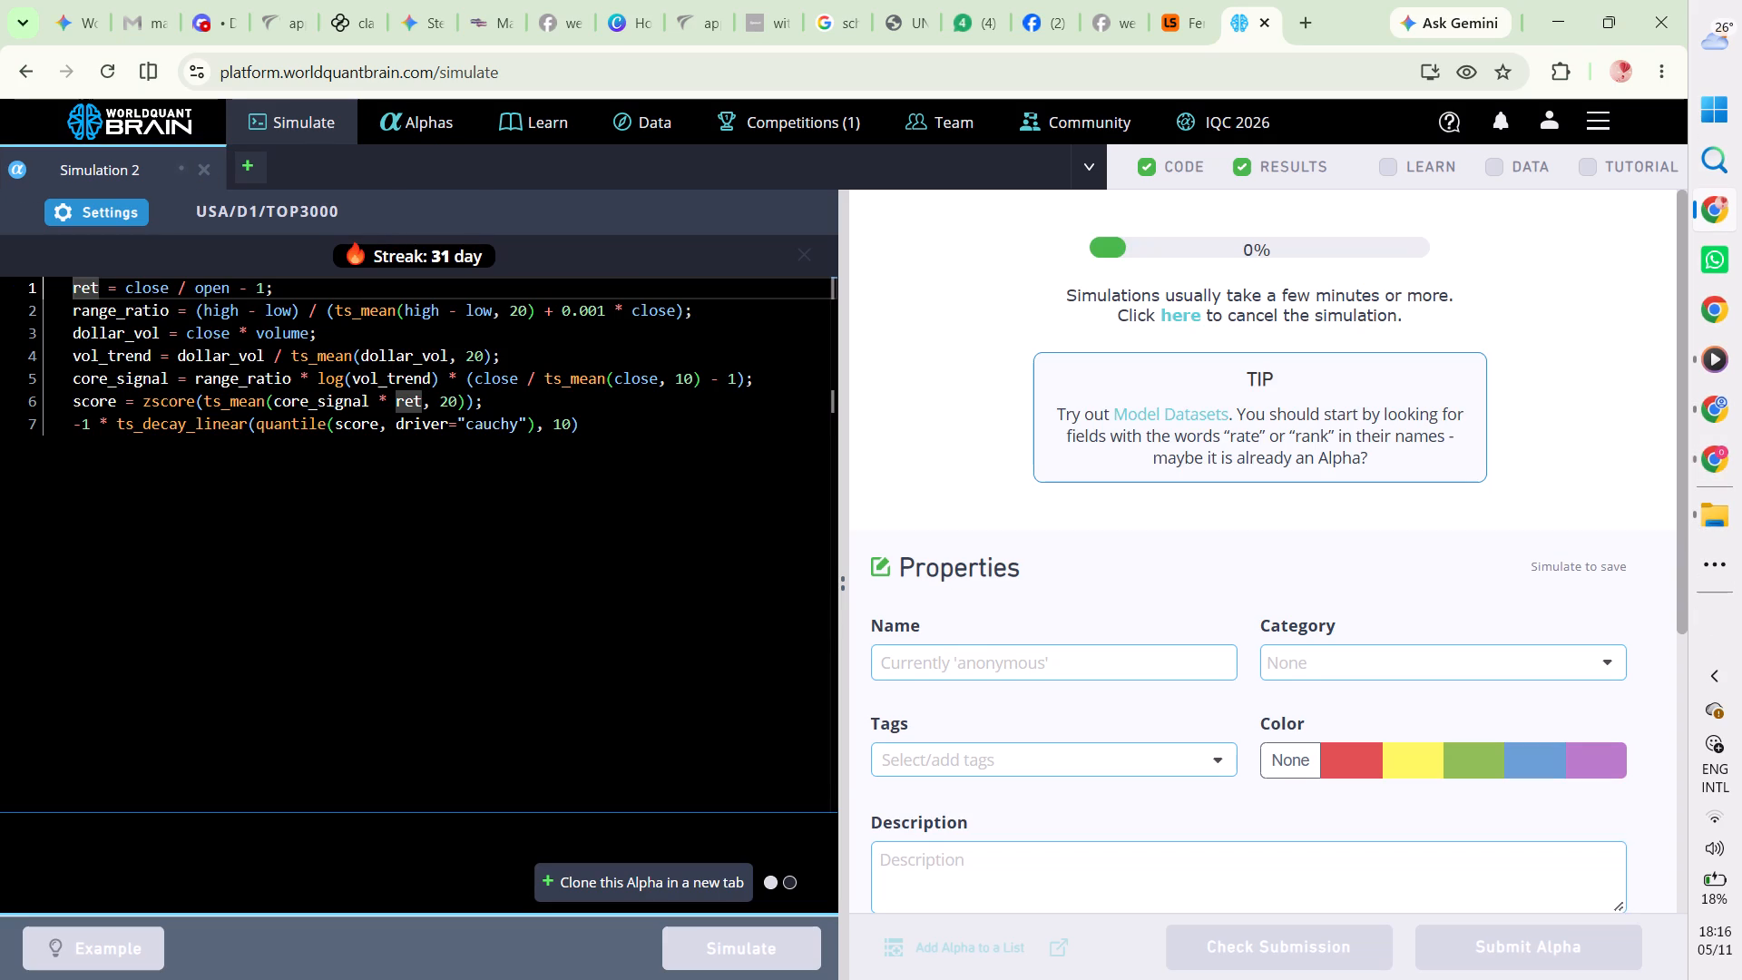
# Clone the alpha into a new simulation, set the ts_decay_linear window on line 7 to 100, and simulate it.
pyautogui.click(549, 866)
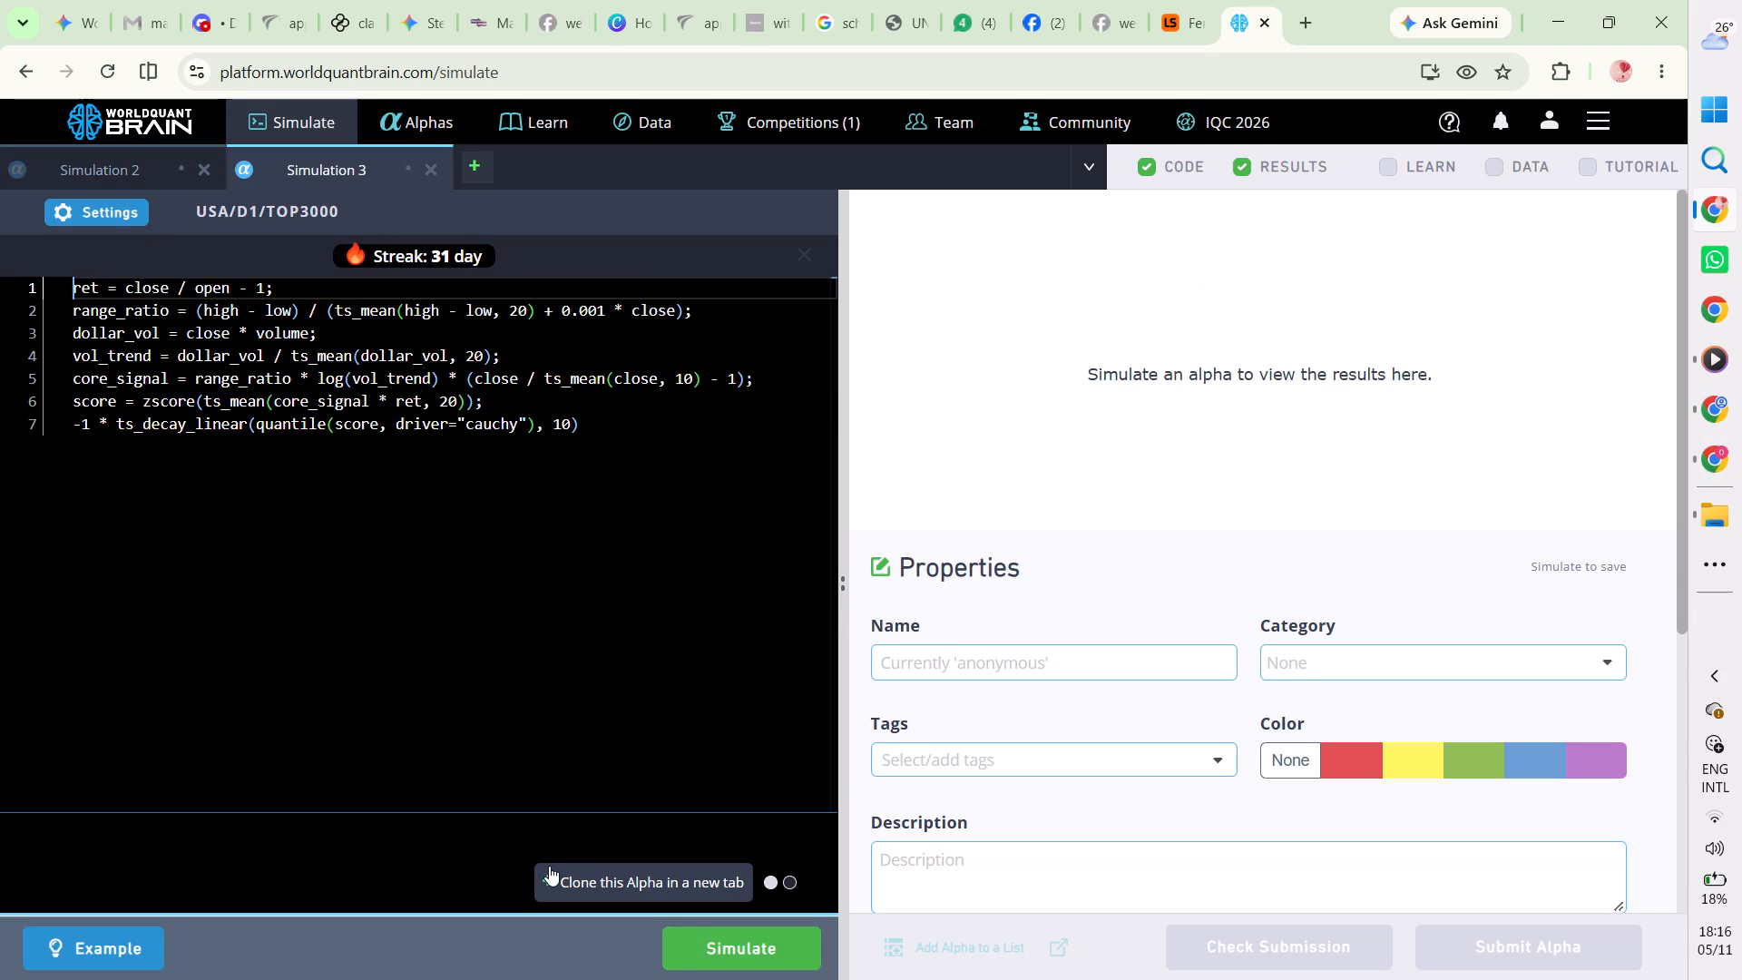
pyautogui.click(564, 424)
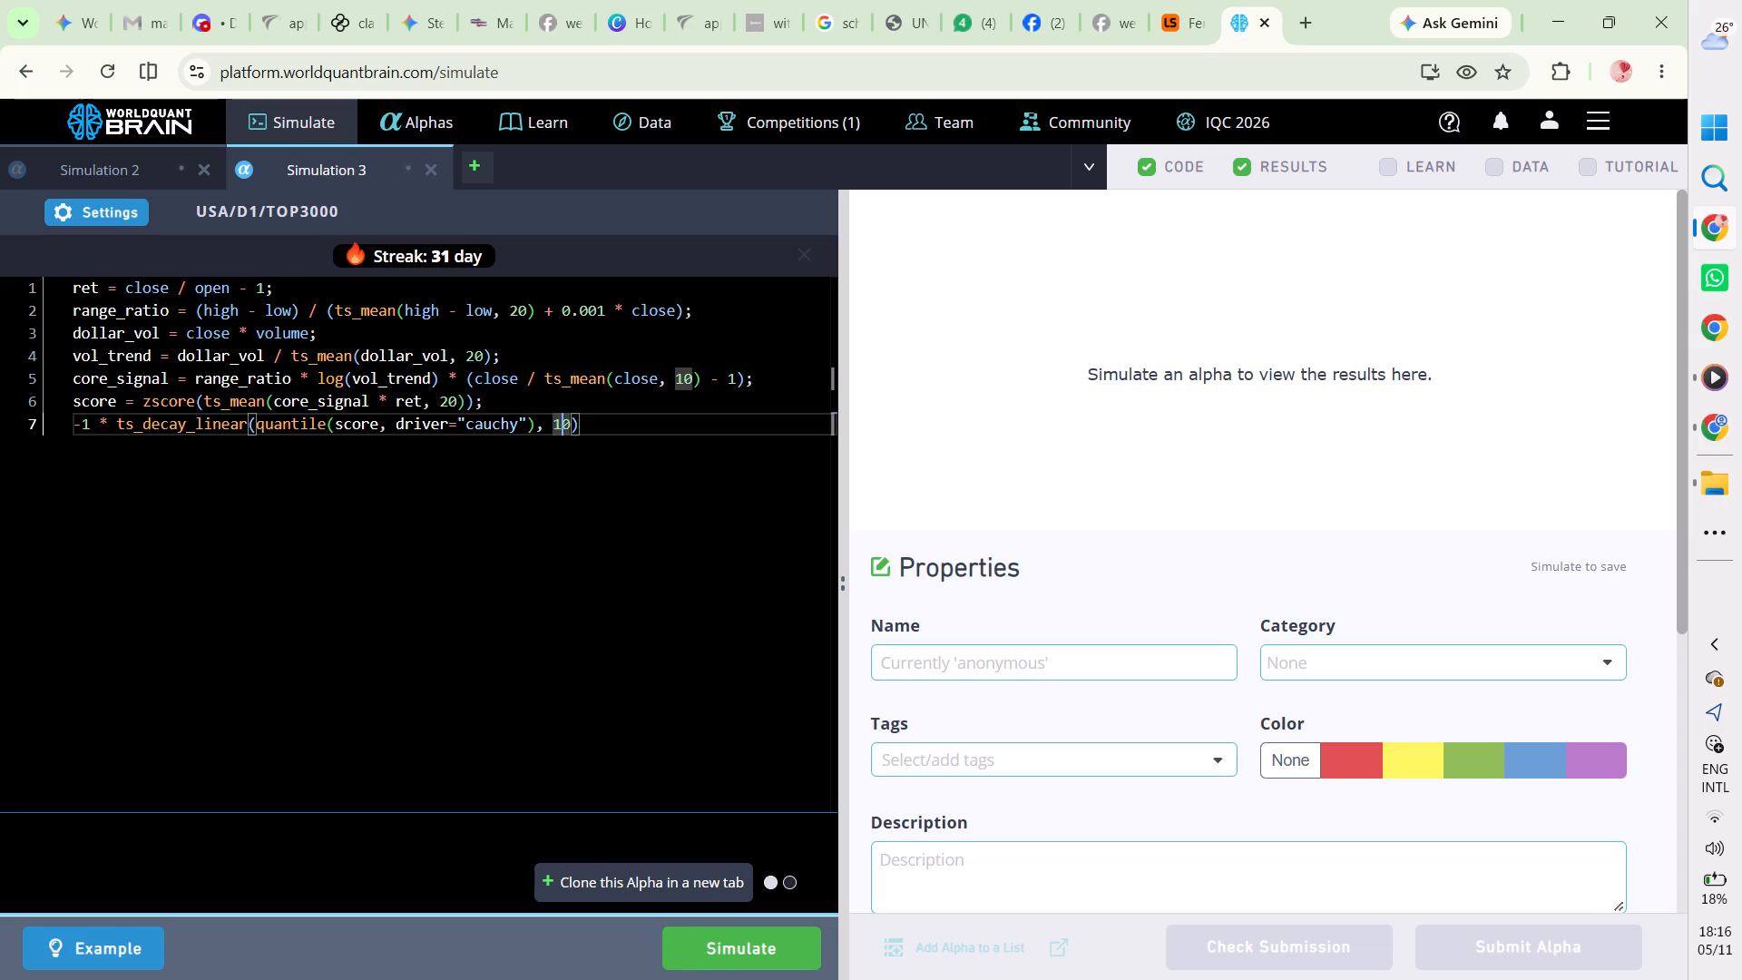
pyautogui.press('0')
pyautogui.click(727, 750)
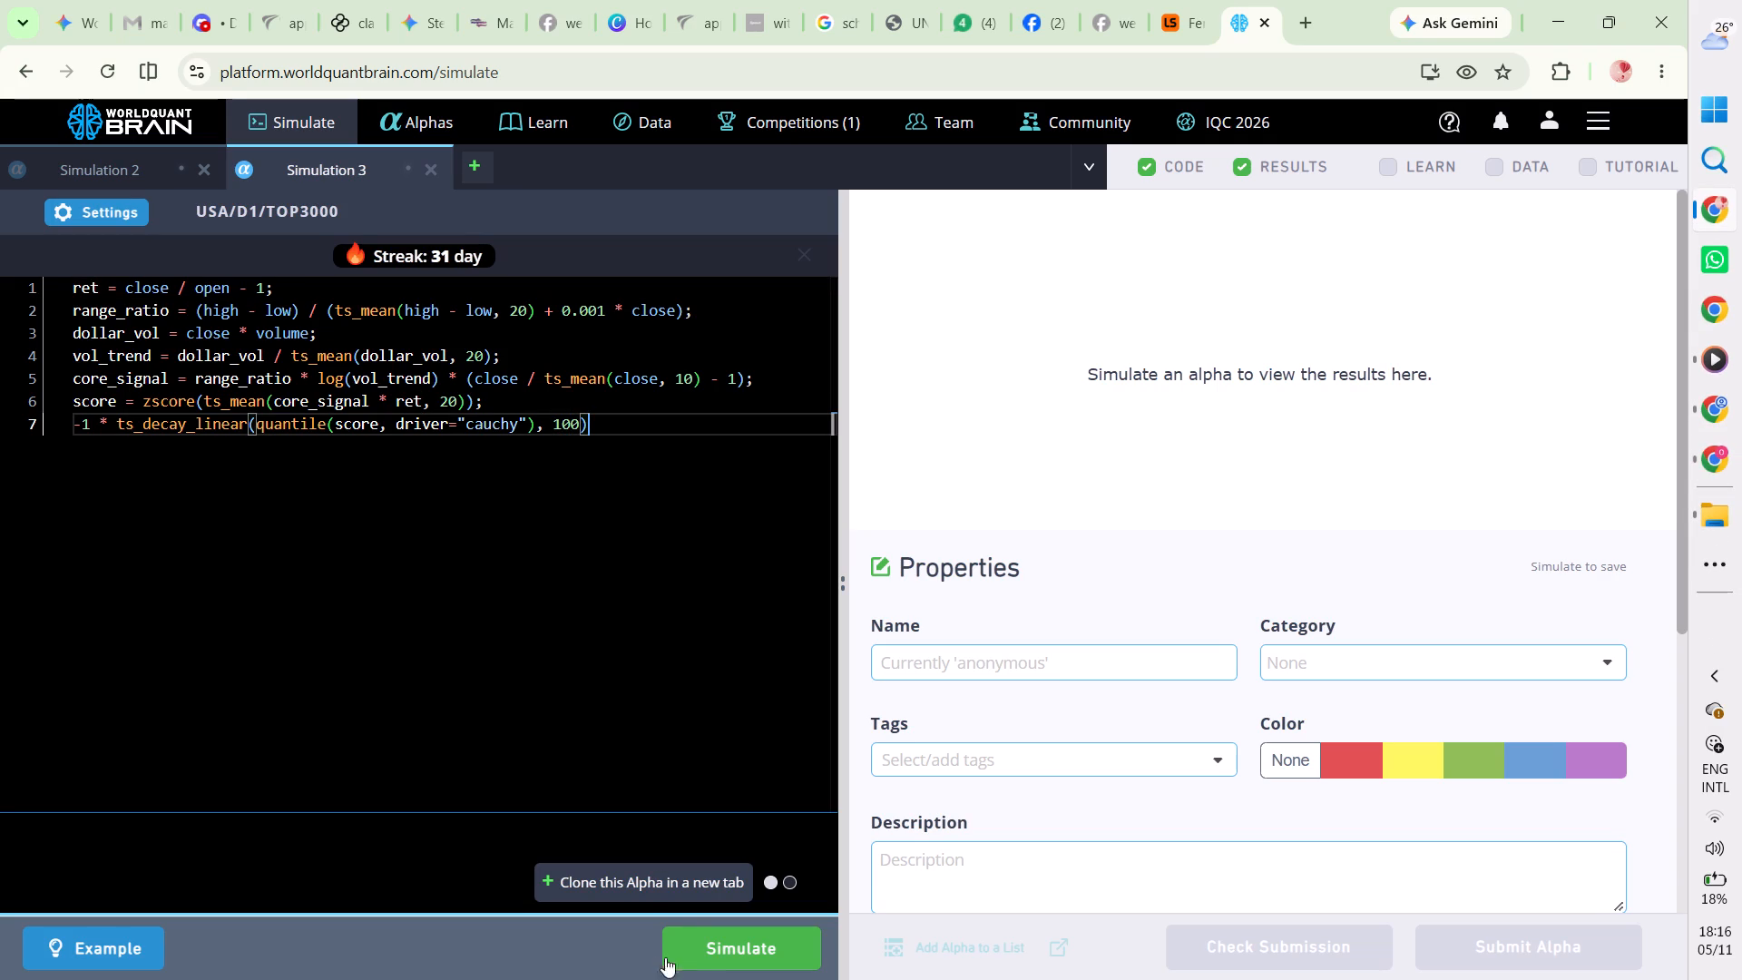
pyautogui.click(710, 964)
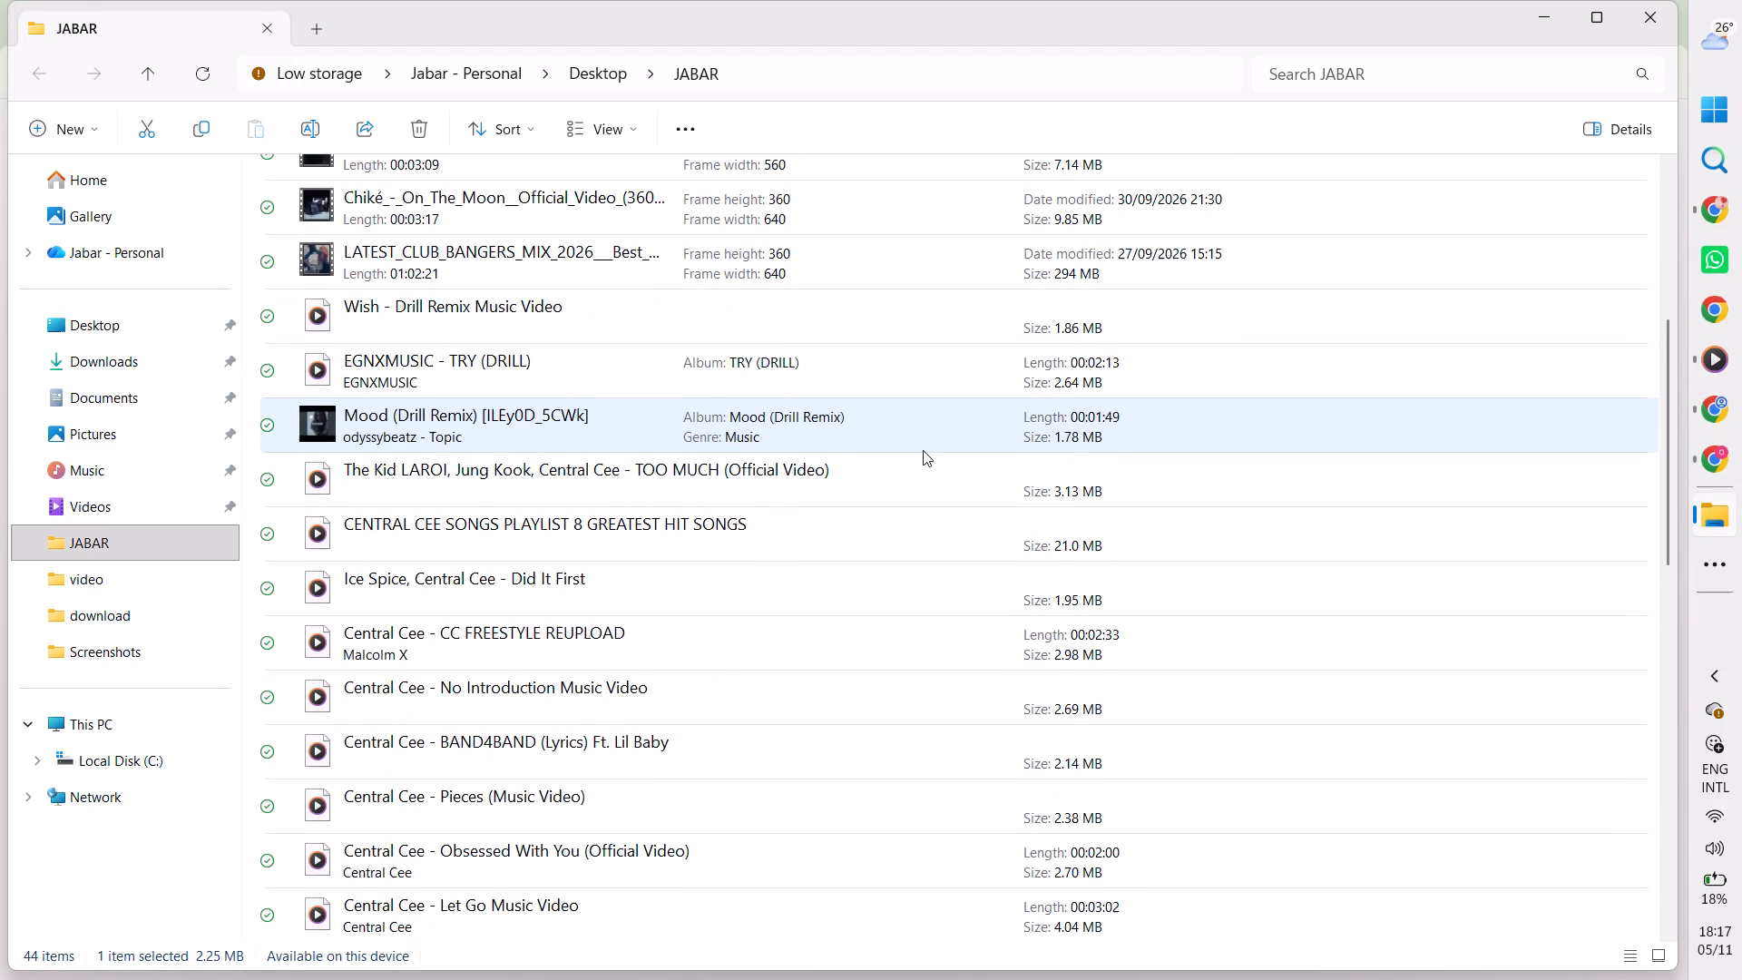
pyautogui.scroll(-1, 923, 450)
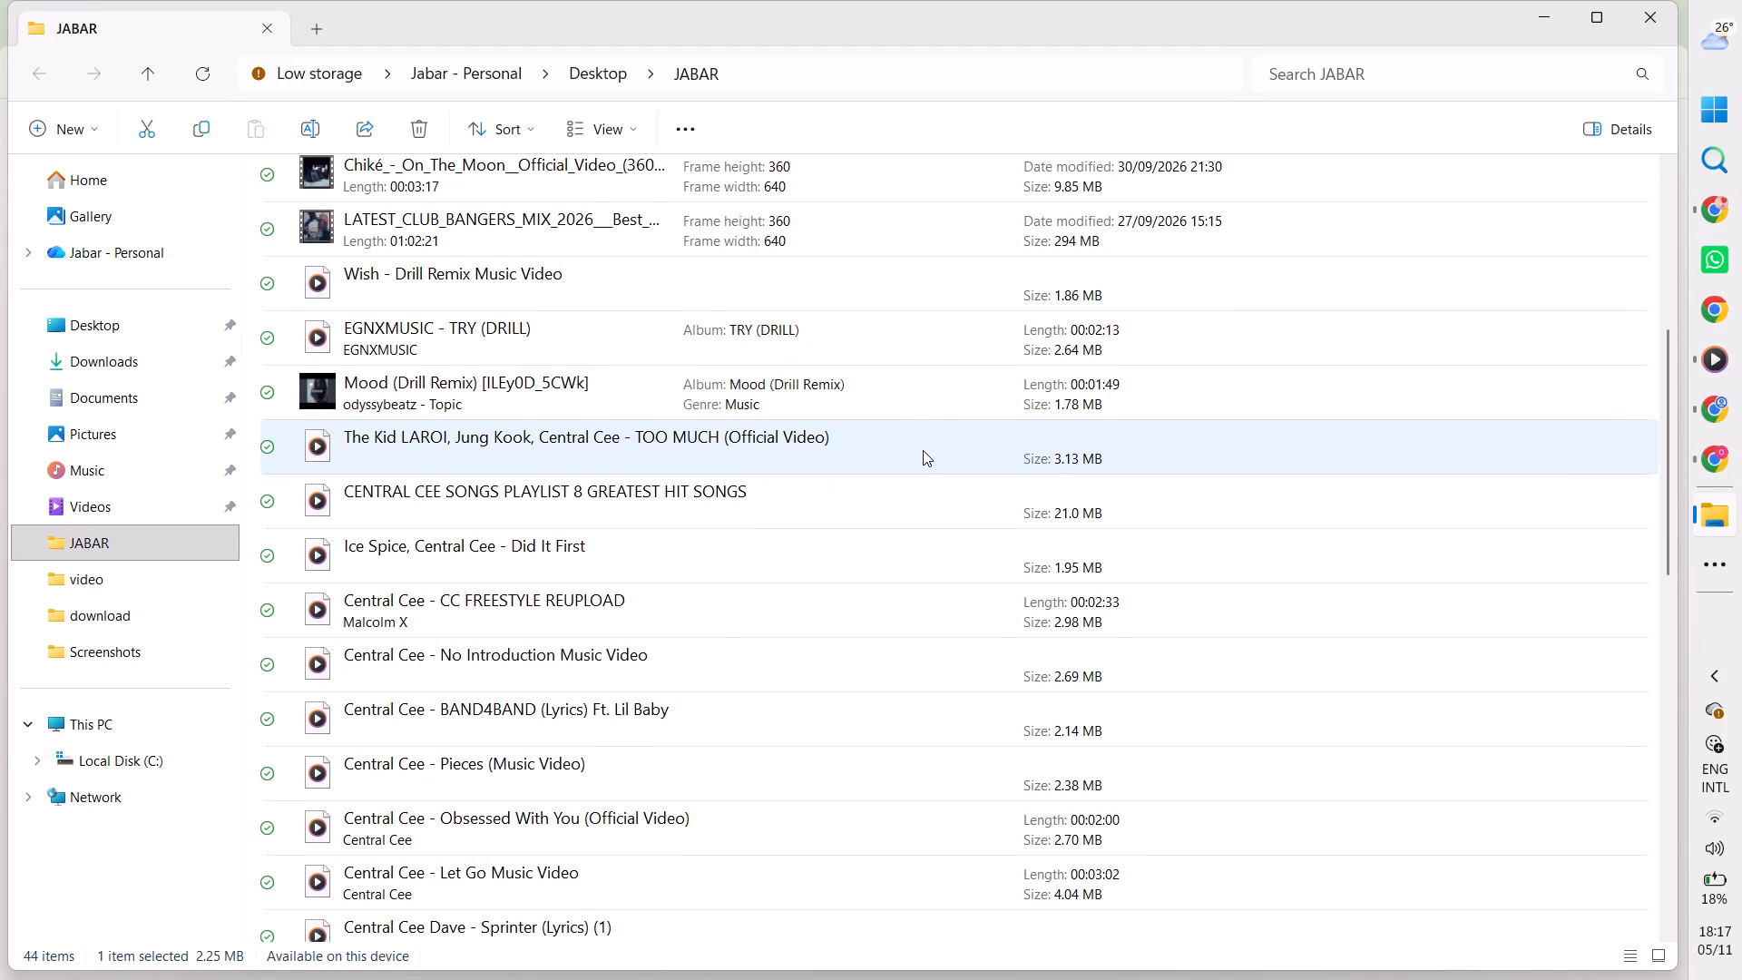
pyautogui.scroll(-1, 923, 450)
pyautogui.scroll(-1, 830, 623)
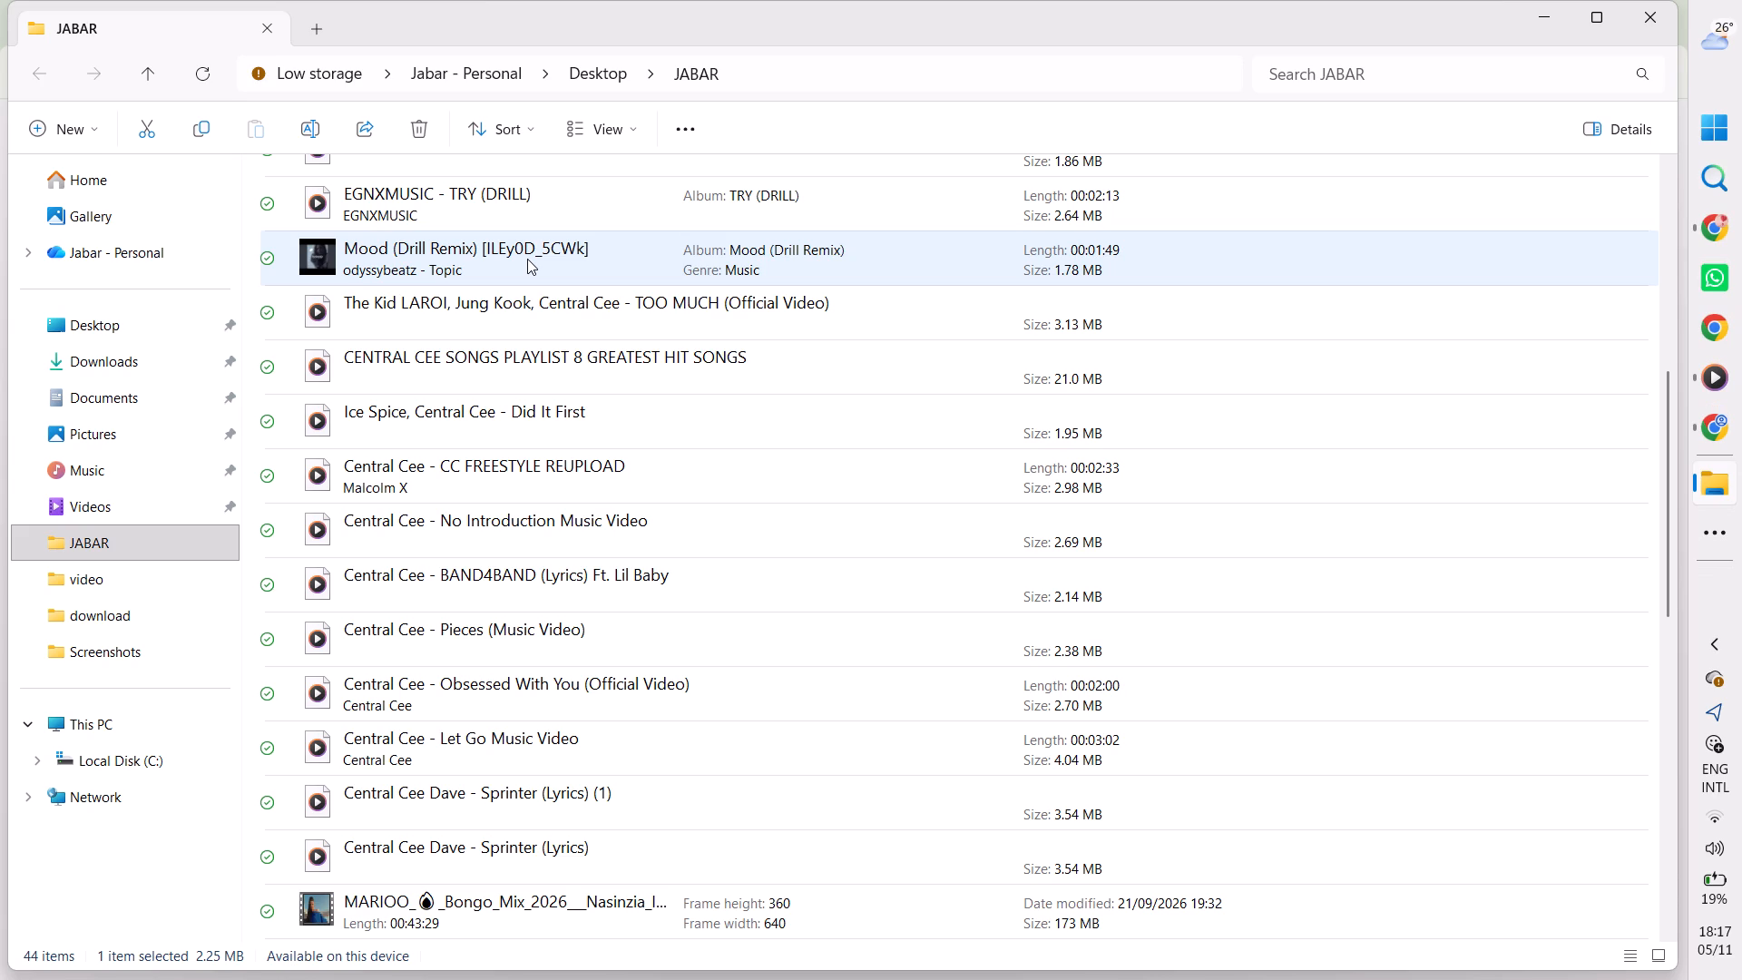
pyautogui.doubleClick(527, 259)
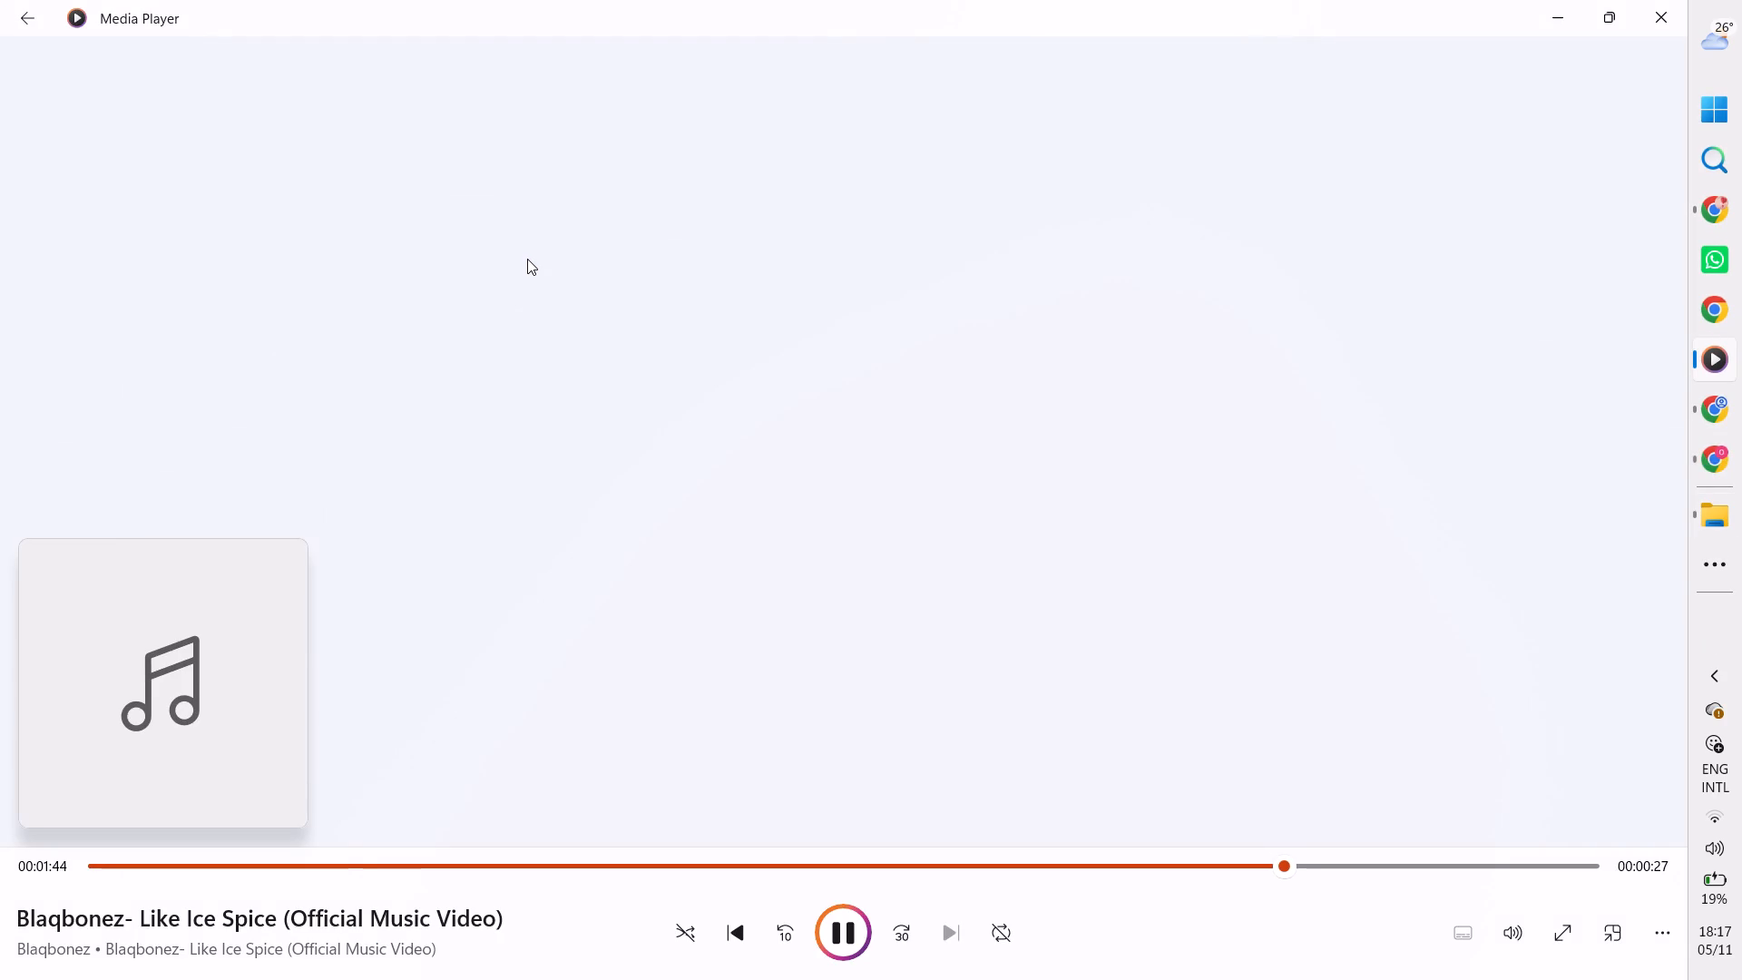
# Minimize Media Player and browse the music files in the JABAR folder for another track to play.
pyautogui.click(1554, 19)
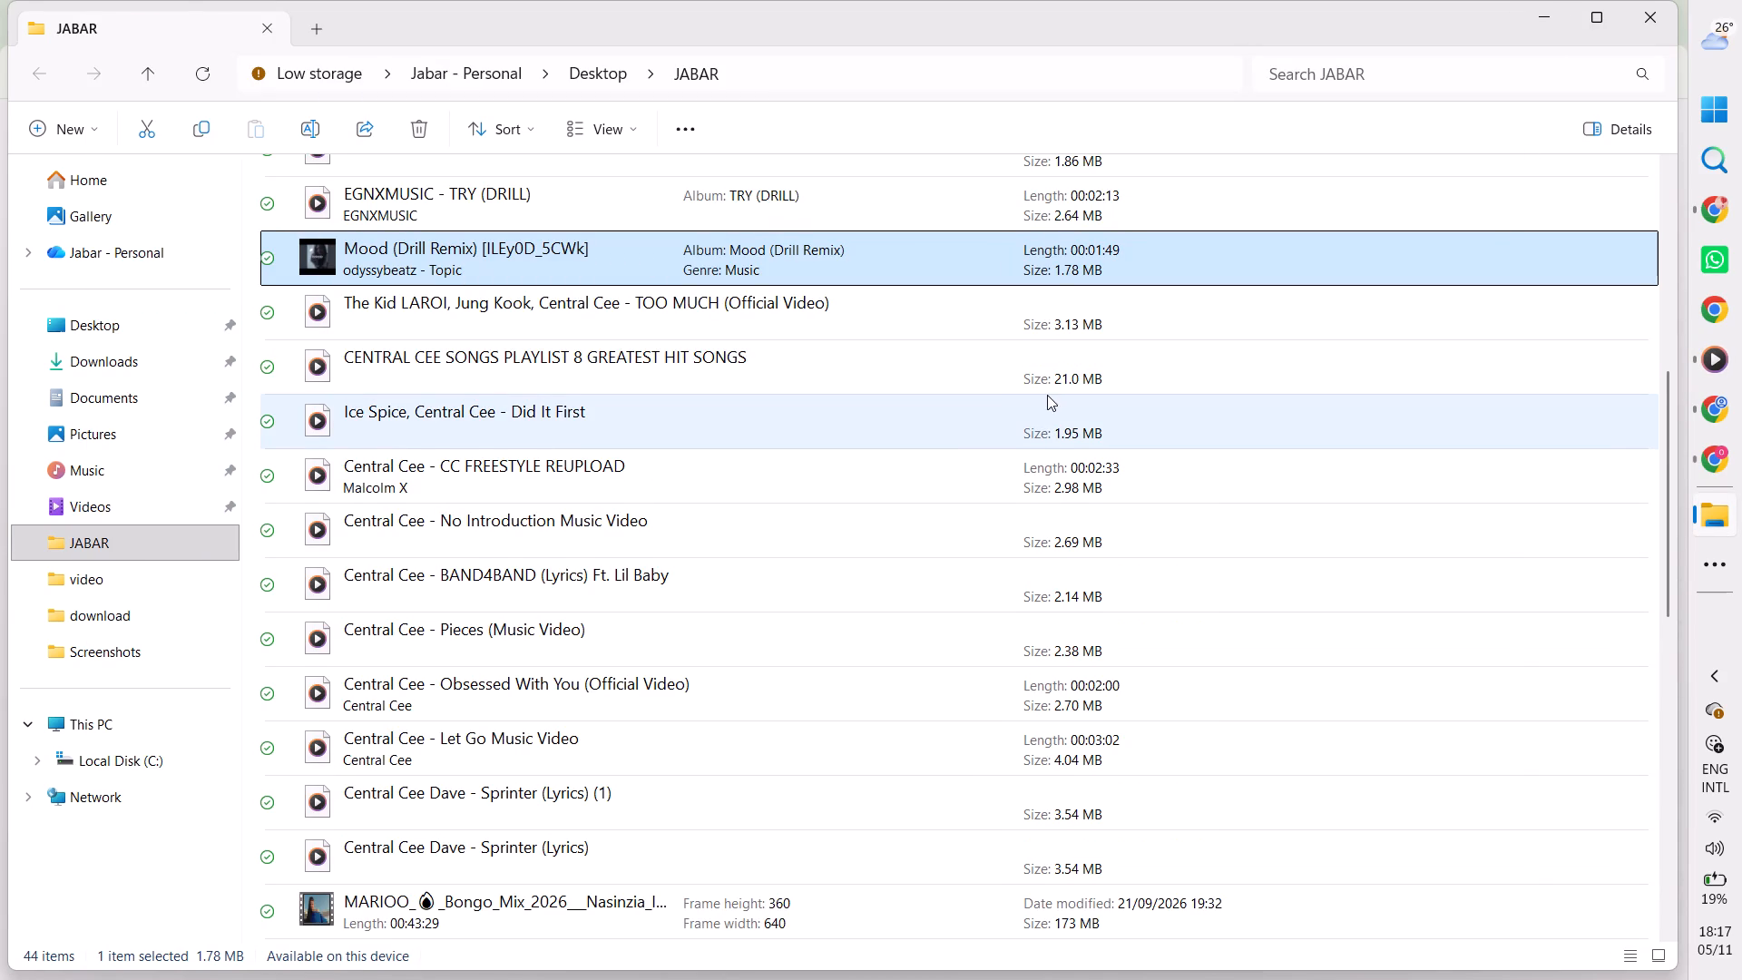
pyautogui.scroll(1, 788, 338)
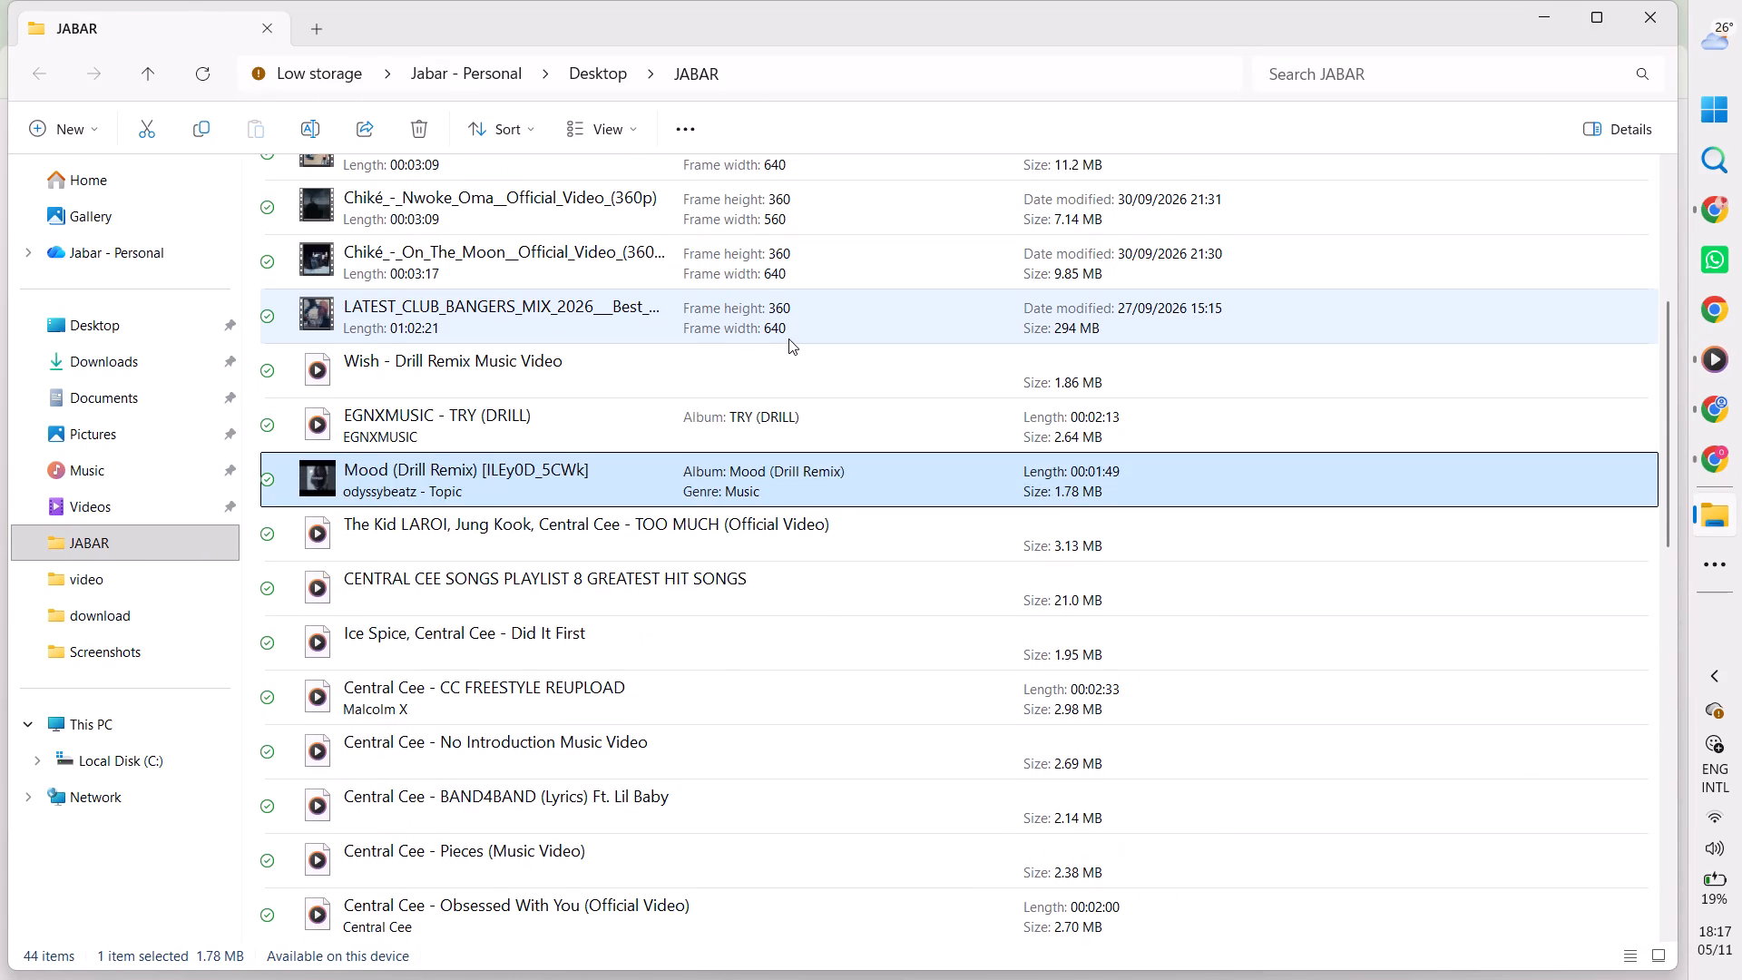
pyautogui.scroll(1, 788, 338)
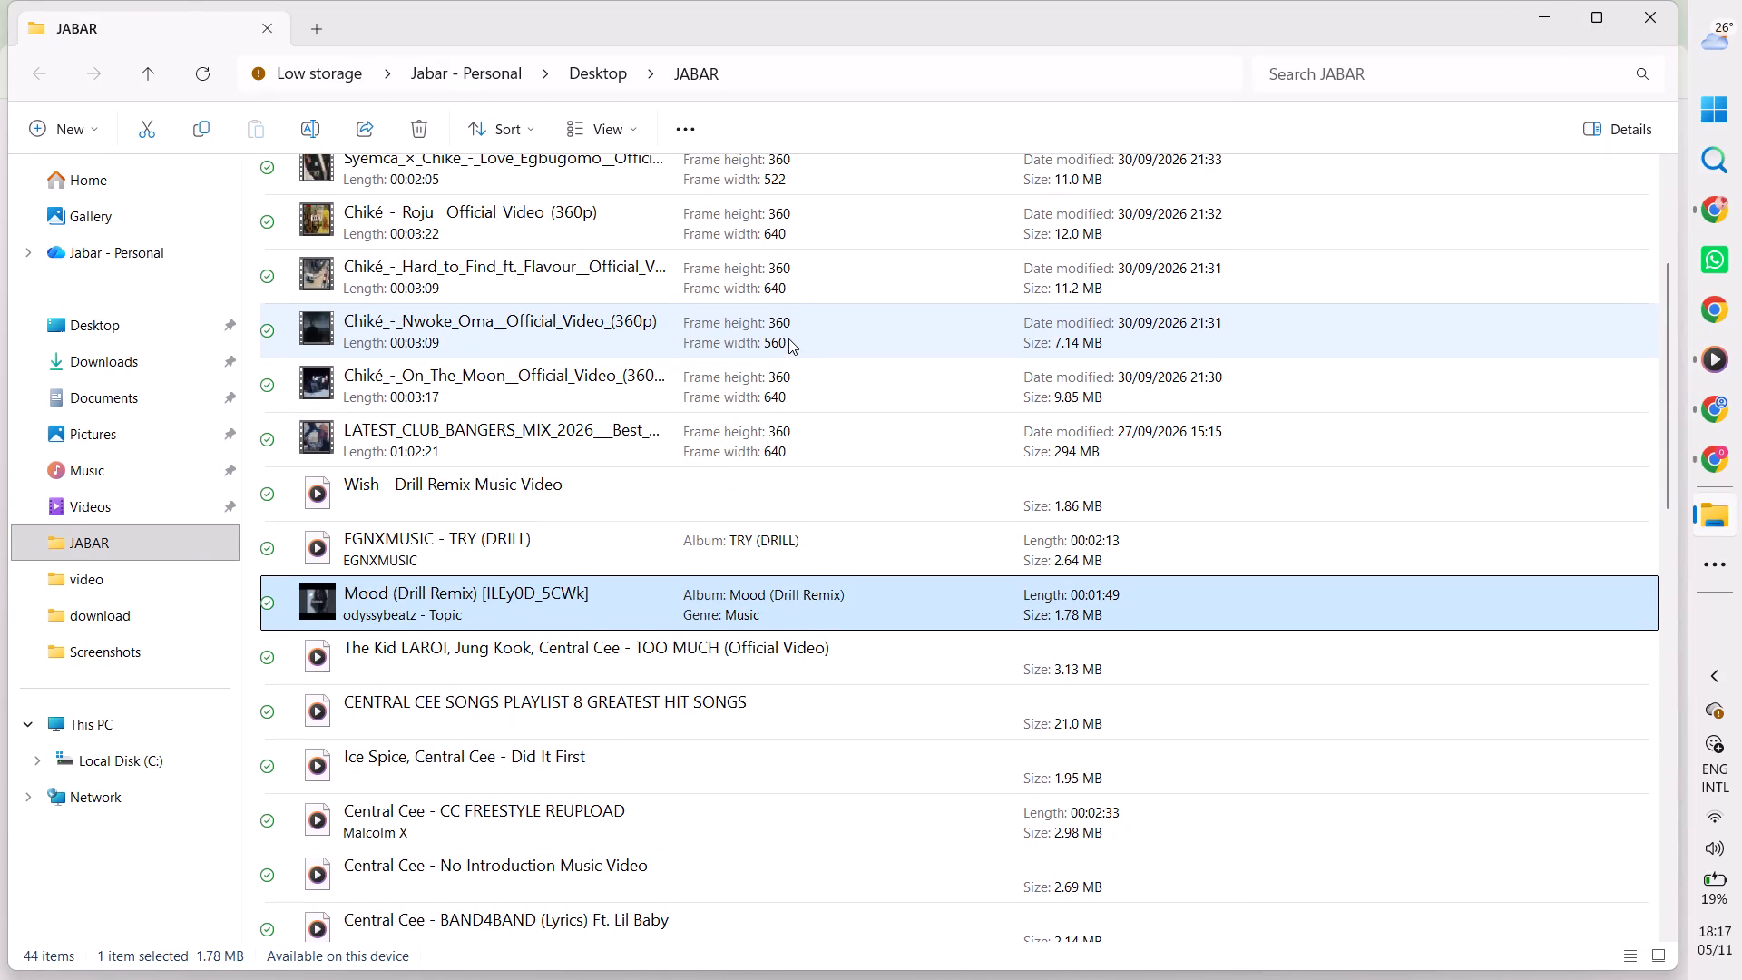
pyautogui.scroll(-2, 788, 338)
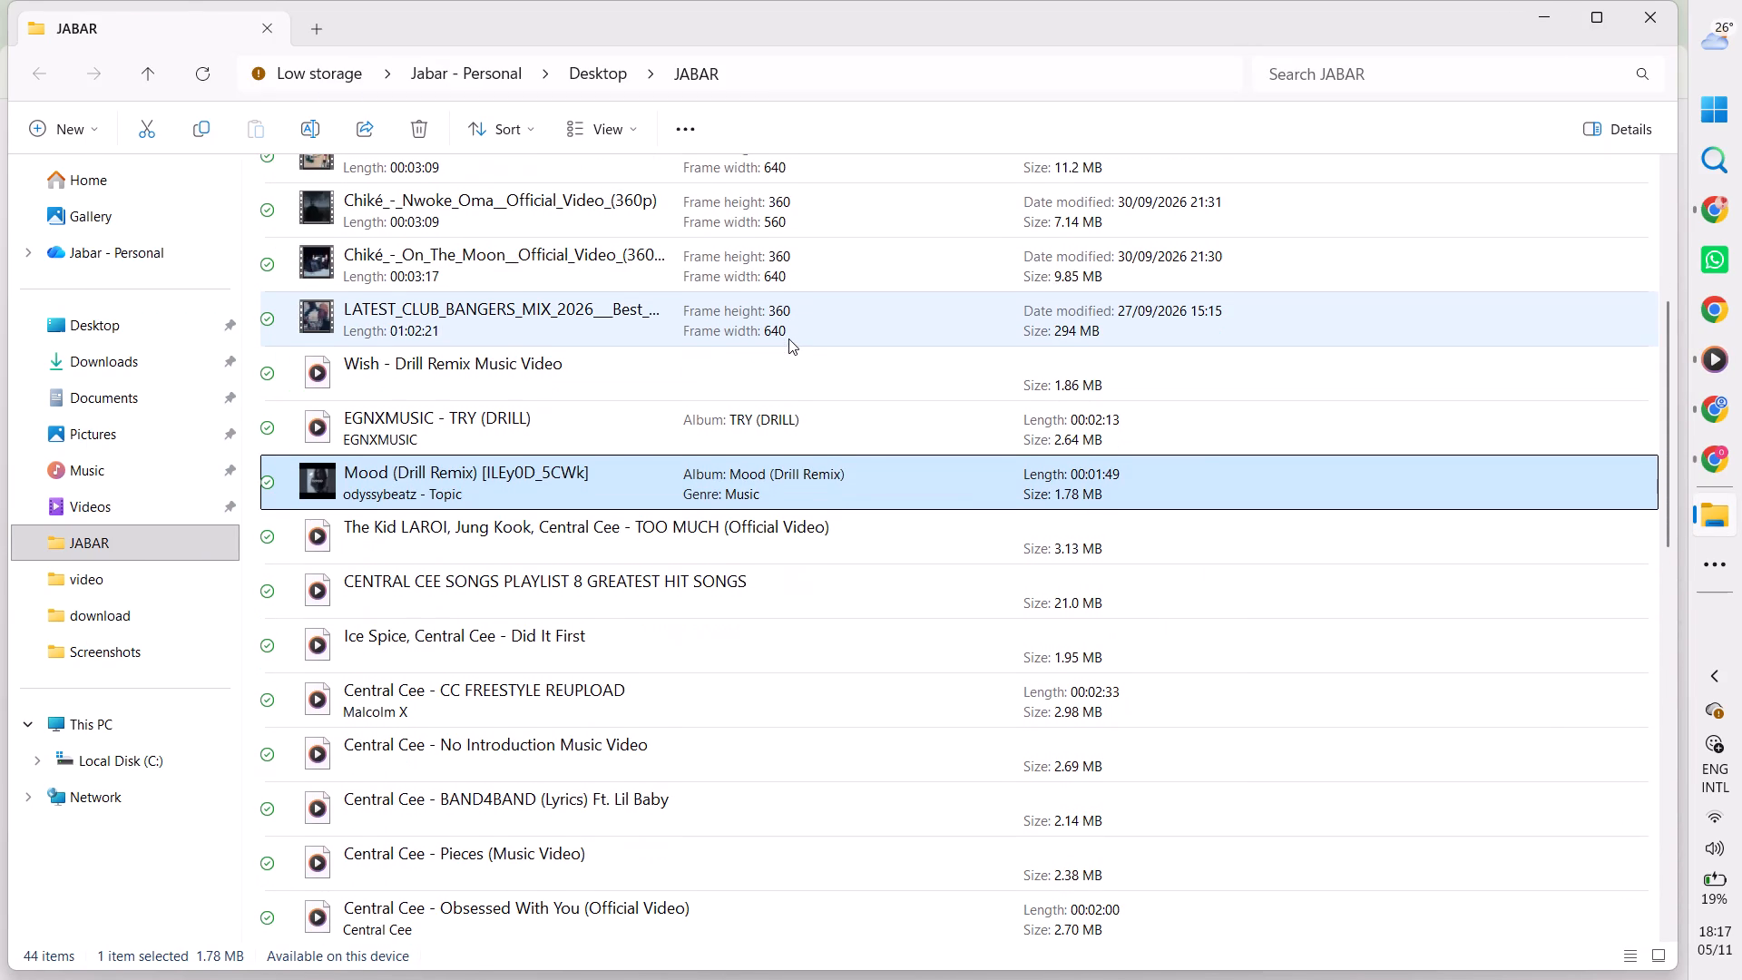
pyautogui.scroll(-1, 788, 338)
pyautogui.scroll(1, 788, 338)
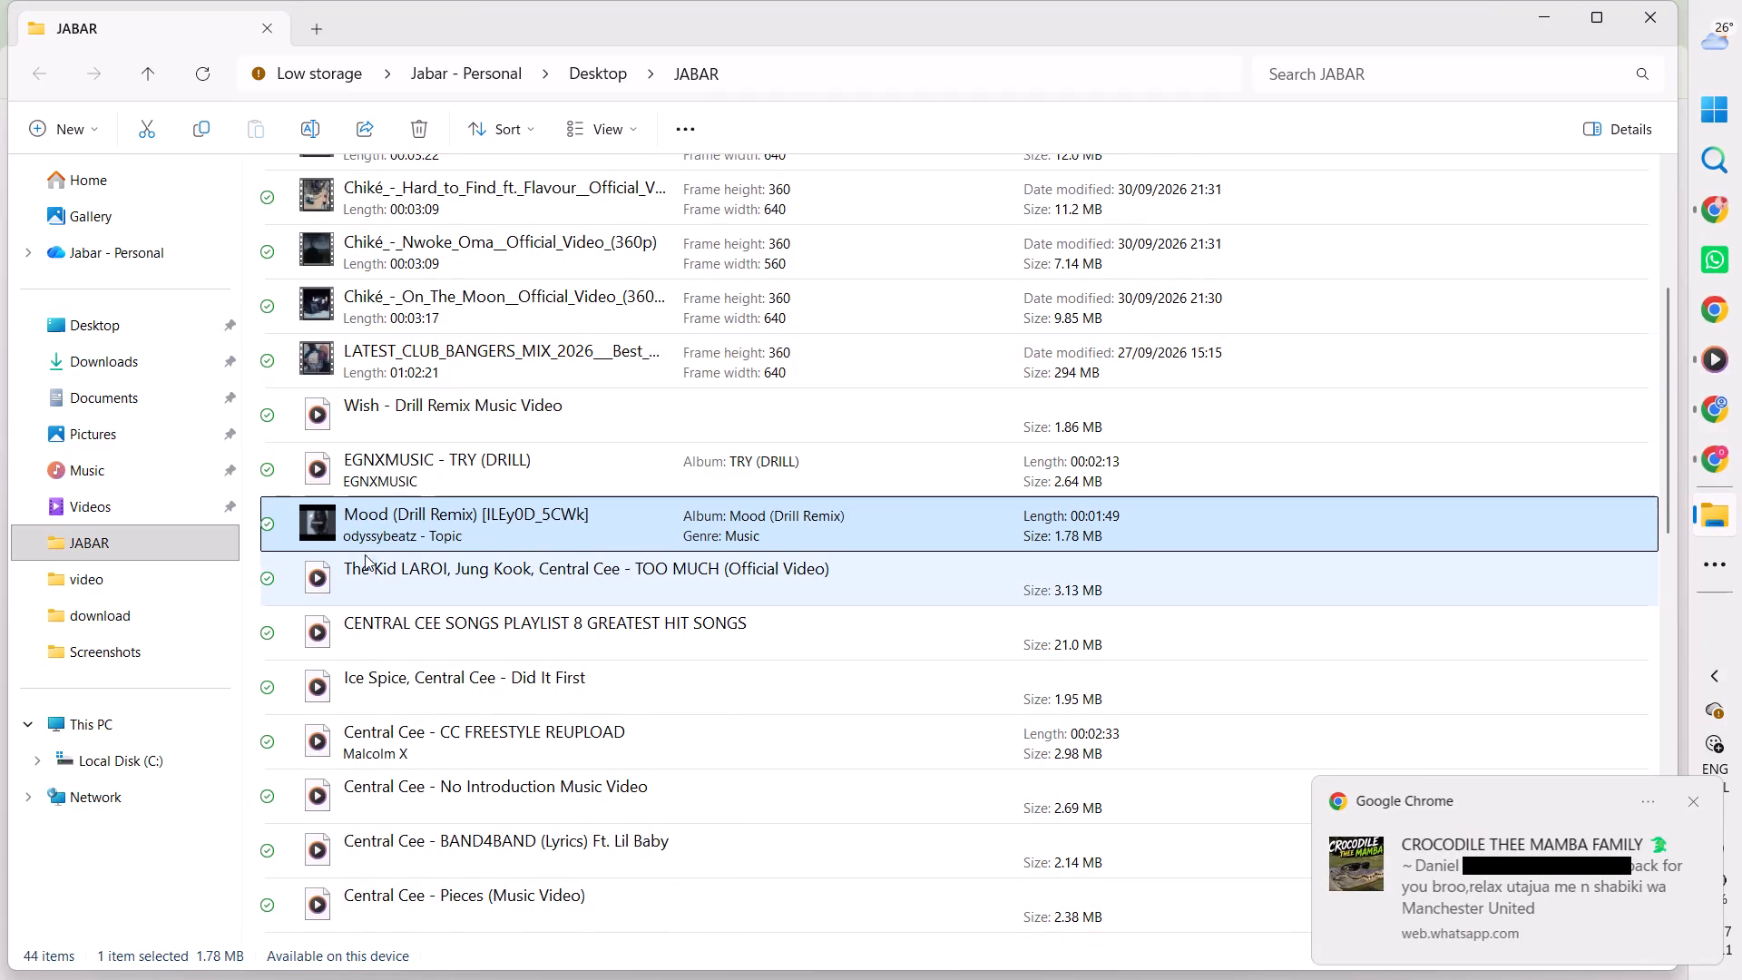
pyautogui.scroll(-1, 459, 580)
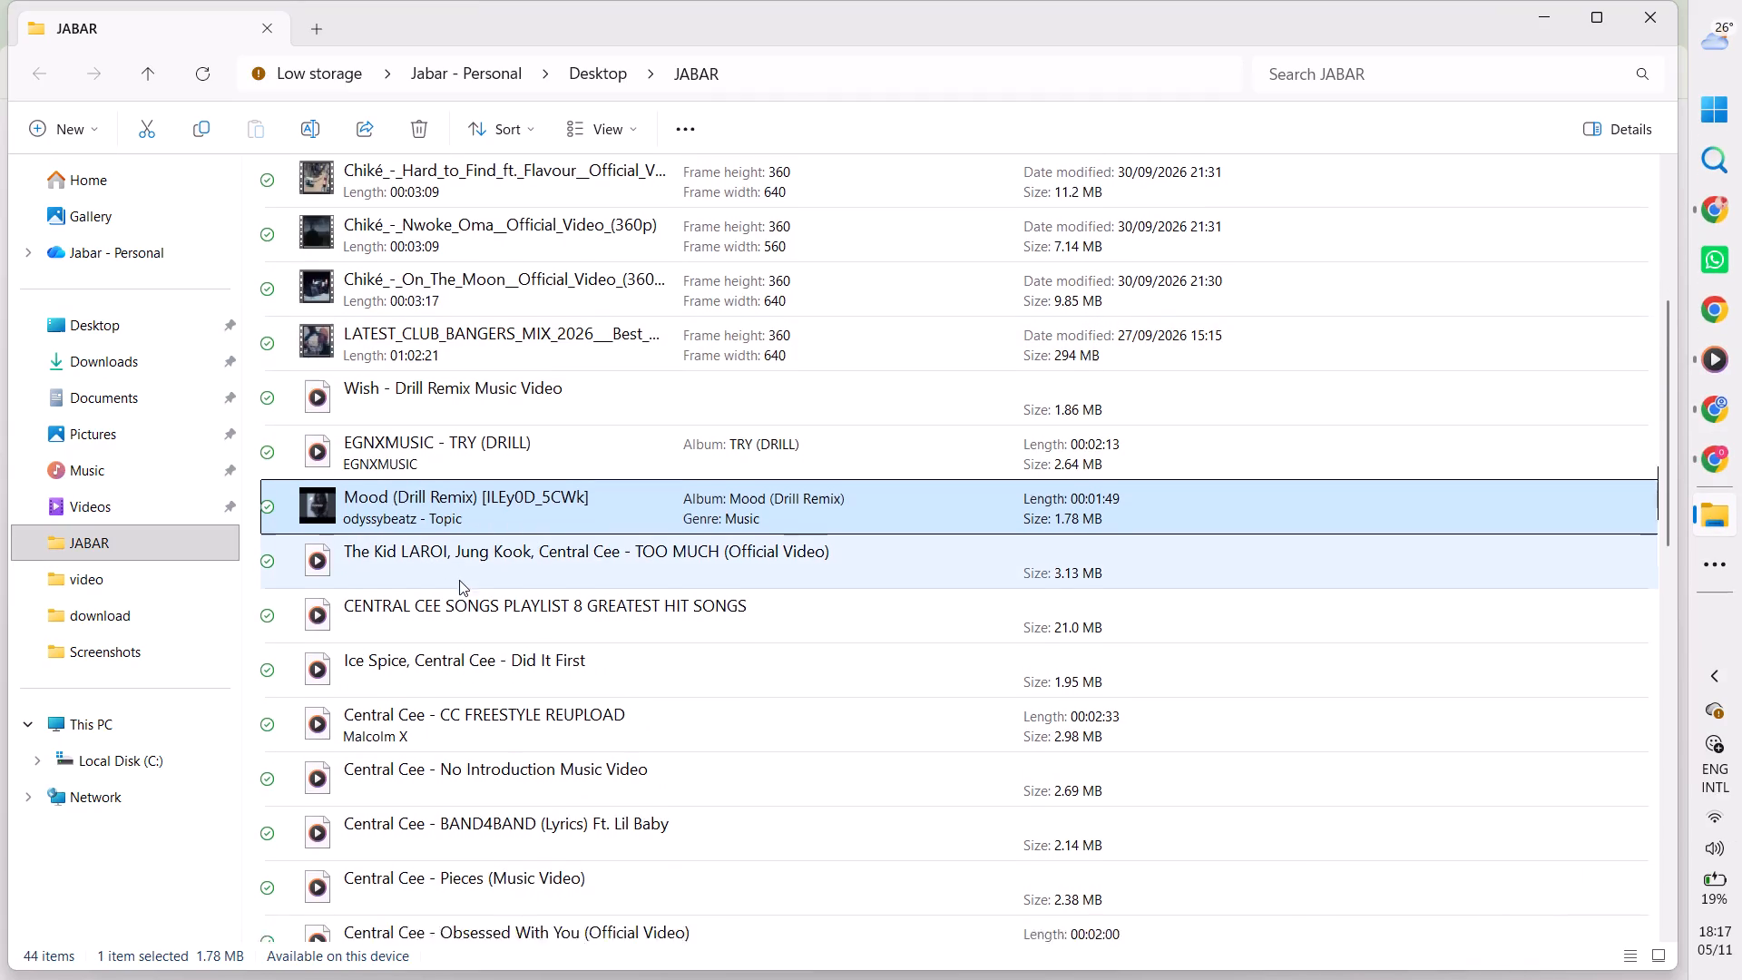
pyautogui.scroll(-1, 459, 580)
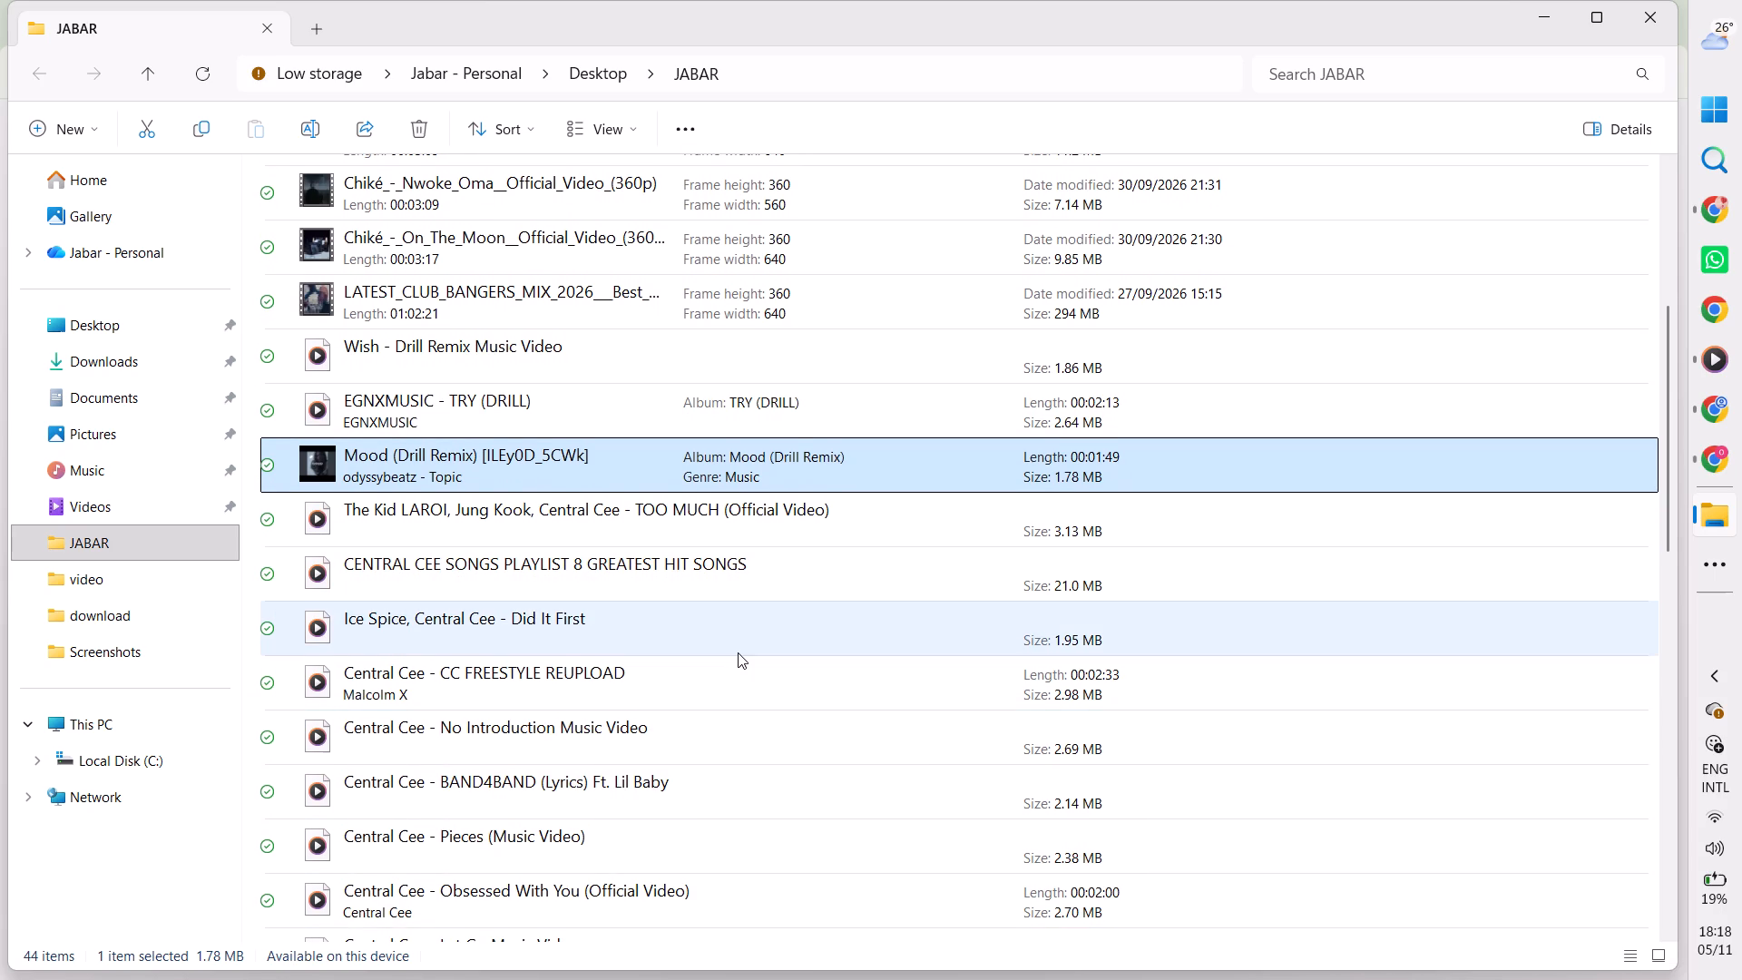
pyautogui.scroll(-1, 738, 652)
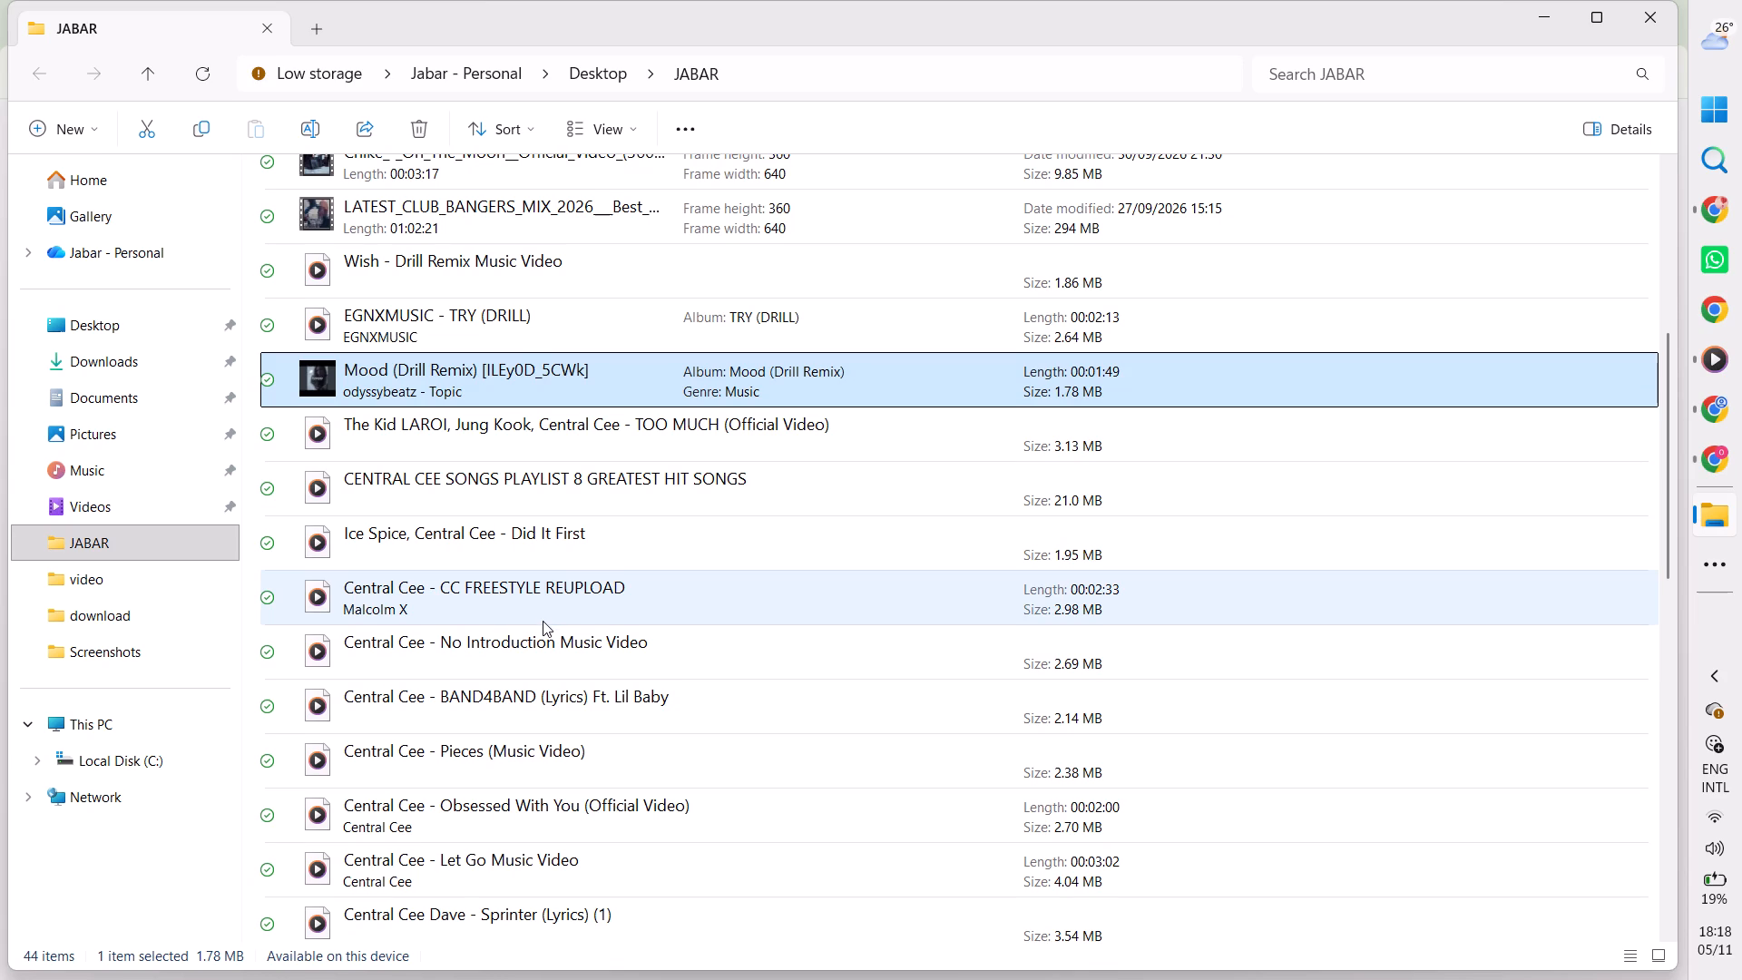
# Browse the JABAR folder's tracks and play "Wish - Drill Remix Music Video".
pyautogui.scroll(1, 542, 629)
pyautogui.scroll(-1, 542, 629)
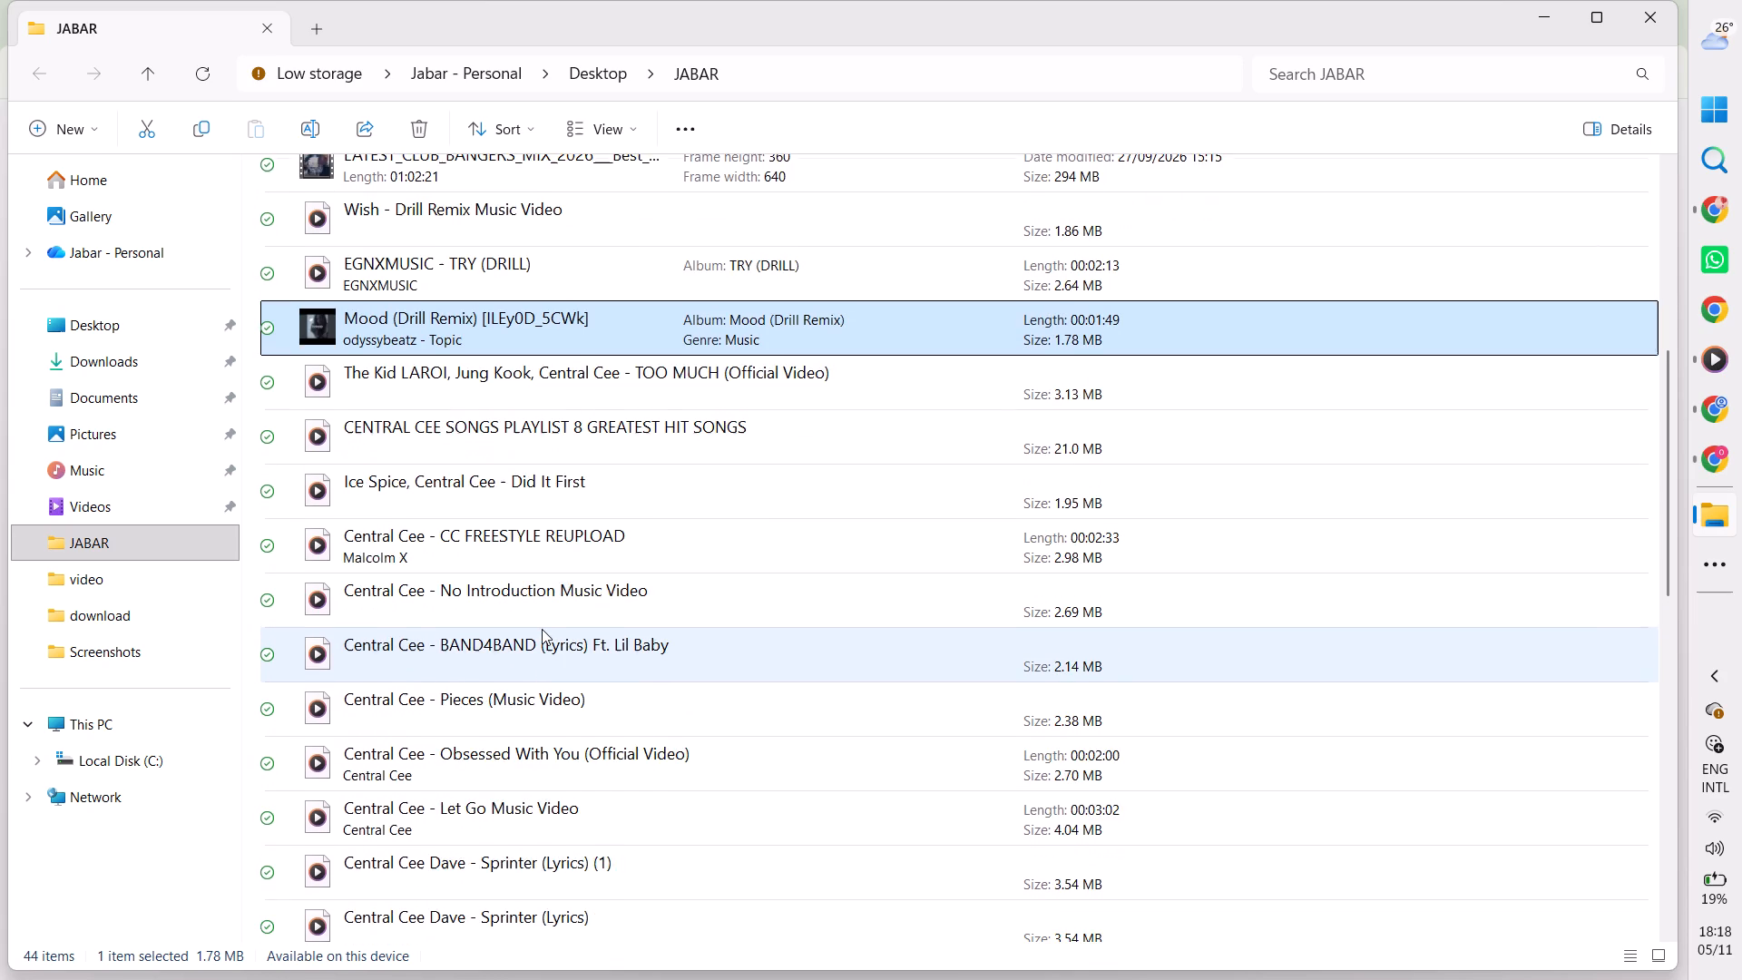
pyautogui.scroll(-2, 542, 629)
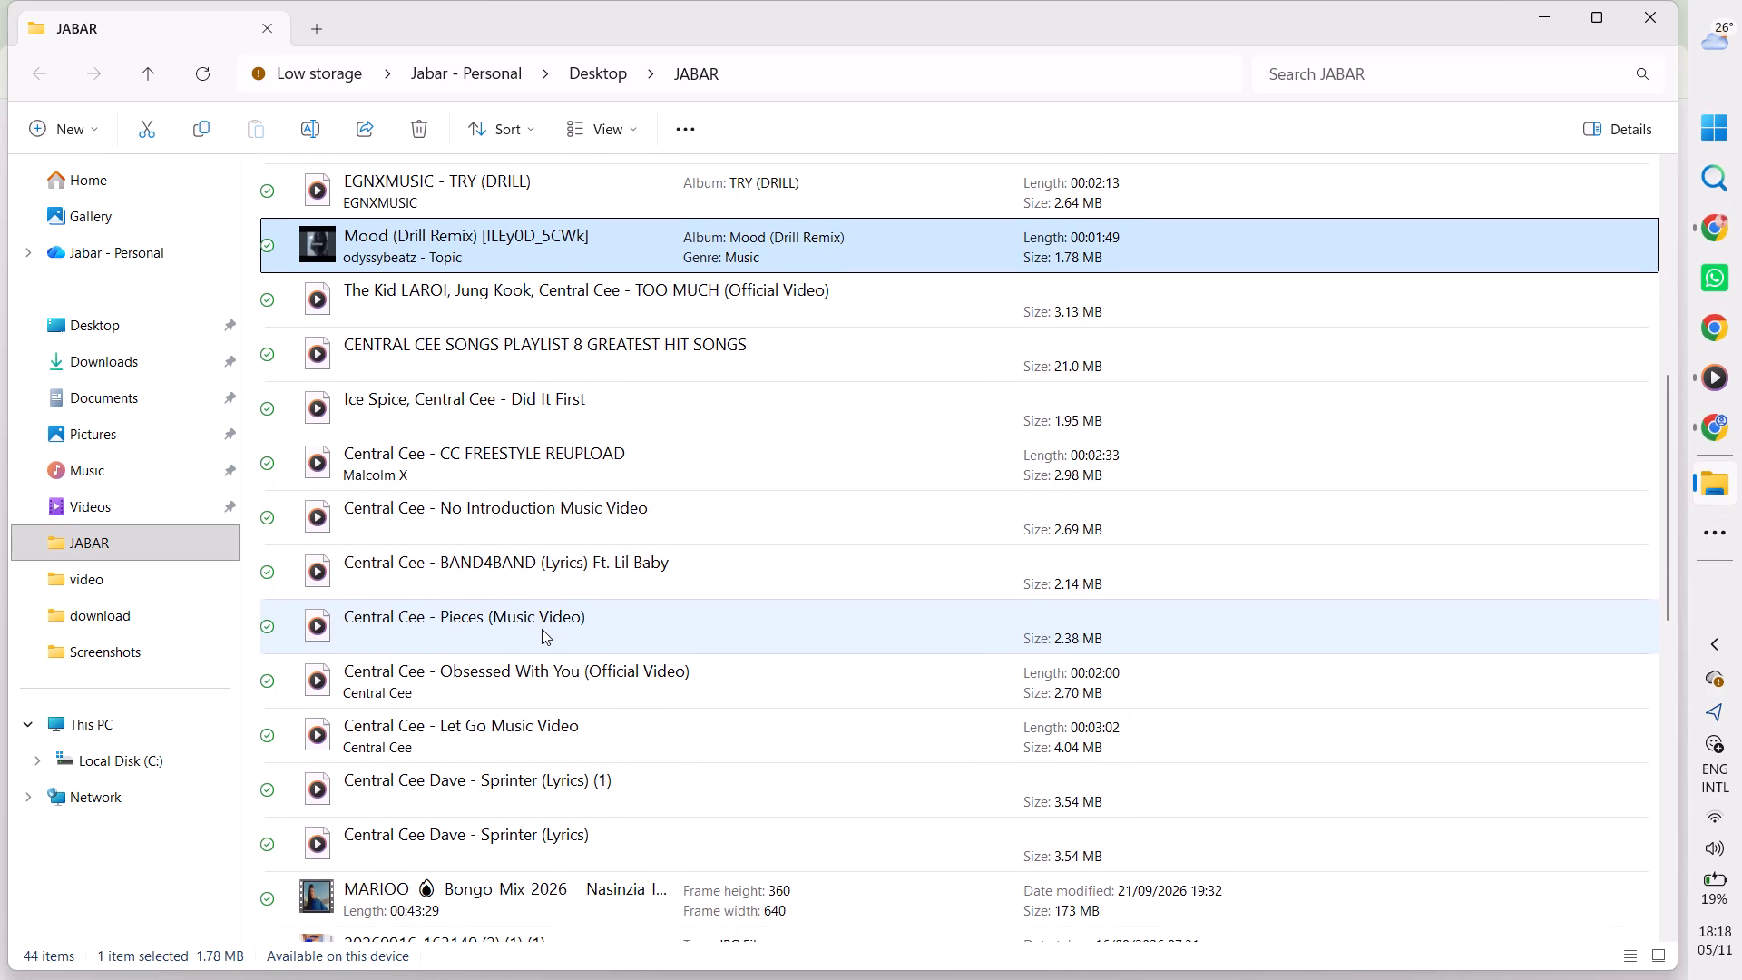
pyautogui.scroll(-3, 542, 629)
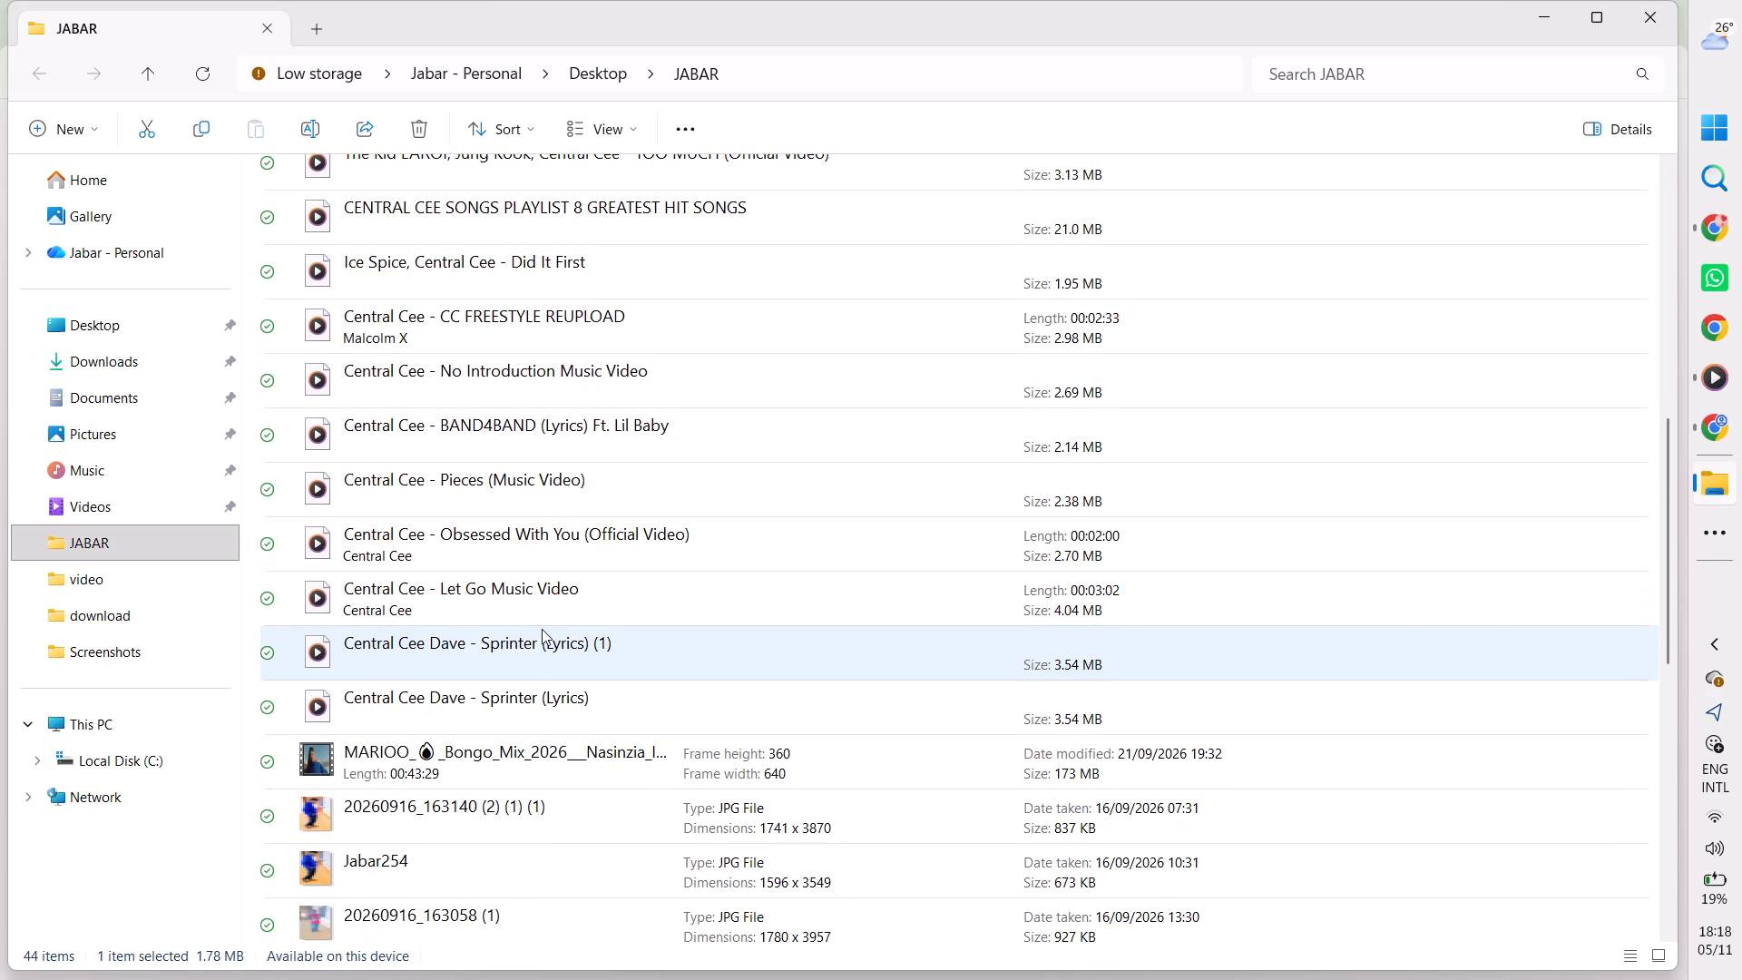
pyautogui.scroll(1, 542, 629)
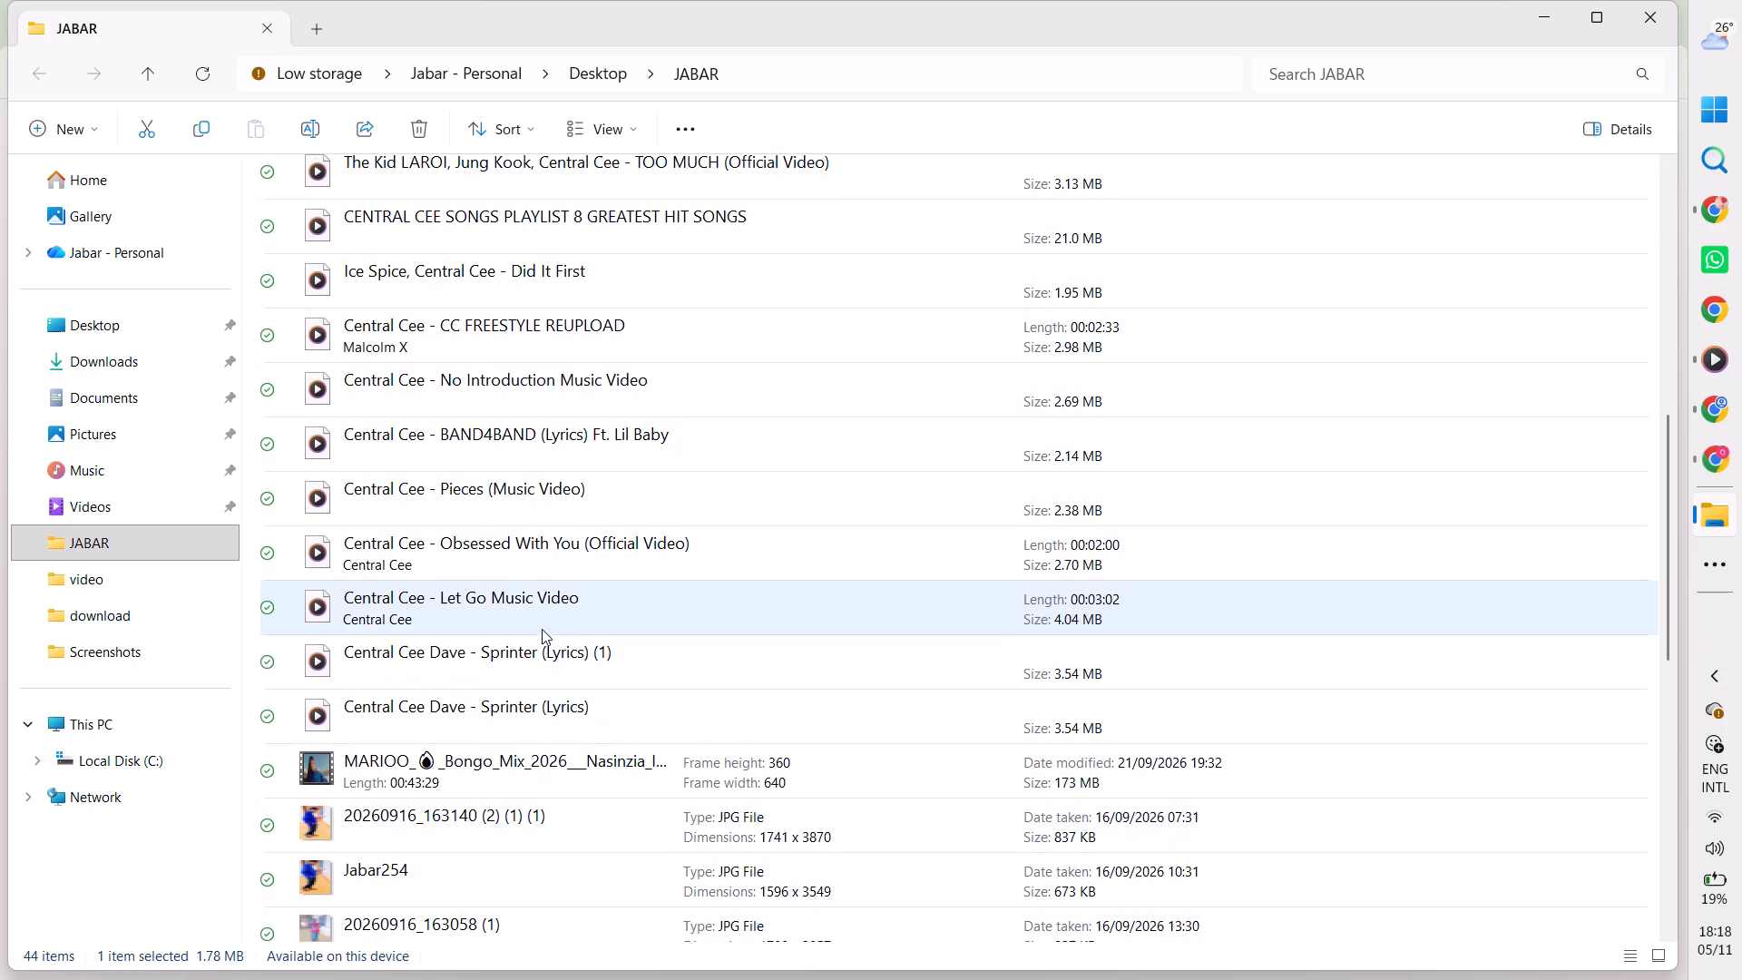
pyautogui.scroll(3, 542, 629)
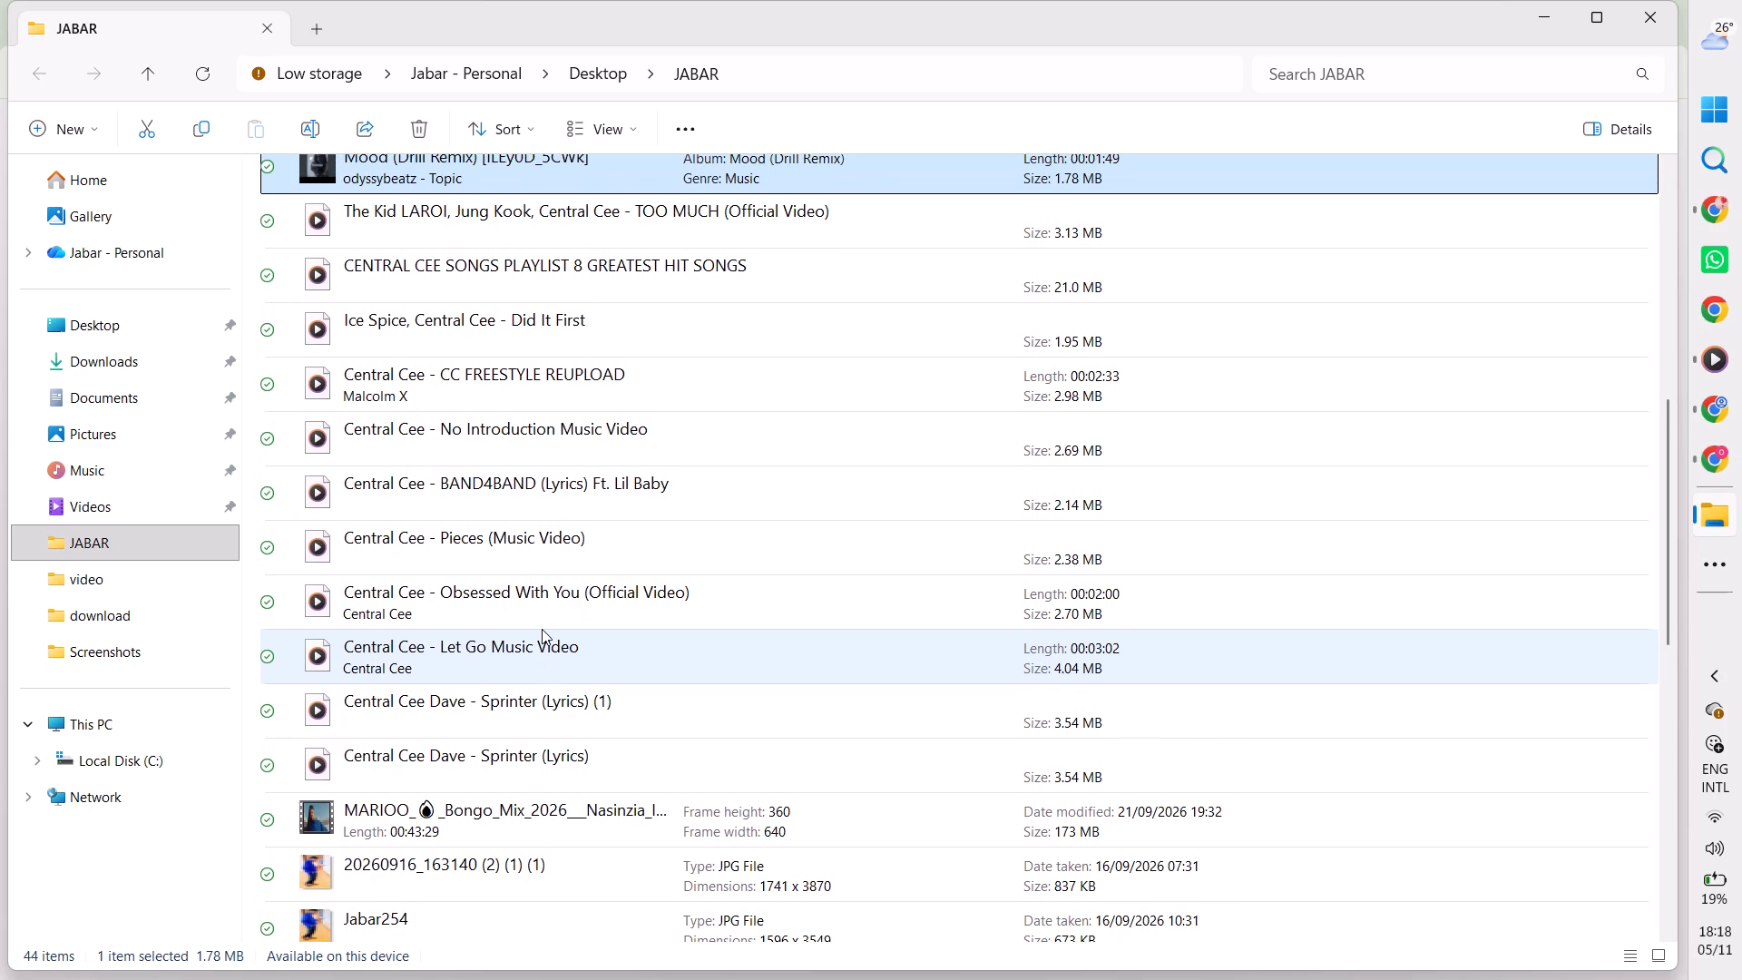
pyautogui.scroll(1, 542, 629)
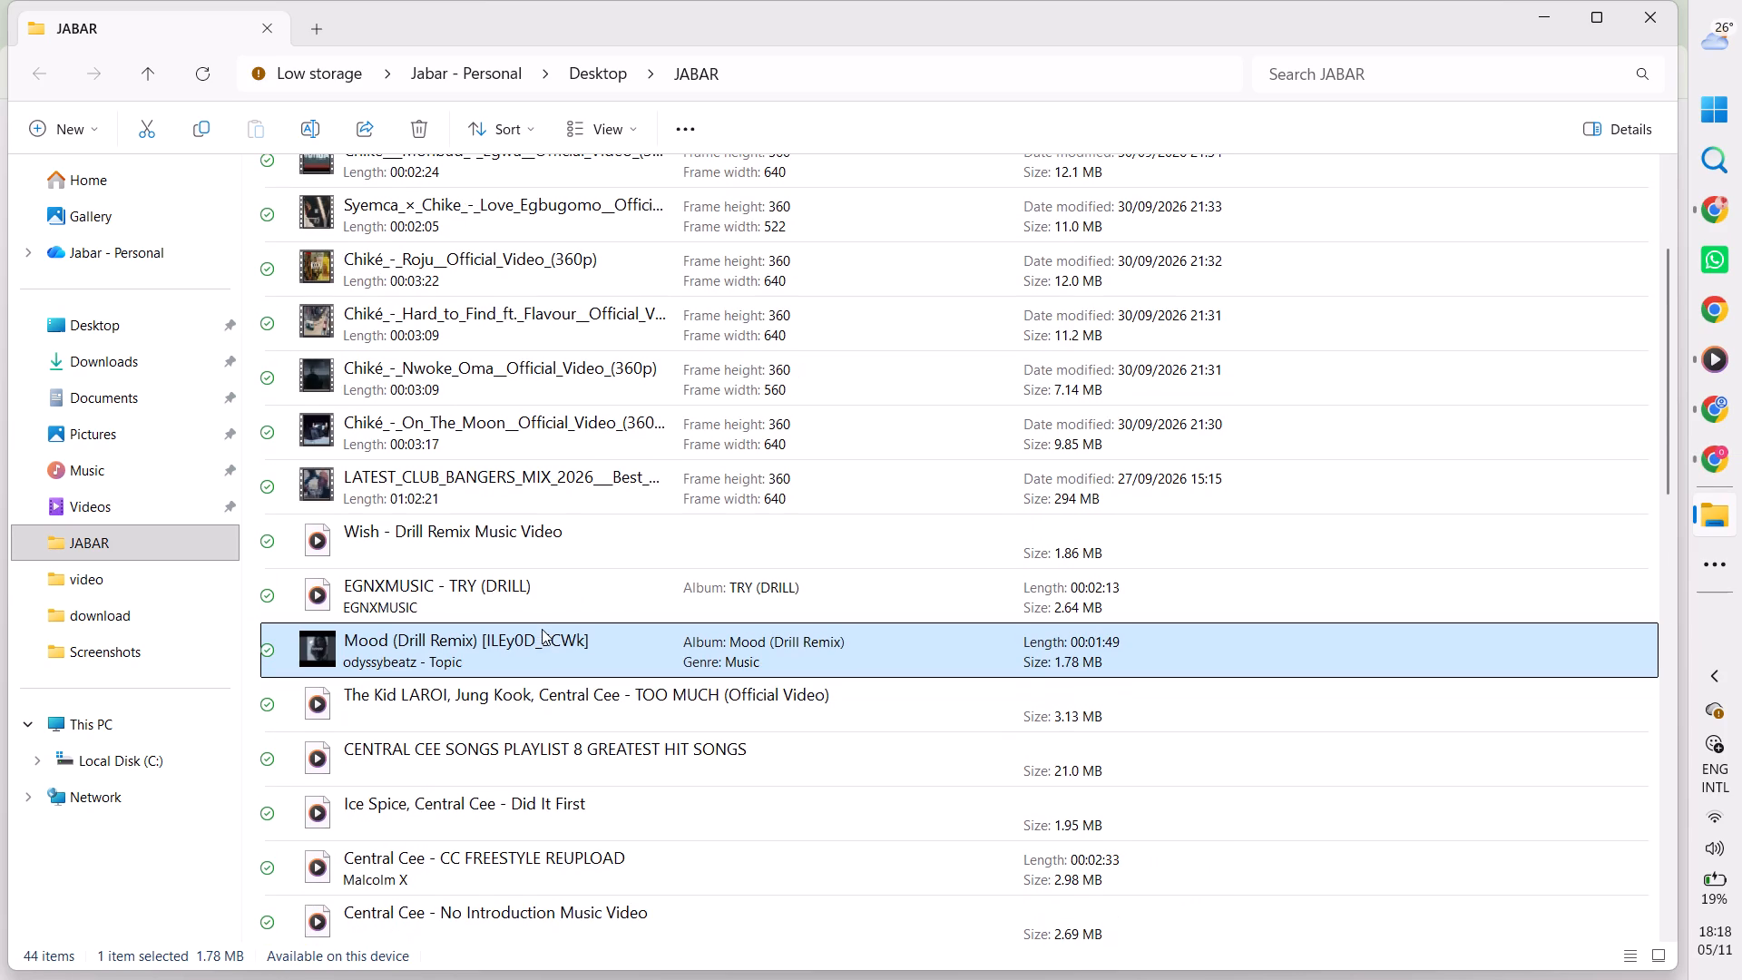
pyautogui.doubleClick(482, 526)
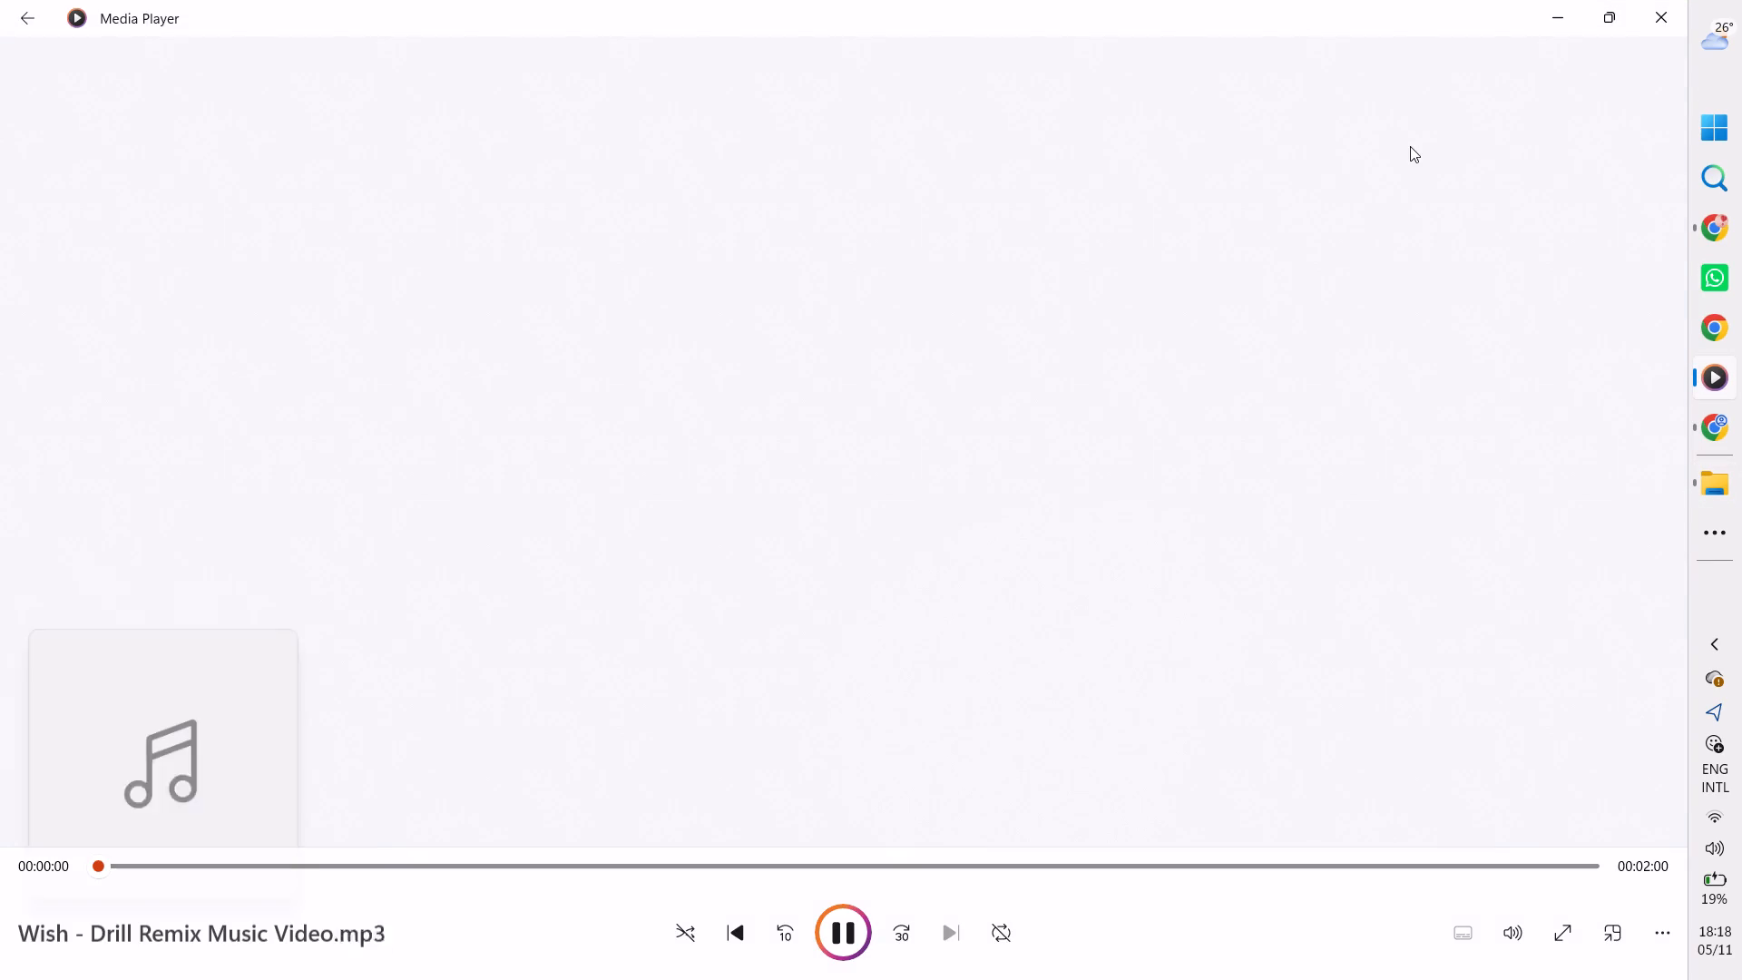
# Minimise the music player and switch to the Gmail inbox page in the Chrome window holding the Gemini chat.
pyautogui.click(1564, 24)
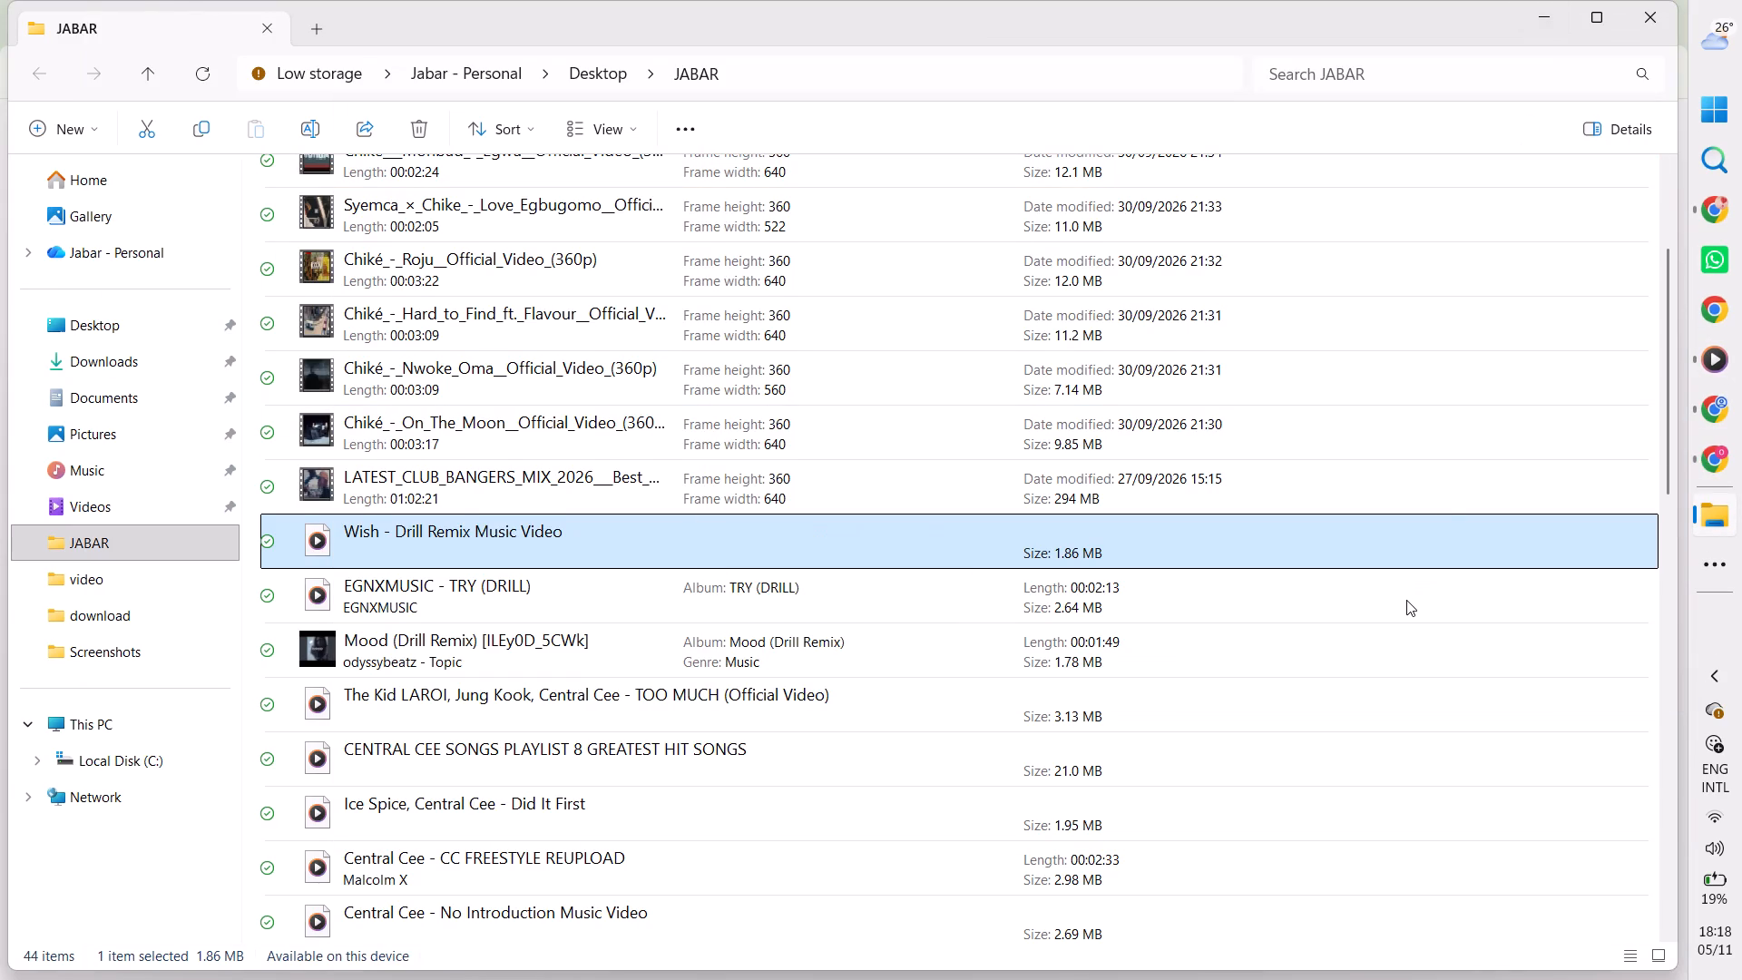
pyautogui.scroll(-1, 1406, 600)
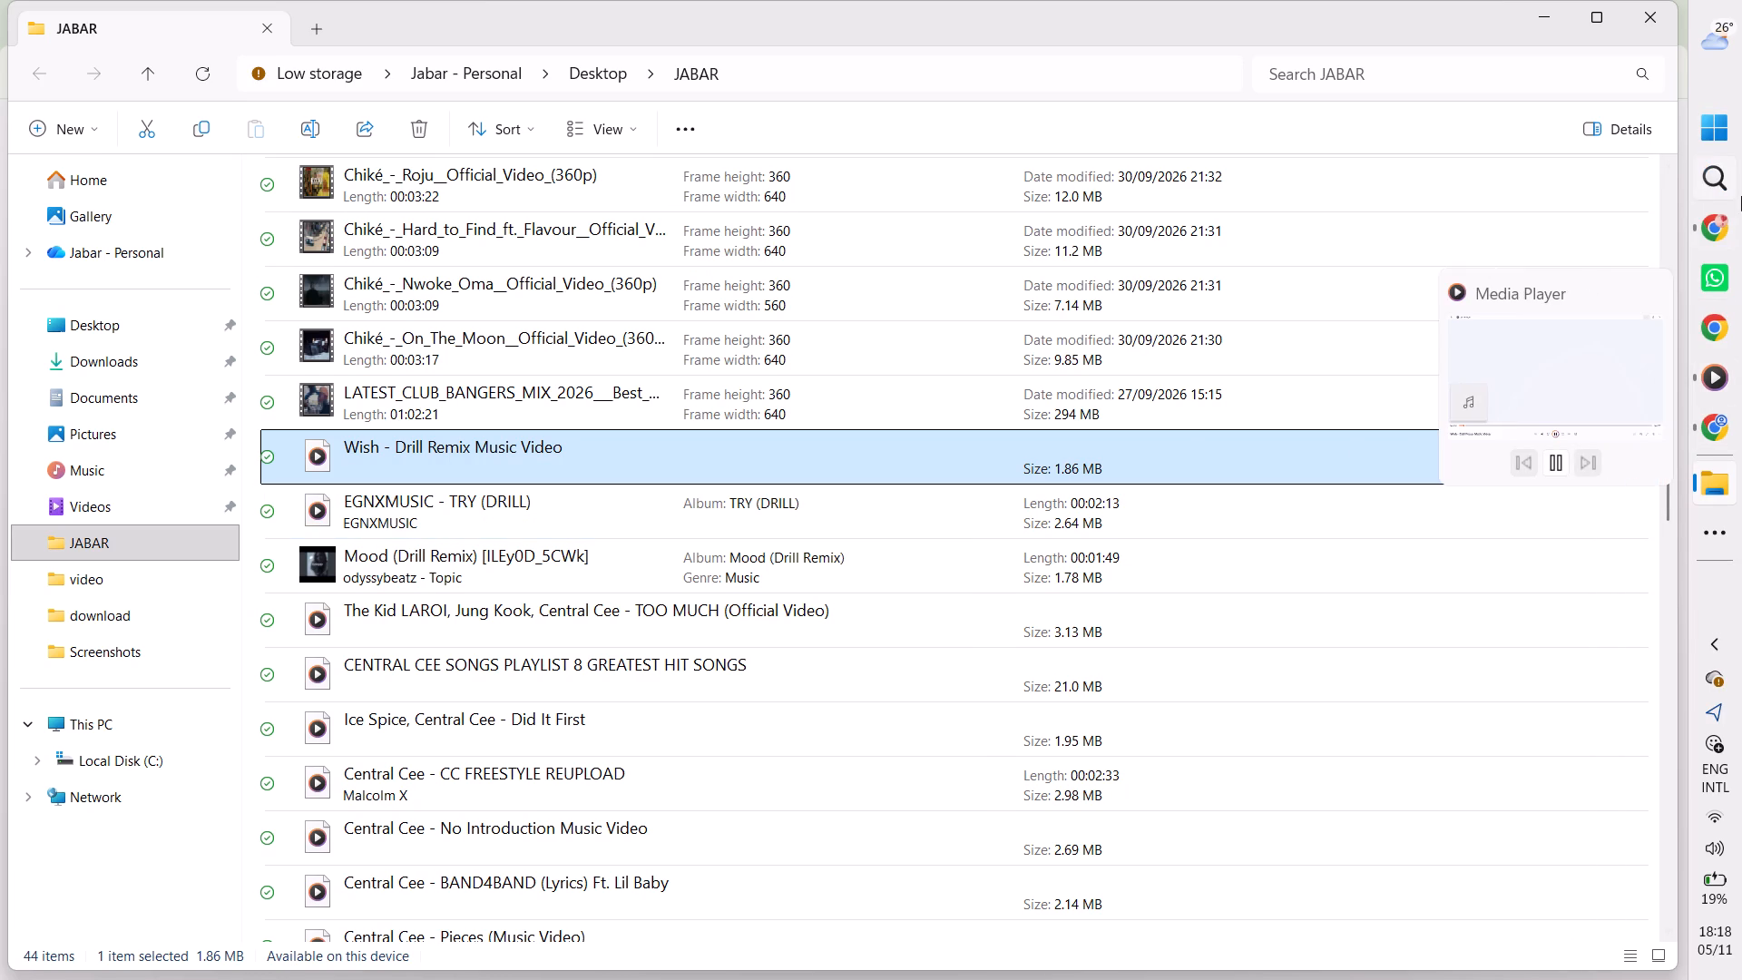
pyautogui.click(1723, 213)
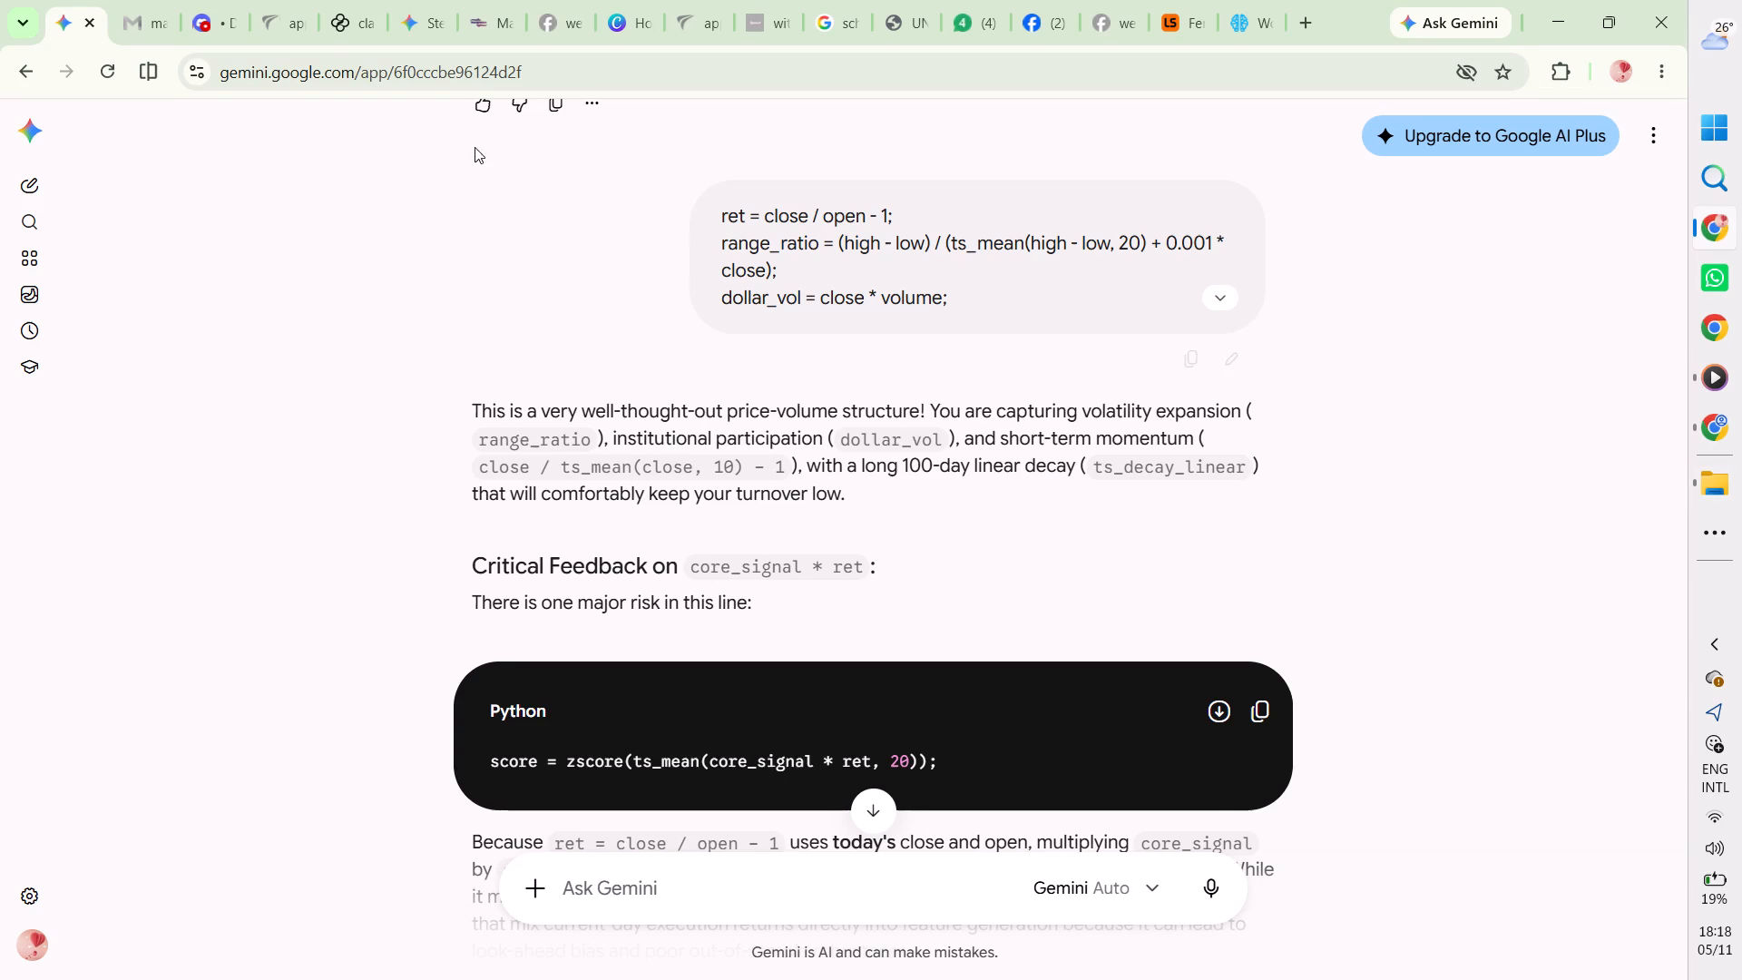
pyautogui.click(148, 2)
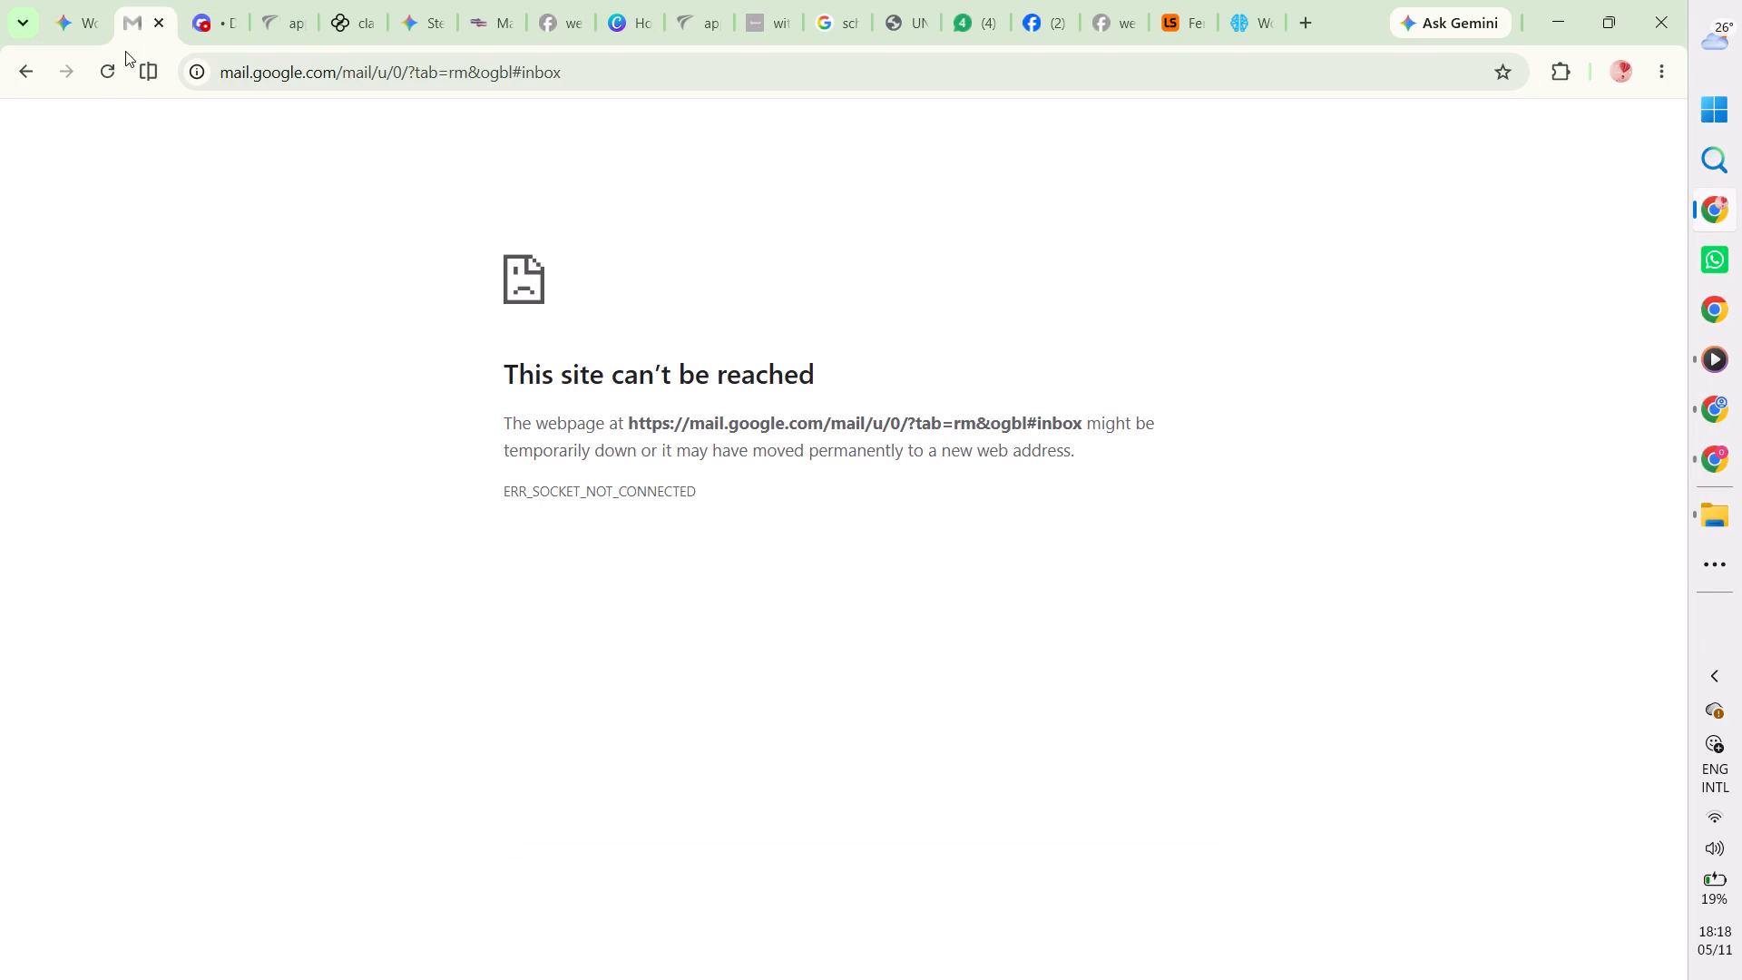
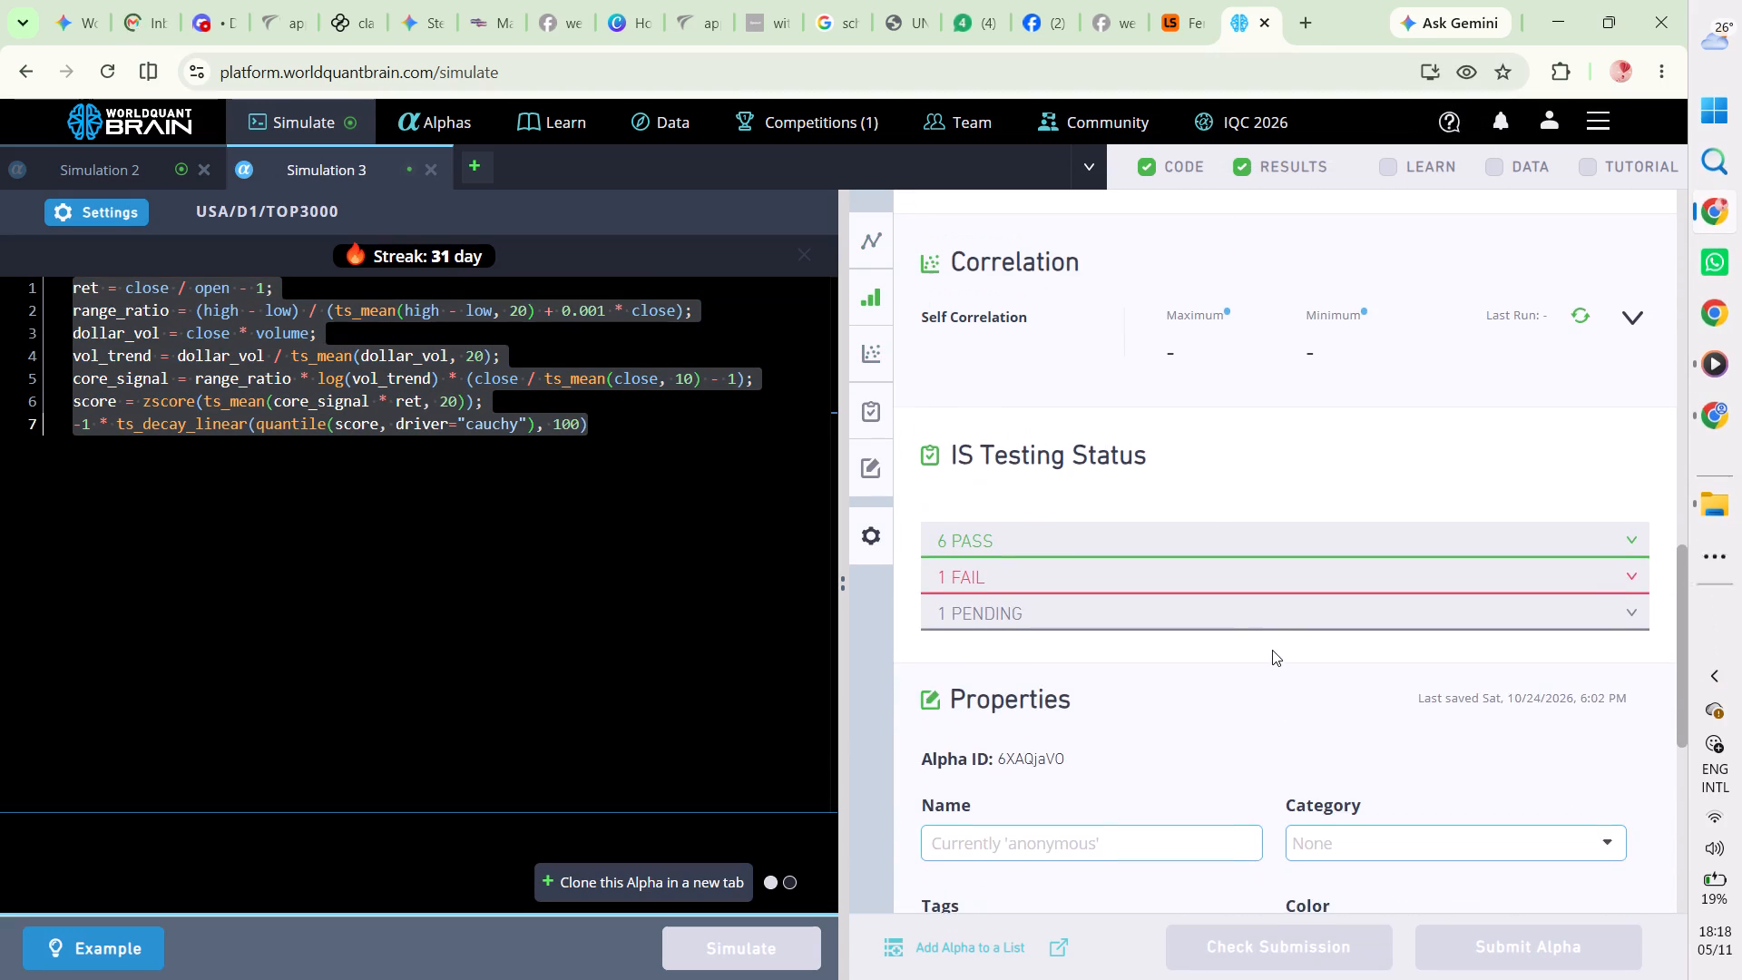
# Expand the failed checks in Simulation 3's IS Testing Status to examine which test fails.
pyautogui.scroll(1, 1272, 650)
pyautogui.click(1220, 573)
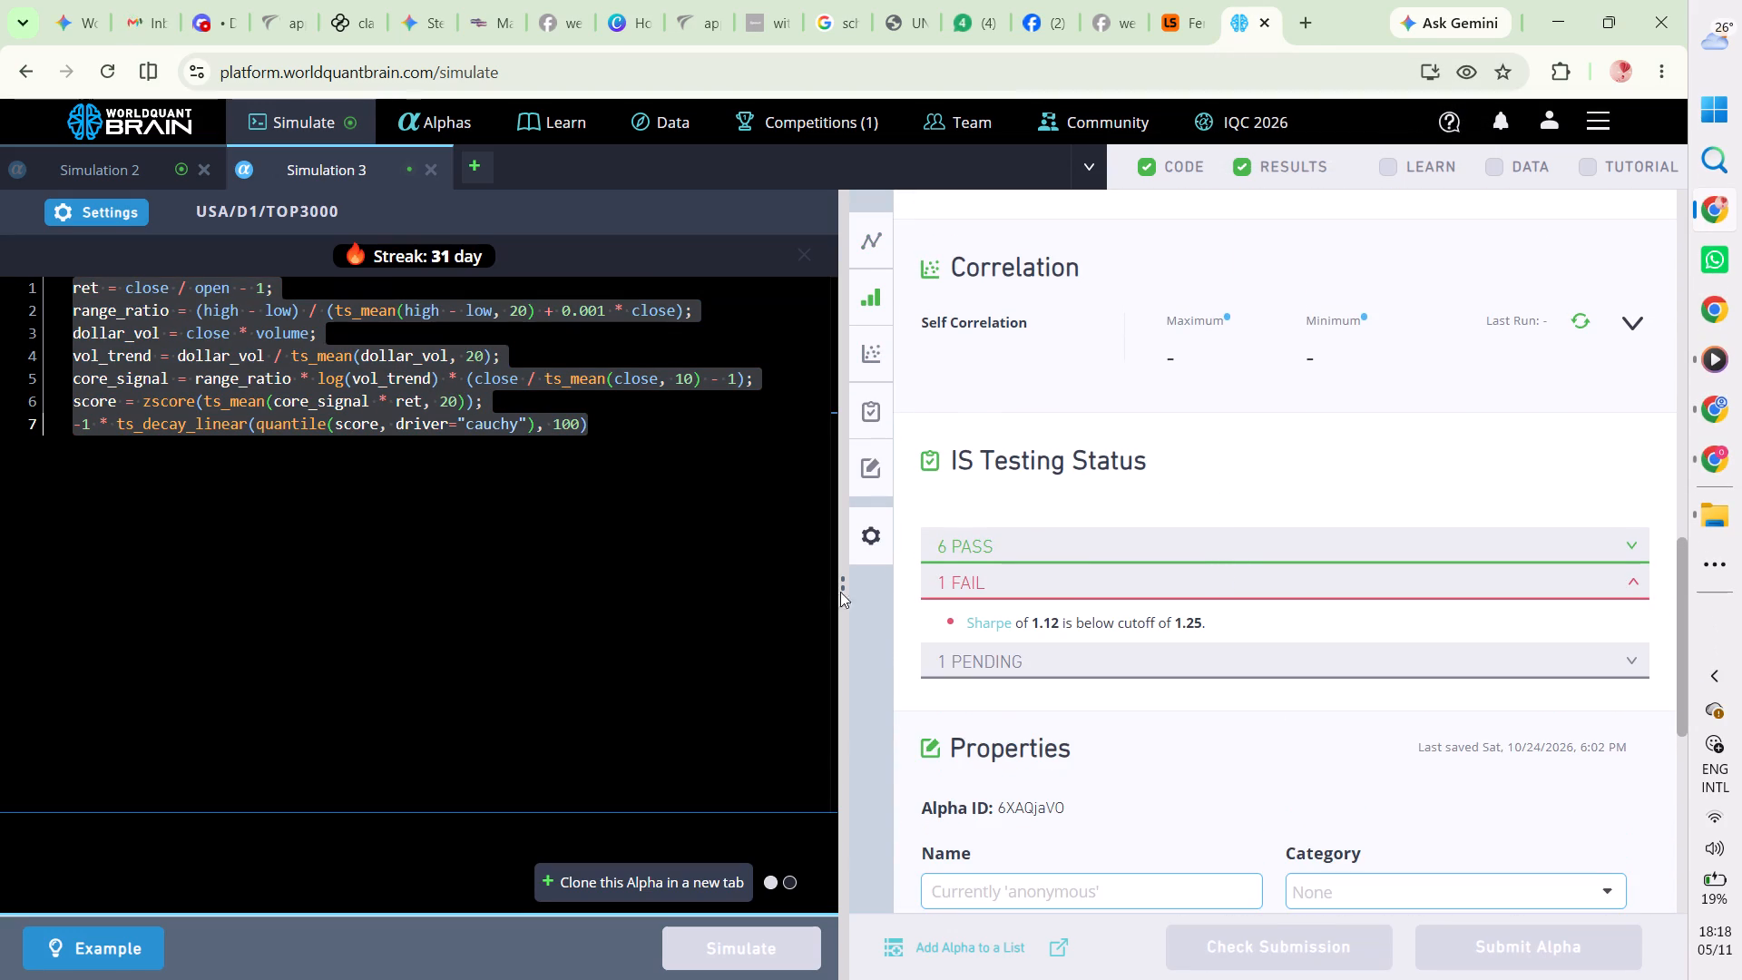
# Set Simulation 3's neutralization to Industry in its simulation settings and apply the change.
pyautogui.click(78, 201)
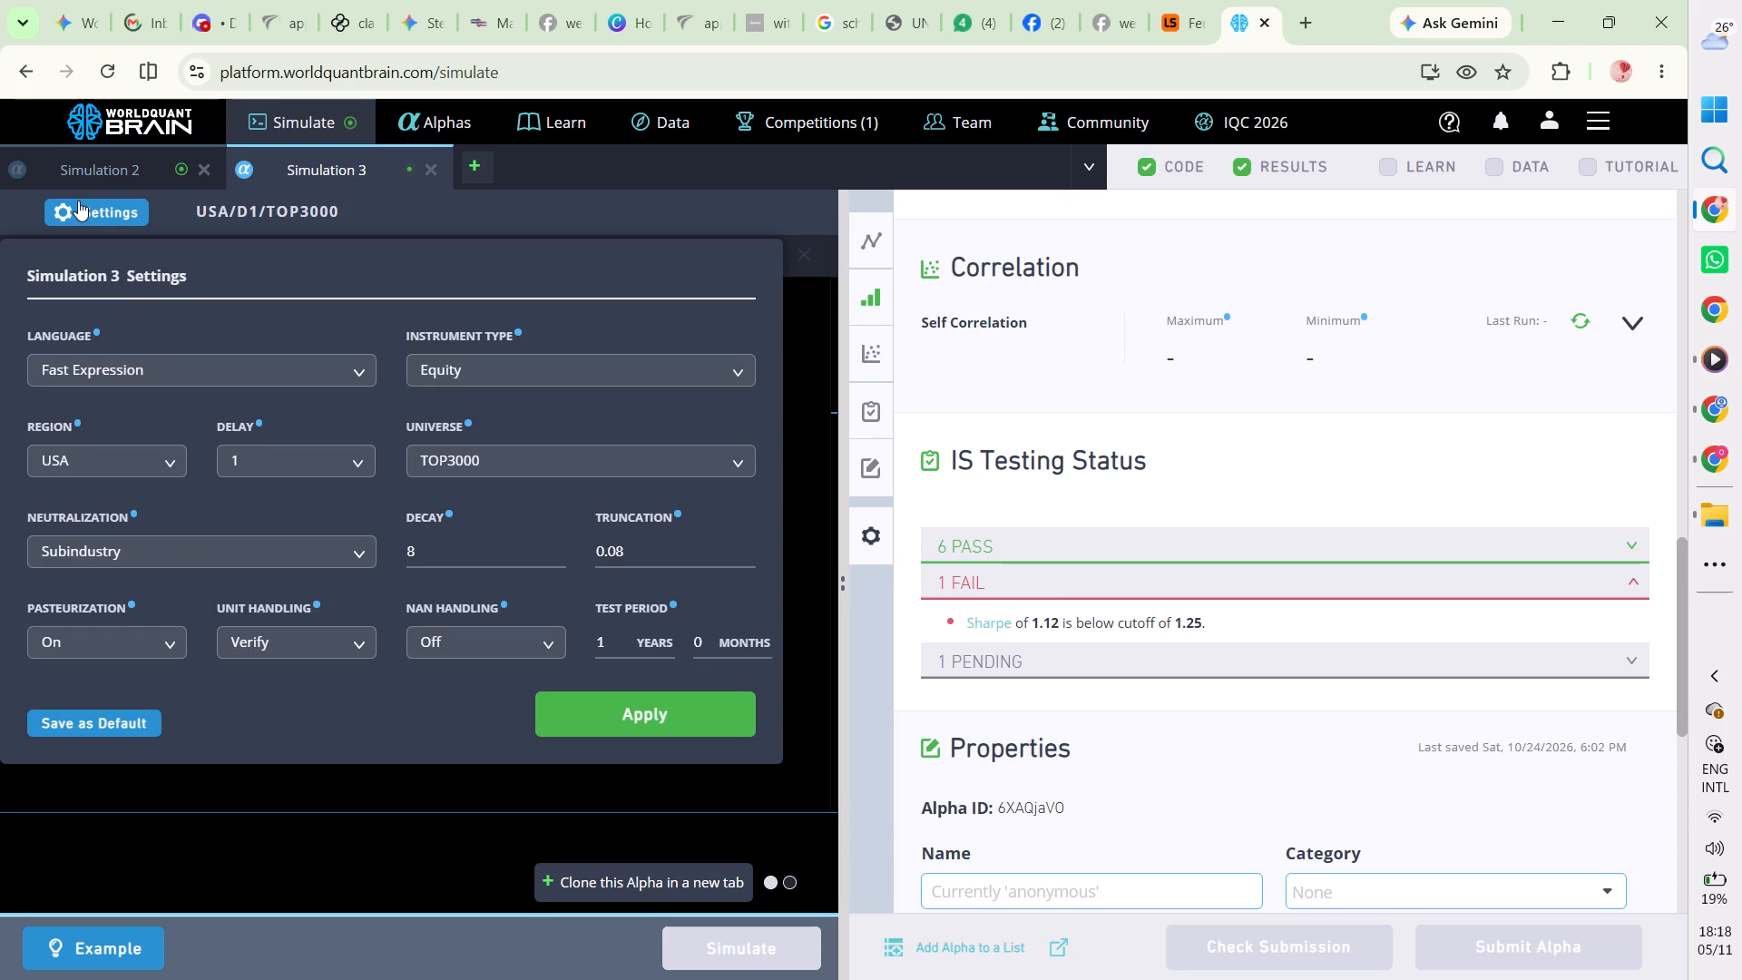
pyautogui.click(171, 544)
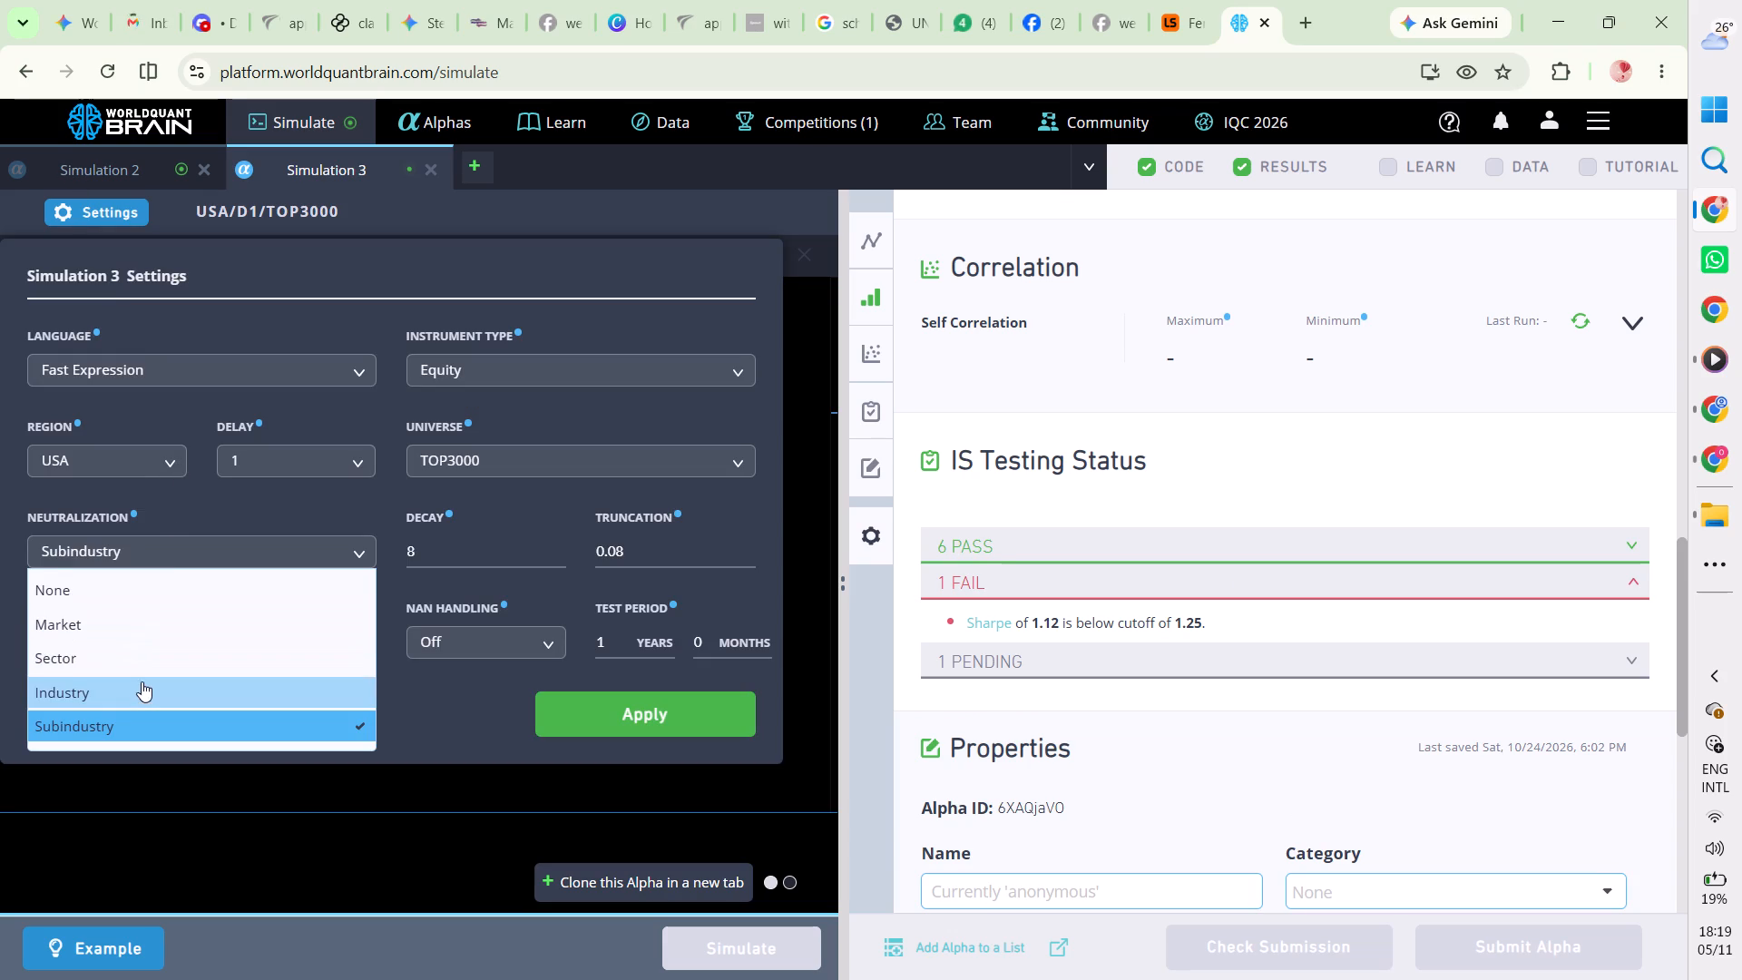
pyautogui.click(142, 687)
pyautogui.click(604, 723)
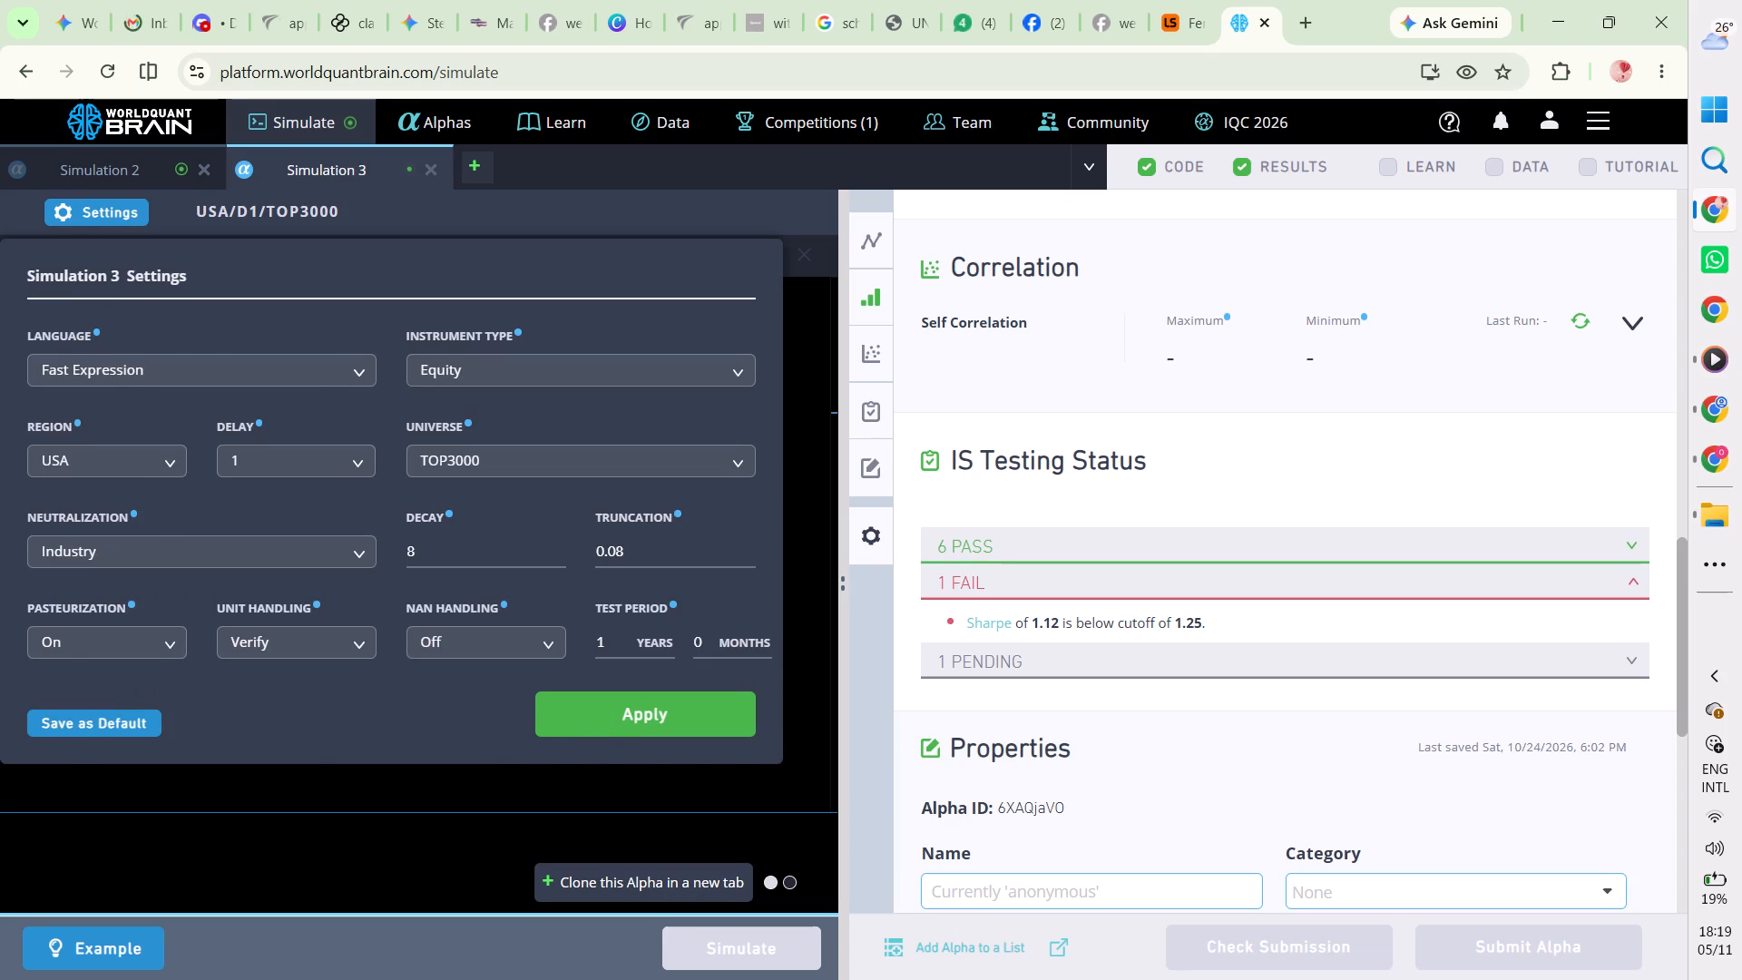
# Run the simulation of the alpha in Simulation 3.
pyautogui.click(751, 960)
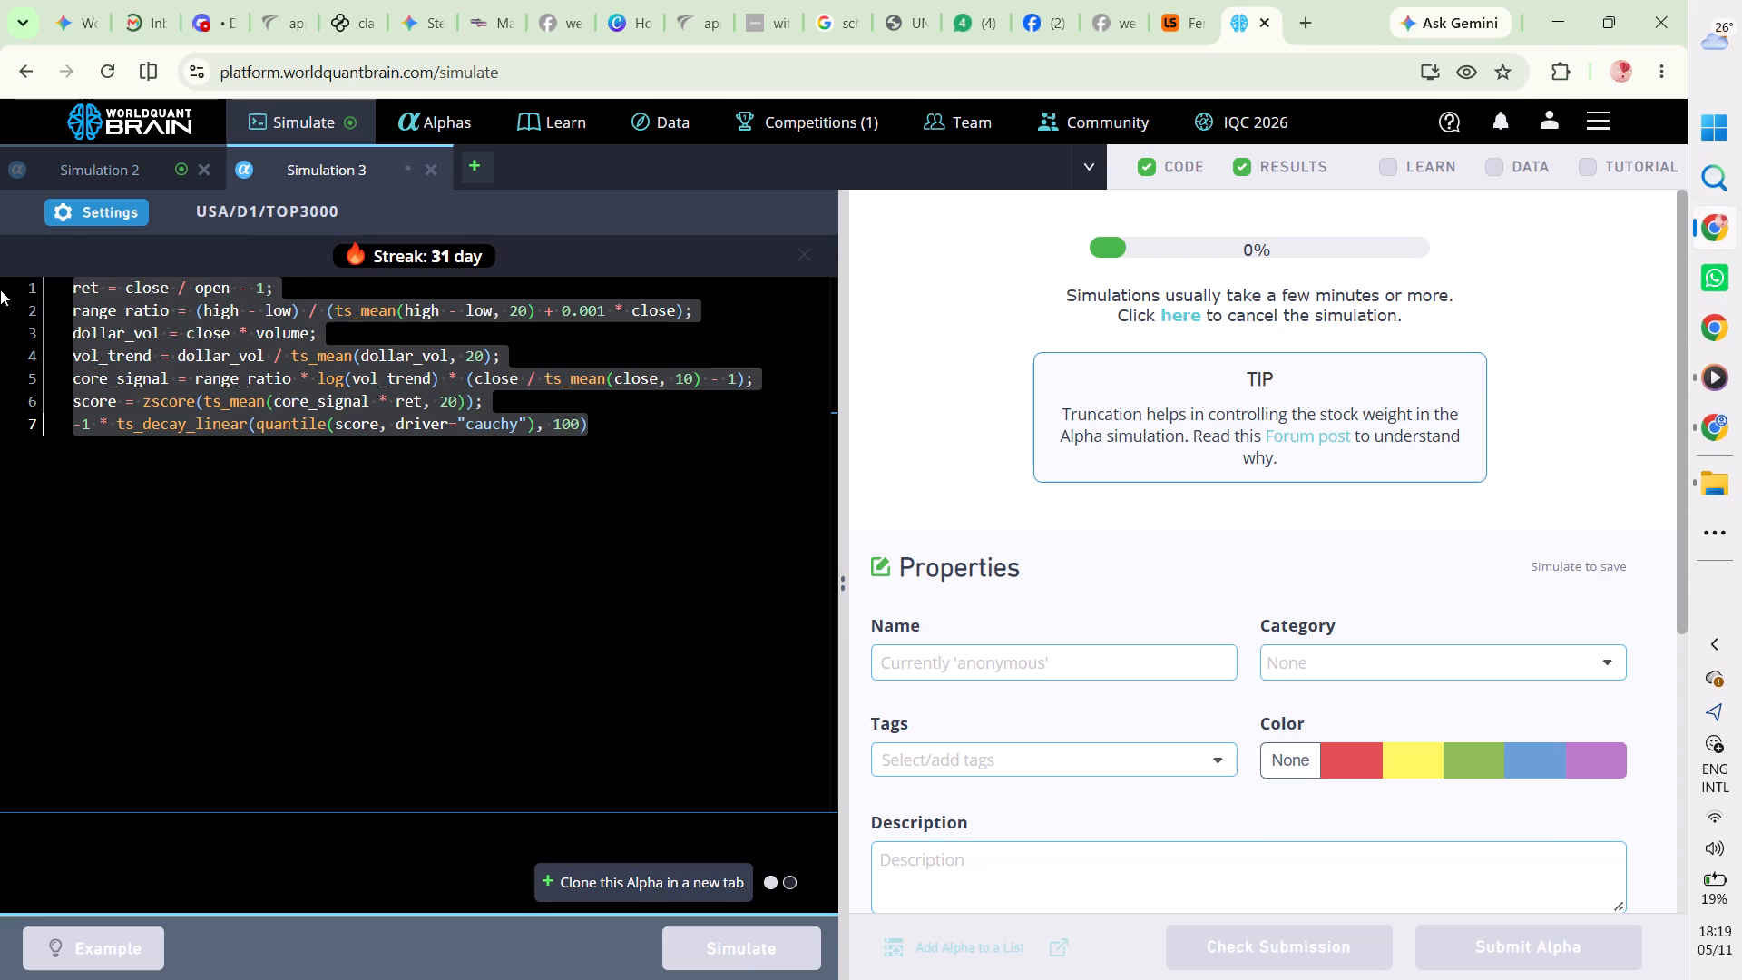
# Switch to Simulation 2, review its OS summary and set the ts_decay_linear window on line 7 to 1000.
pyautogui.click(113, 168)
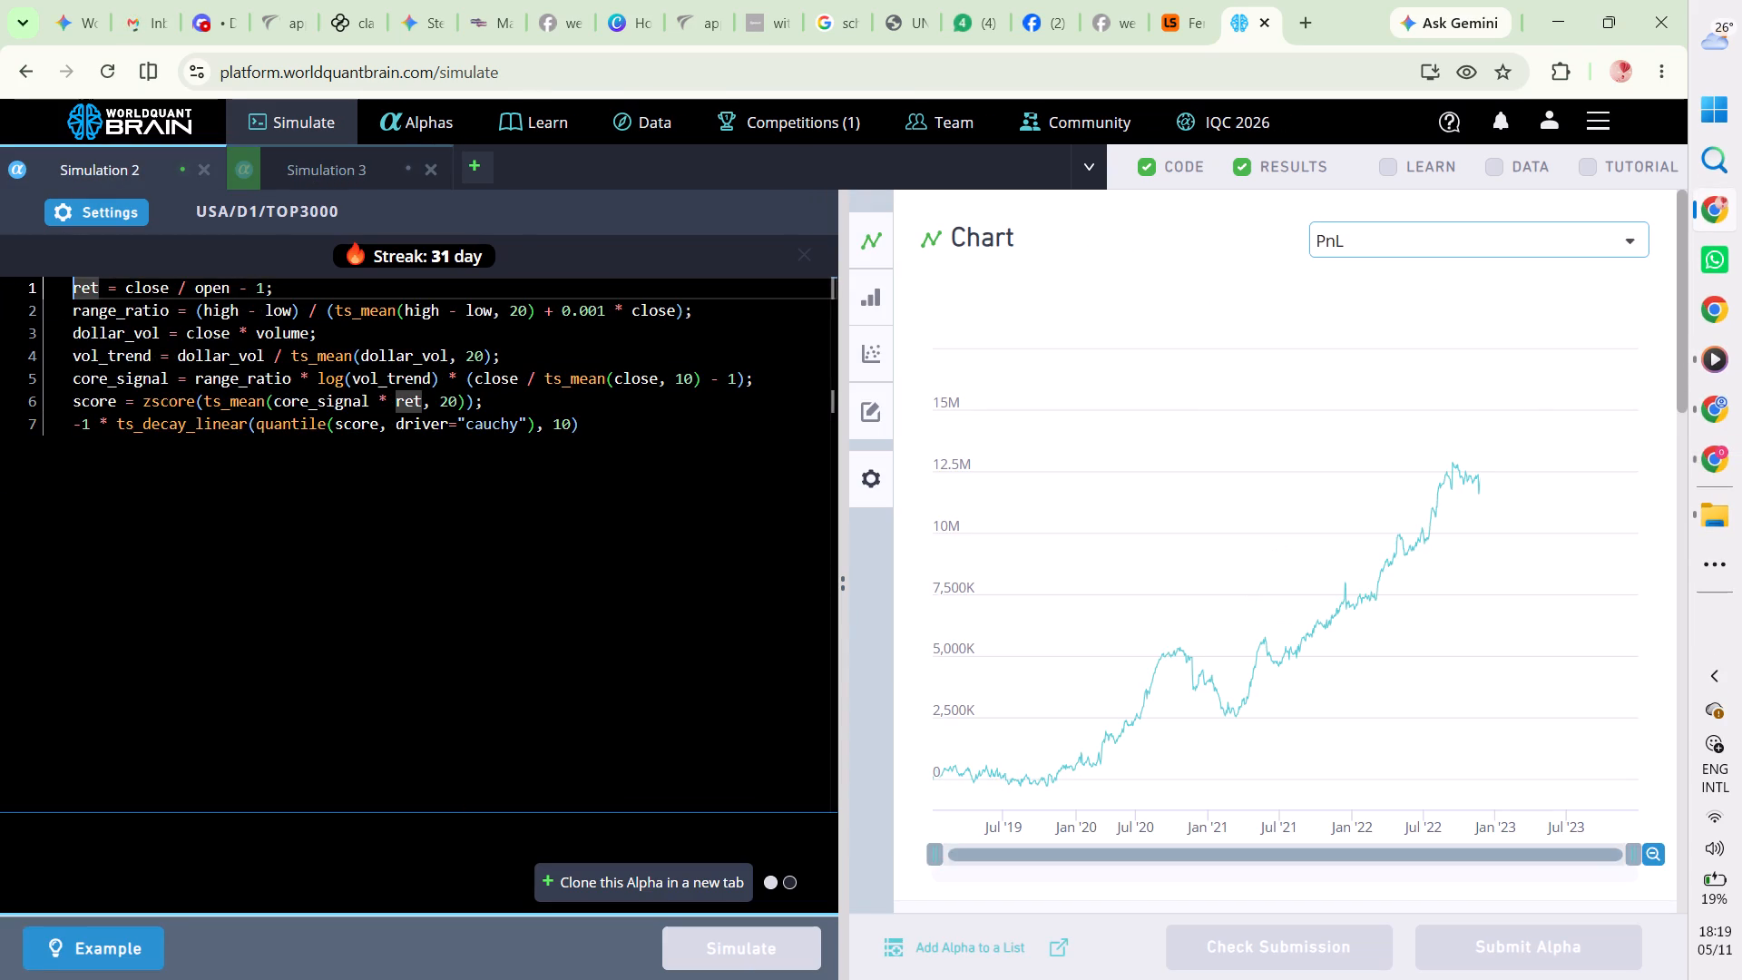
pyautogui.scroll(-3, 1414, 314)
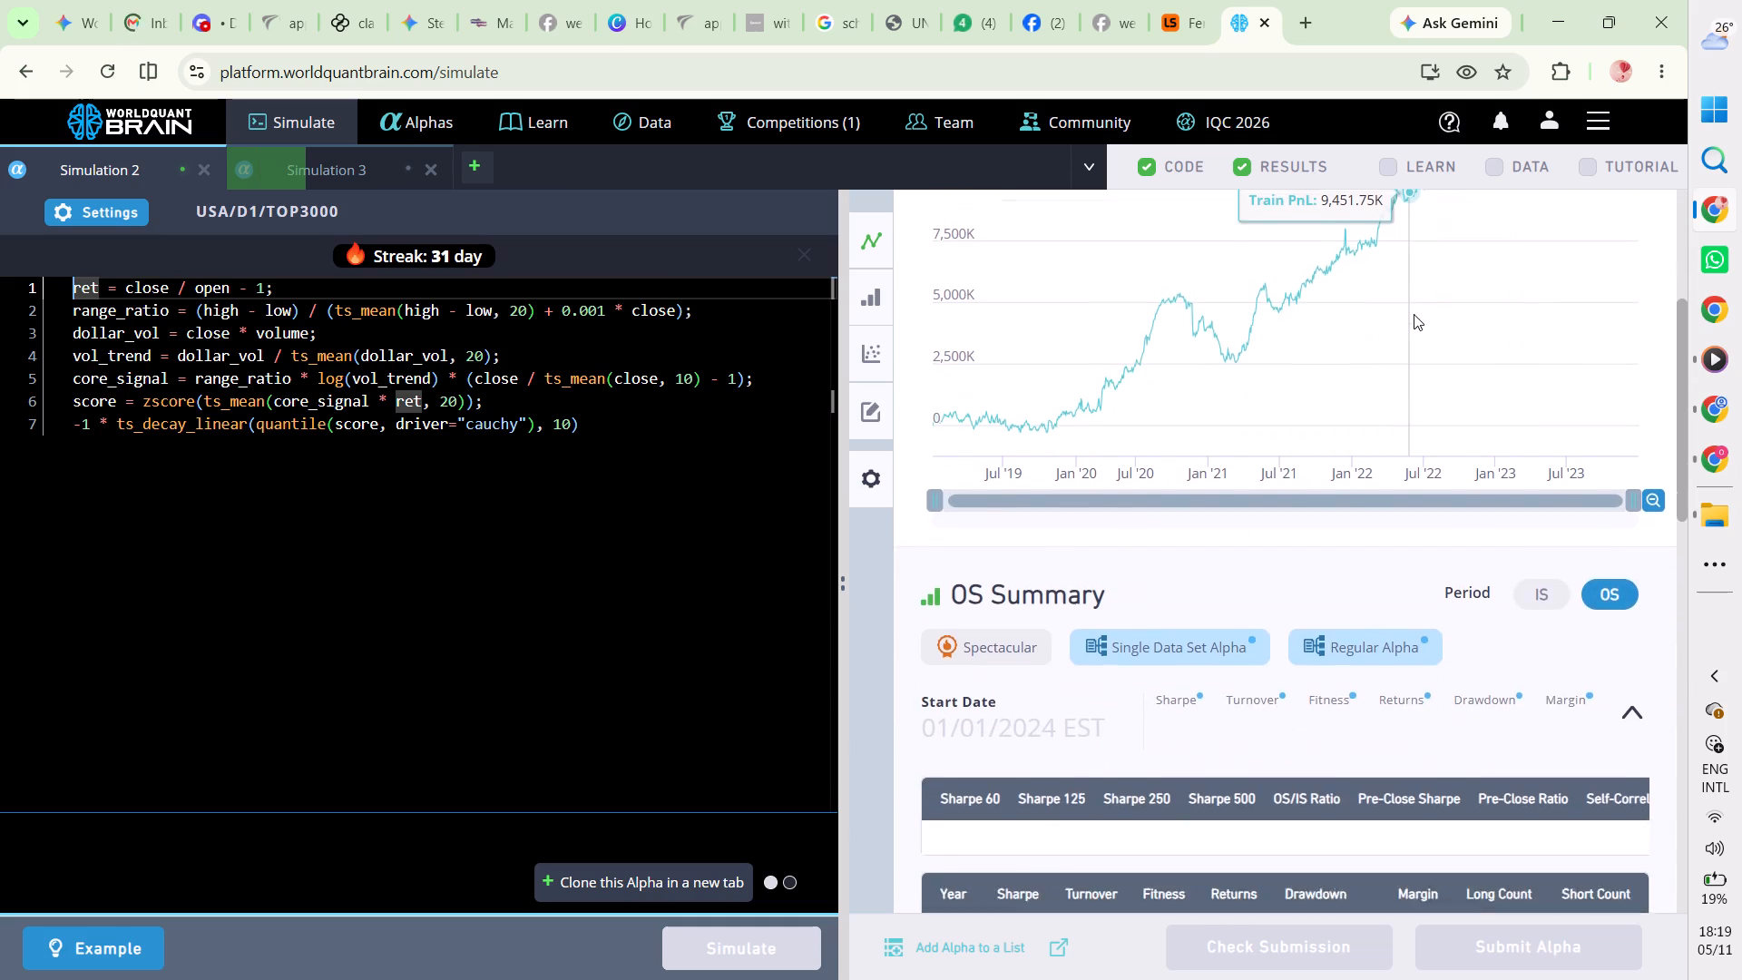
pyautogui.scroll(-1, 1414, 314)
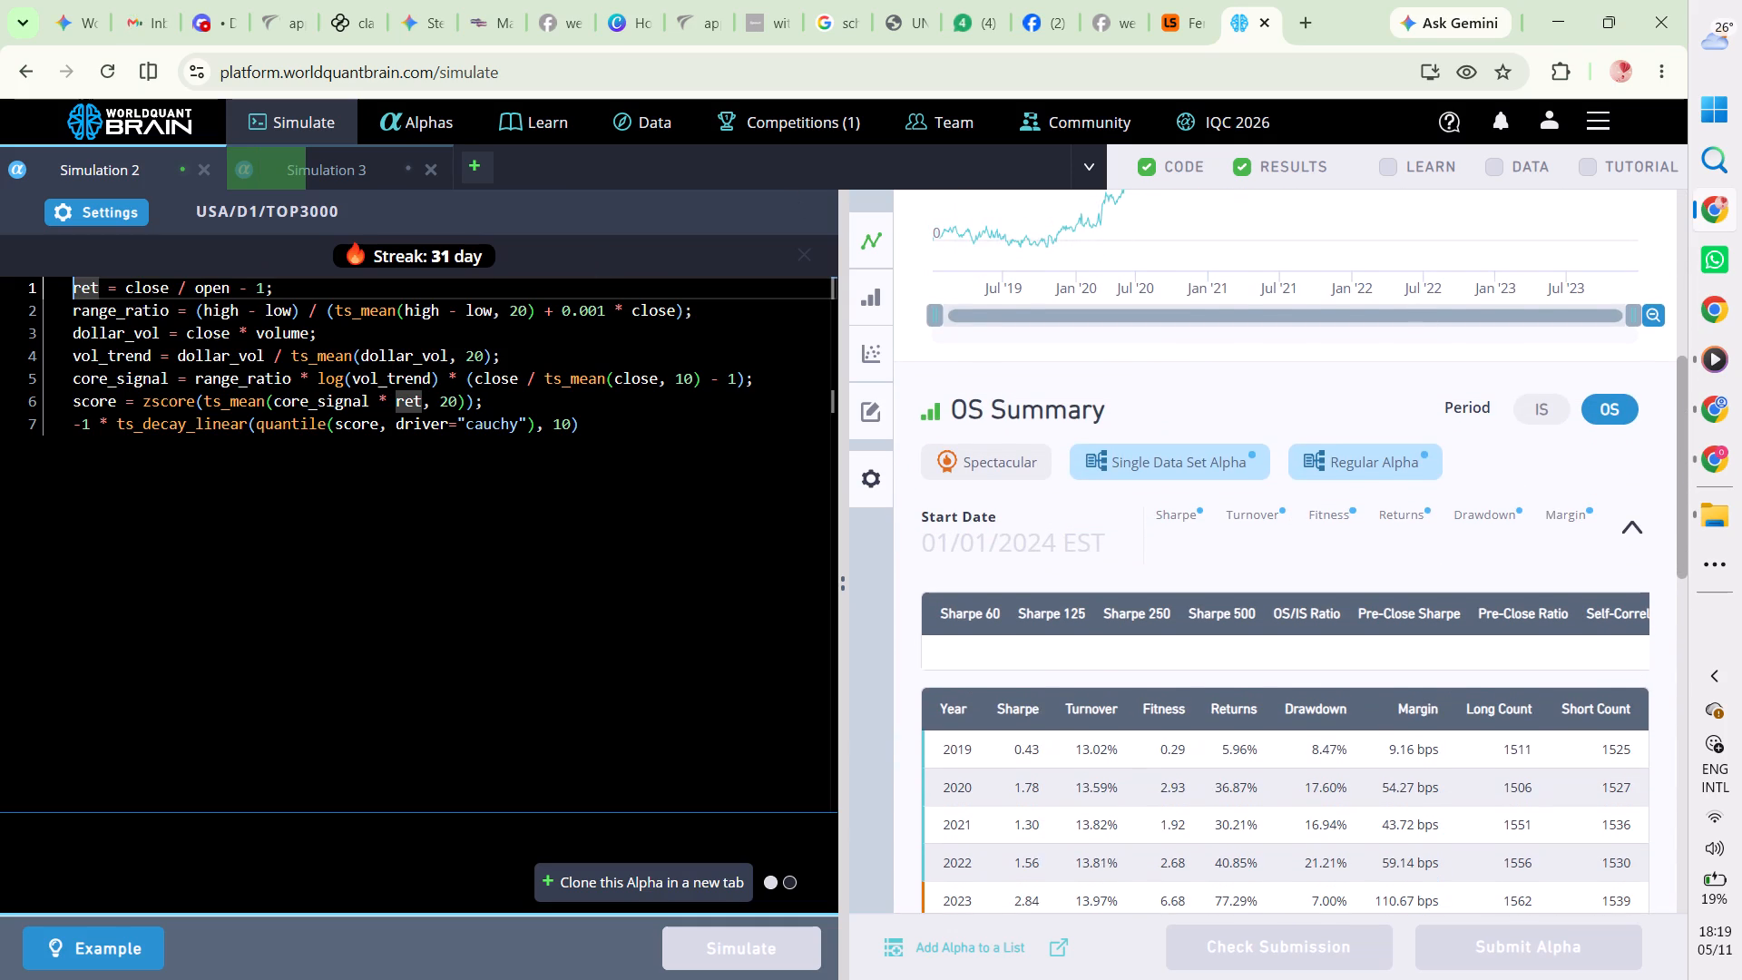
pyautogui.click(563, 423)
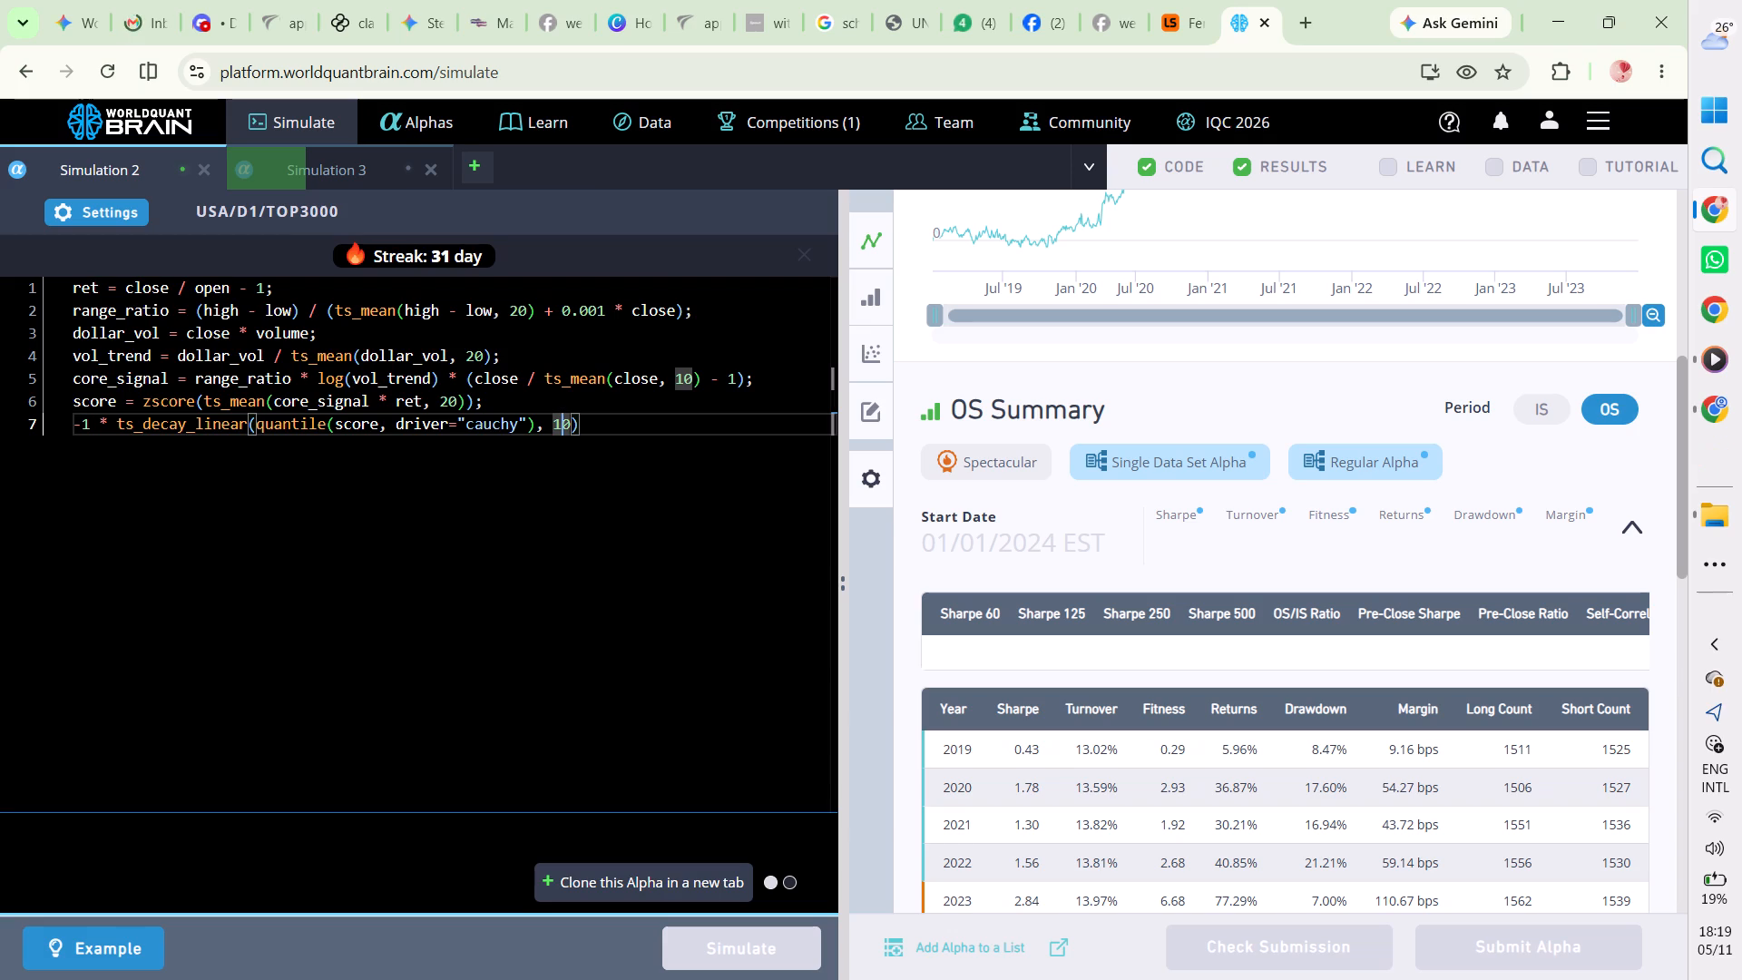
pyautogui.write('00')
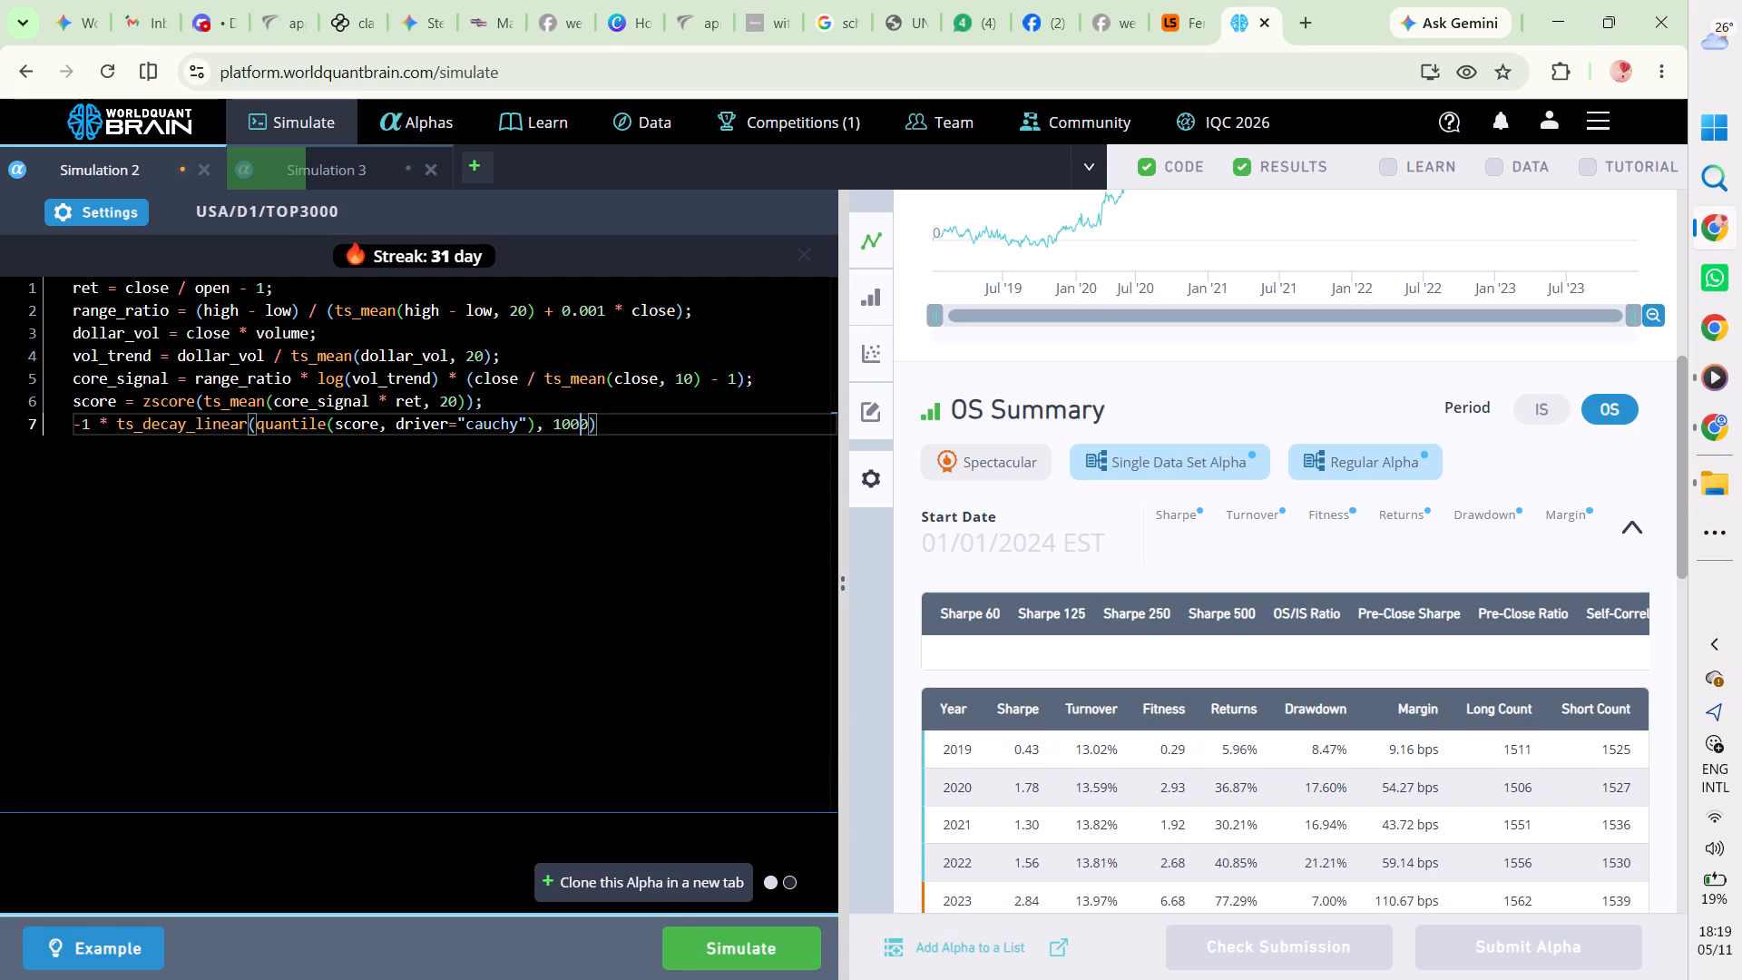
# Run the simulation of the alpha in Simulation 2, and check the progress of Simulation 3.
pyautogui.click(740, 956)
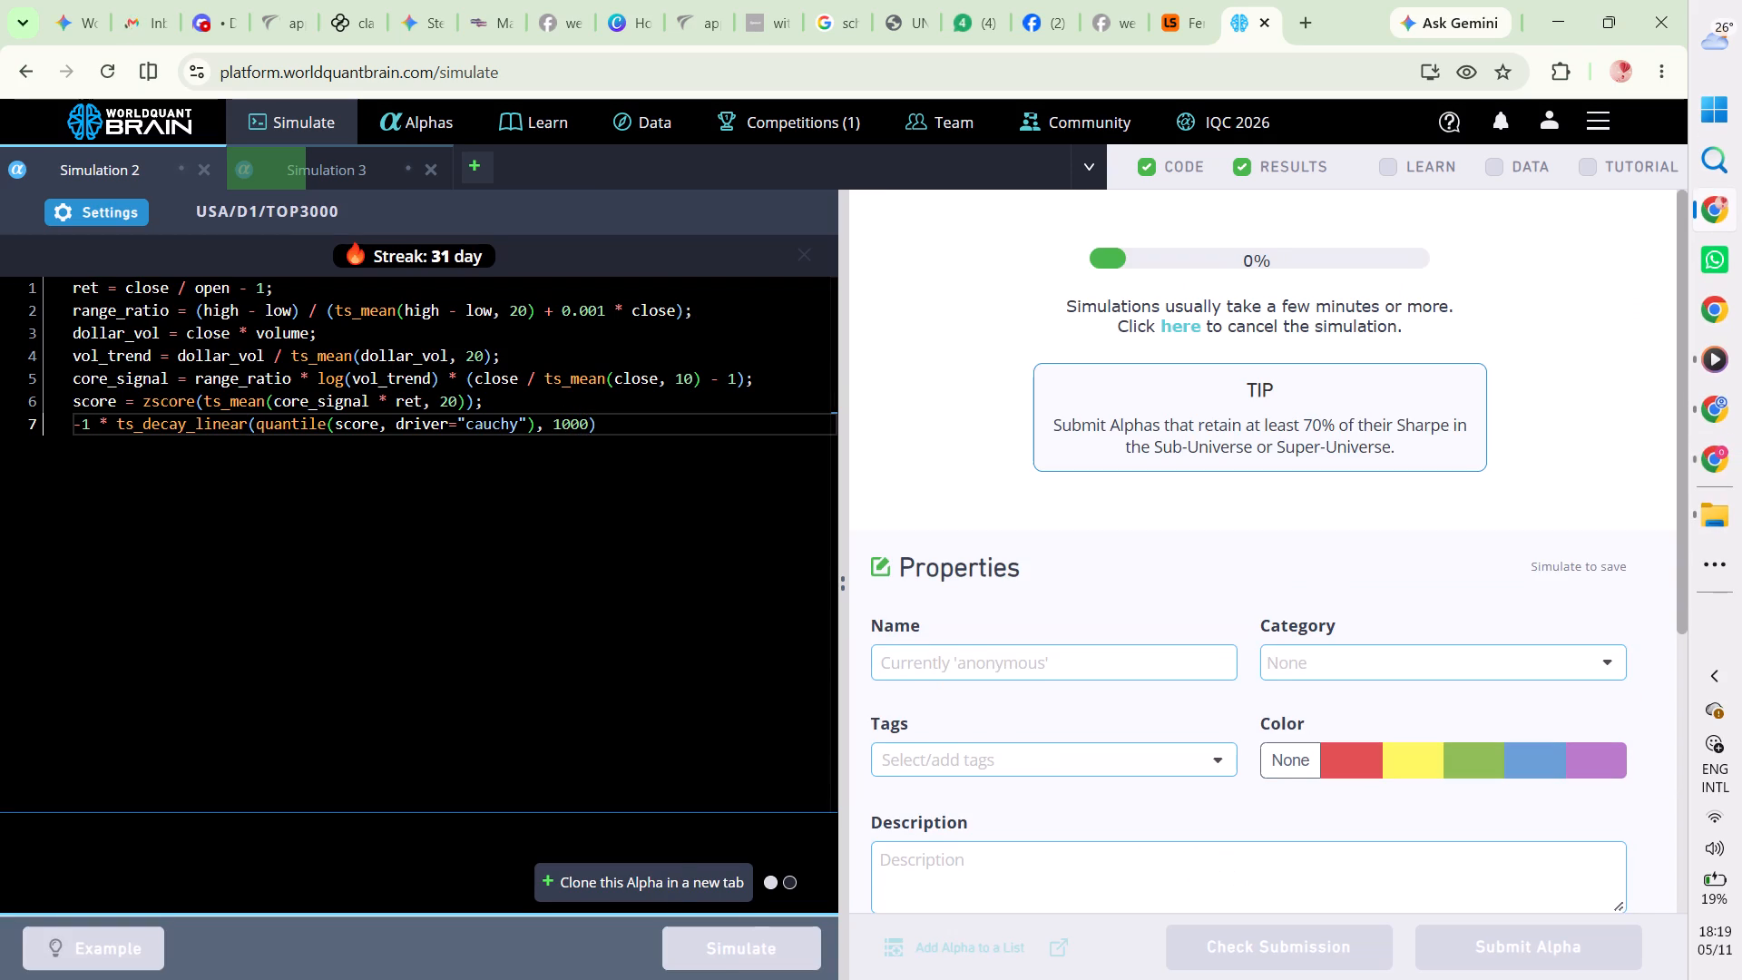
pyautogui.click(328, 171)
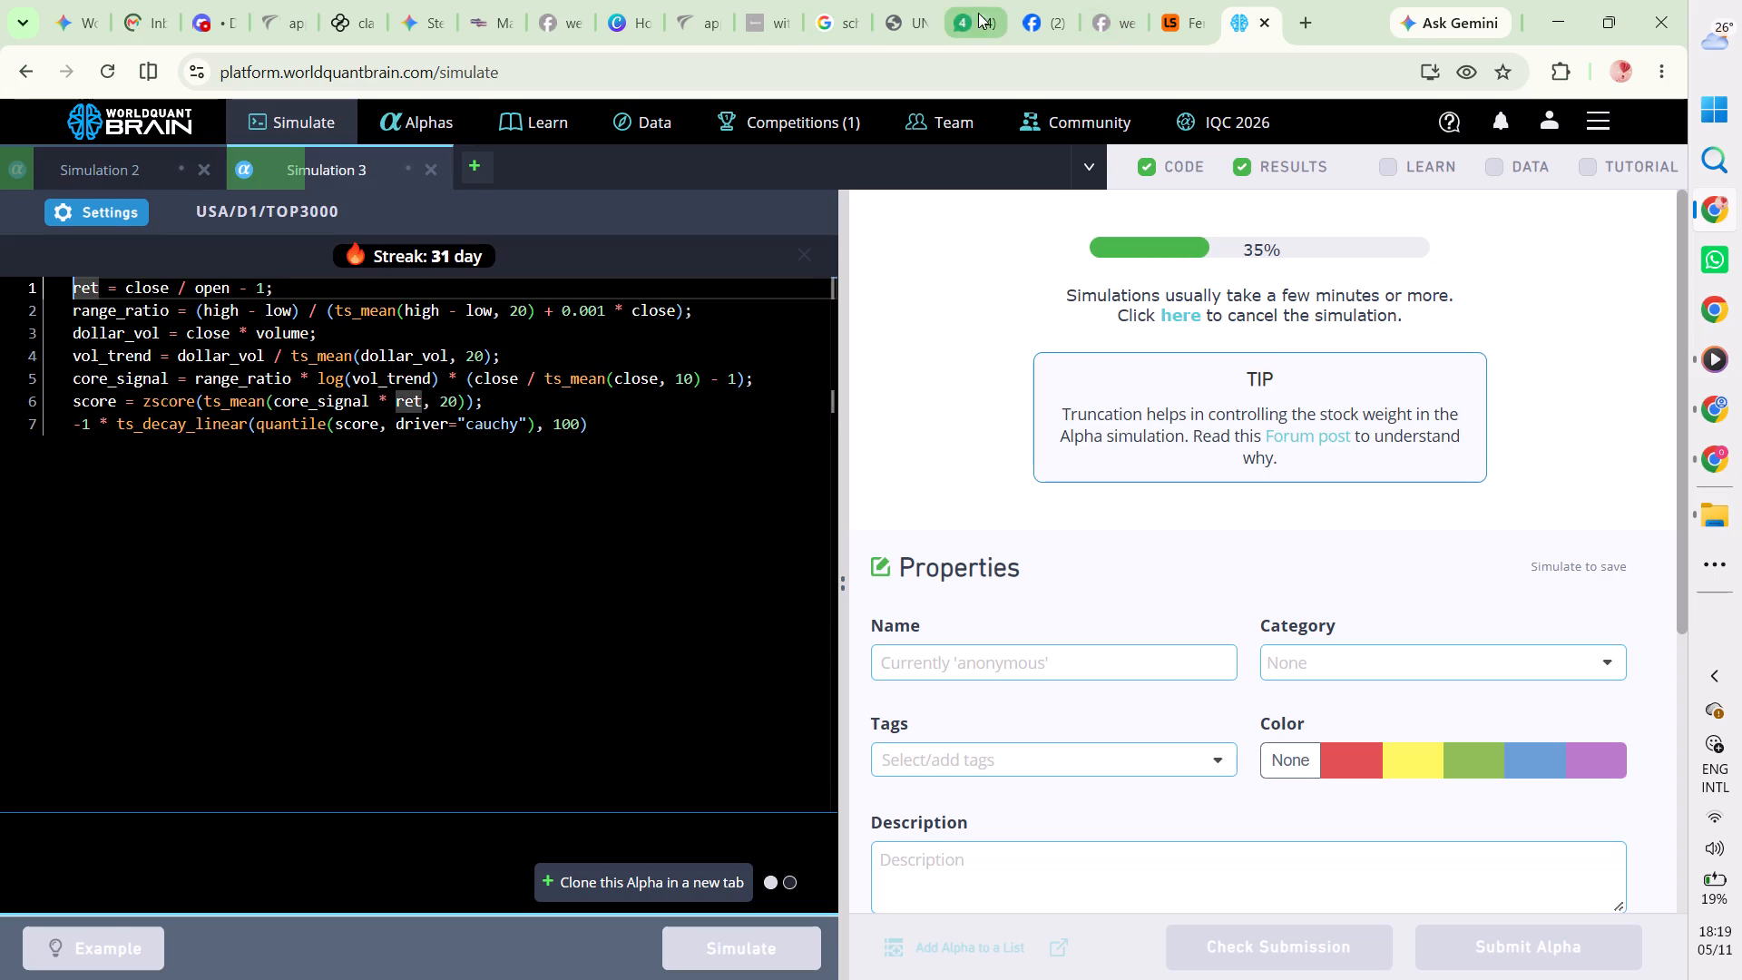
# Switch to the Facebook reel page and look through the notifications.
pyautogui.click(1037, 20)
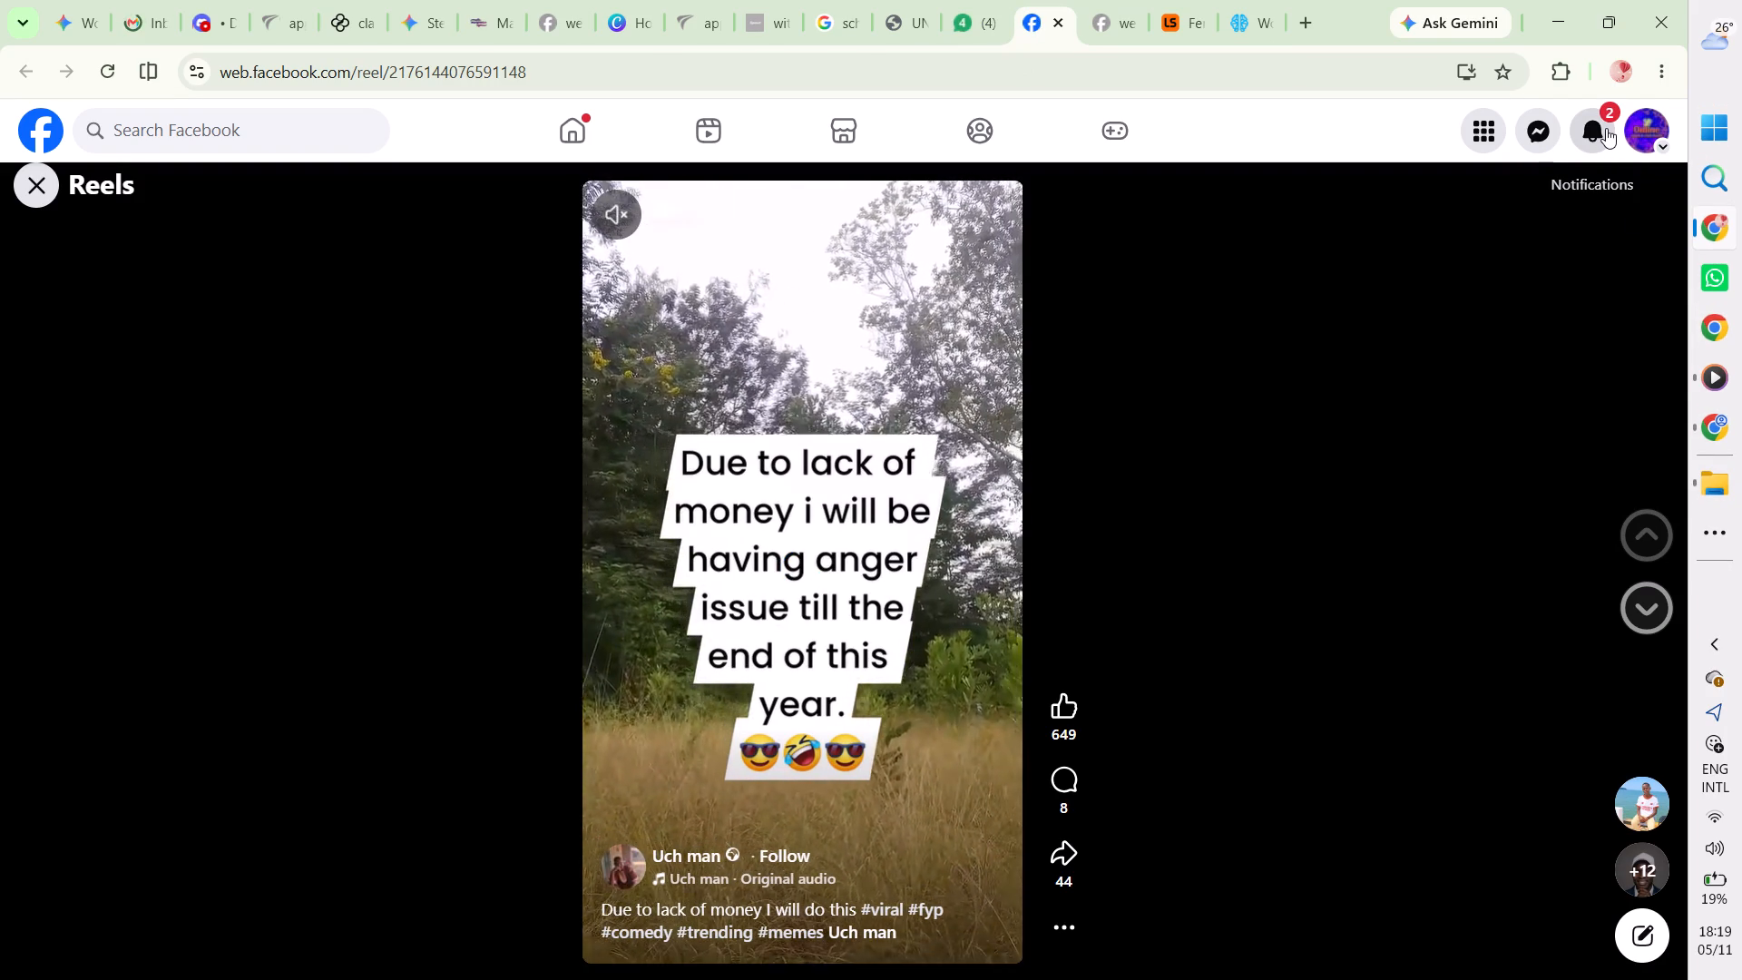
pyautogui.click(1592, 133)
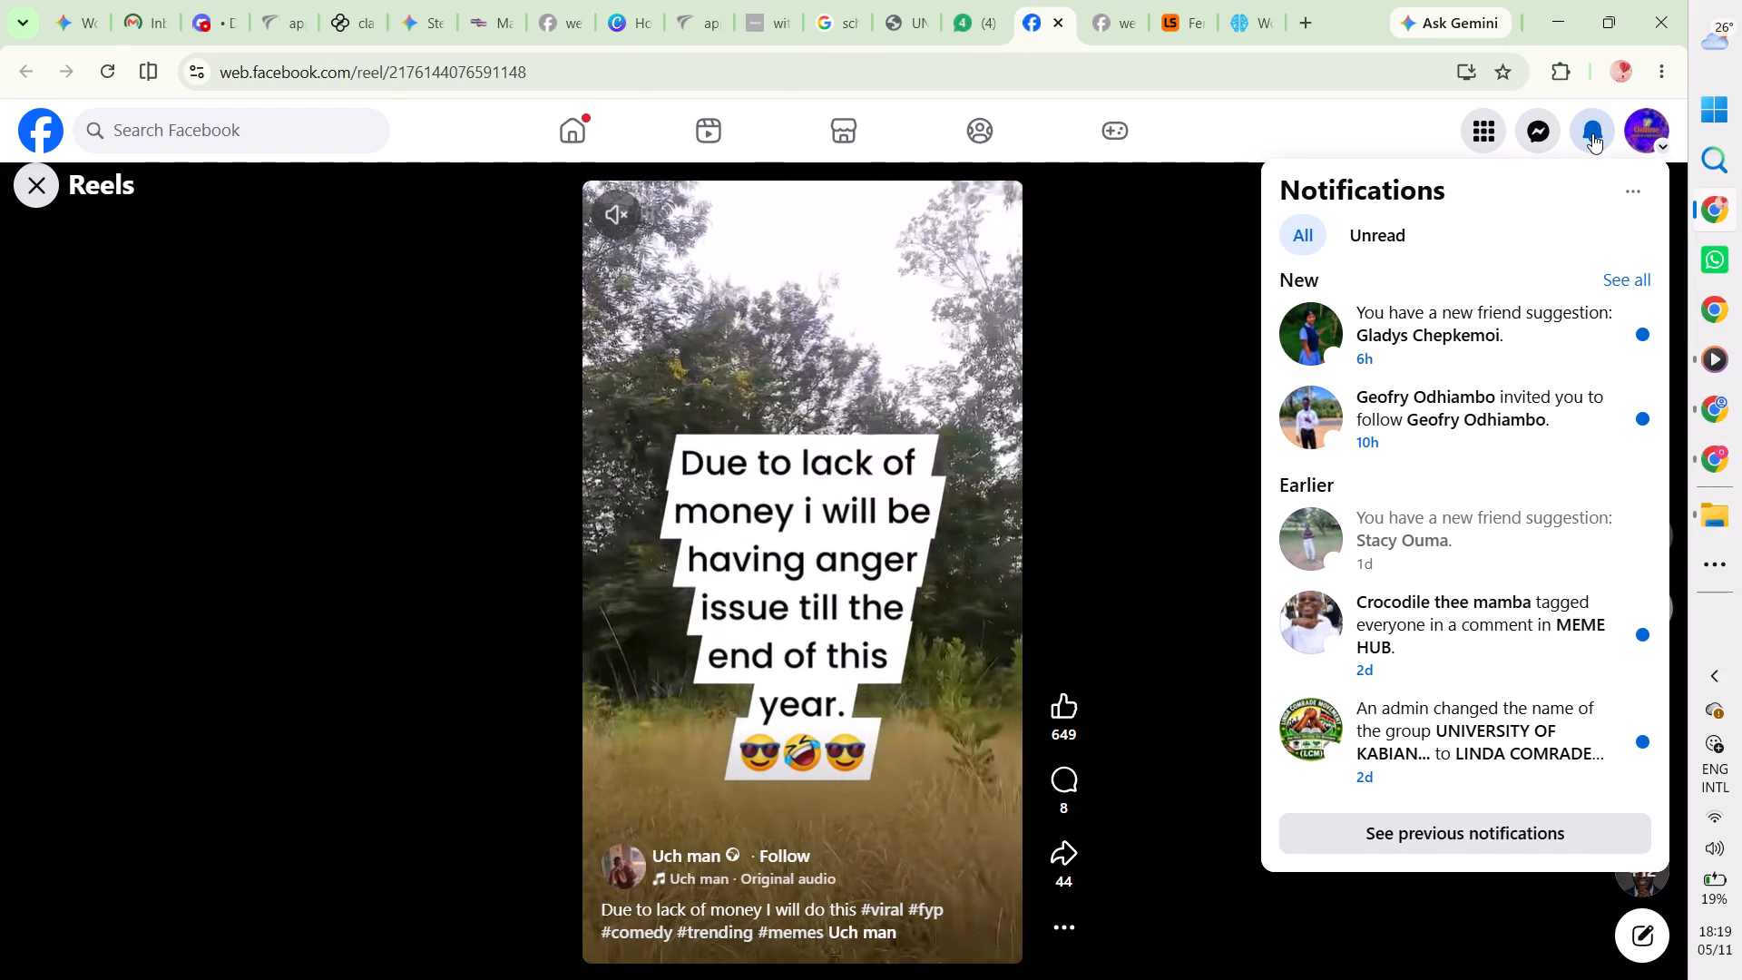
pyautogui.click(1592, 133)
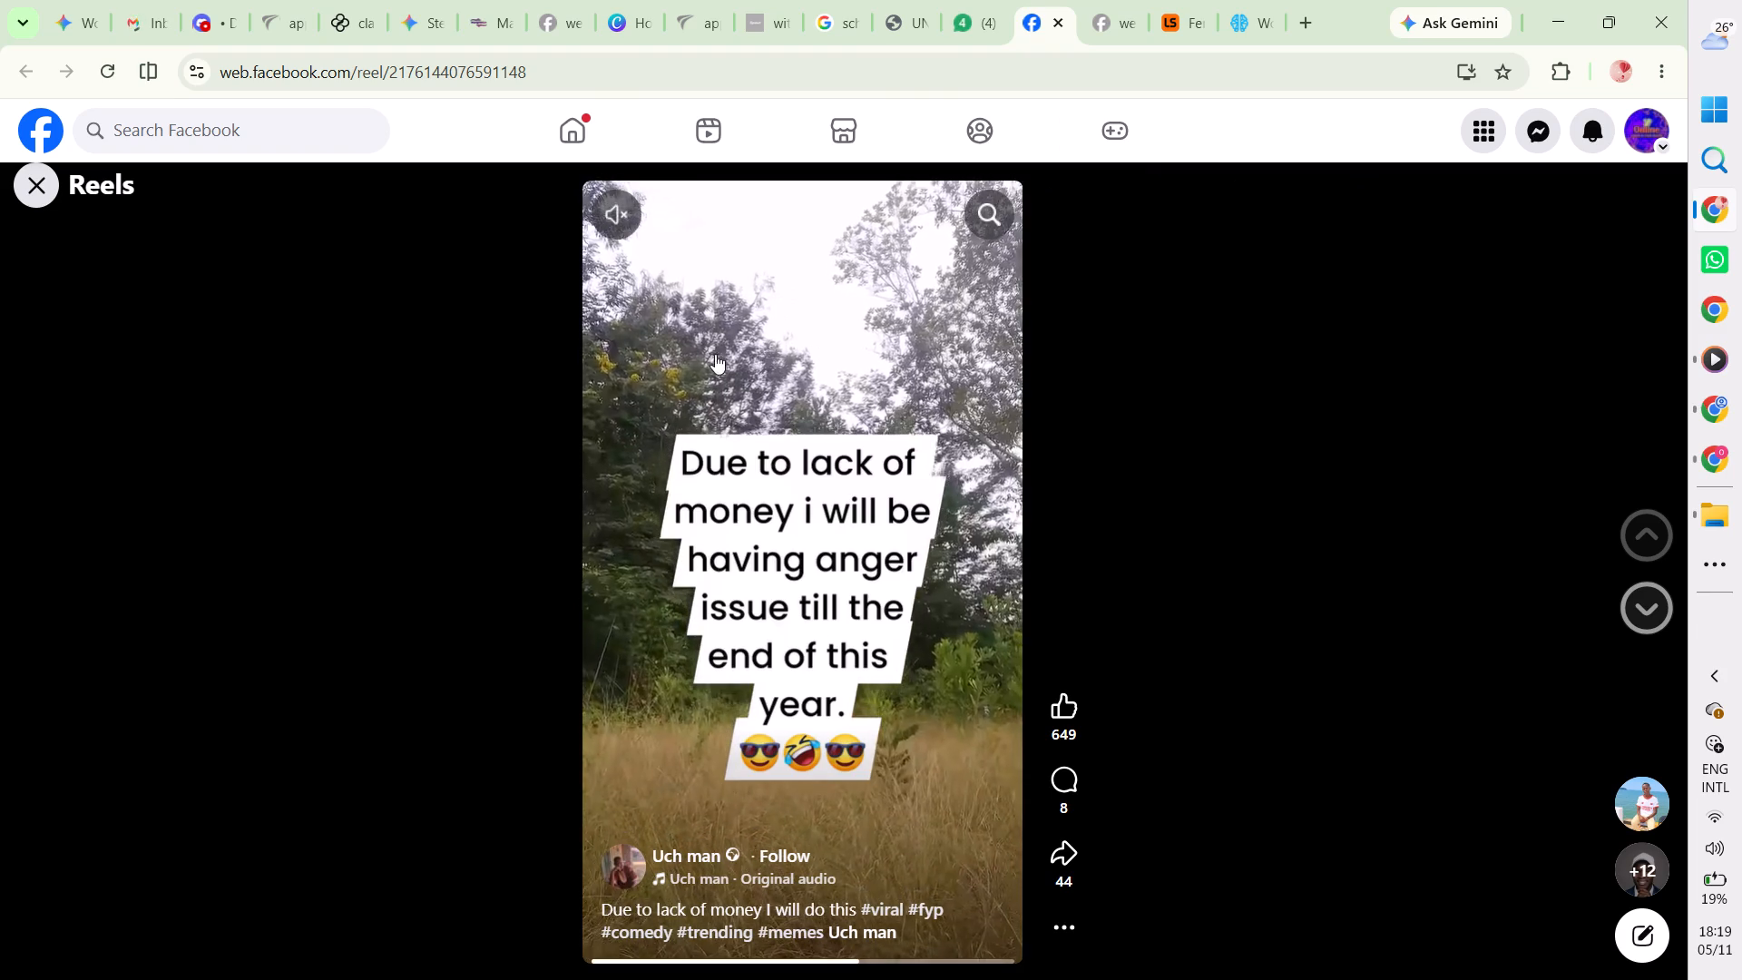
# Switch to the JABAR folder in File Explorer and play the track "EGNXMUSIC - TRY (DRILL)".
pyautogui.click(1709, 507)
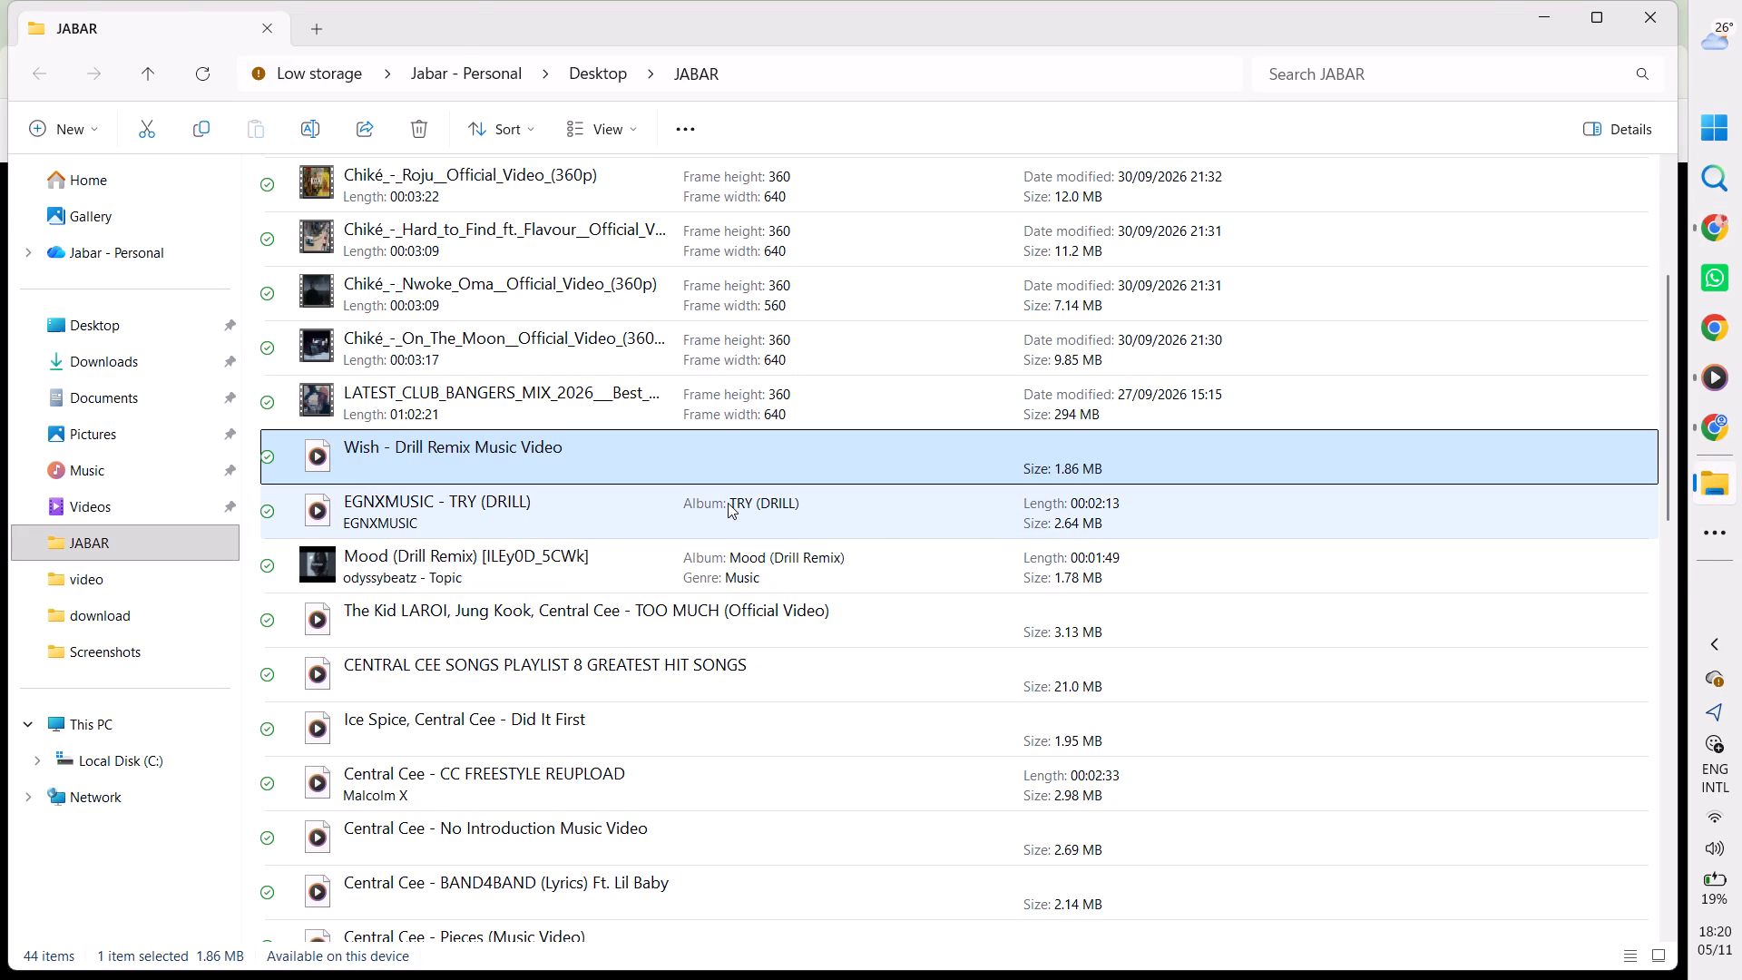
pyautogui.doubleClick(728, 503)
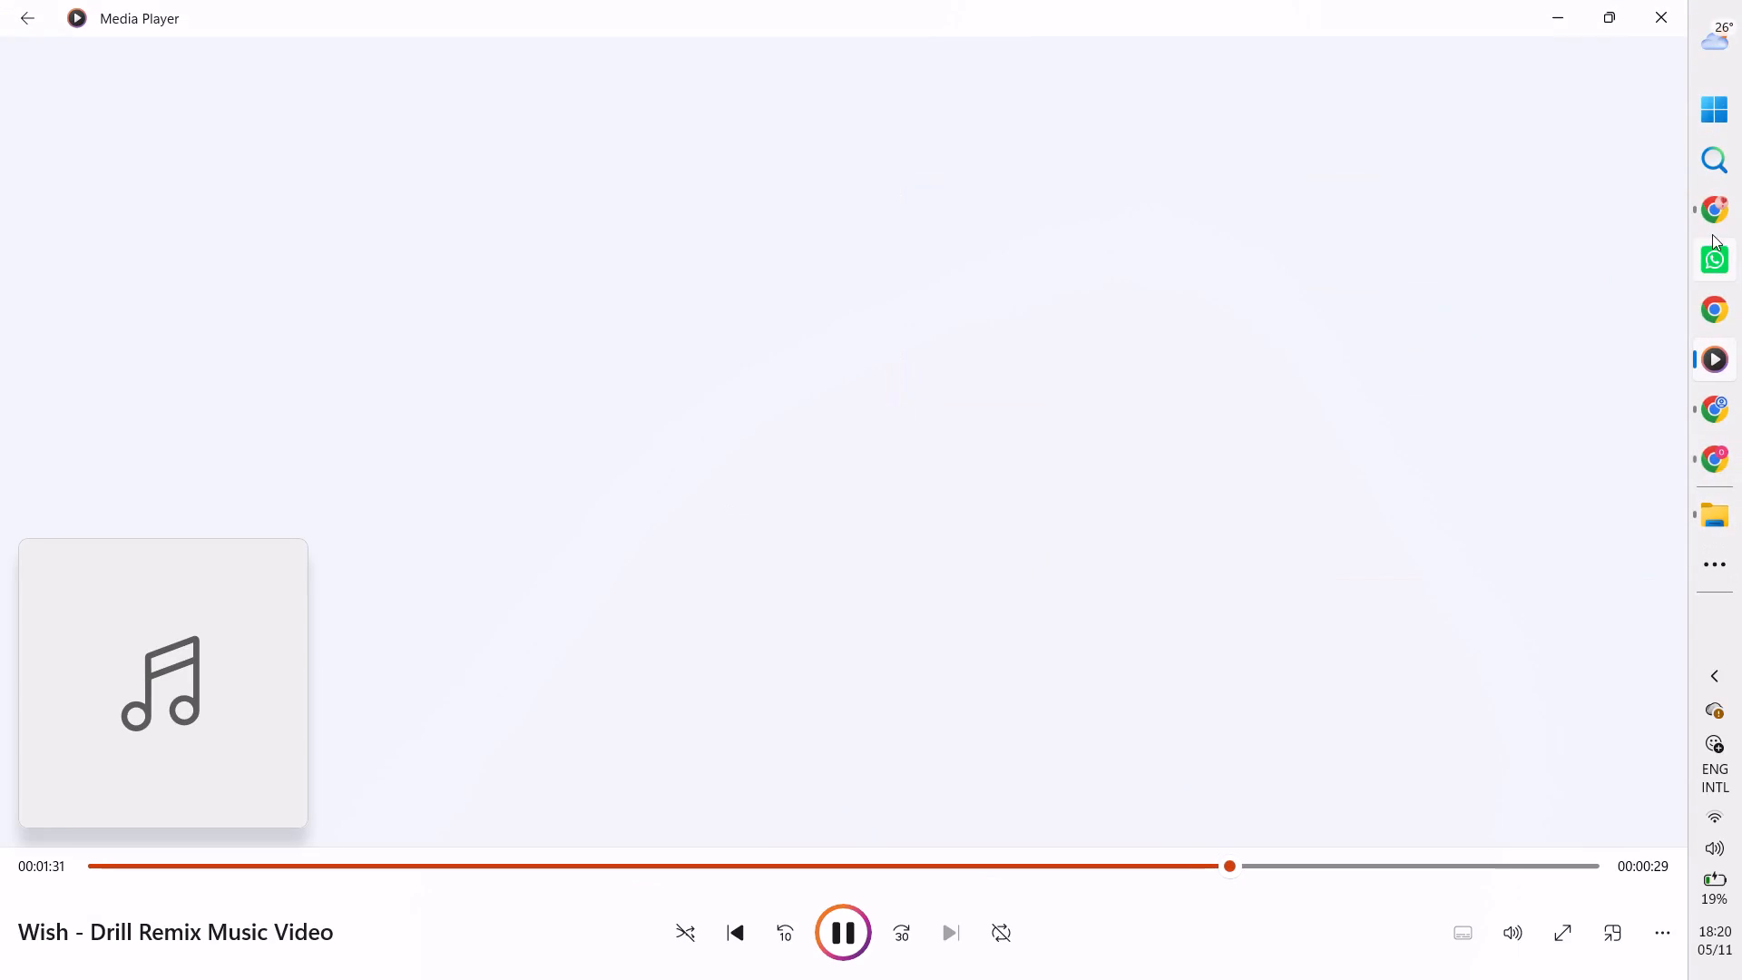
# Return to Facebook Reels in Chrome and move on to the next reel.
pyautogui.click(1717, 203)
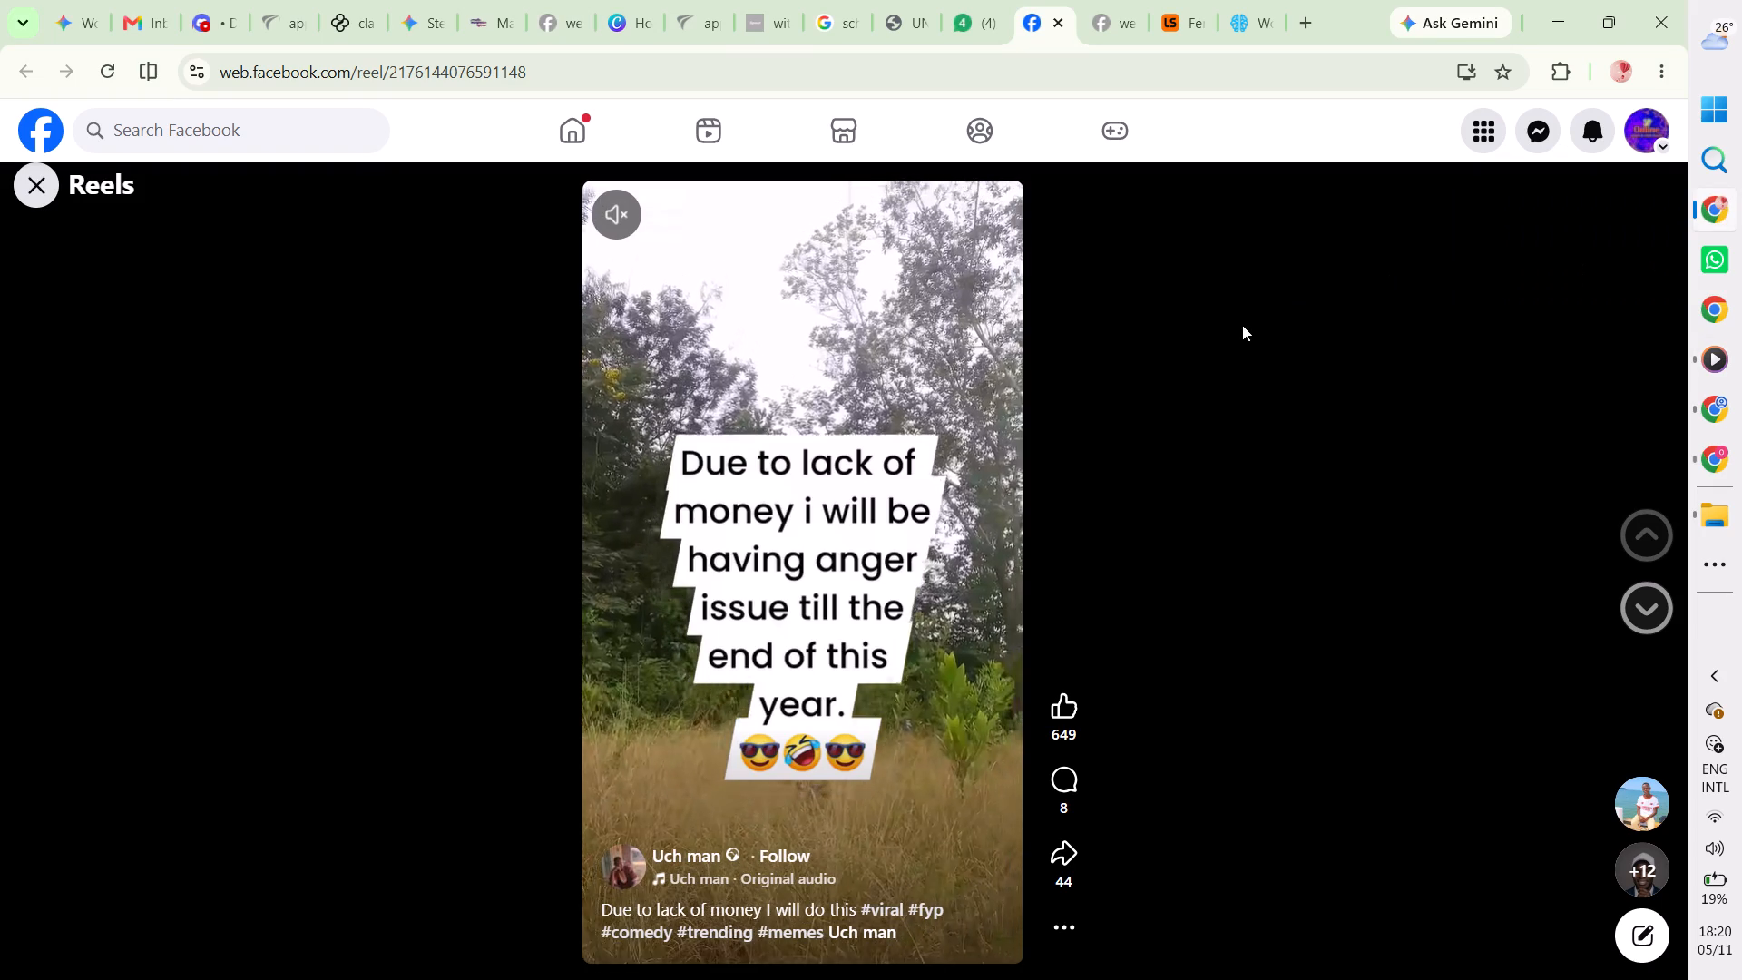
pyautogui.scroll(-2, 897, 506)
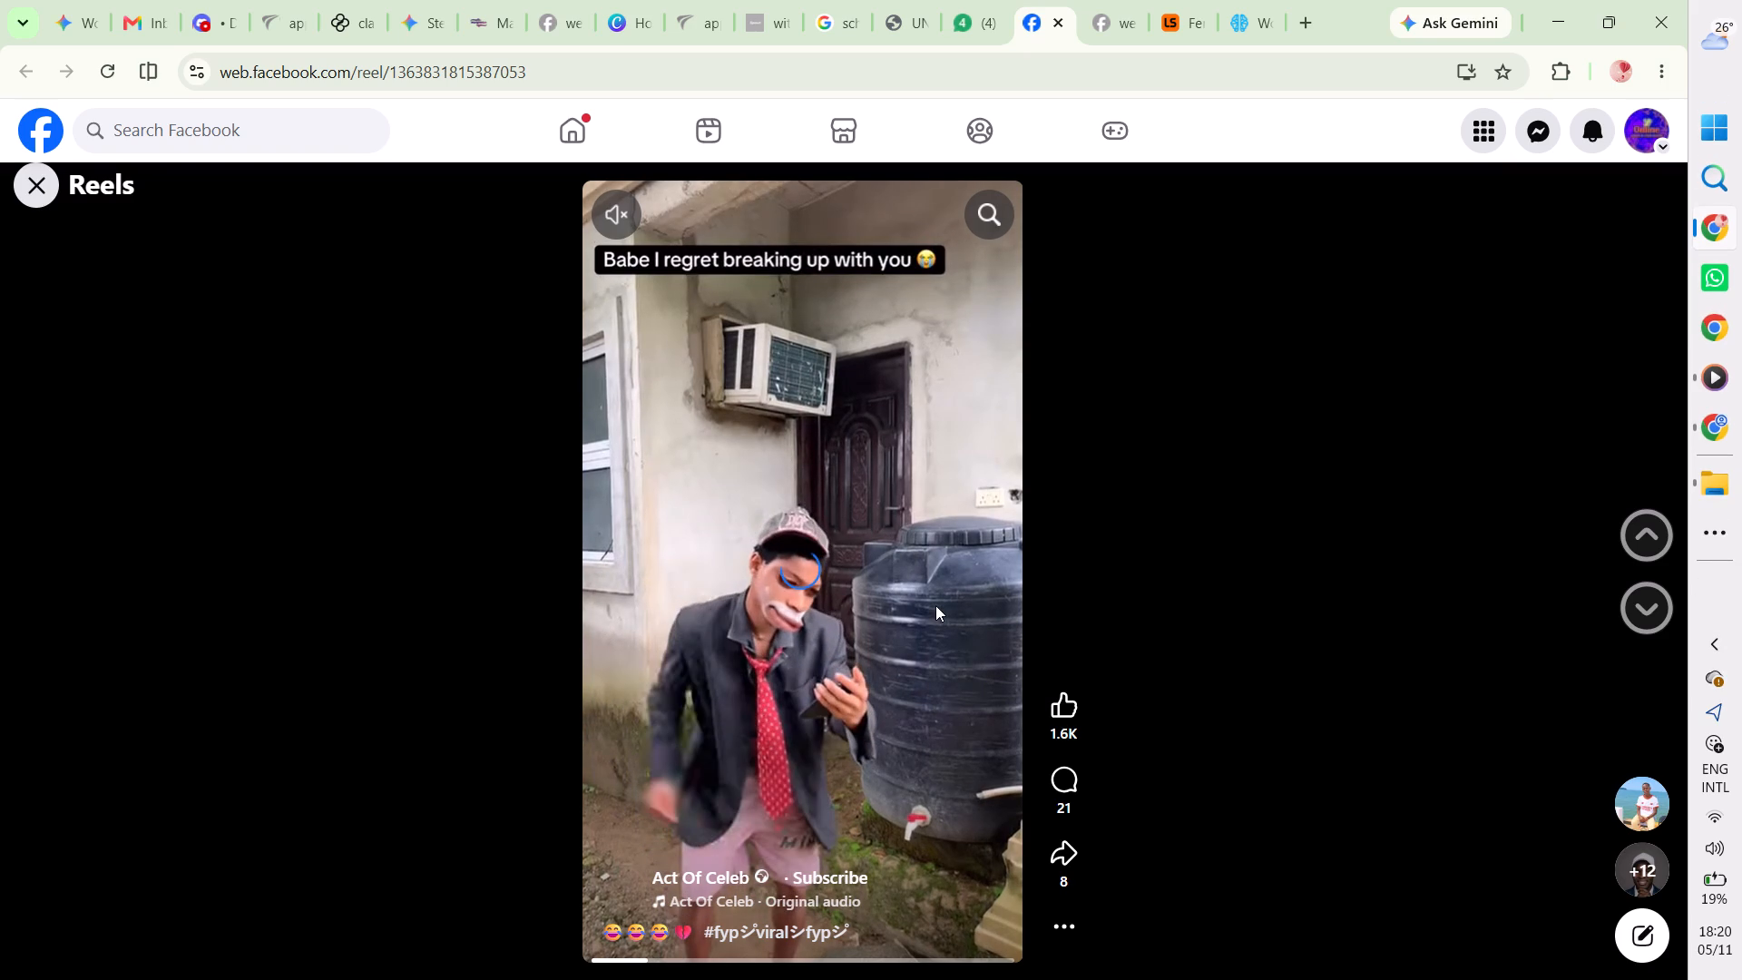
# Return to Simulation 3 on WorldQuant BRAIN, show the alpha's test period and review its yearly statistics and IS testing status.
pyautogui.click(1270, 19)
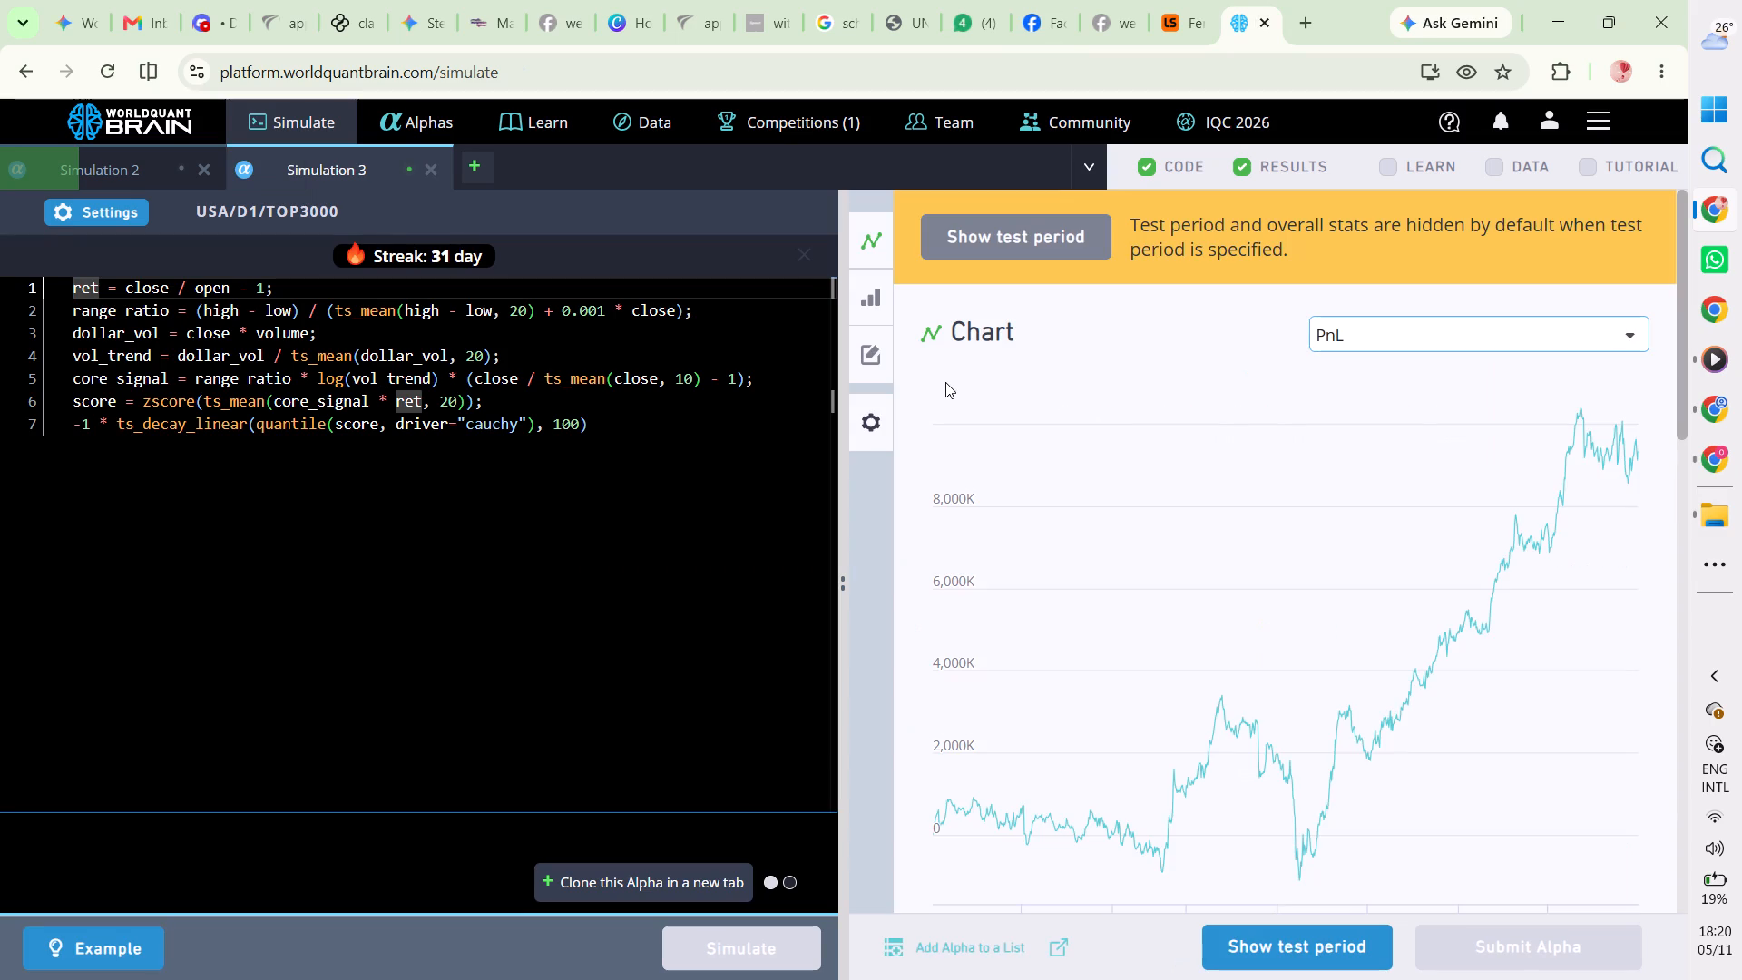
pyautogui.click(1306, 950)
pyautogui.scroll(-3, 1523, 735)
pyautogui.scroll(1, 1523, 735)
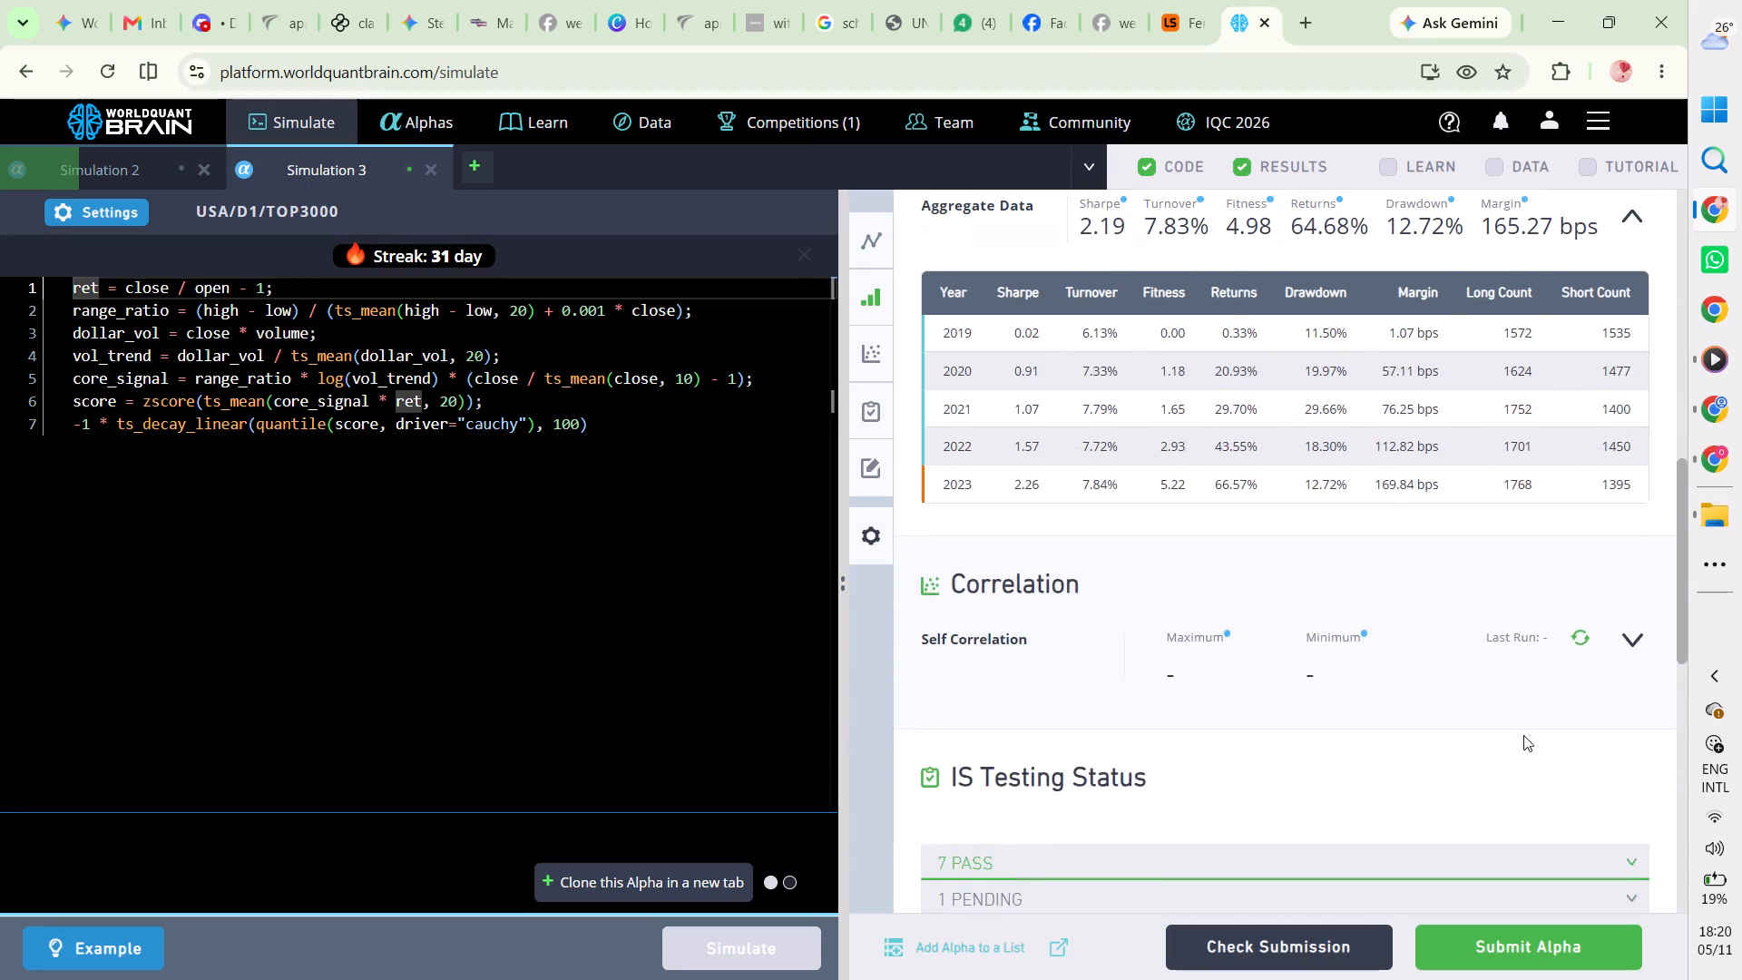
# Review the Simulation 3 statistics and IS testing status, and try to submit the alpha.
pyautogui.scroll(1, 1523, 735)
pyautogui.scroll(-1, 1523, 735)
pyautogui.scroll(3, 1512, 809)
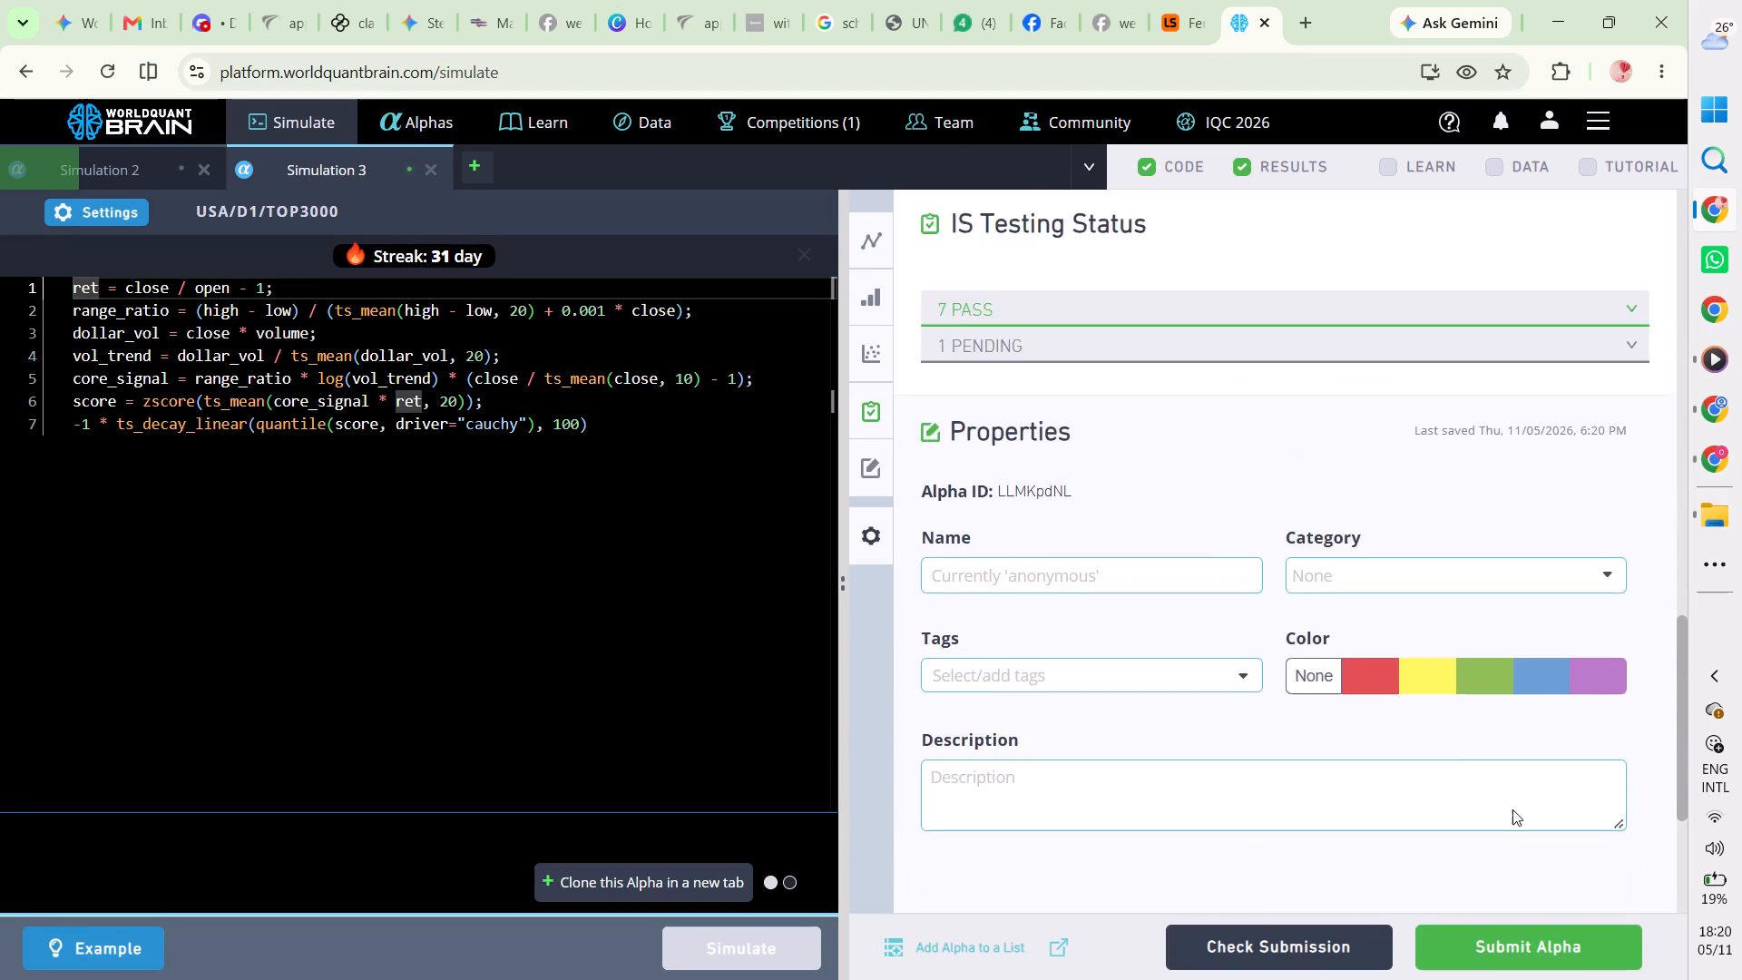
pyautogui.scroll(1, 1512, 809)
pyautogui.click(1543, 946)
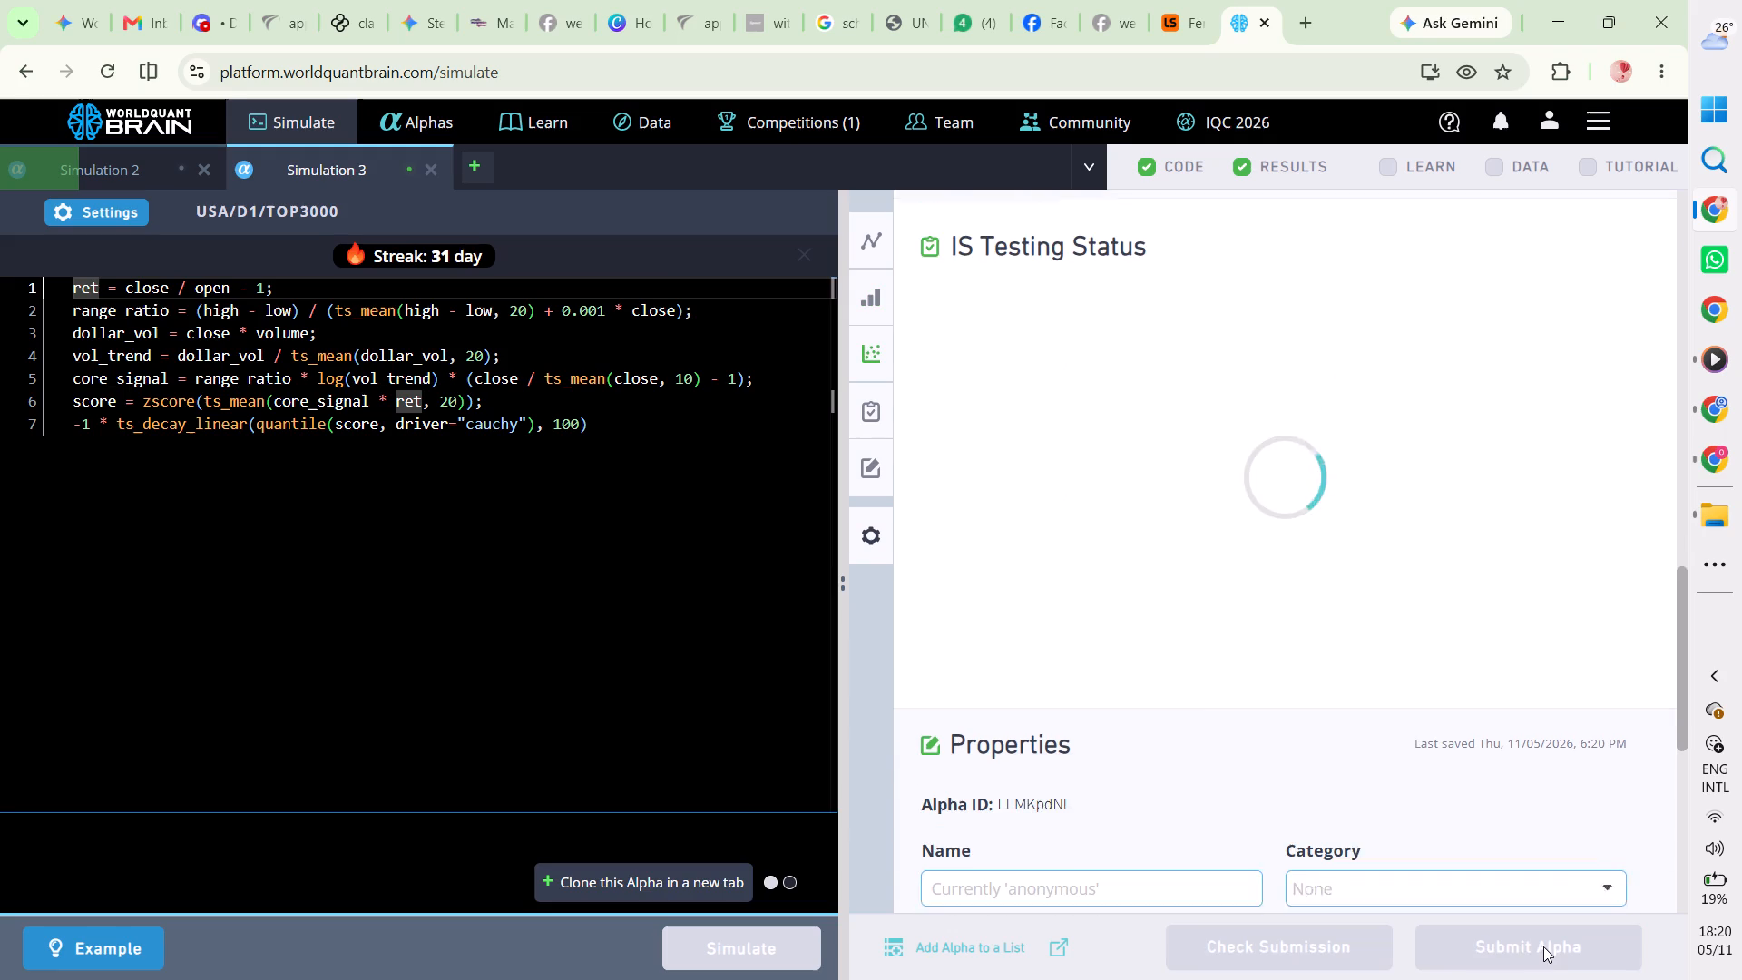
pyautogui.scroll(2, 1363, 715)
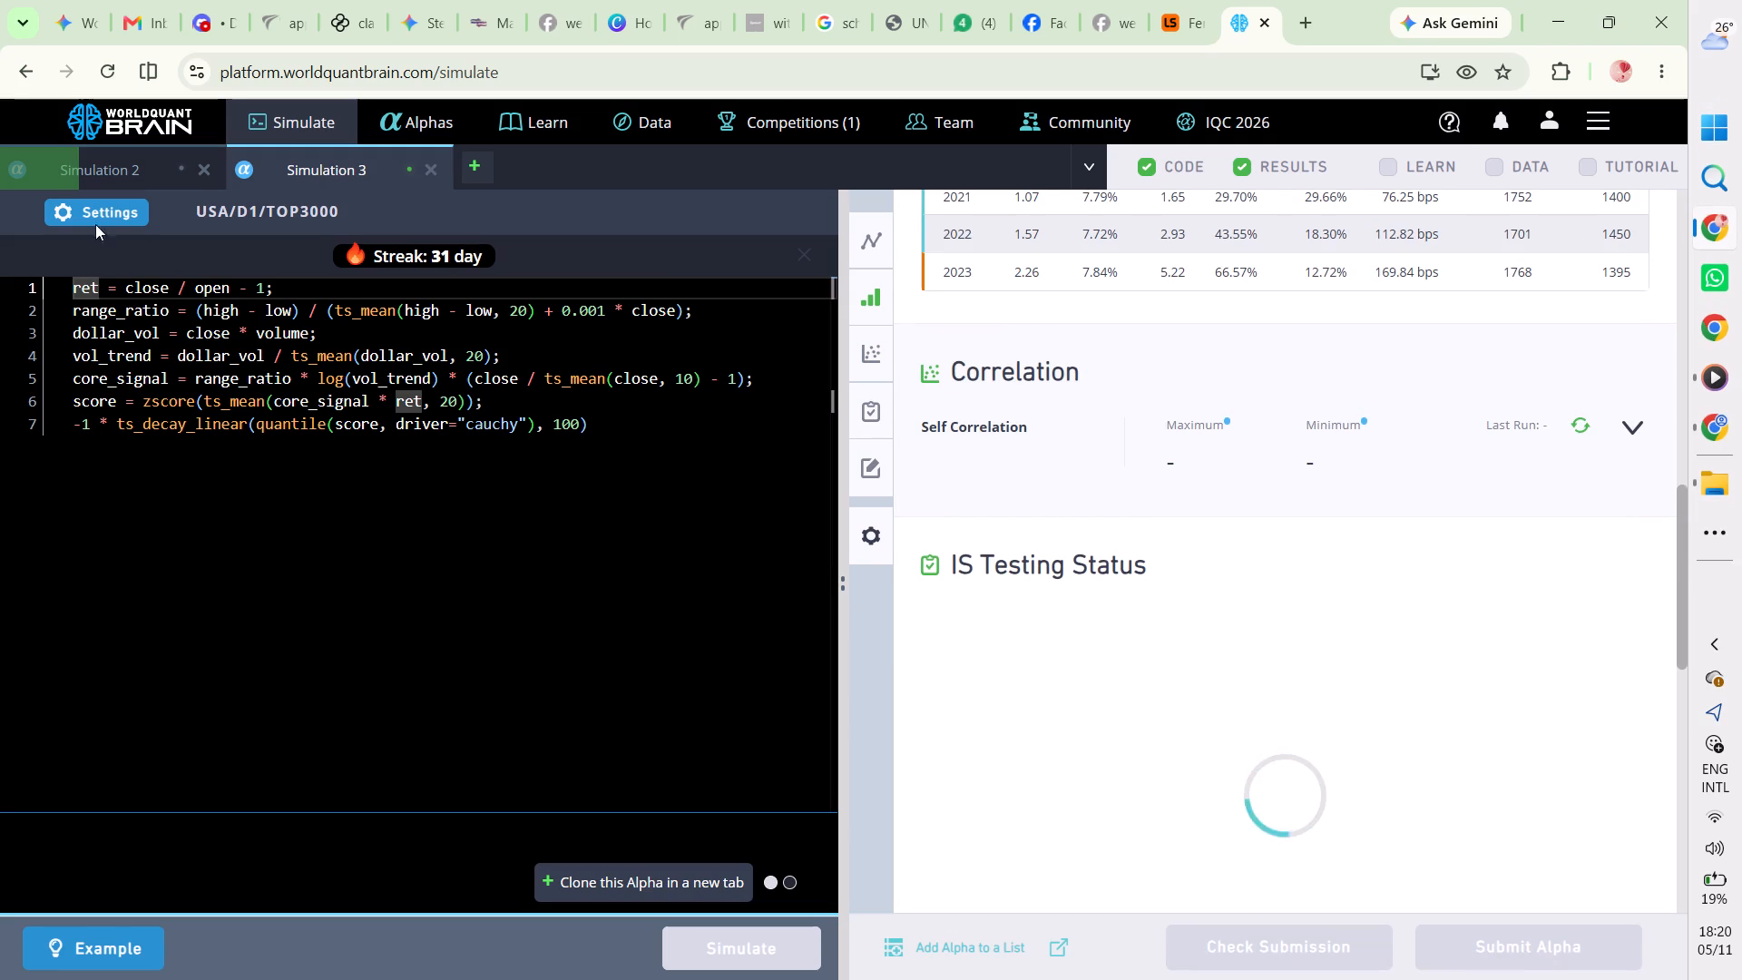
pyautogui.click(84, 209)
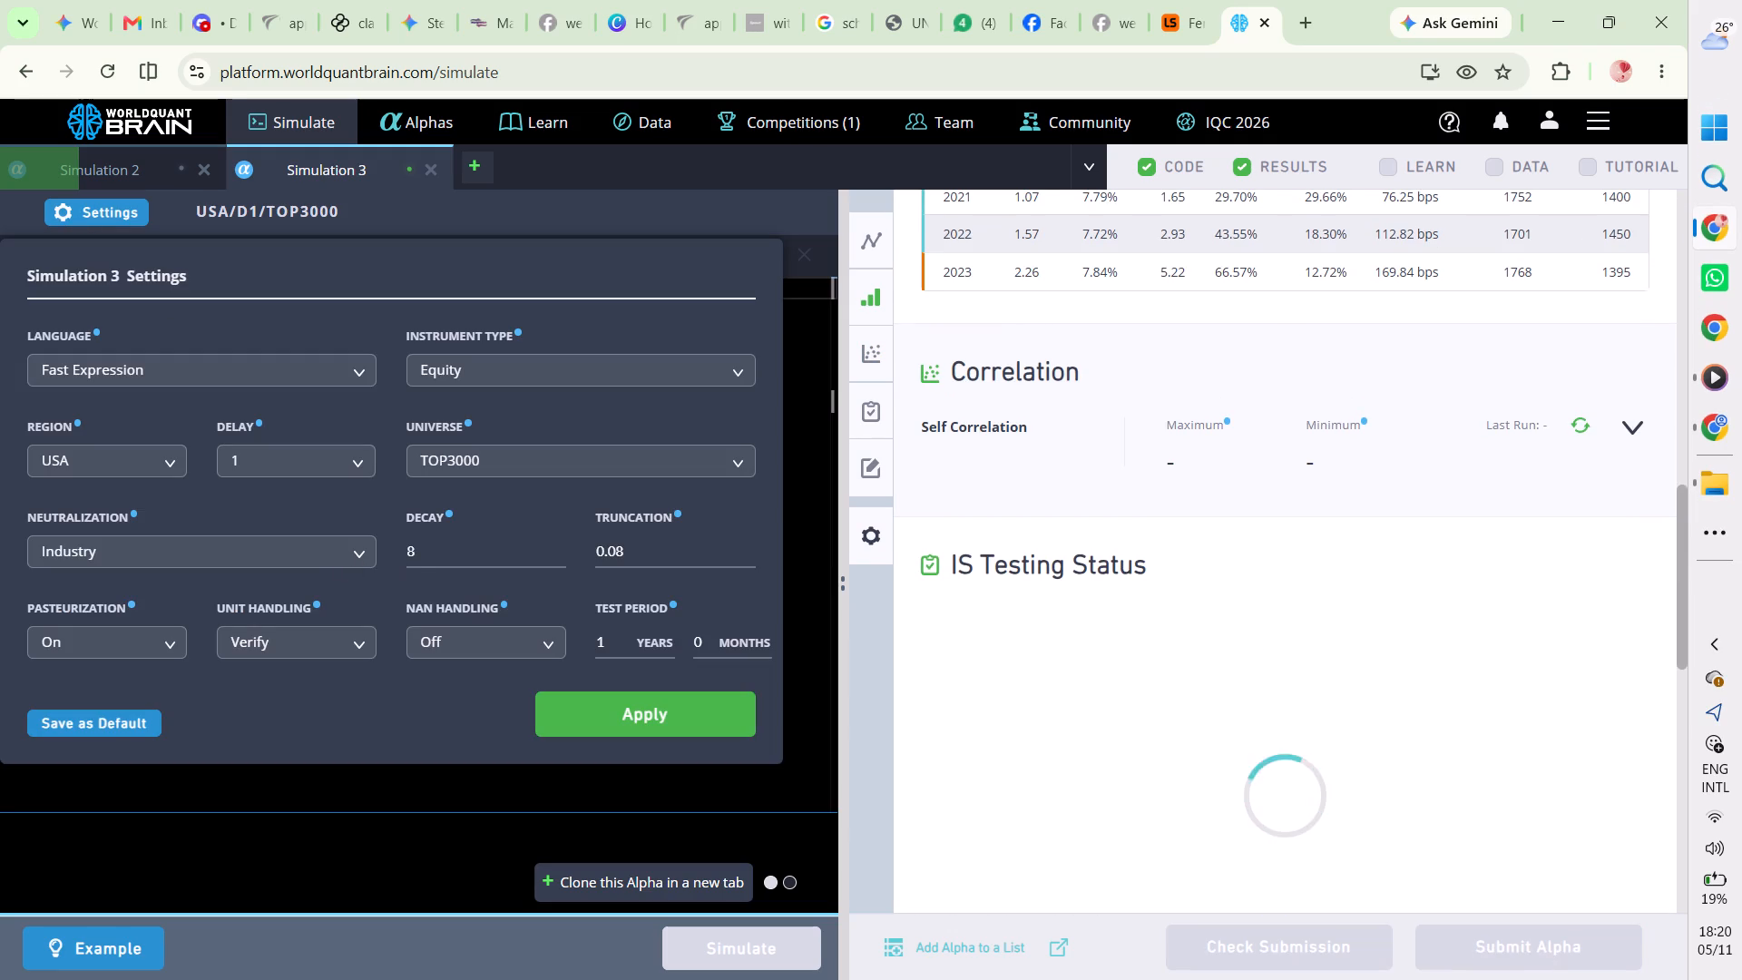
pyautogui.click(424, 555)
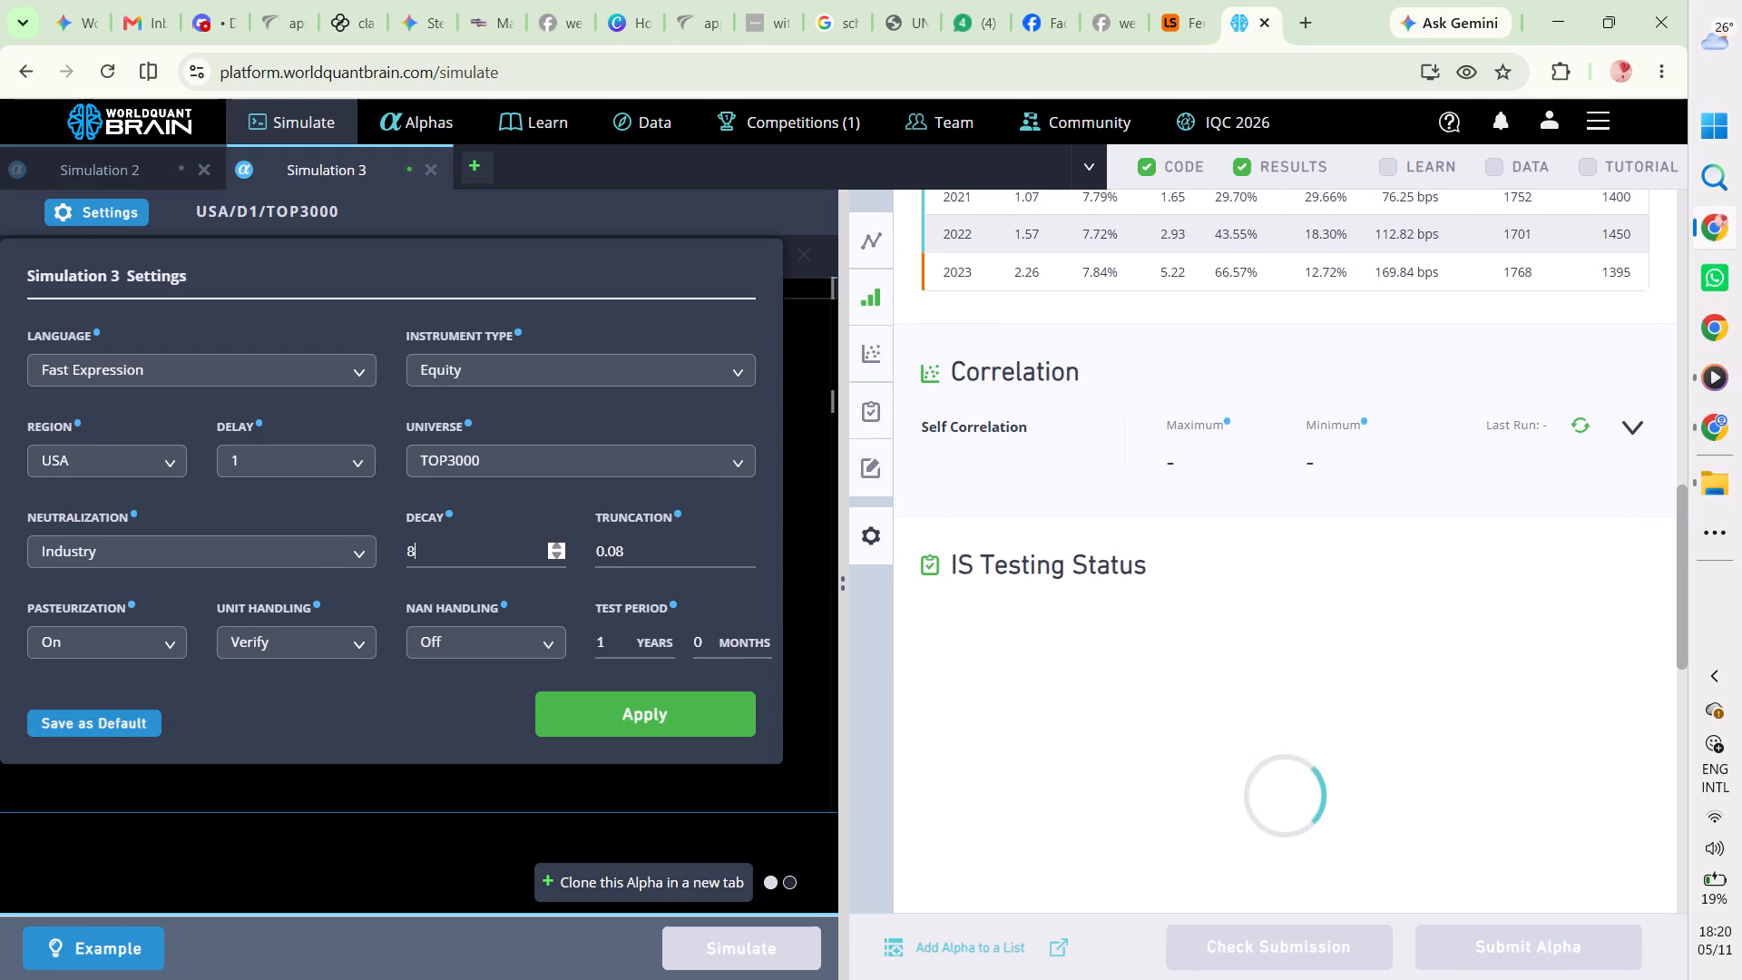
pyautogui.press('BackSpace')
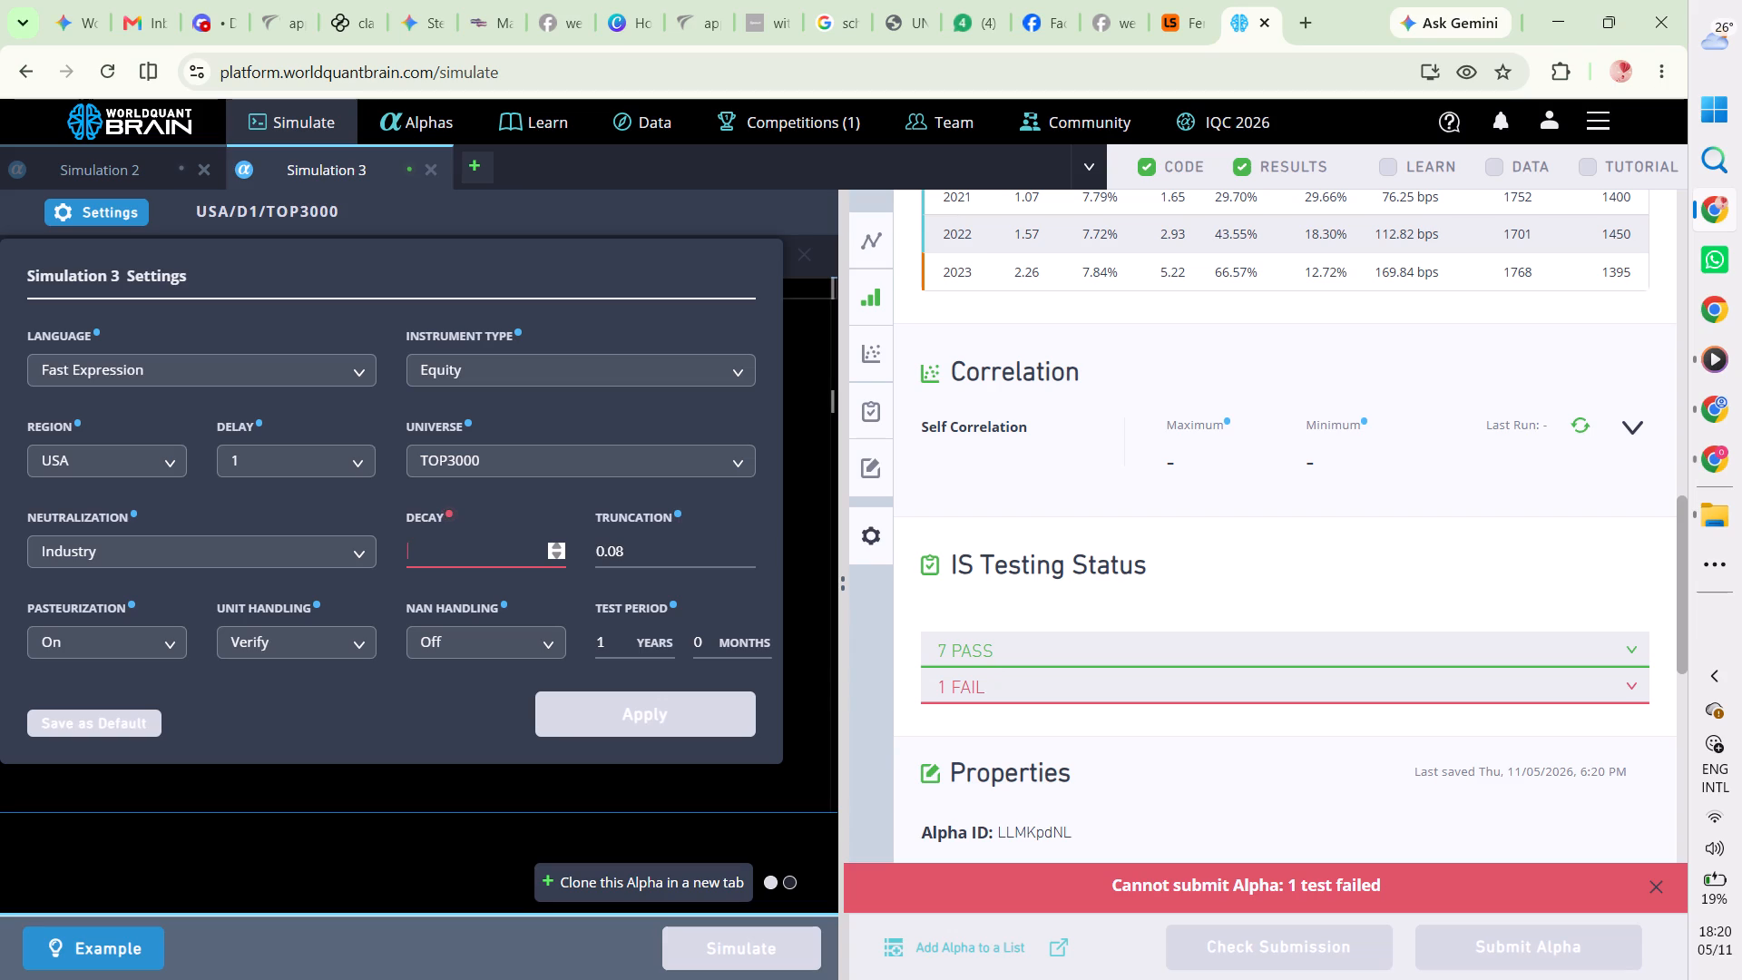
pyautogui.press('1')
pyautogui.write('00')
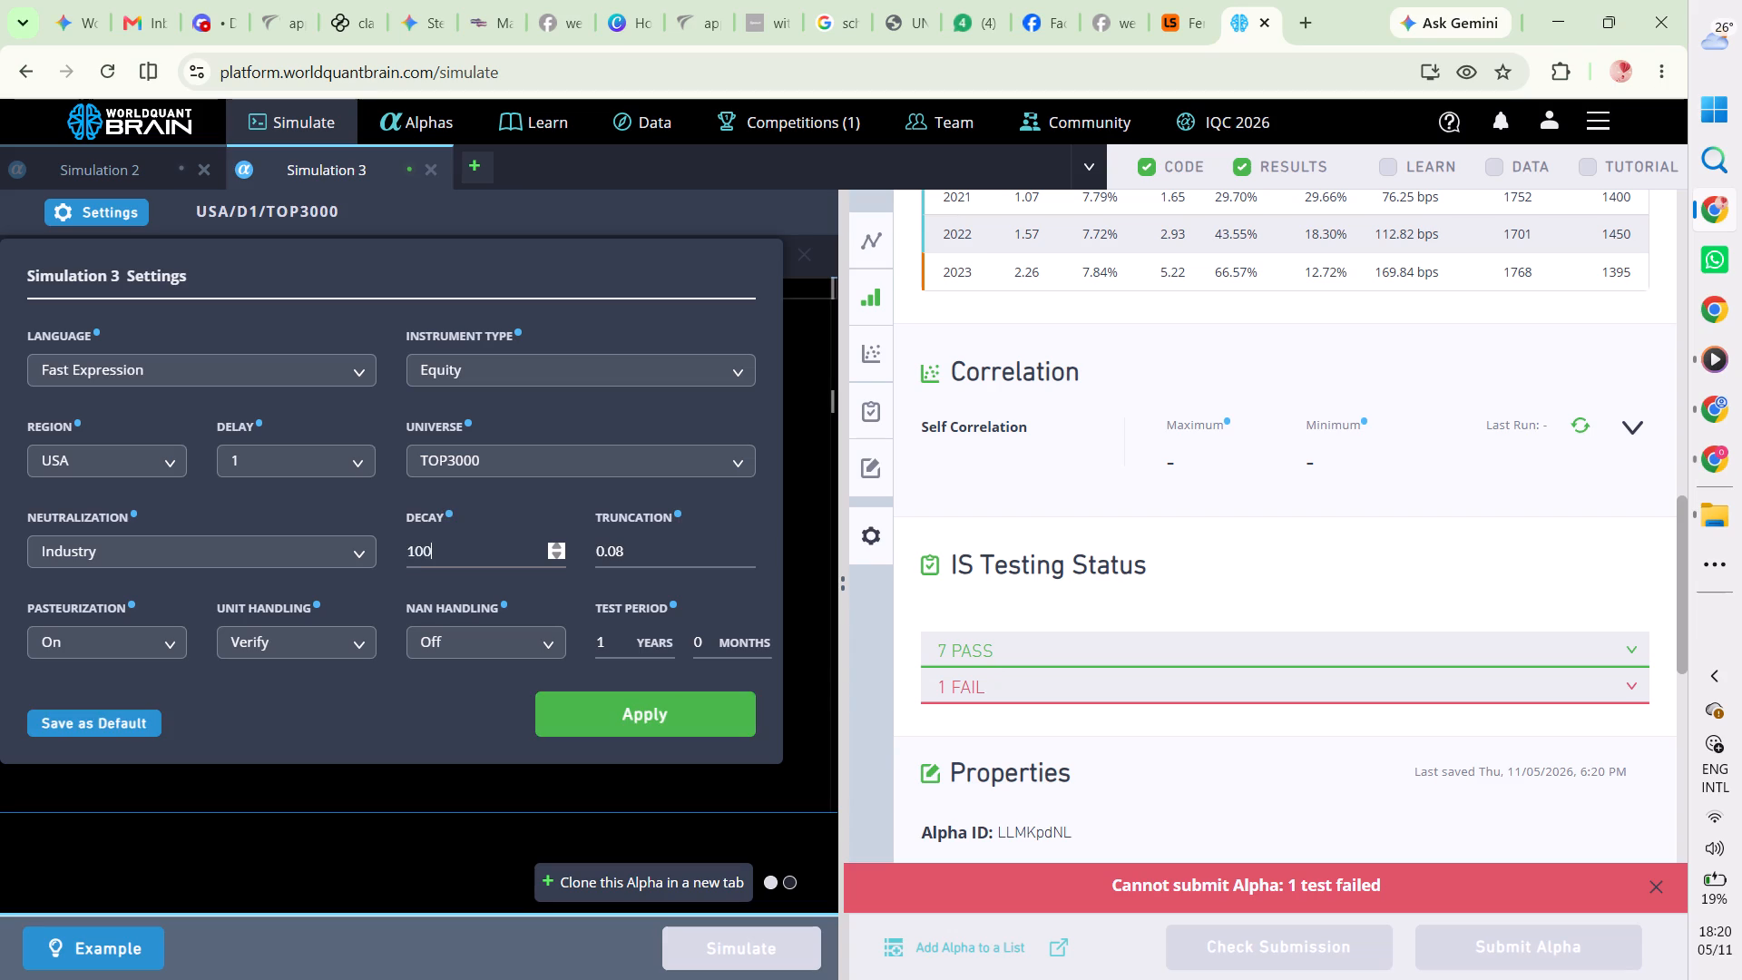
# Expand the failed test in the IS Testing Status of Simulation 3 to read its details.
pyautogui.click(1256, 681)
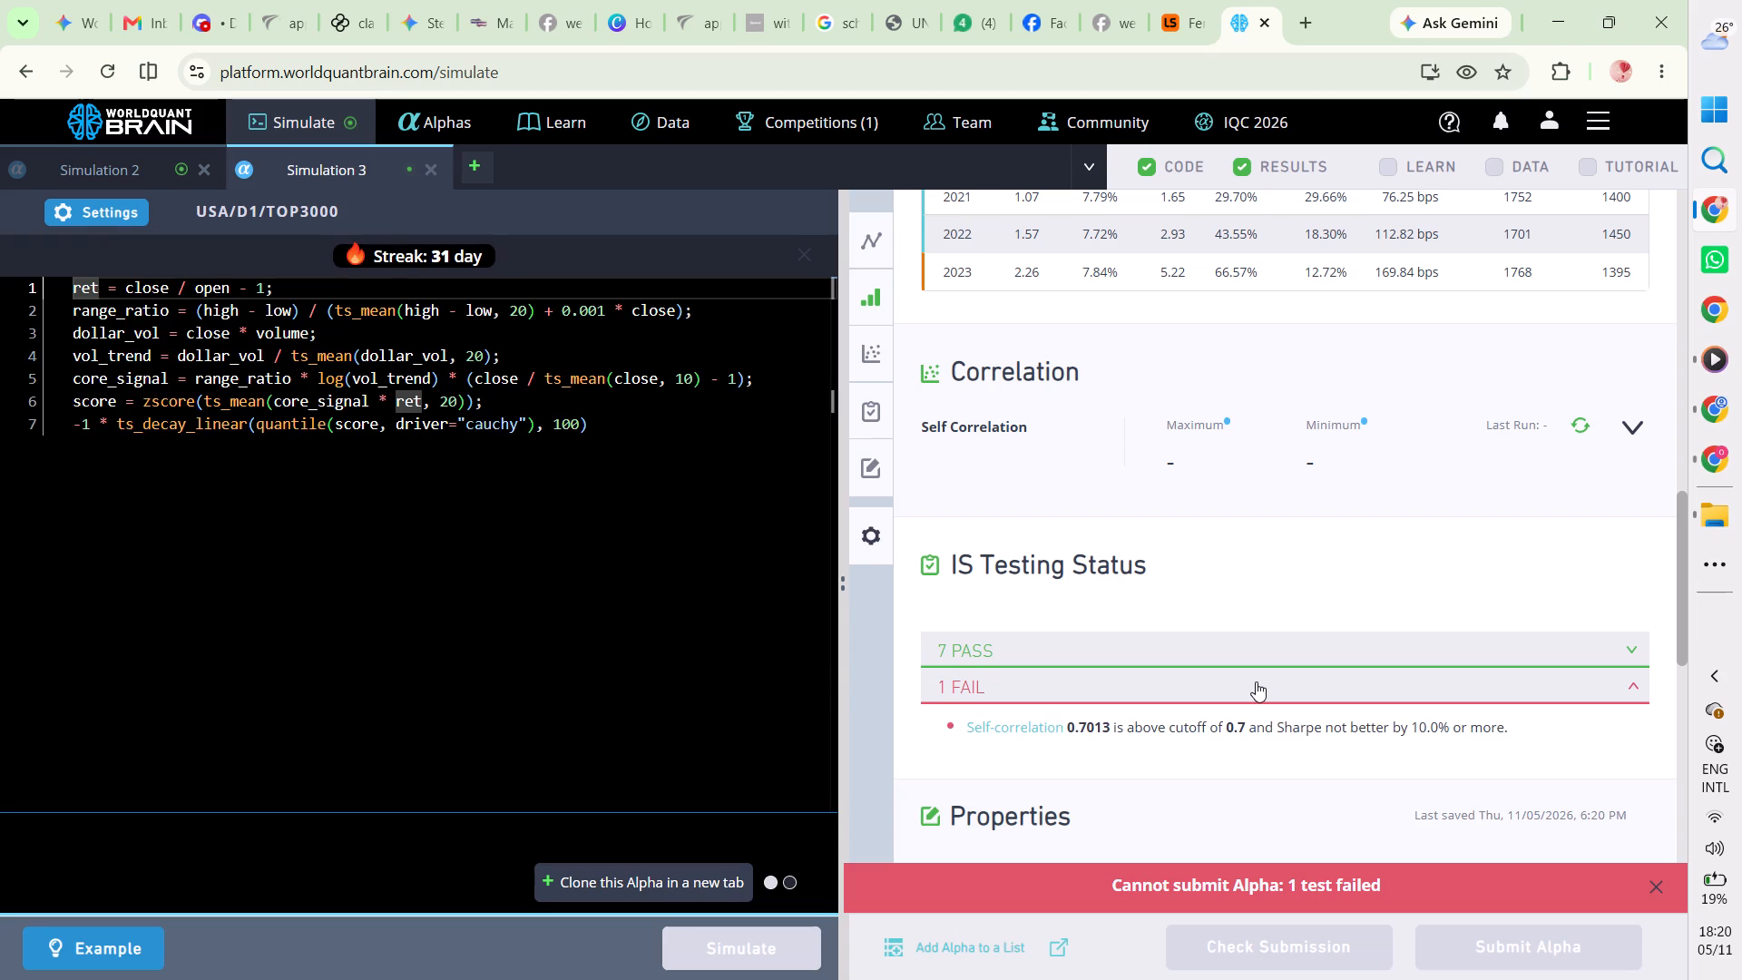
# Set the truncation of Simulation 3 to 0.09, apply the settings and simulate the alpha again.
pyautogui.click(121, 197)
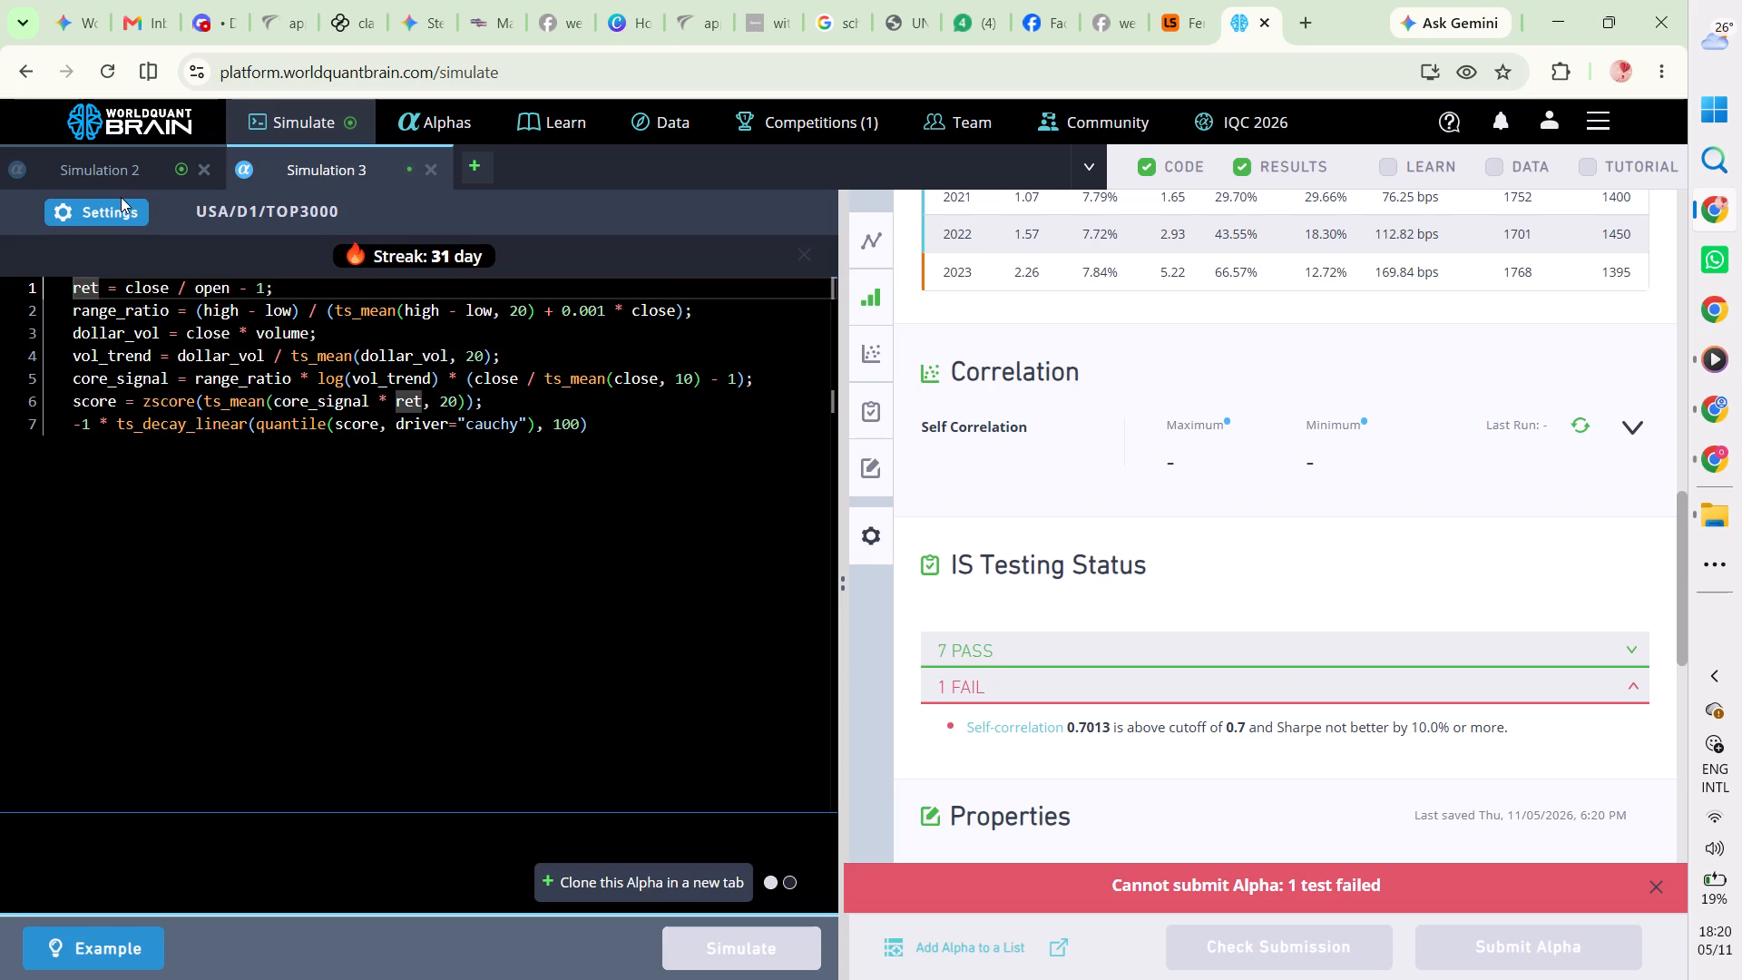
pyautogui.click(125, 212)
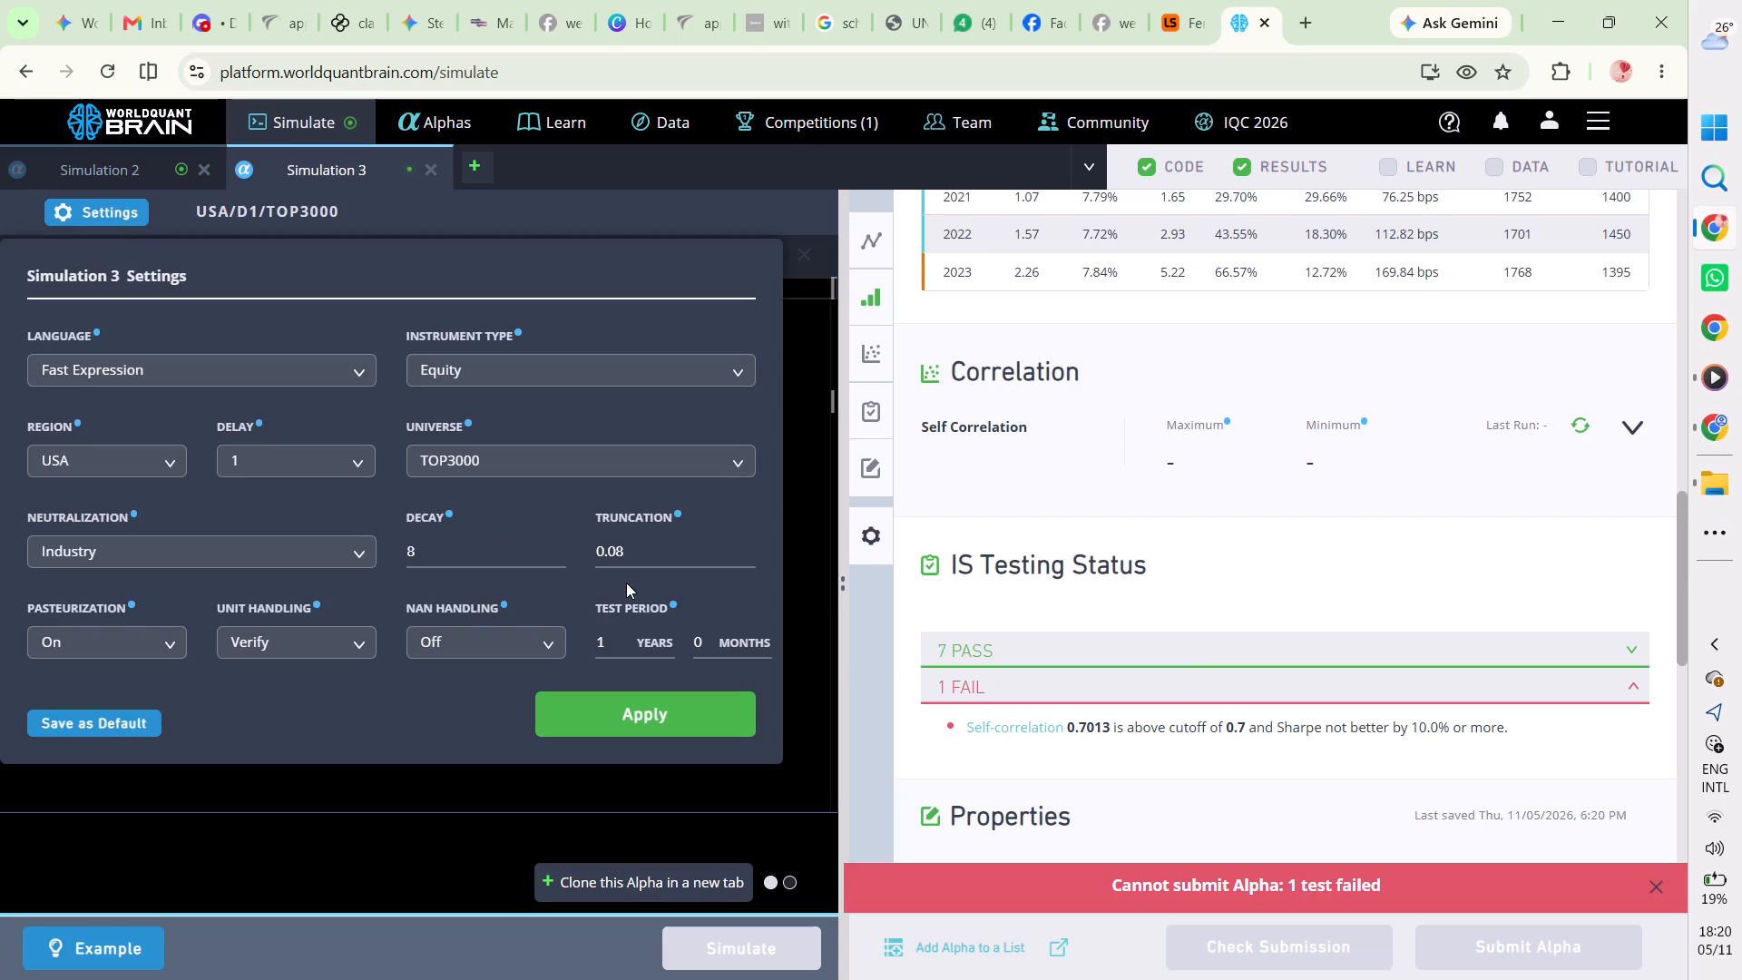
pyautogui.click(642, 554)
pyautogui.press('BackSpace')
pyautogui.write('-0')
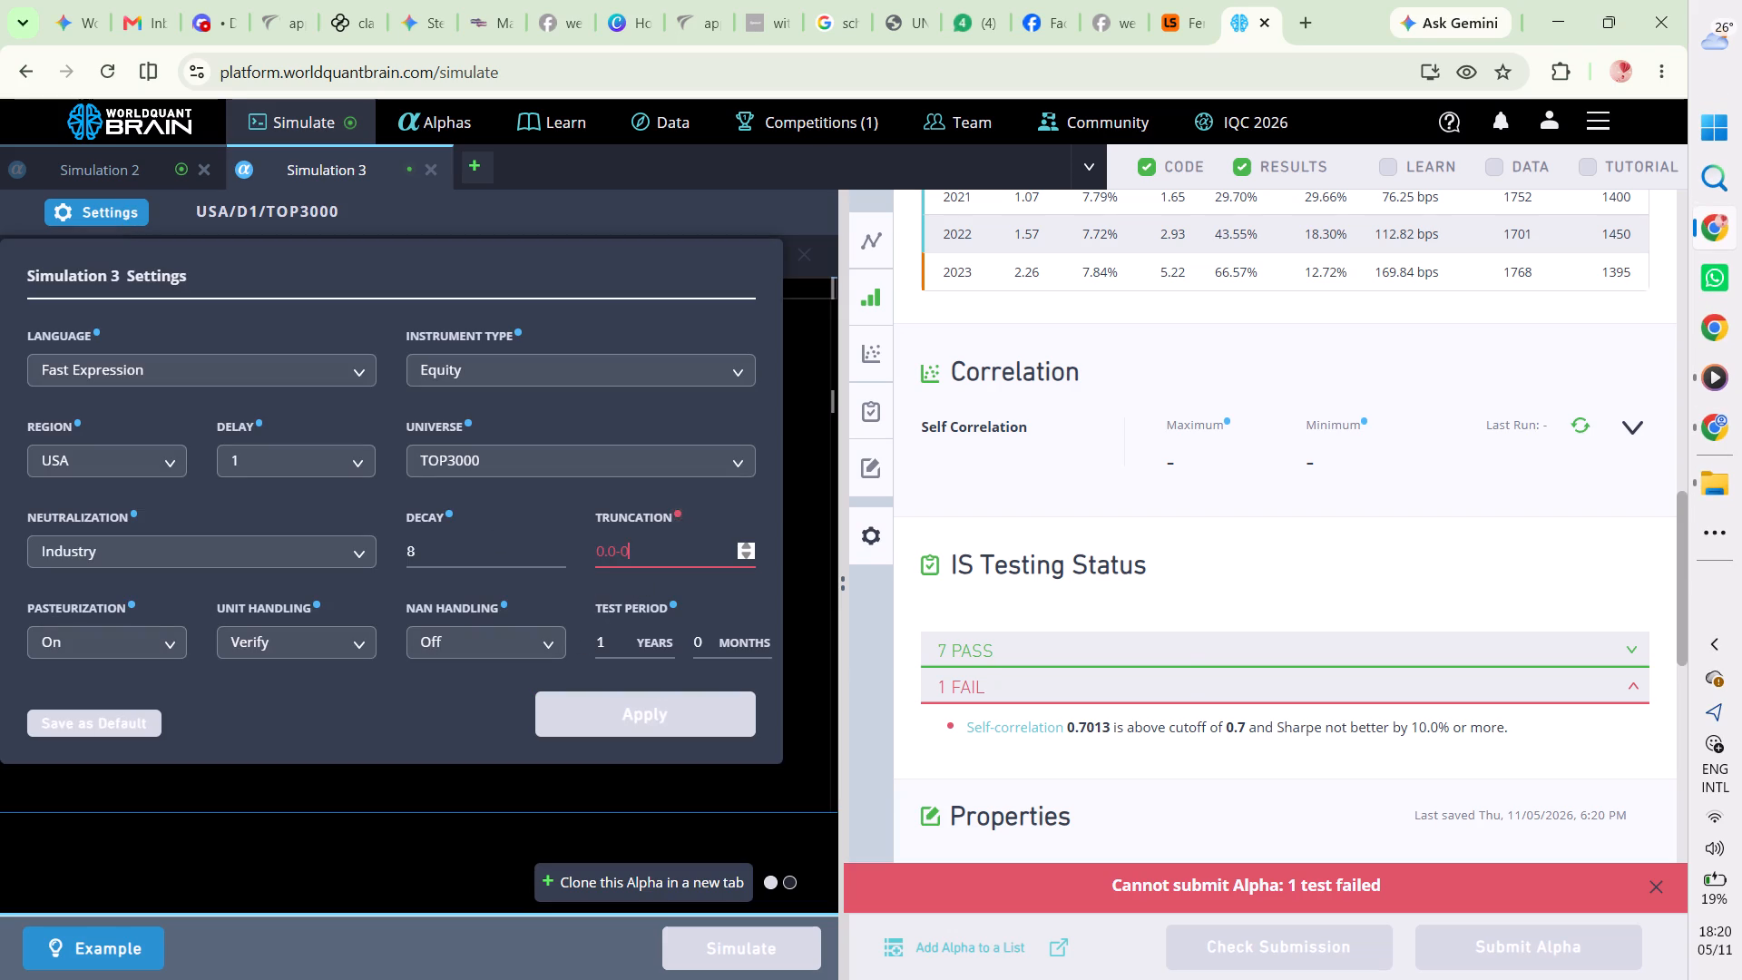
pyautogui.press('BackSpace')
pyautogui.press('BackSpace')
pyautogui.press('BackSpace')
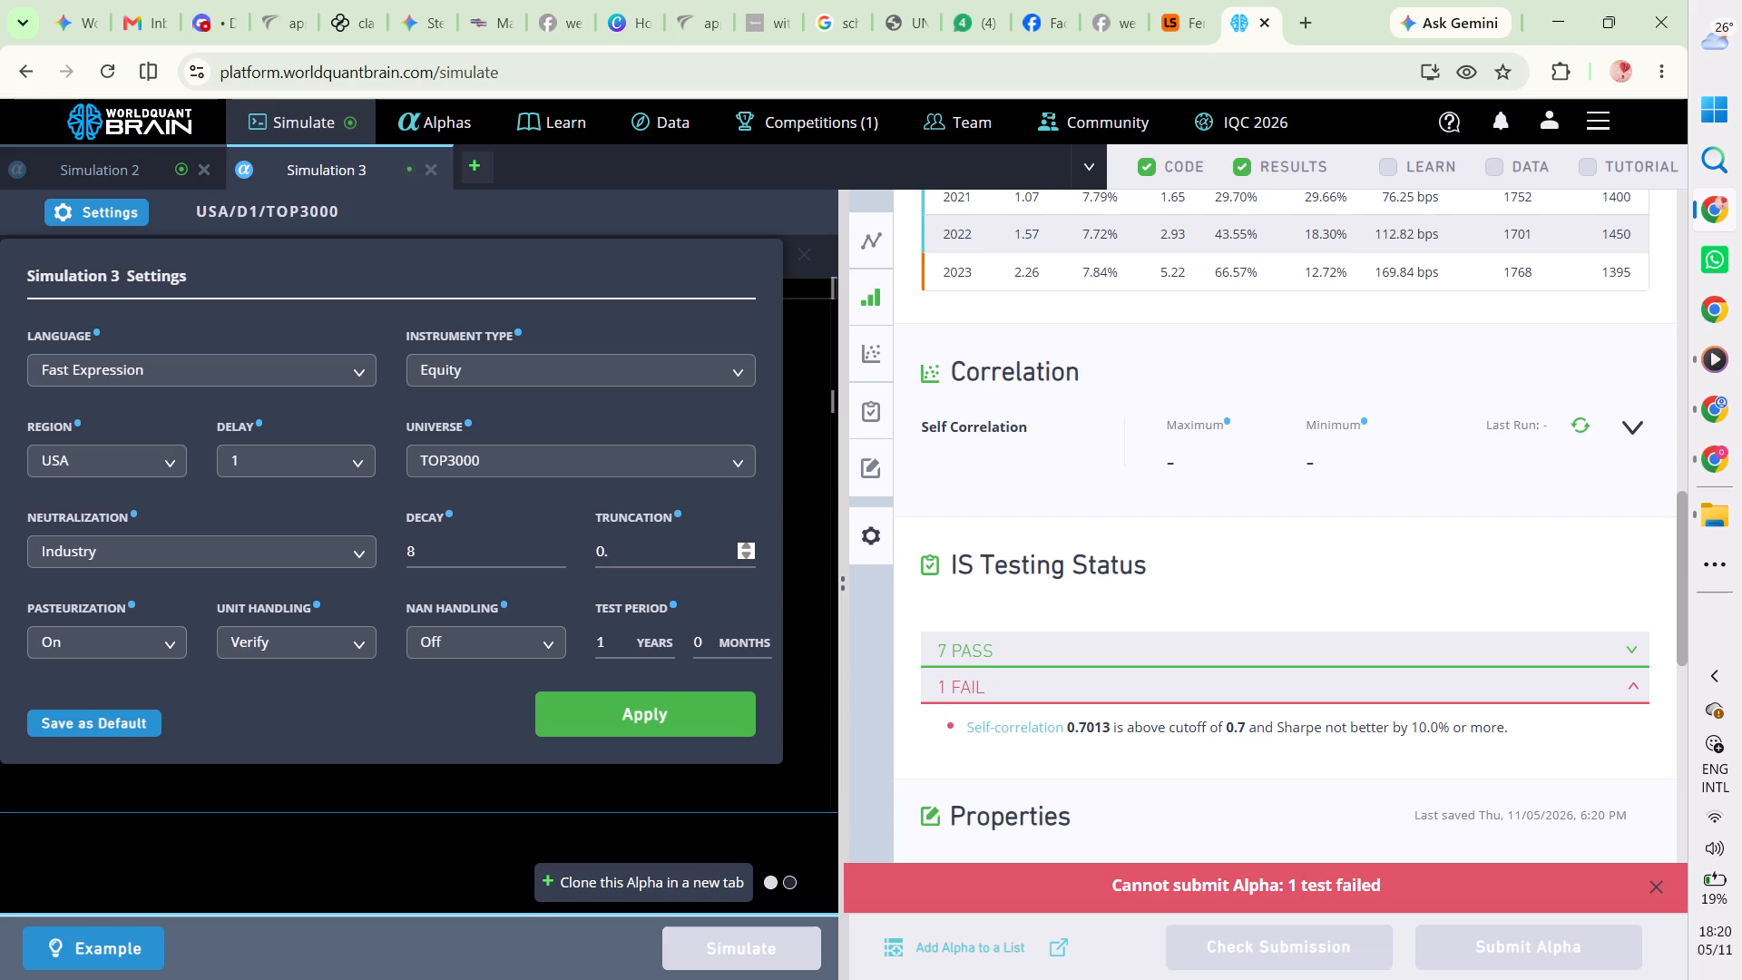
pyautogui.write('09')
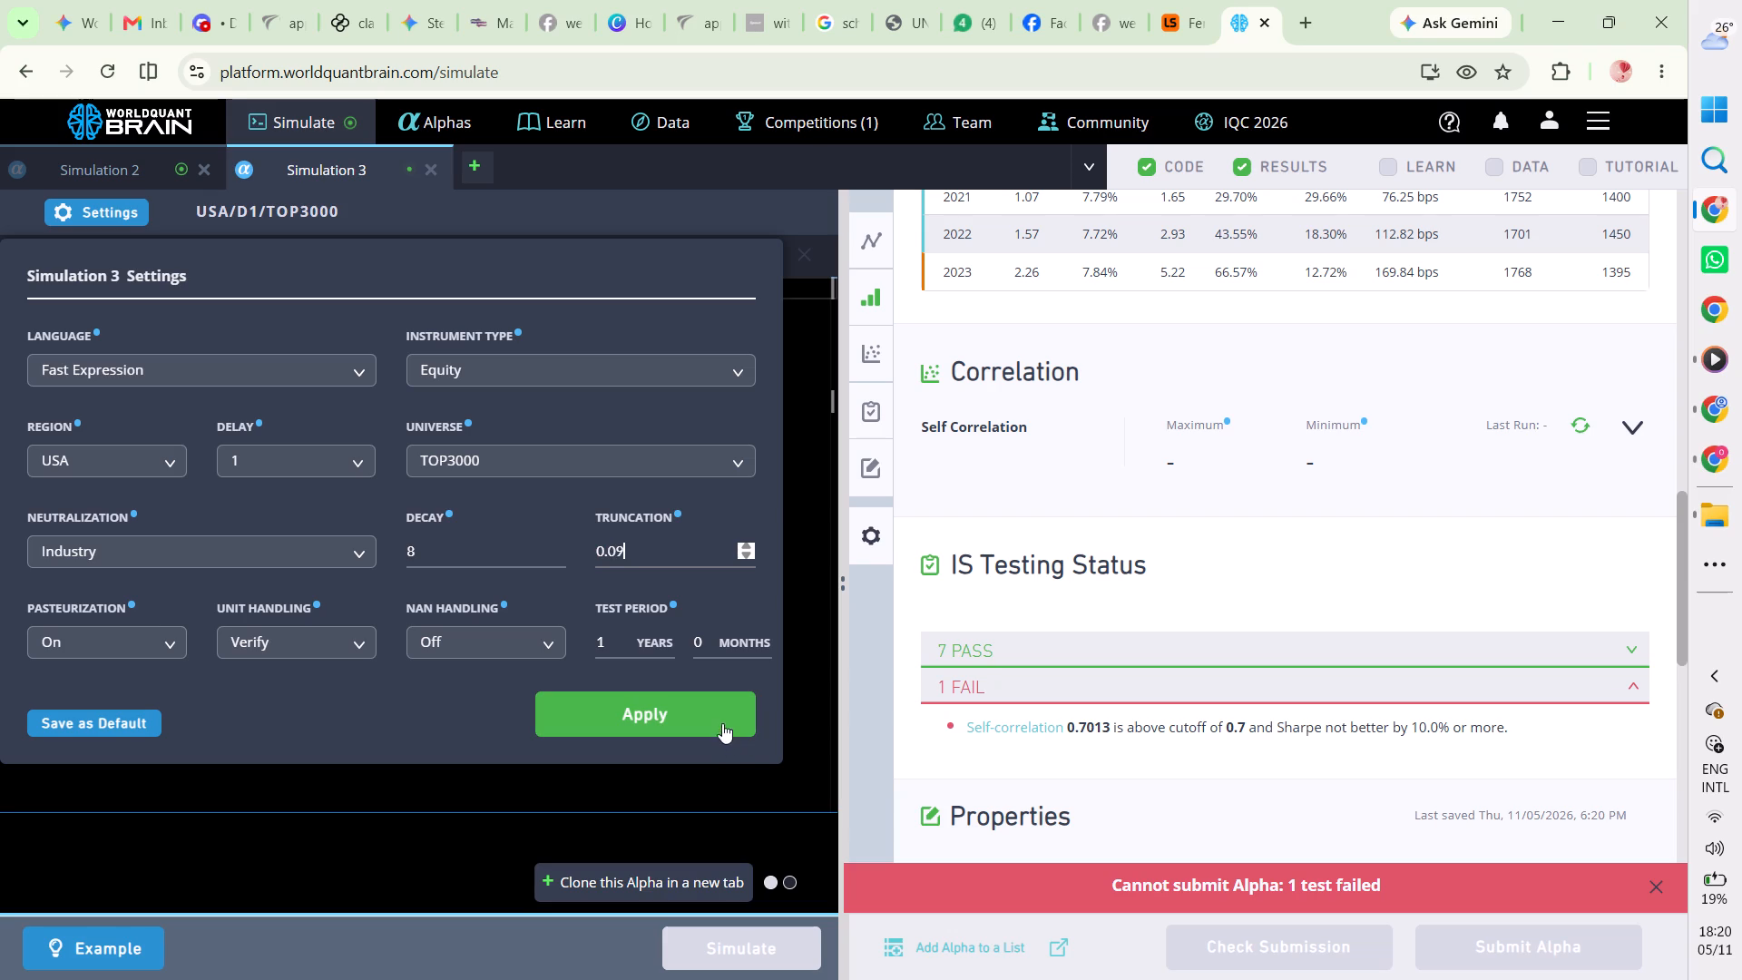
pyautogui.click(719, 710)
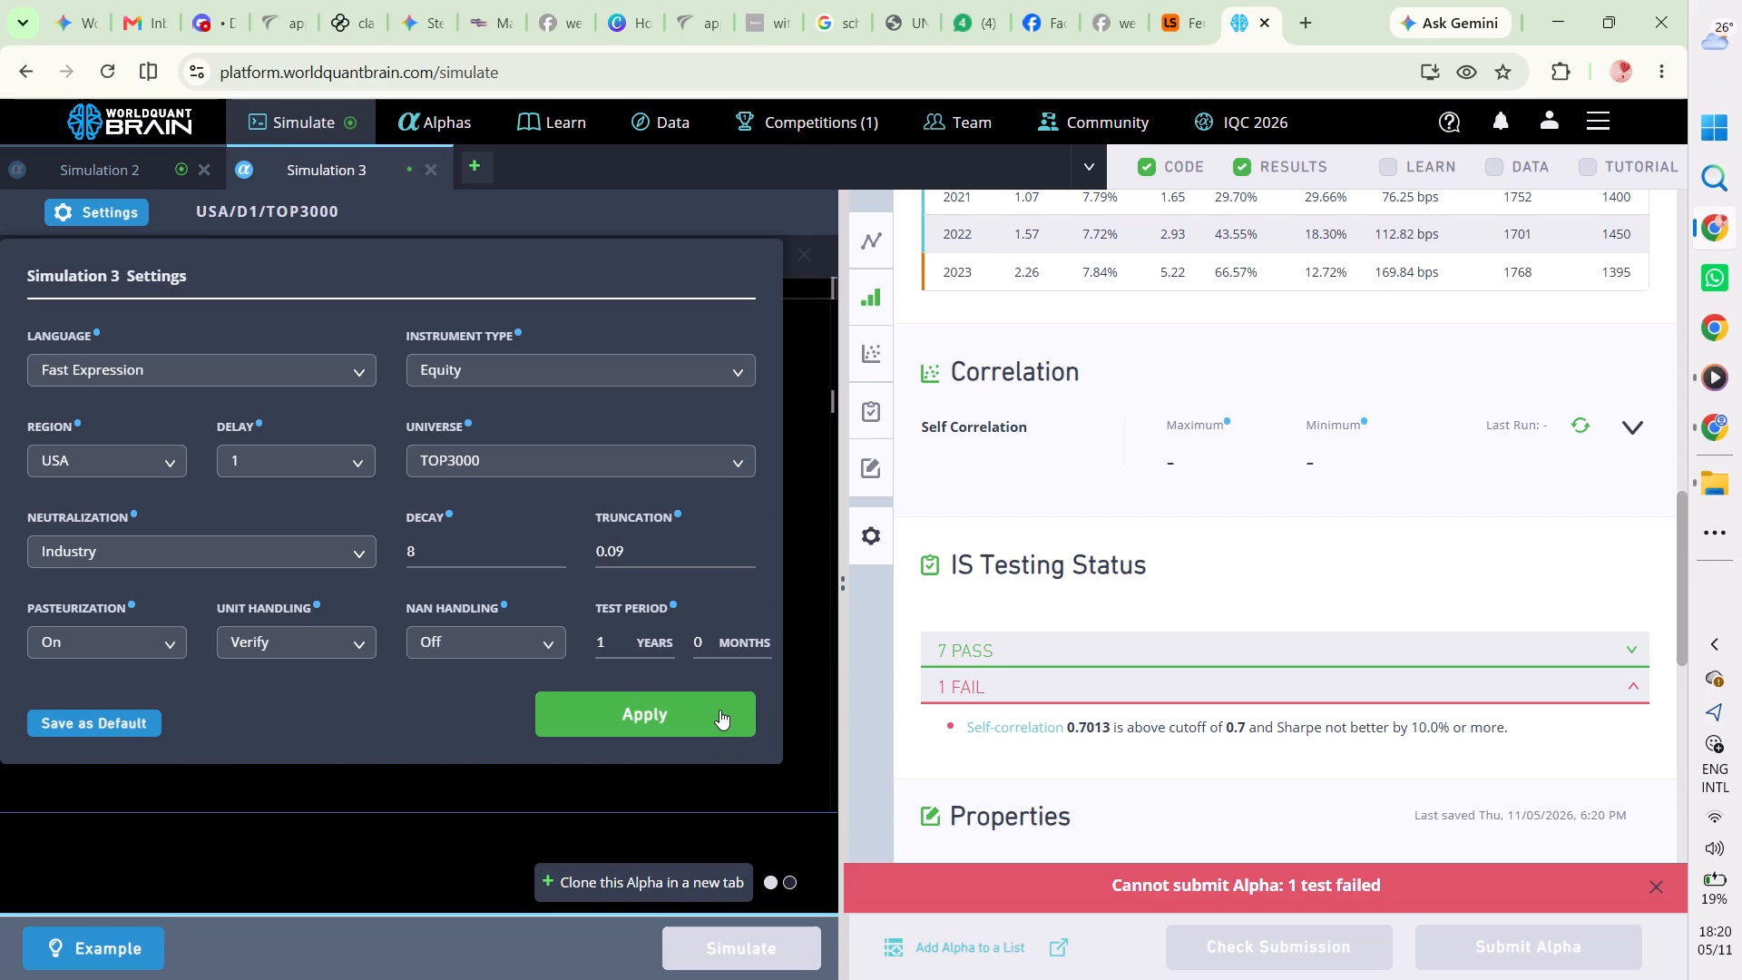
pyautogui.click(753, 944)
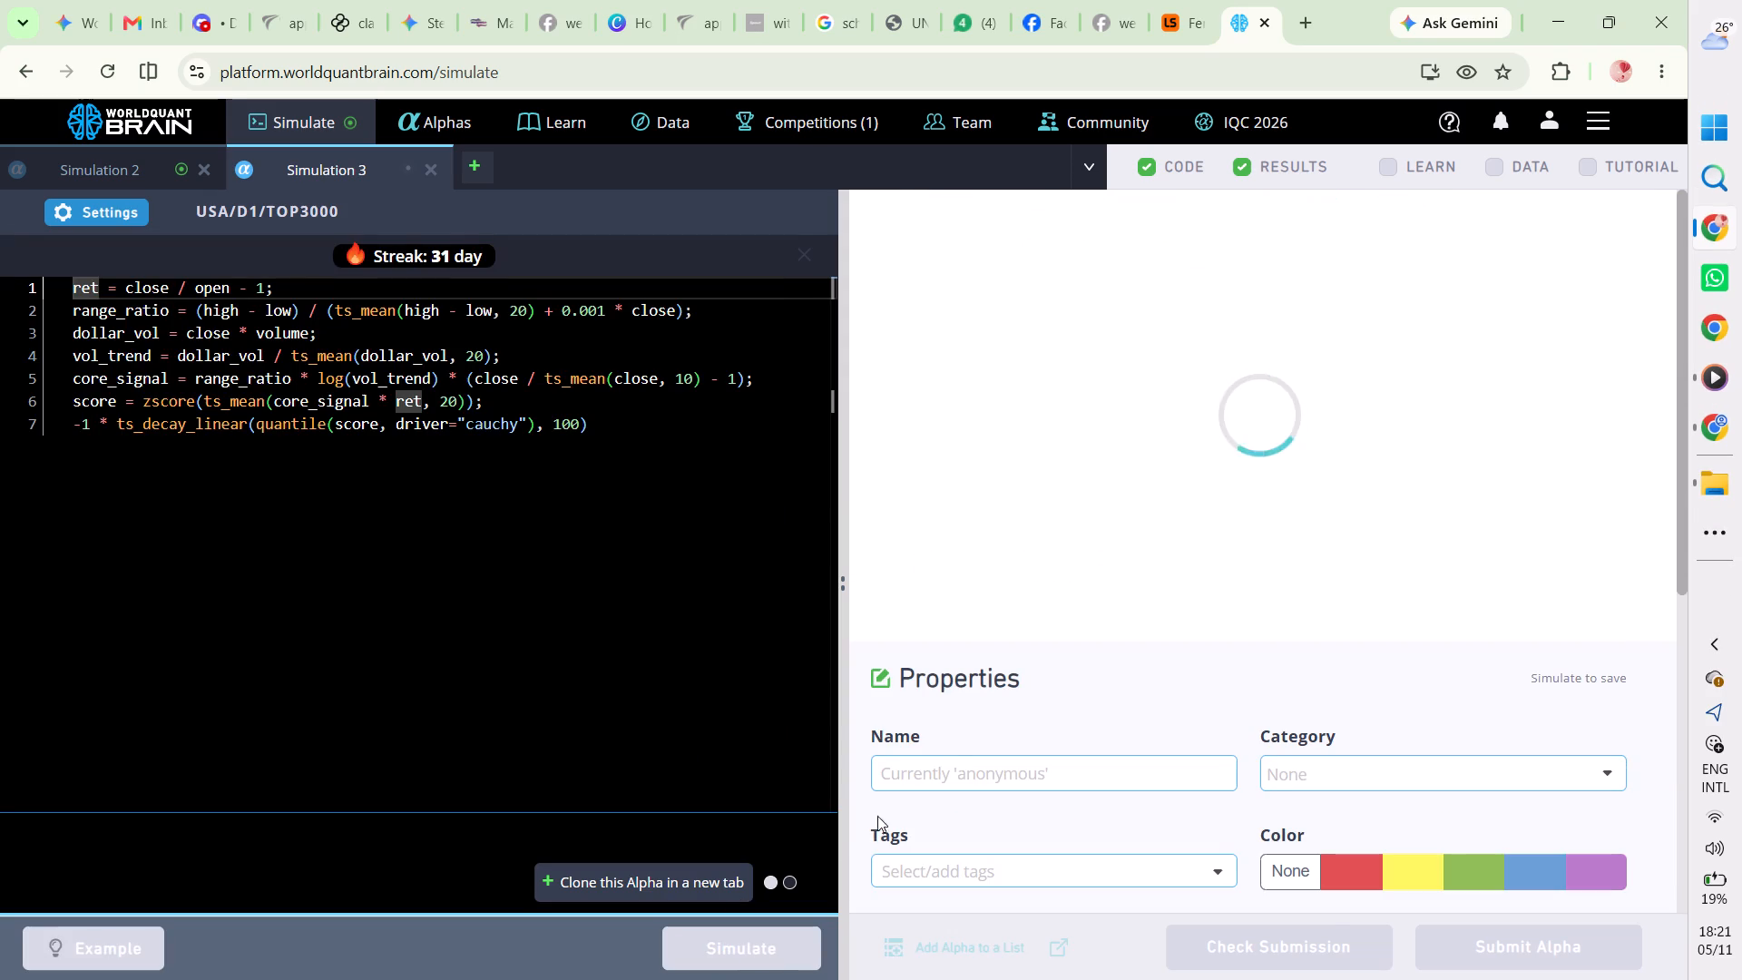
# Reveal the test period of Simulation 2, examine its PnL chart, and return to Simulation 3.
pyautogui.click(147, 174)
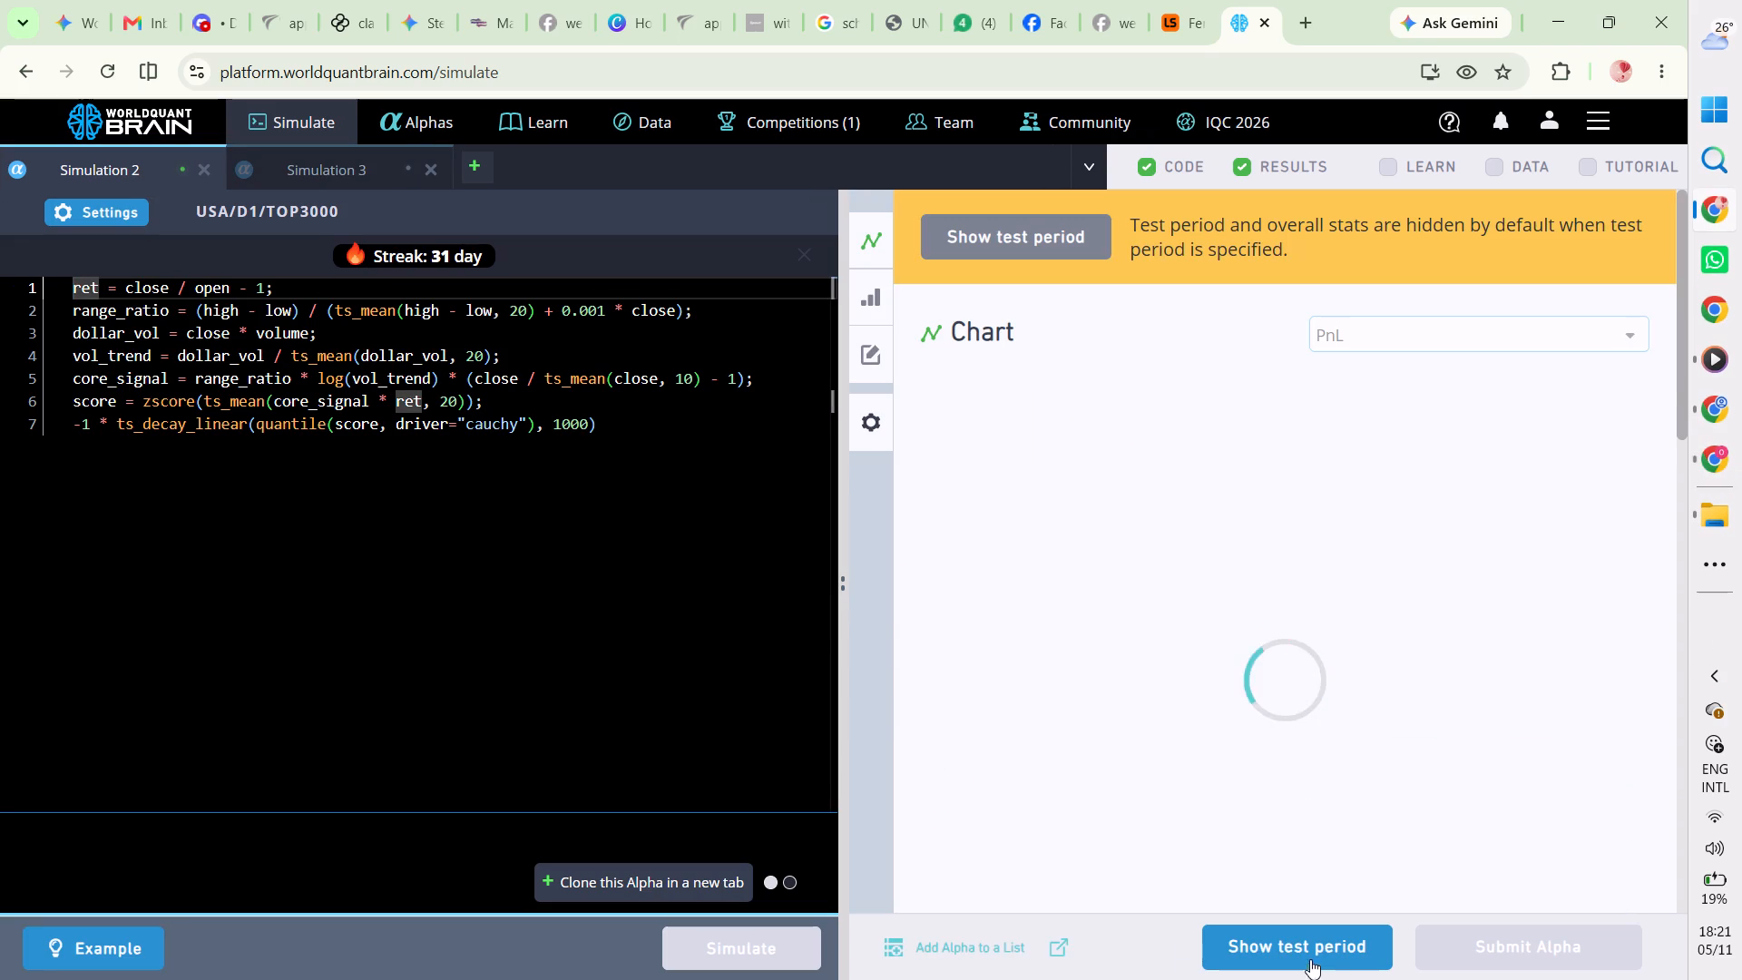
pyautogui.click(1312, 956)
pyautogui.scroll(-2, 1336, 801)
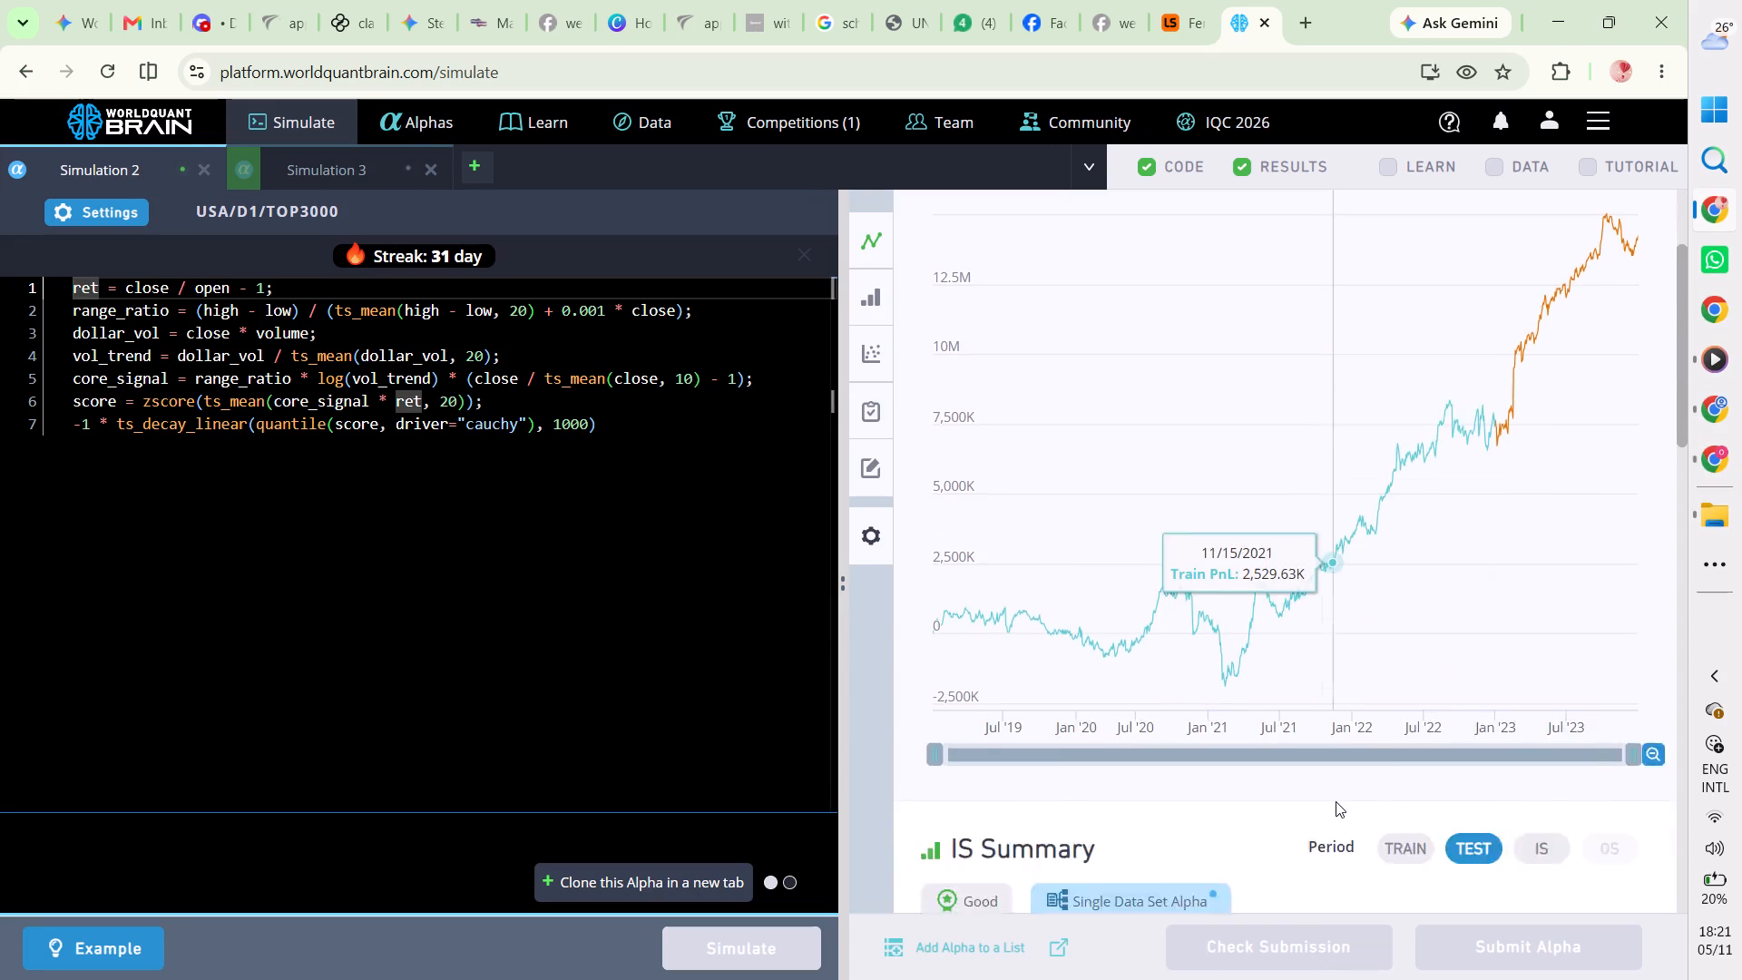
pyautogui.scroll(1, 1336, 801)
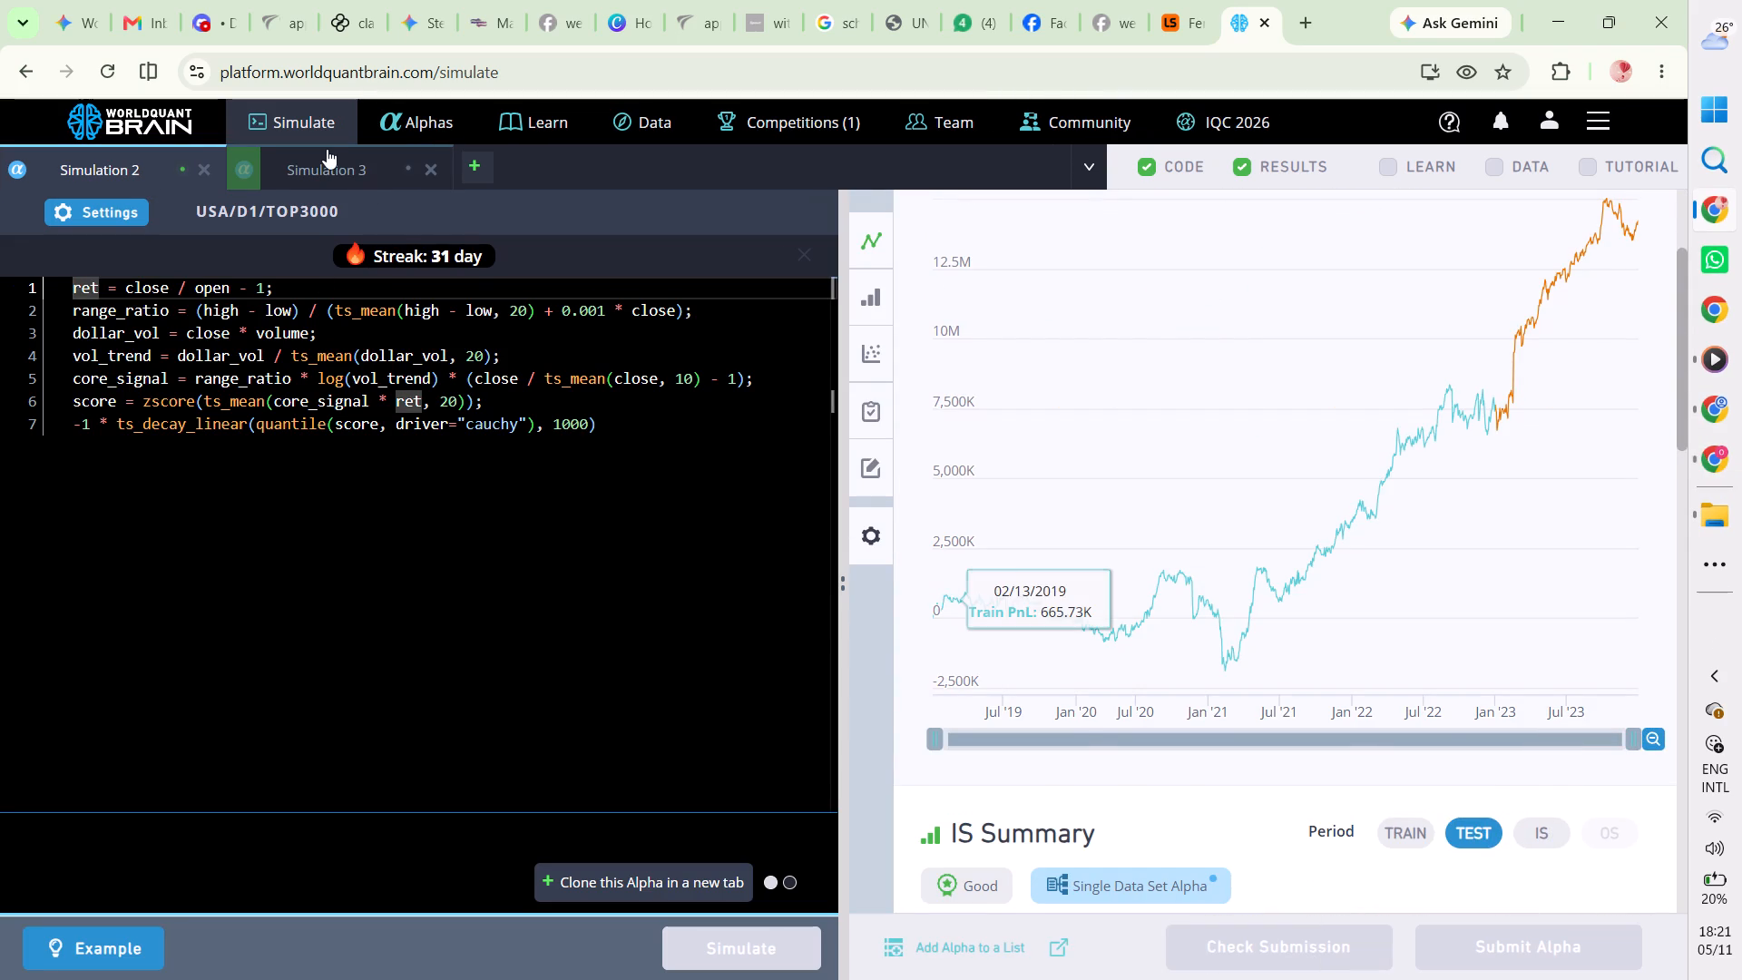
pyautogui.click(327, 149)
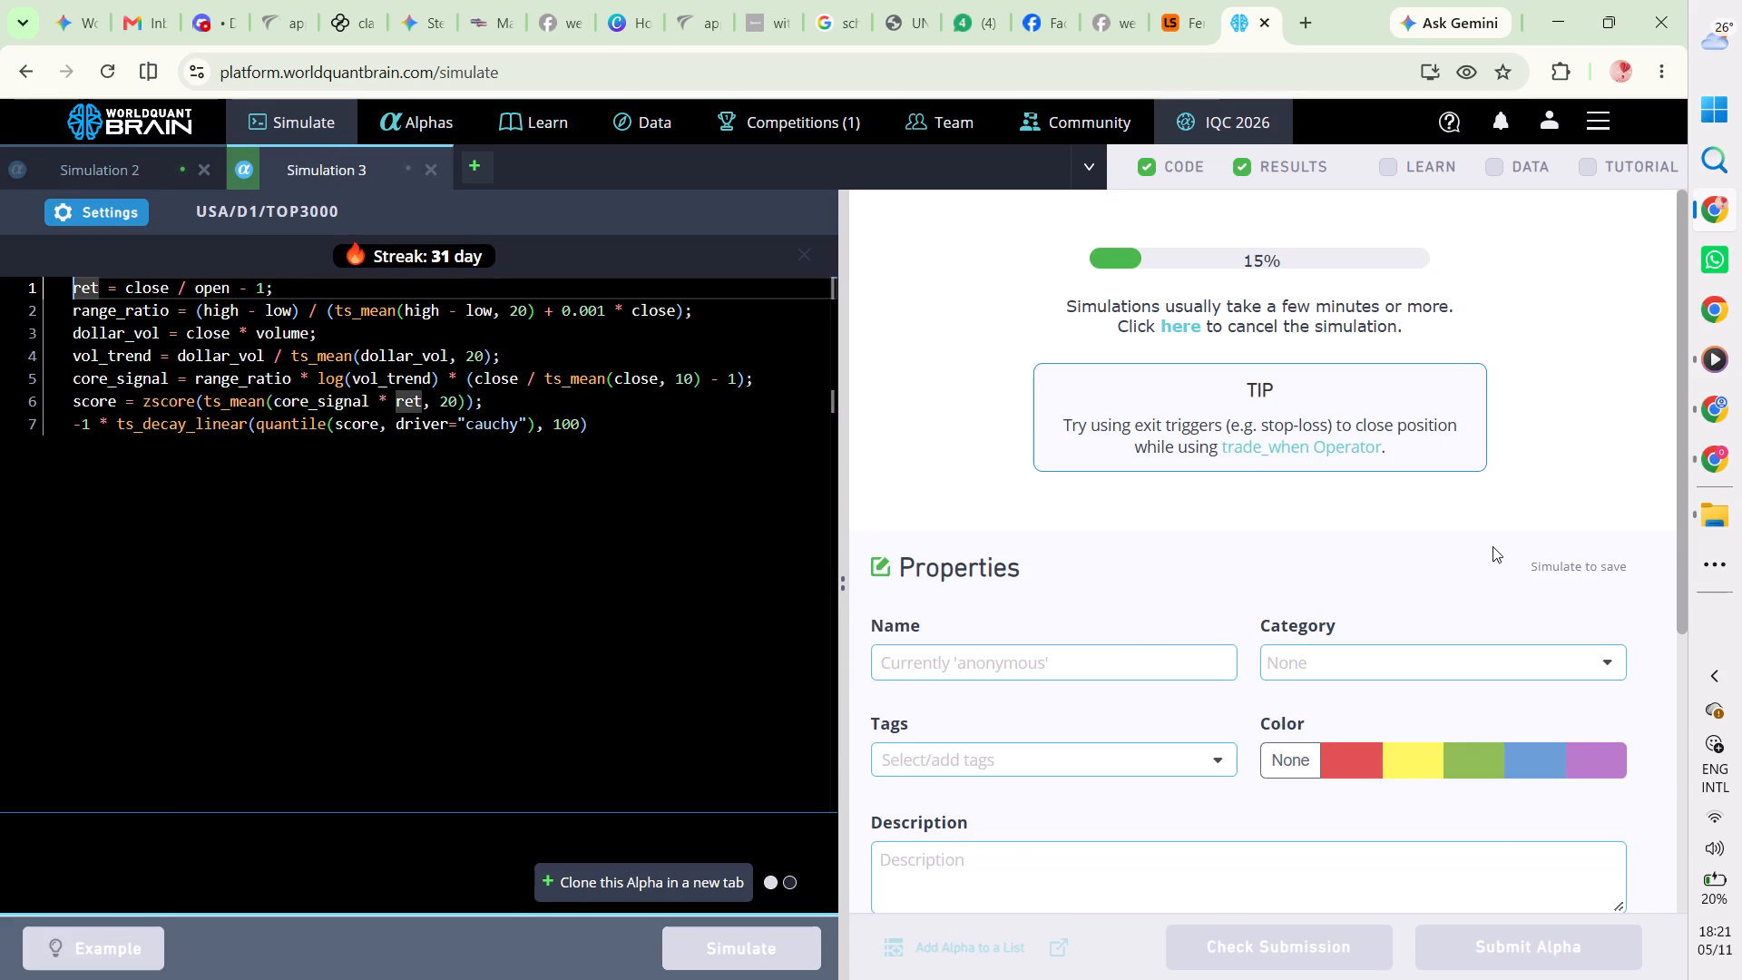
# Switch to the JABAR folder in File Explorer and play "Central Cee - BAND4BAND (Lyrics) Ft. Lil Baby".
pyautogui.click(1708, 509)
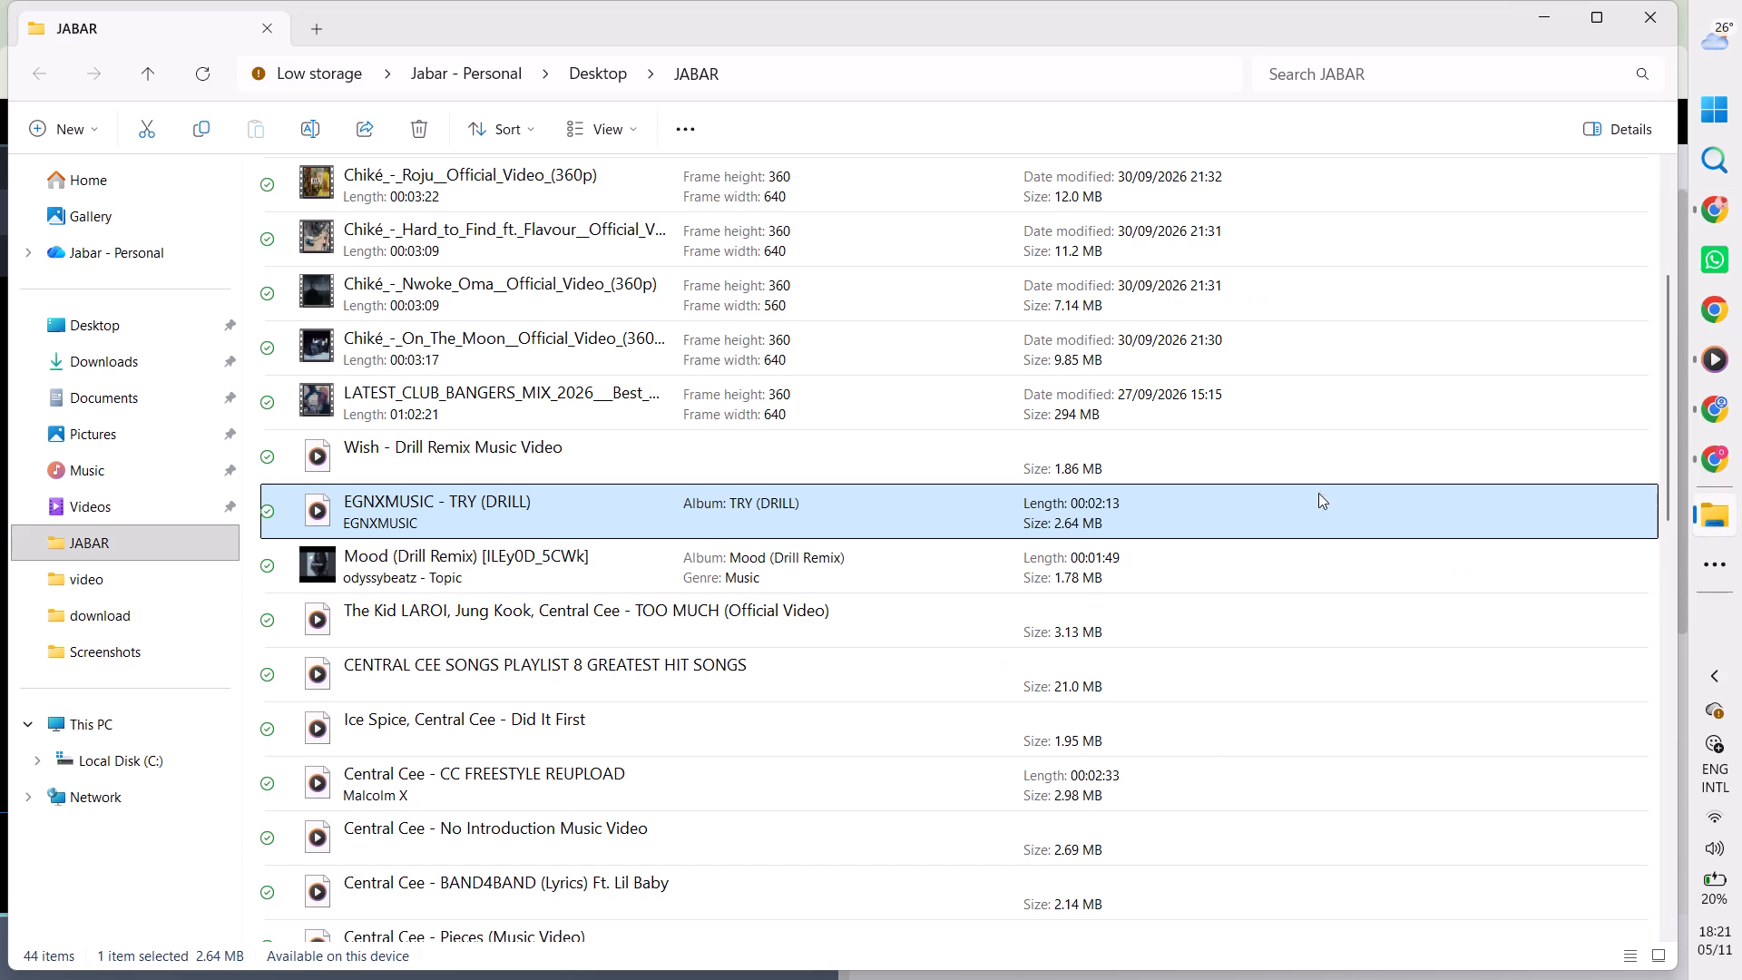
pyautogui.scroll(-1, 657, 582)
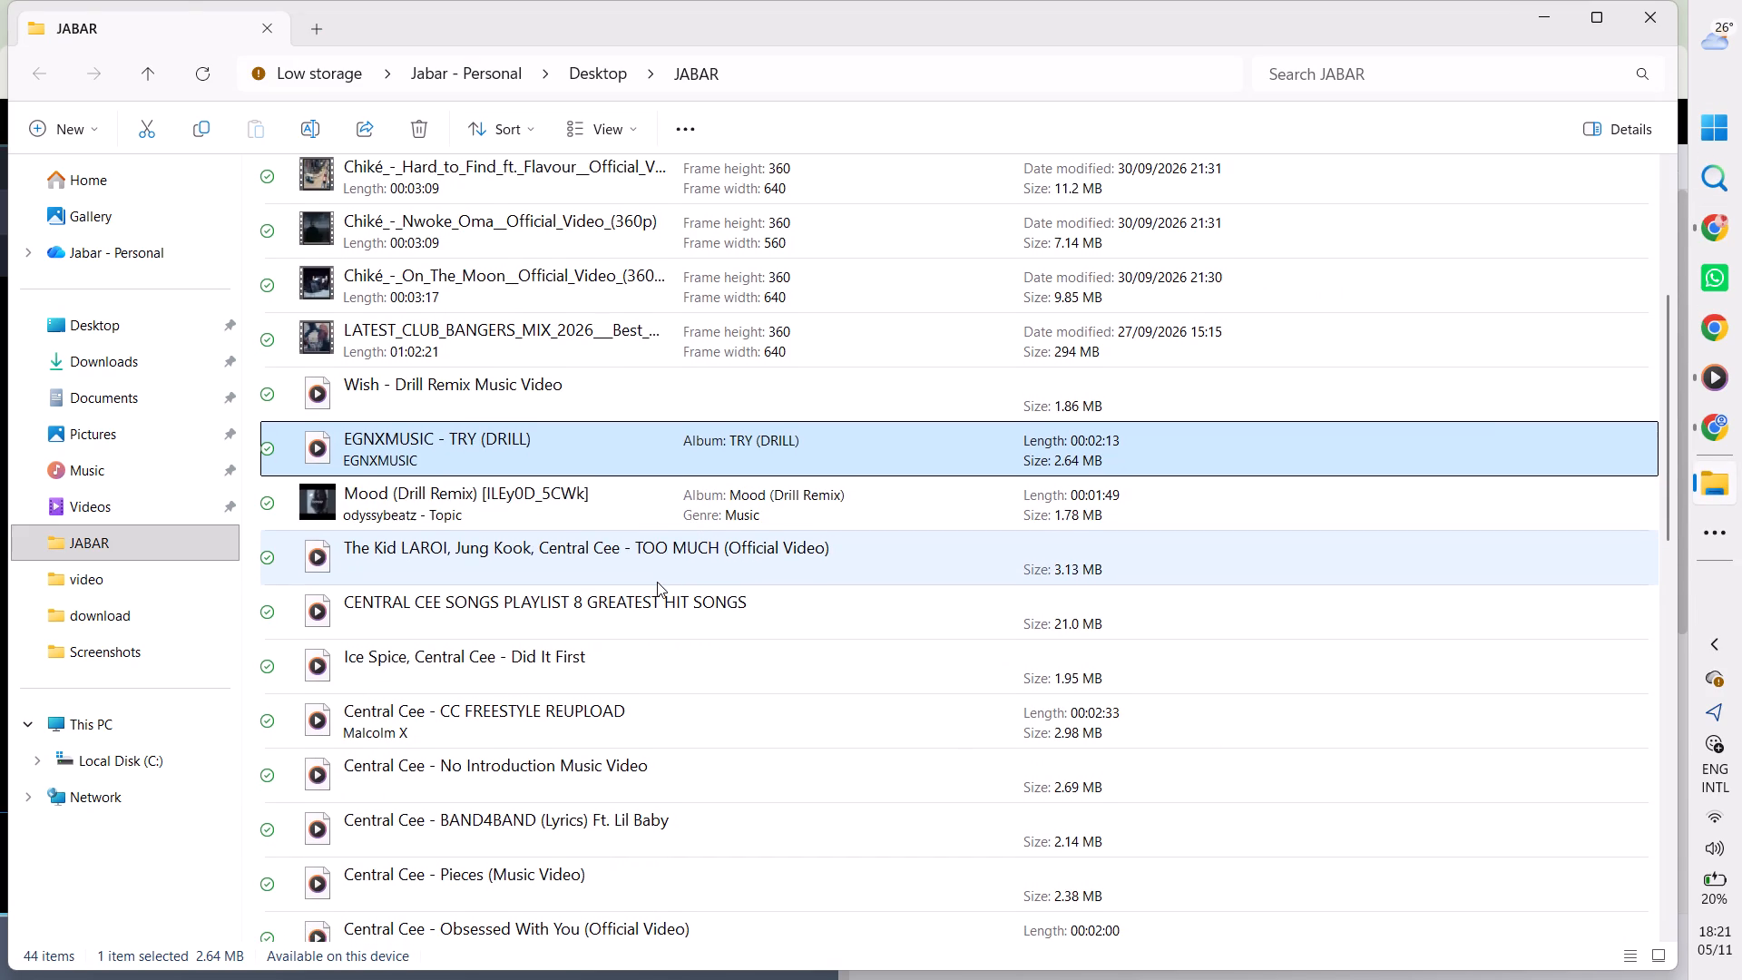
pyautogui.scroll(-1, 657, 582)
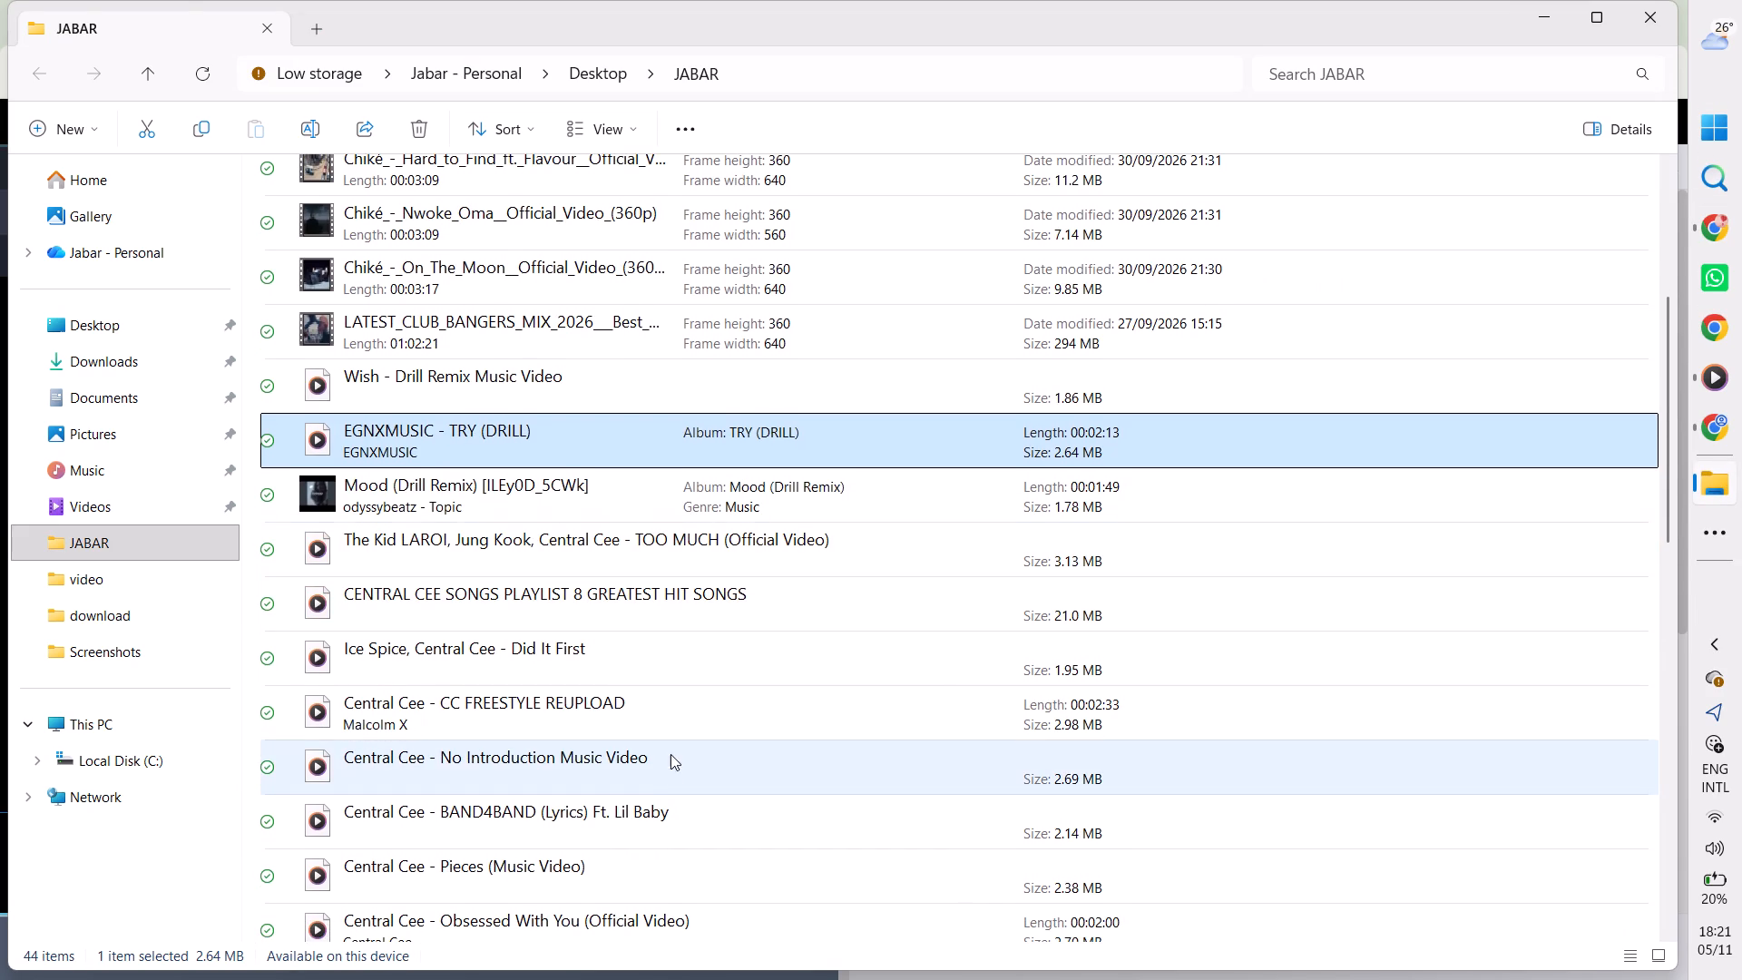
pyautogui.scroll(-1, 672, 779)
pyautogui.doubleClick(631, 691)
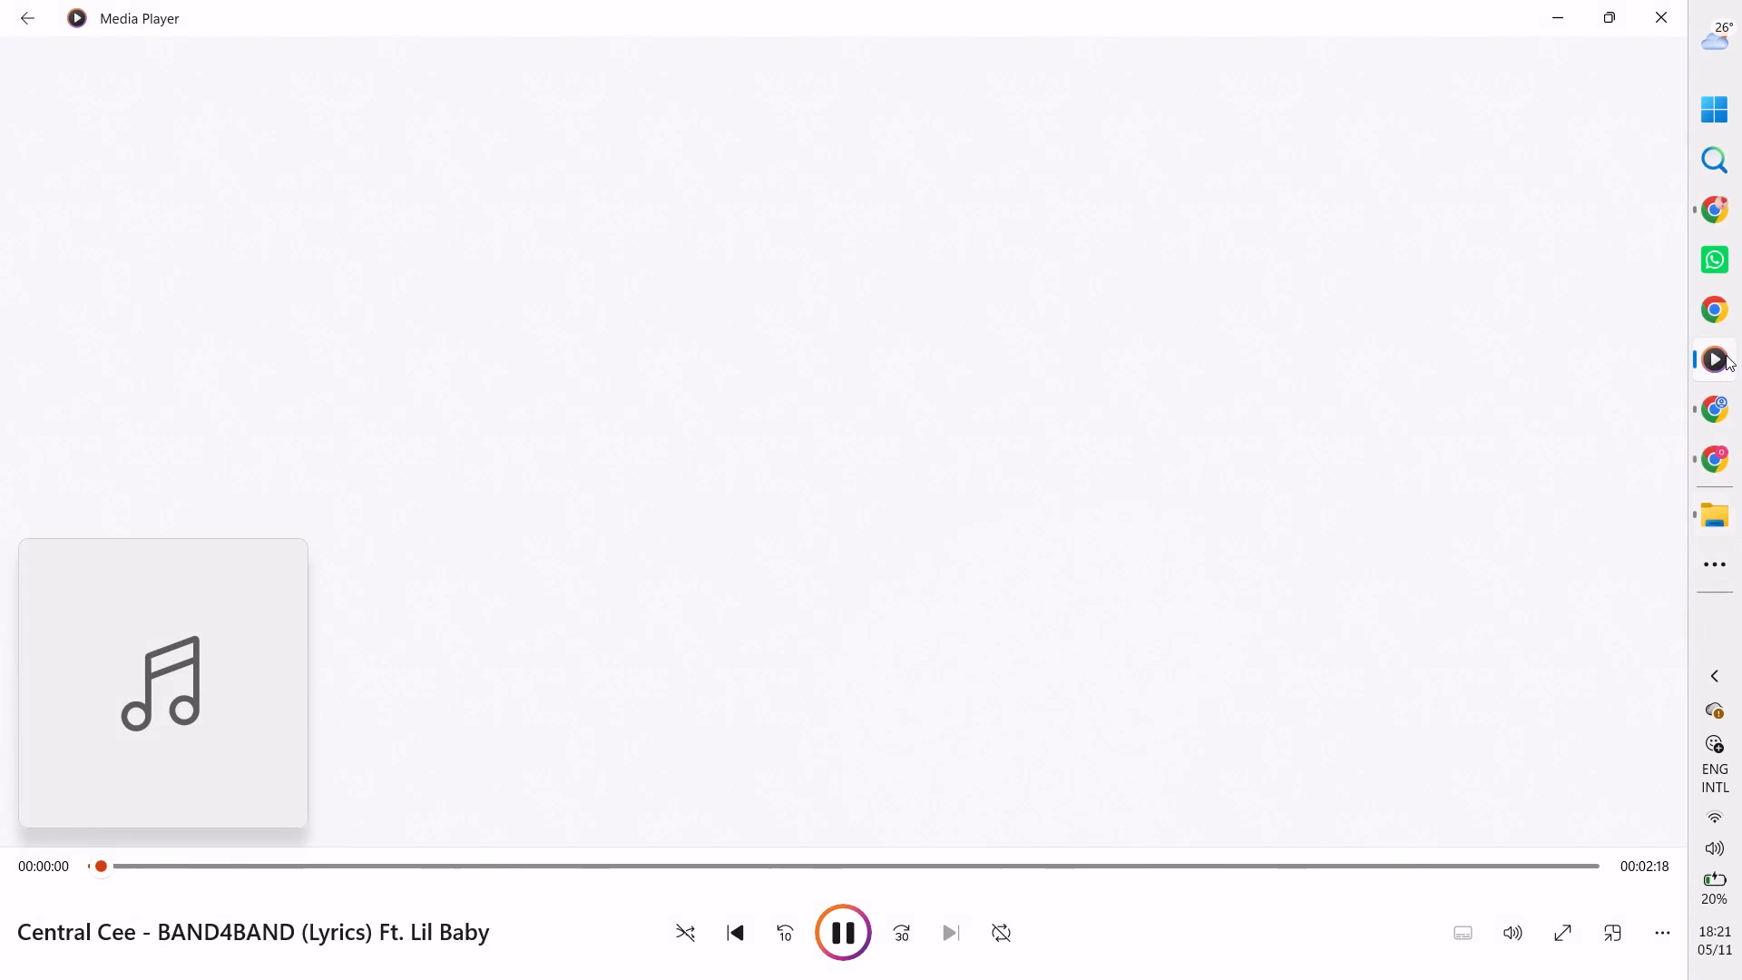
# Switch back to WorldQuant BRAIN in Chrome and copy the entire alpha code of Simulation 3.
pyautogui.click(1714, 209)
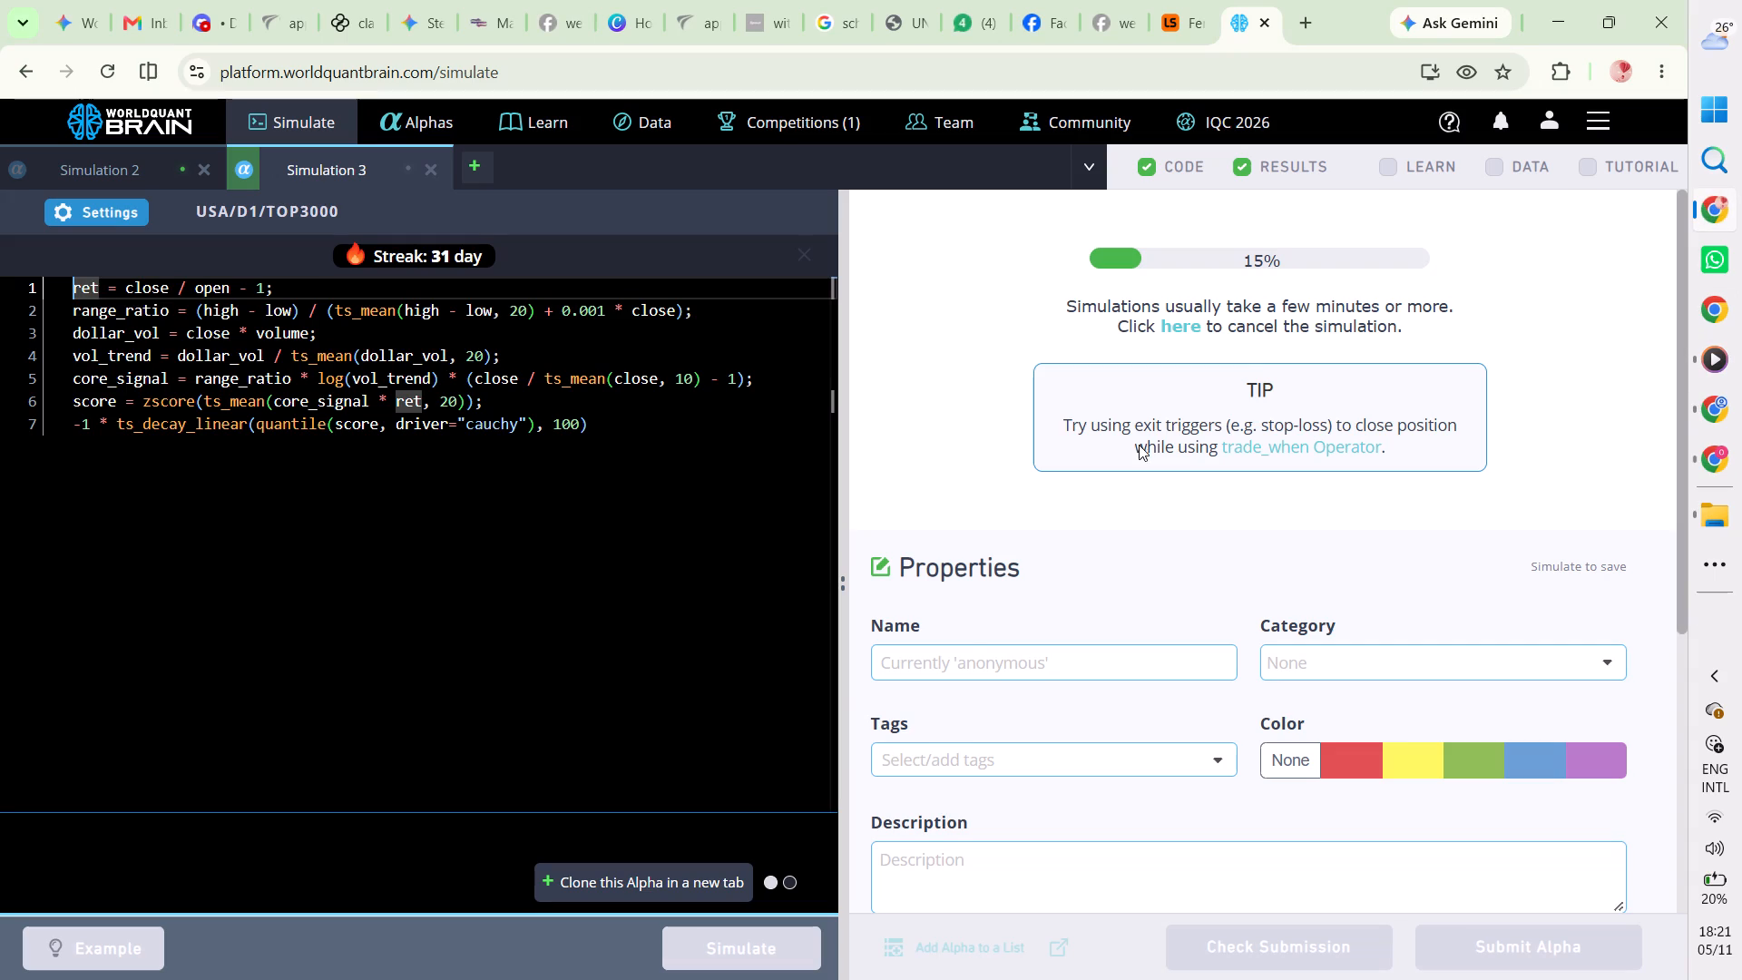
pyautogui.click(338, 162)
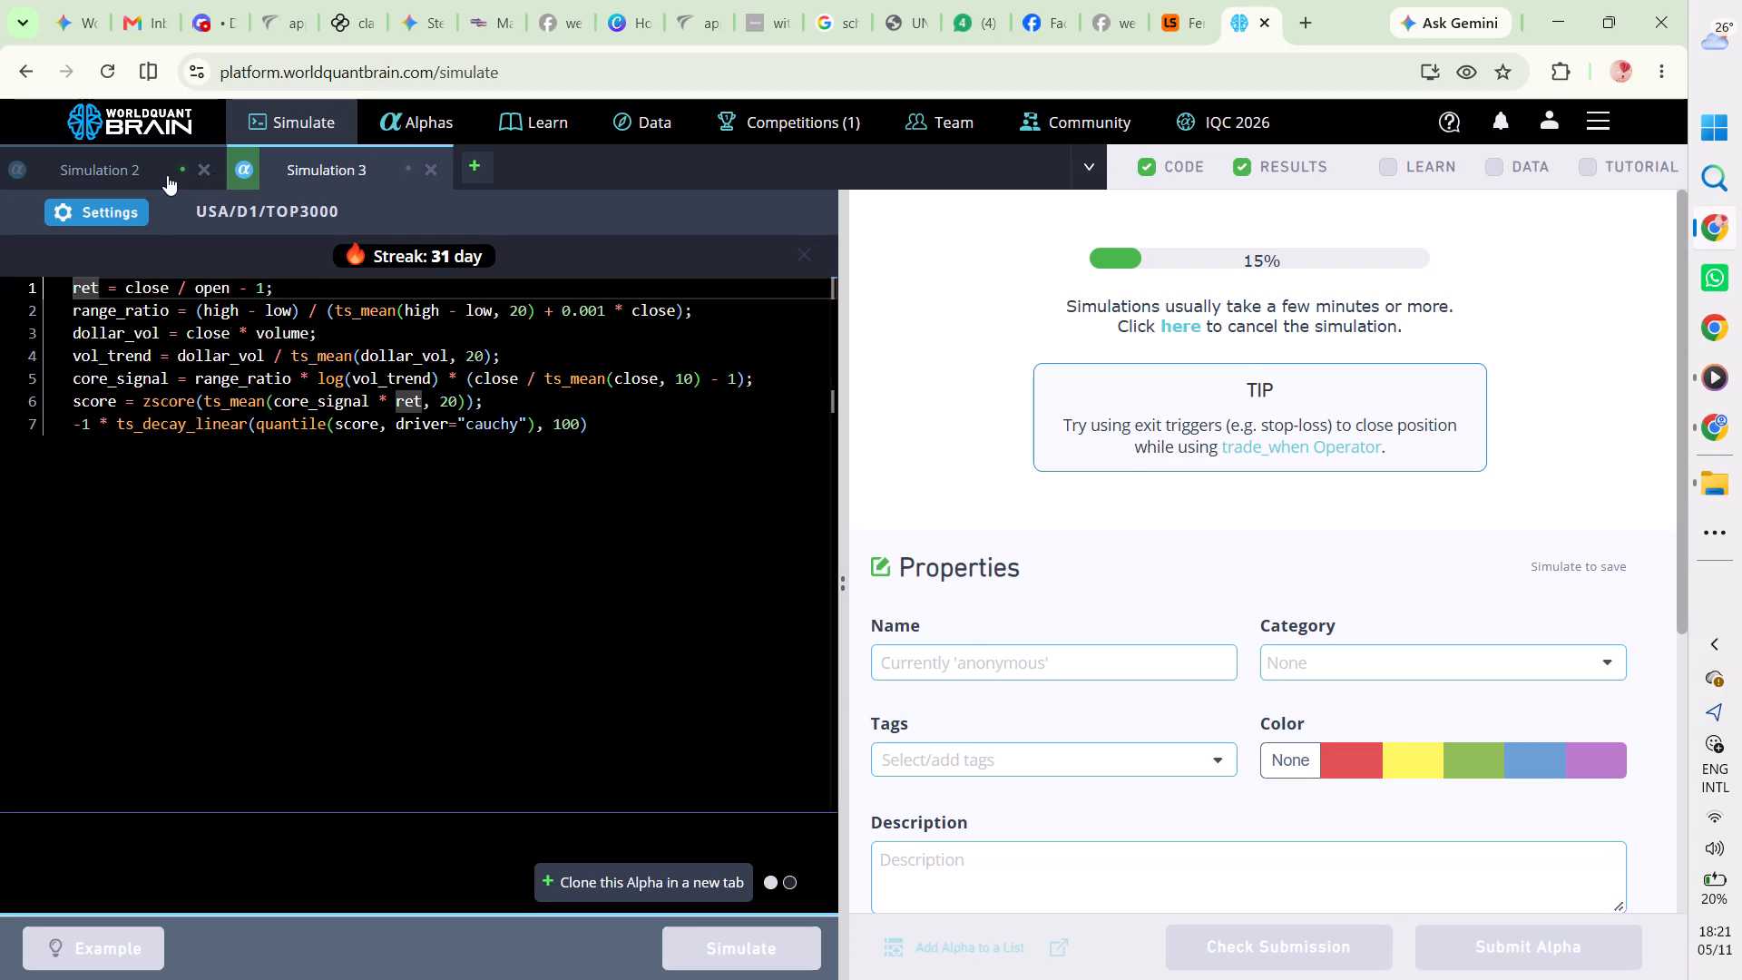
pyautogui.click(170, 175)
pyautogui.click(324, 185)
pyautogui.click(341, 345)
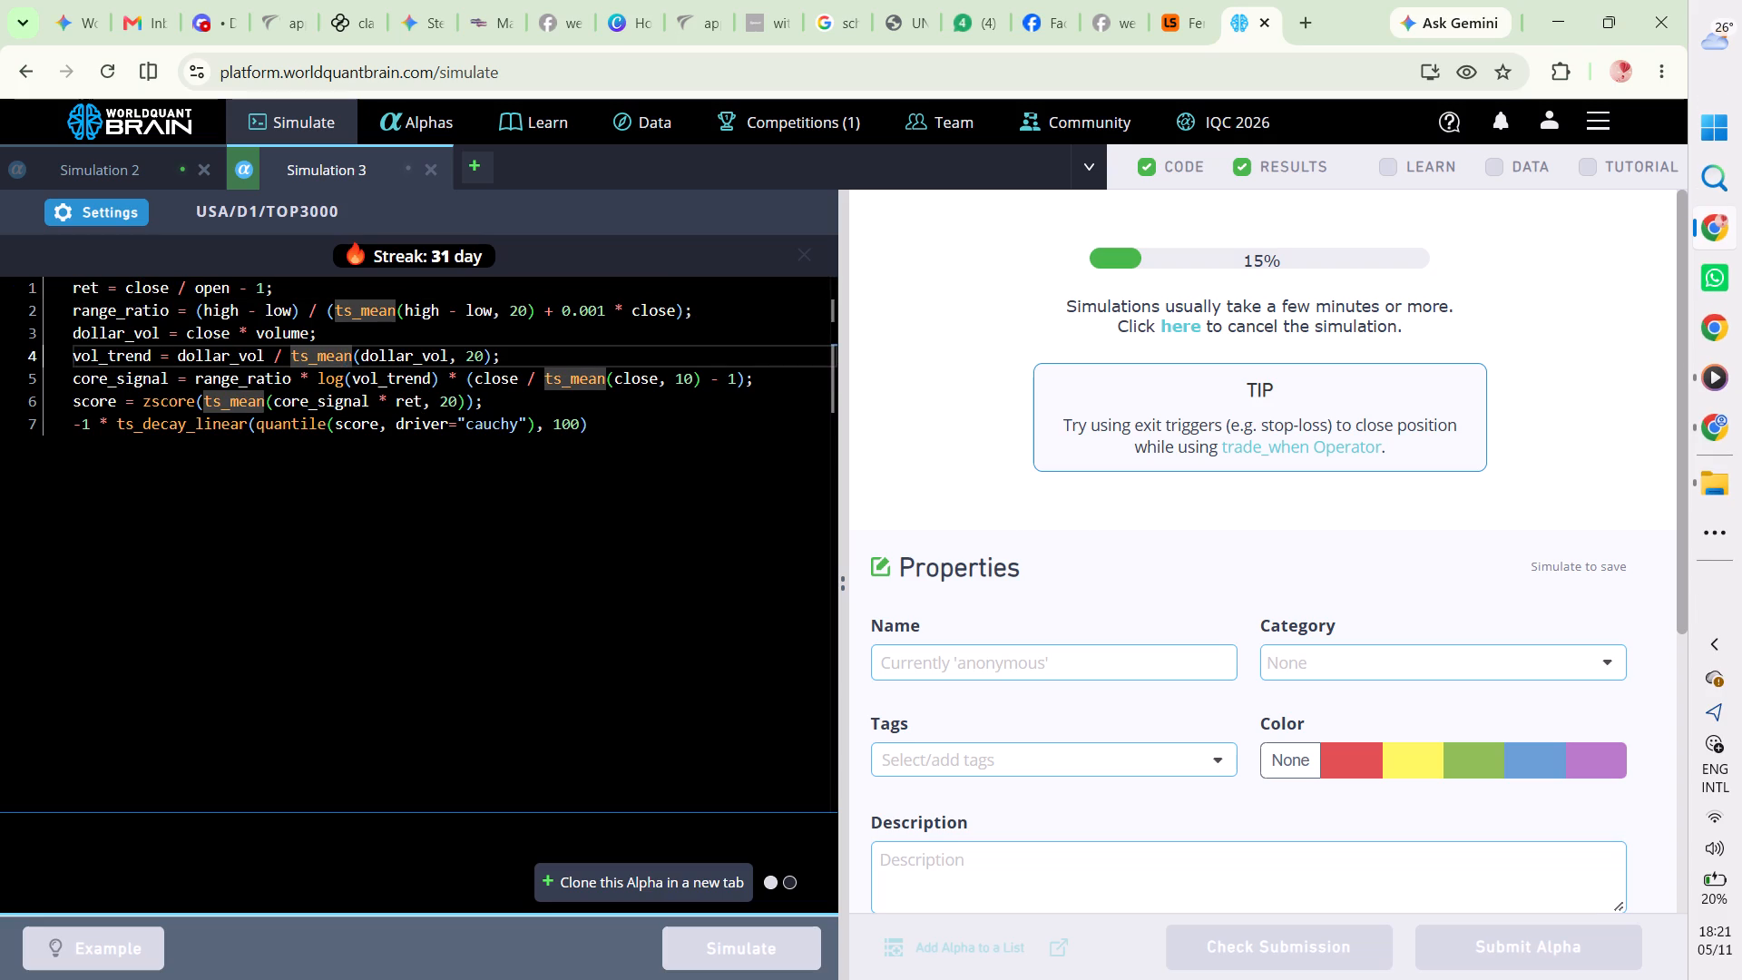
pyautogui.hotkey('ctrl', 'a')
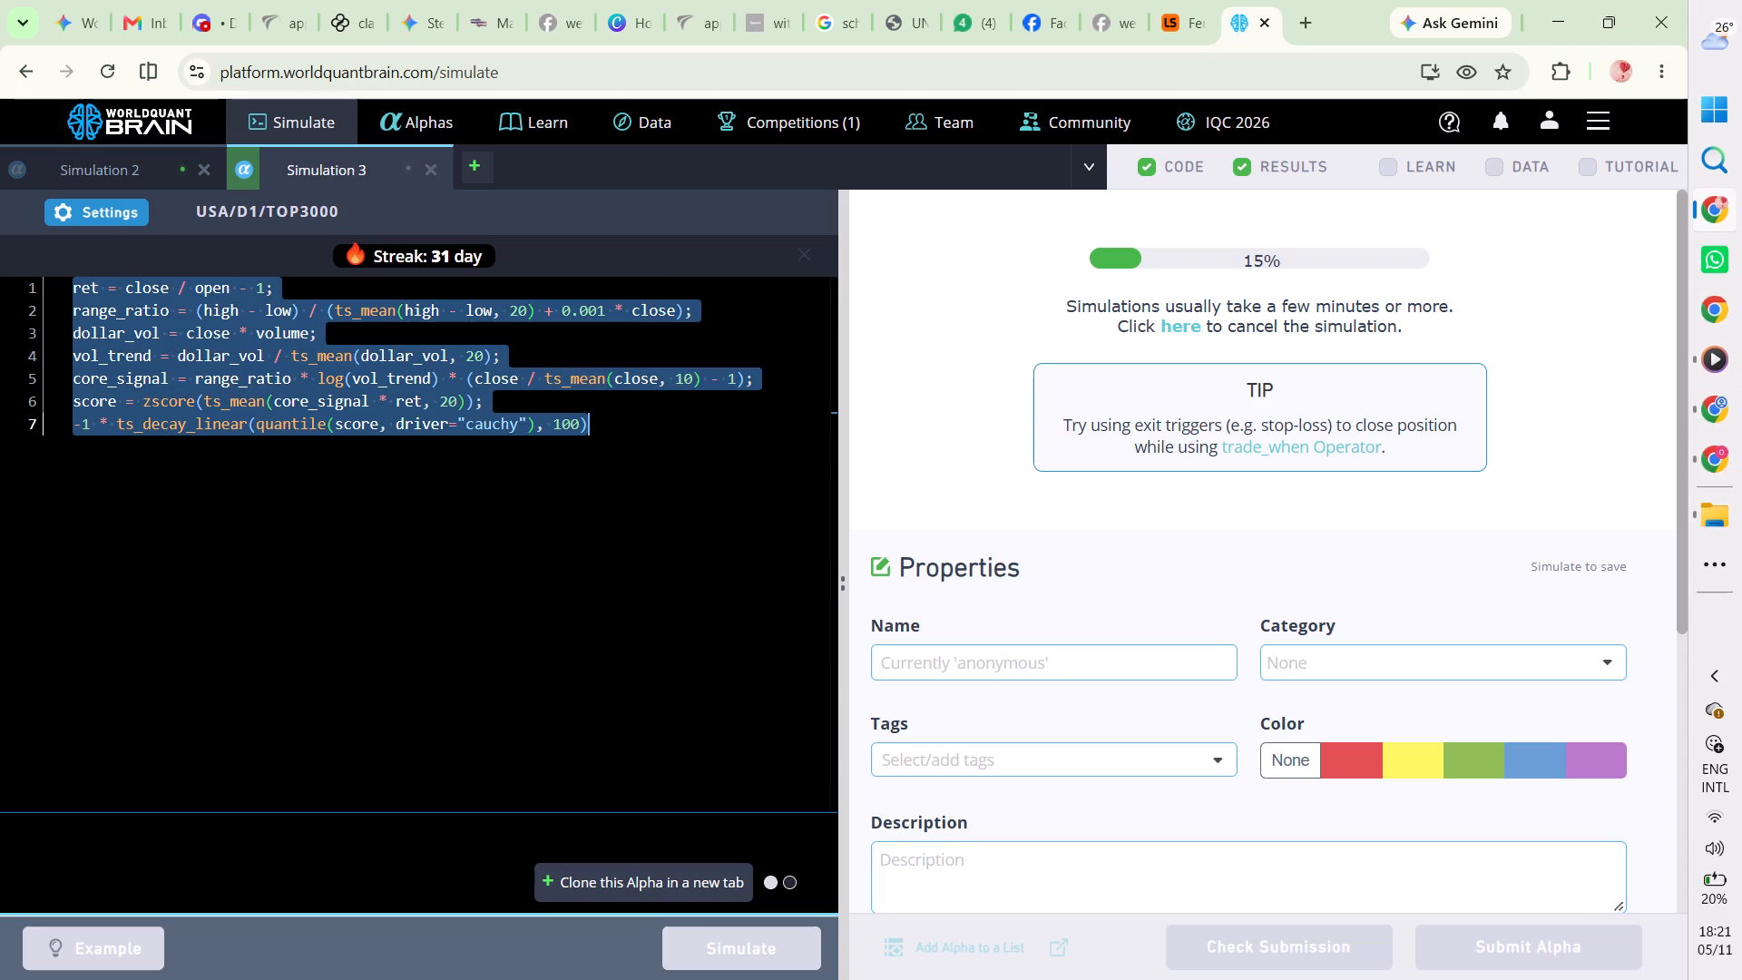
pyautogui.hotkey('ctrl', 'c')
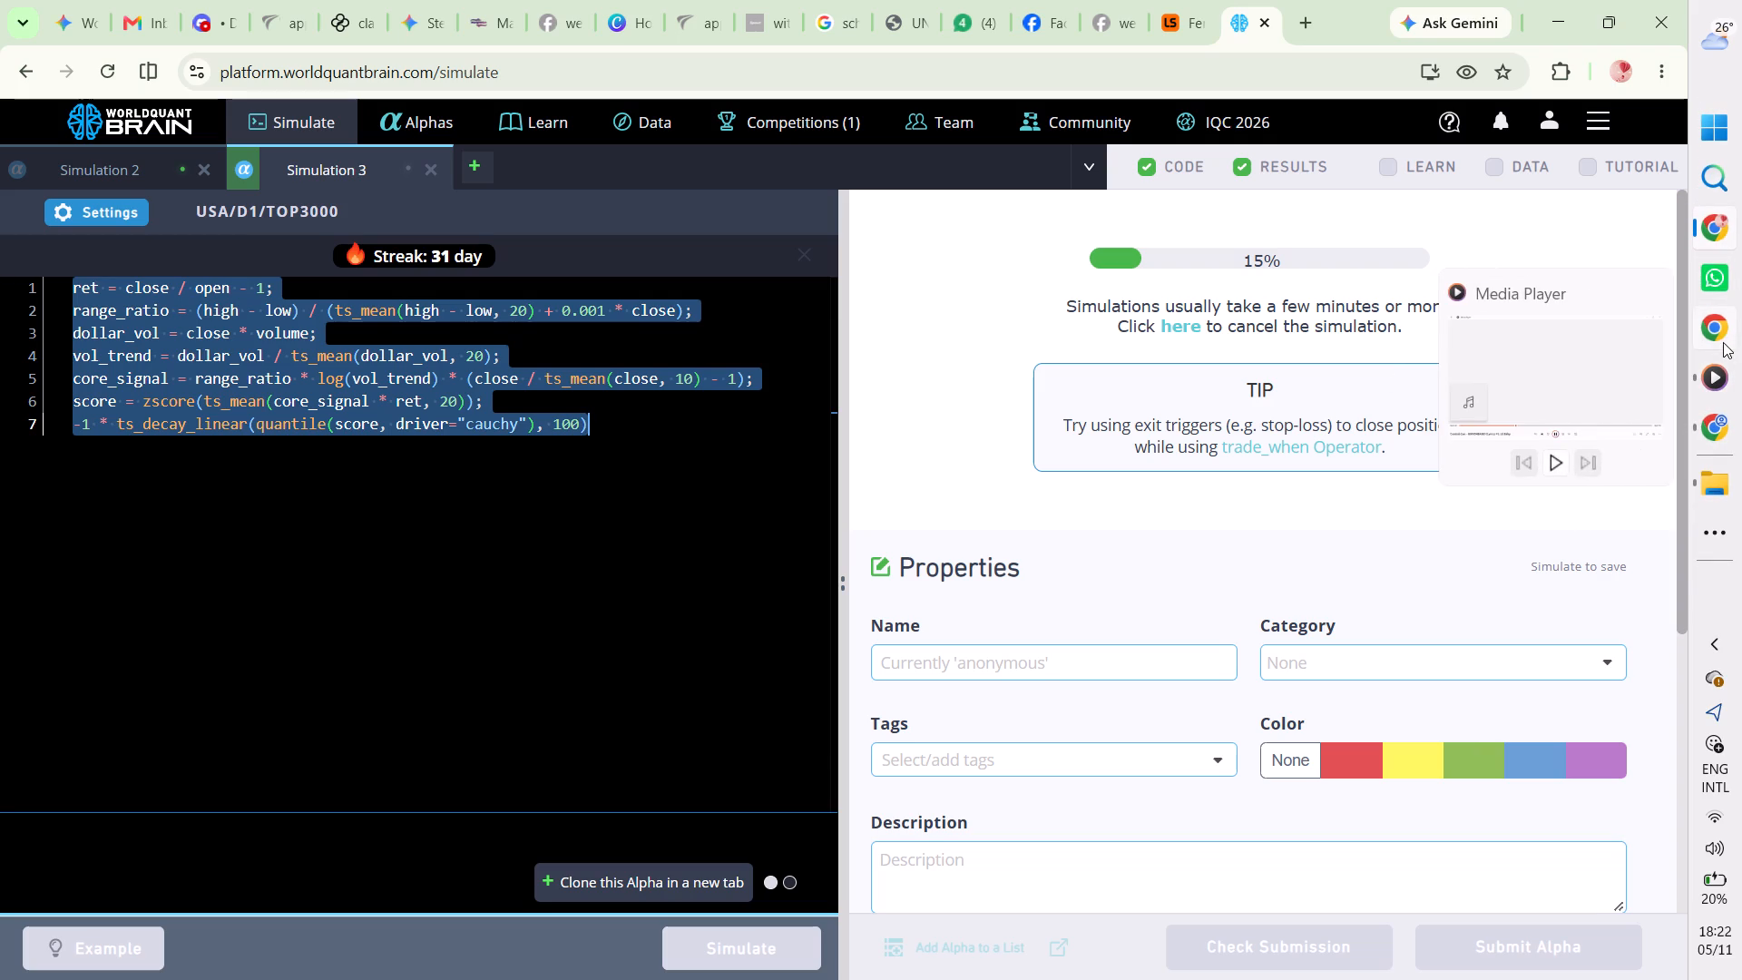
# Open another Chrome window using the browser profile labelled "konde".
pyautogui.click(1720, 342)
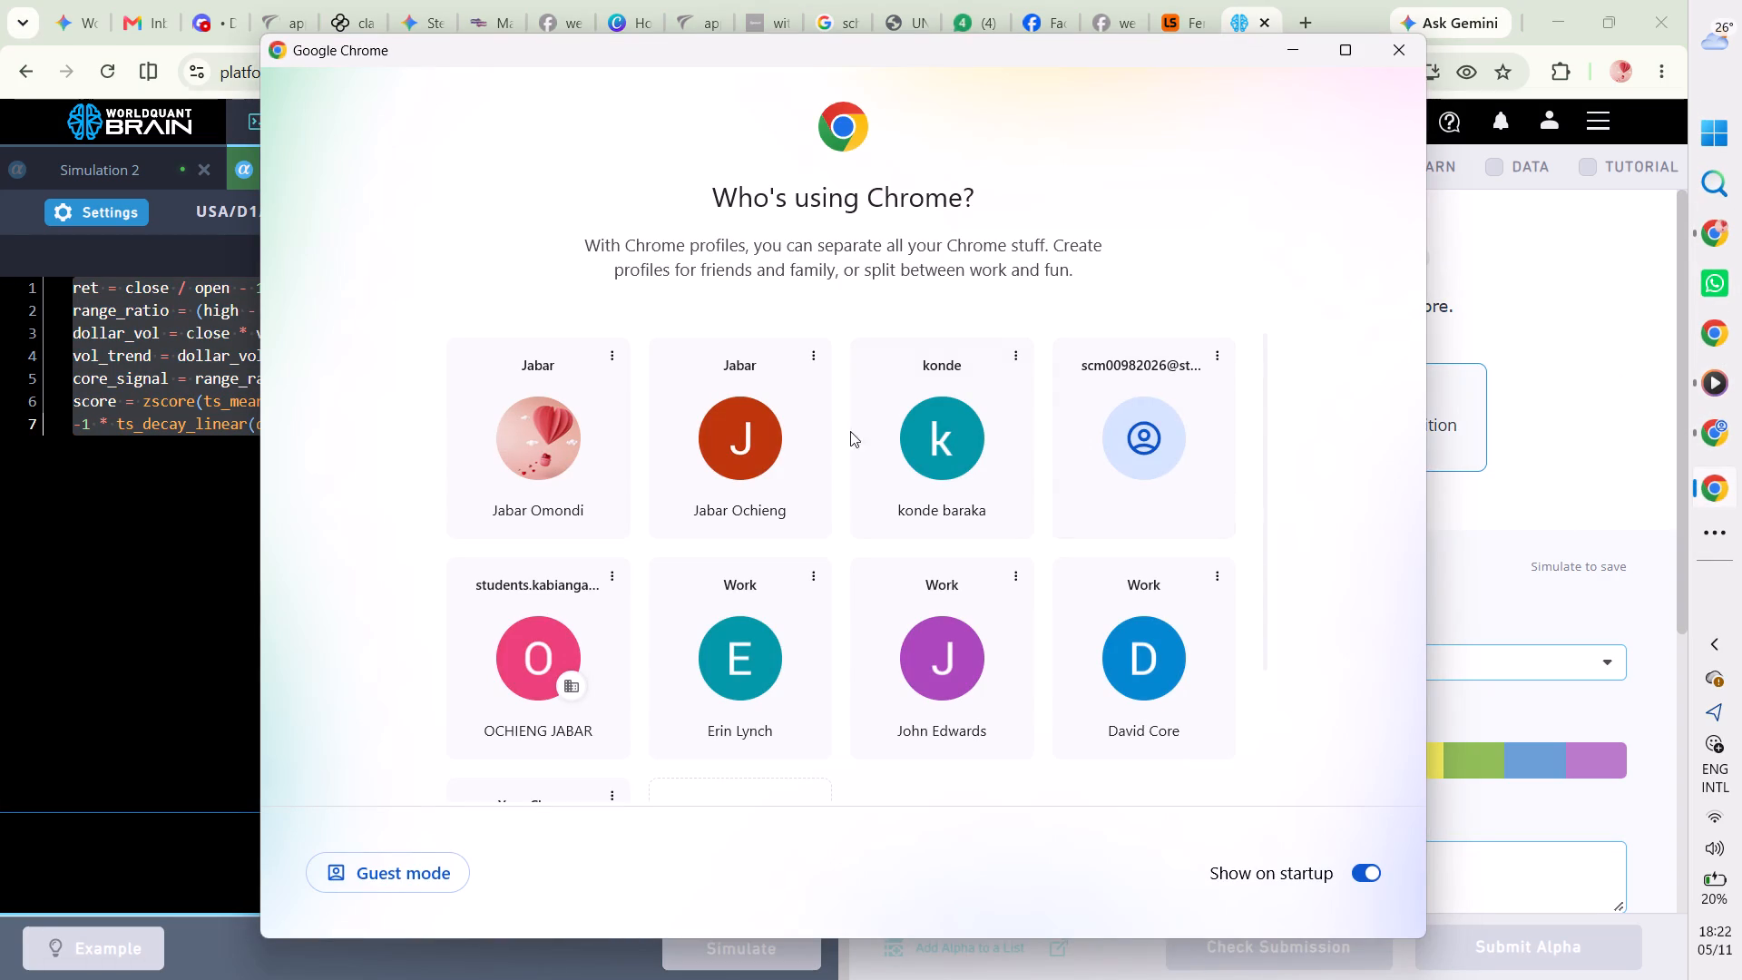
pyautogui.click(980, 450)
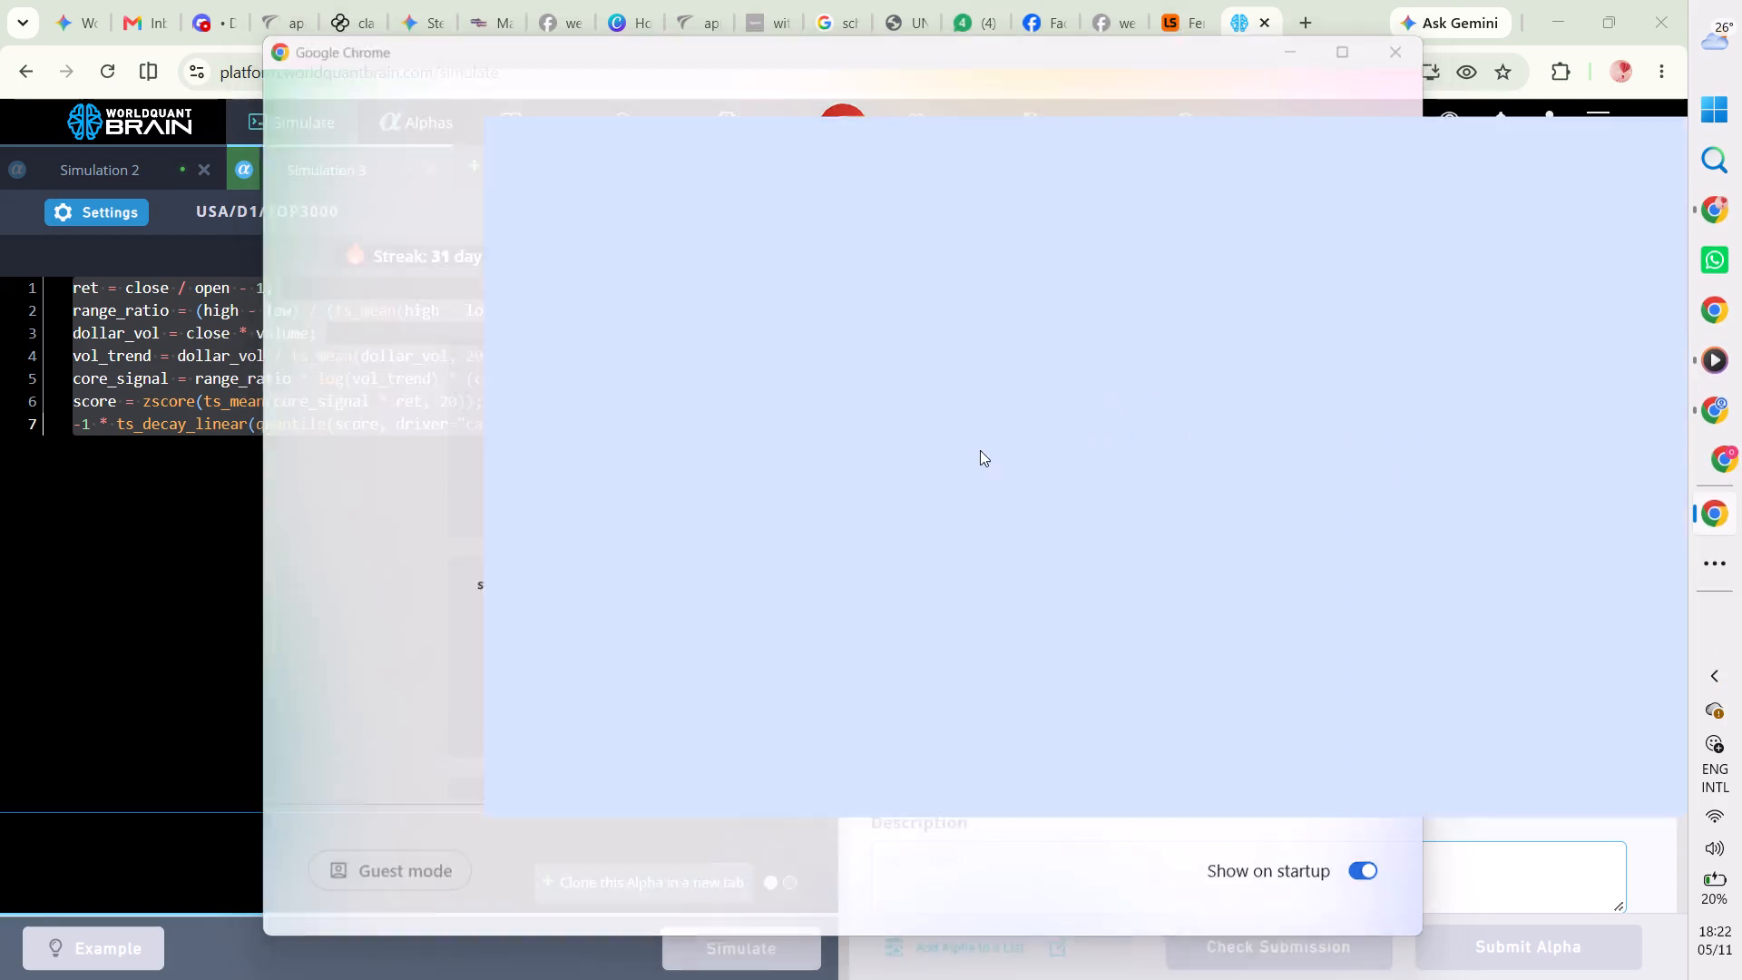
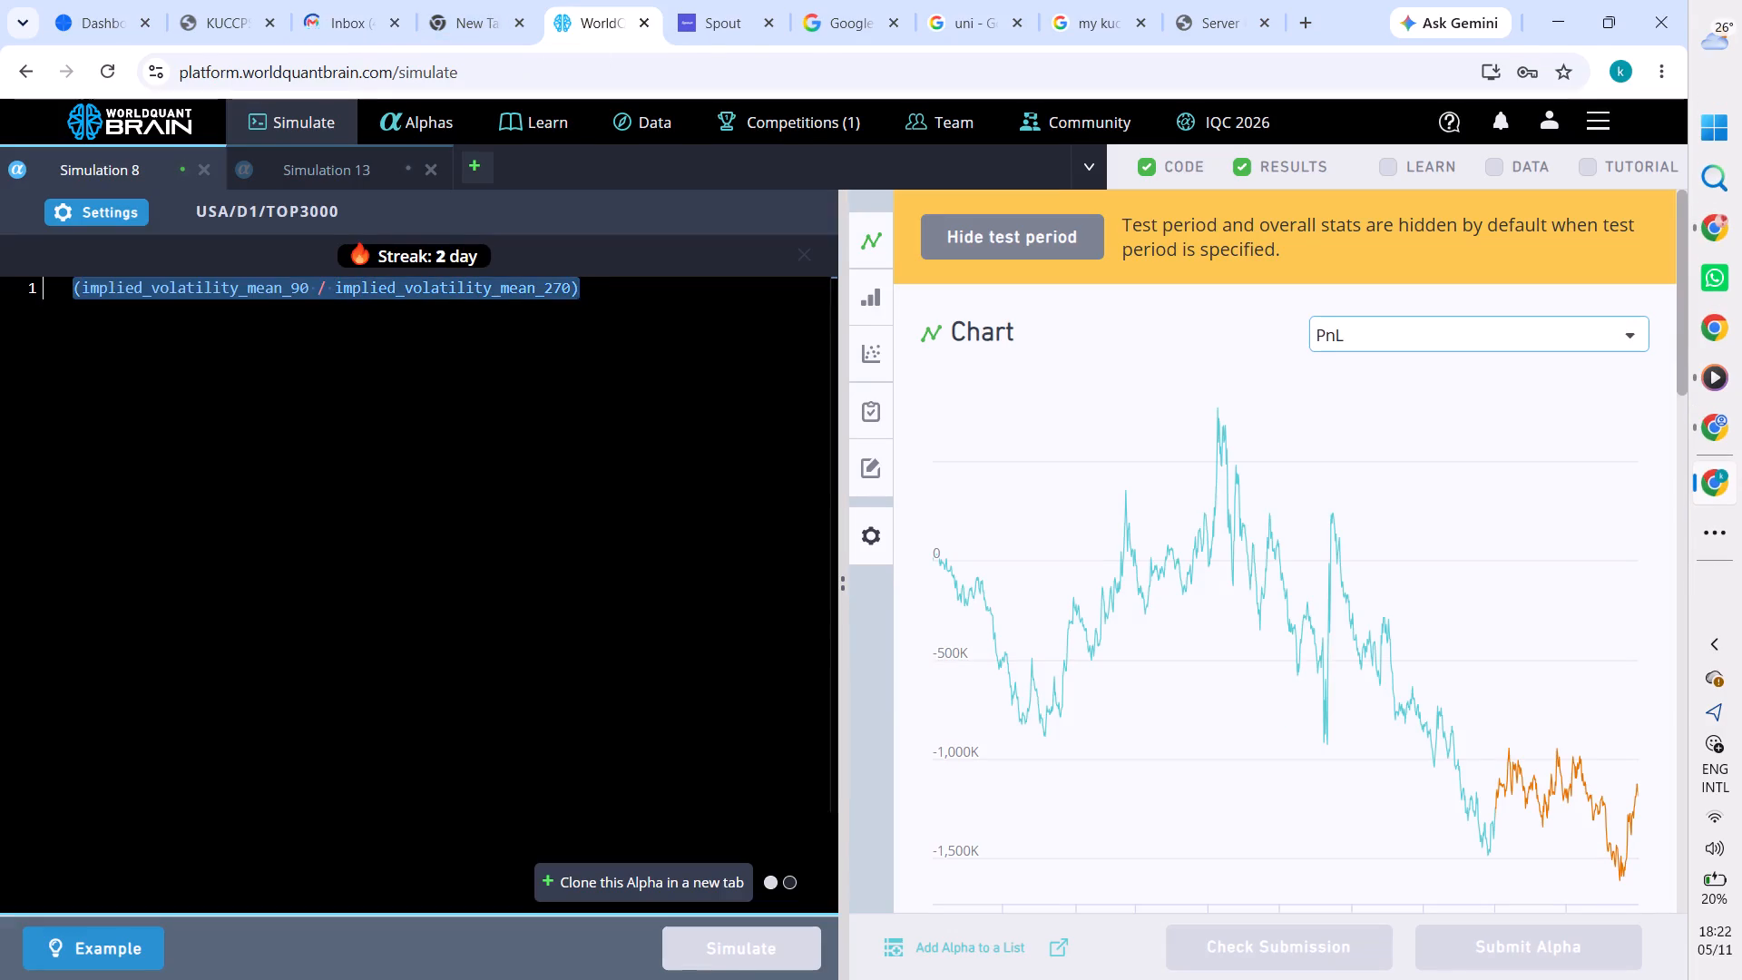
# Replace the implied volatility expression in Simulation 8 with the alpha code copied from Simulation 3.
pyautogui.hotkey('ctrl', 'v')
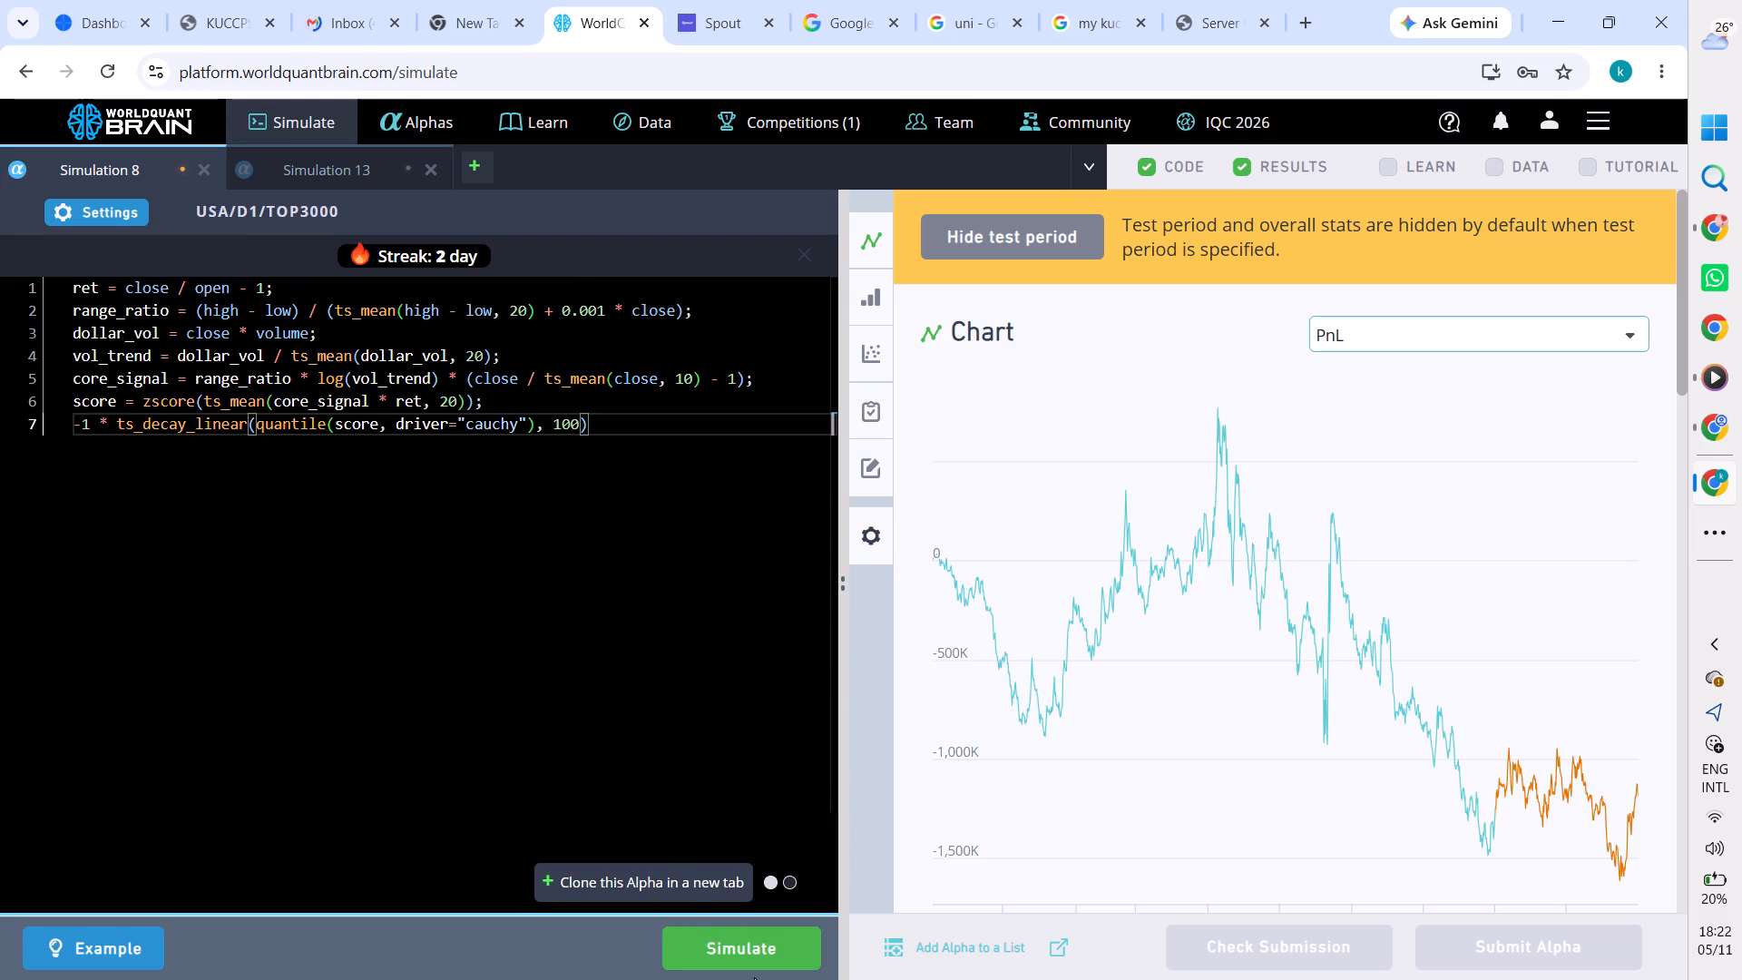
# Change the ts_decay_linear window on the last line of Simulation 8's code to 10.
pyautogui.click(580, 425)
pyautogui.press('BackSpace')
pyautogui.press('BackSpace')
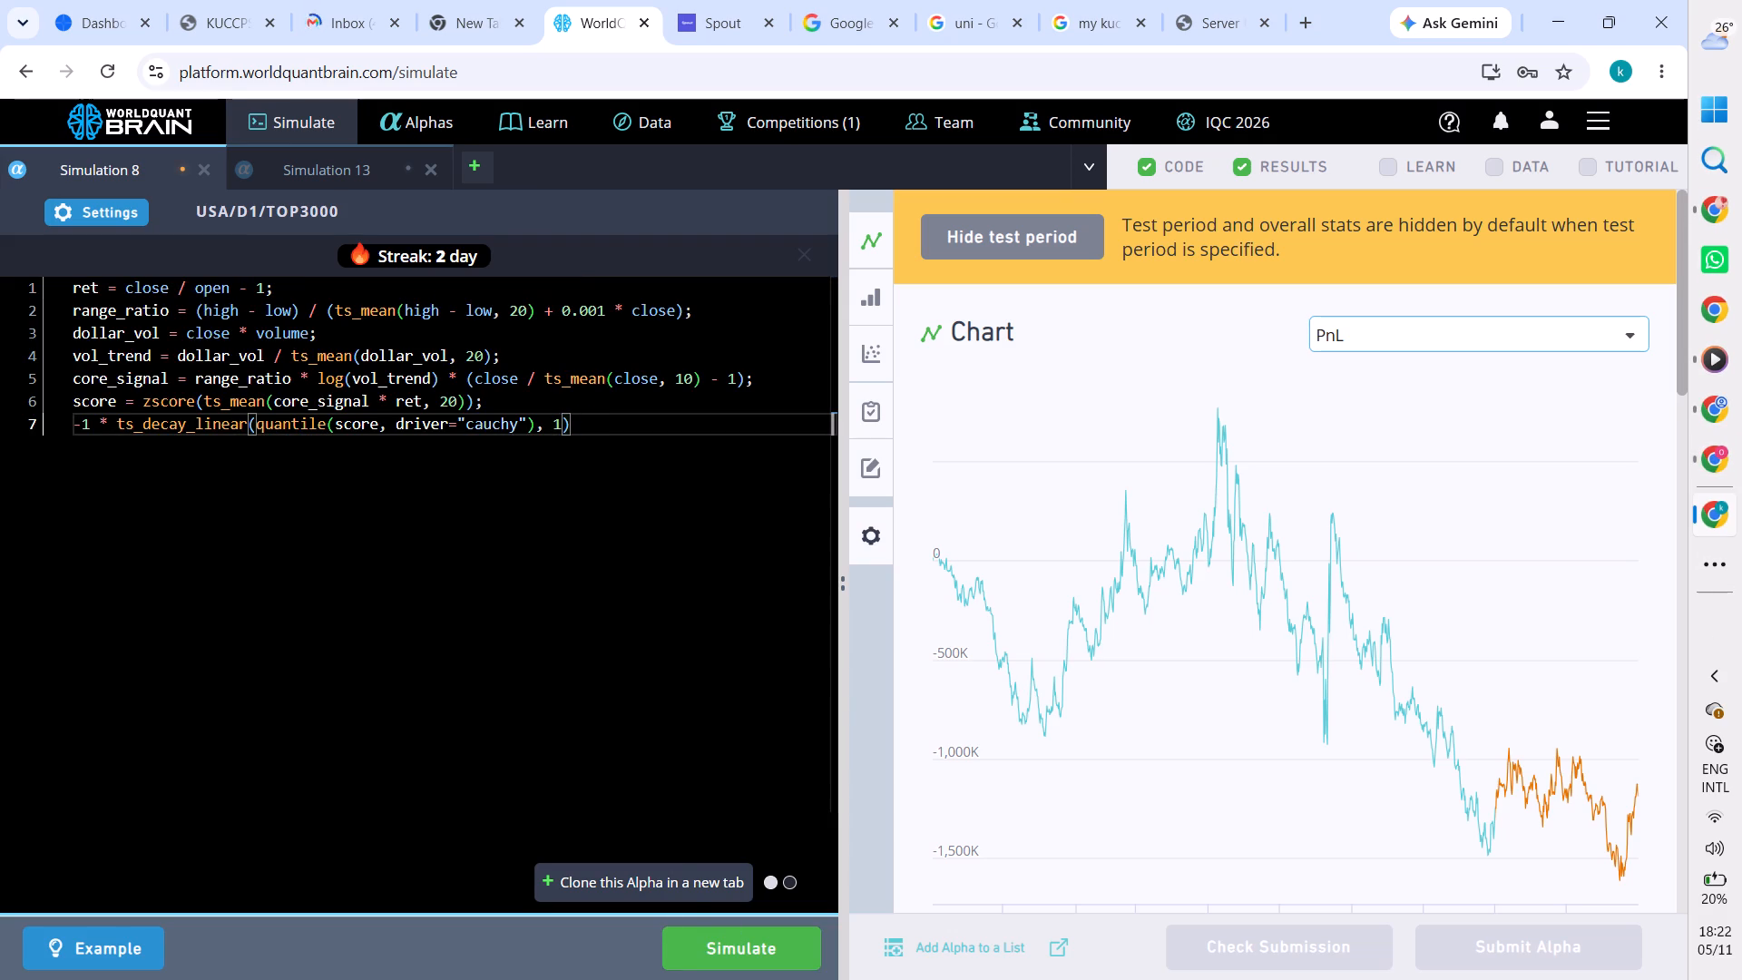
pyautogui.press('0')
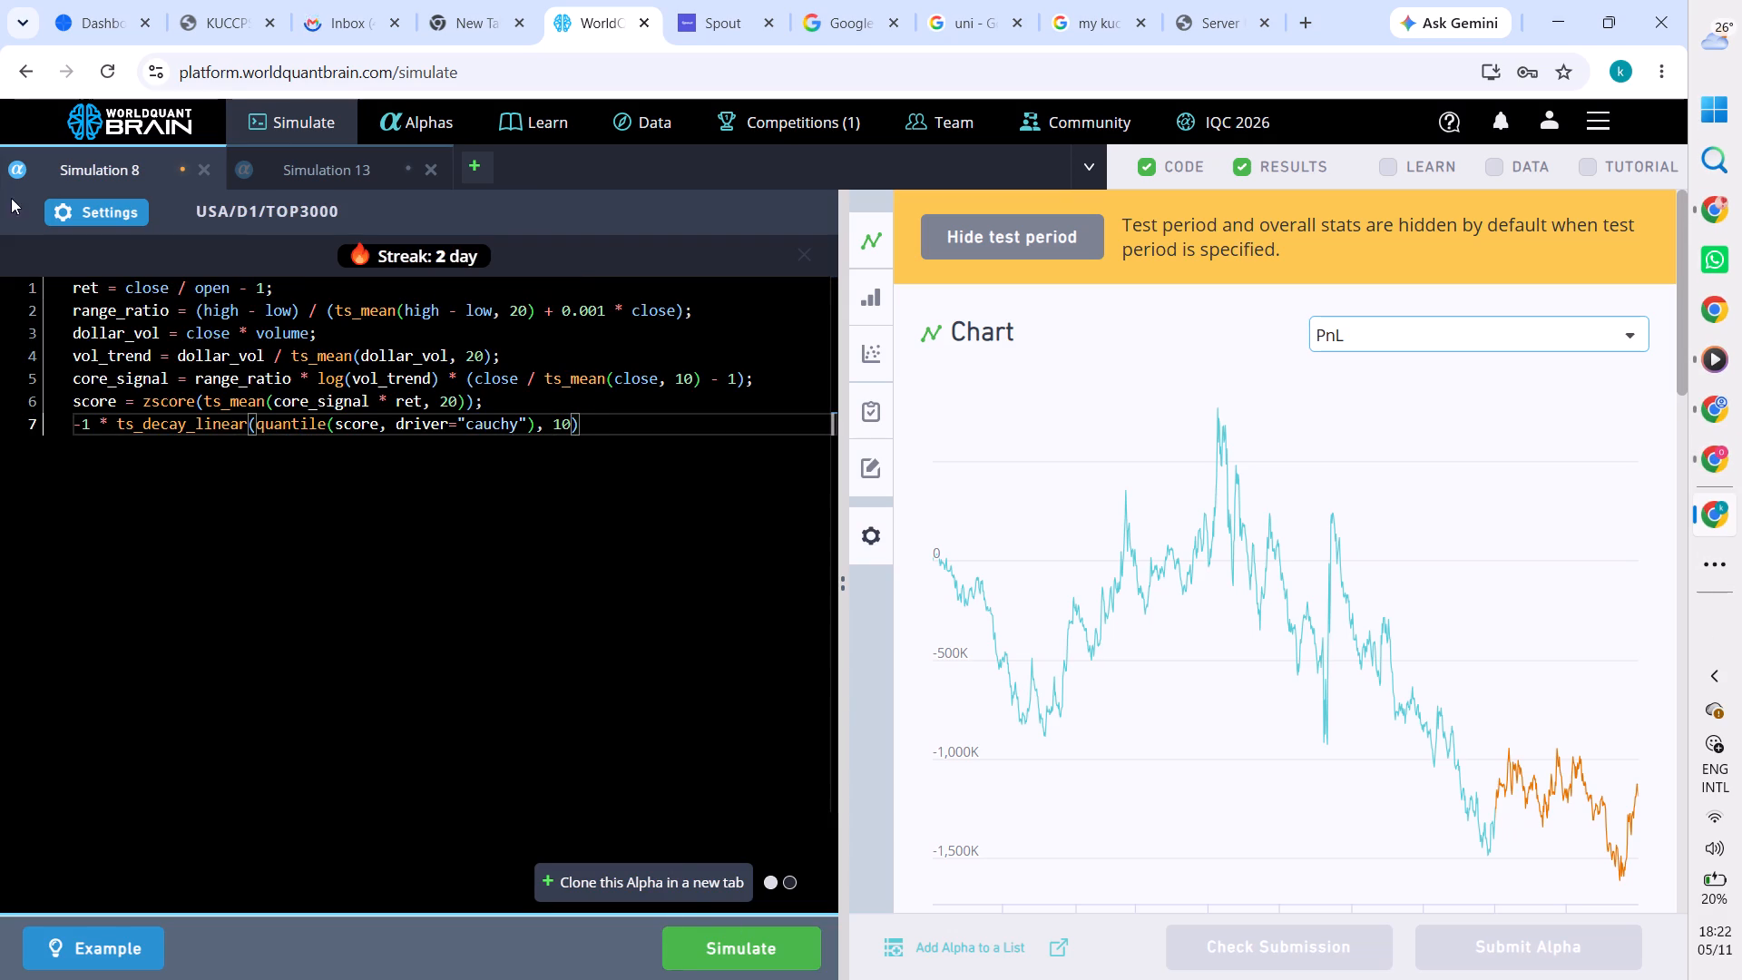
# Set Simulation 8's decay to 6, apply the settings and simulate the alpha.
pyautogui.click(76, 205)
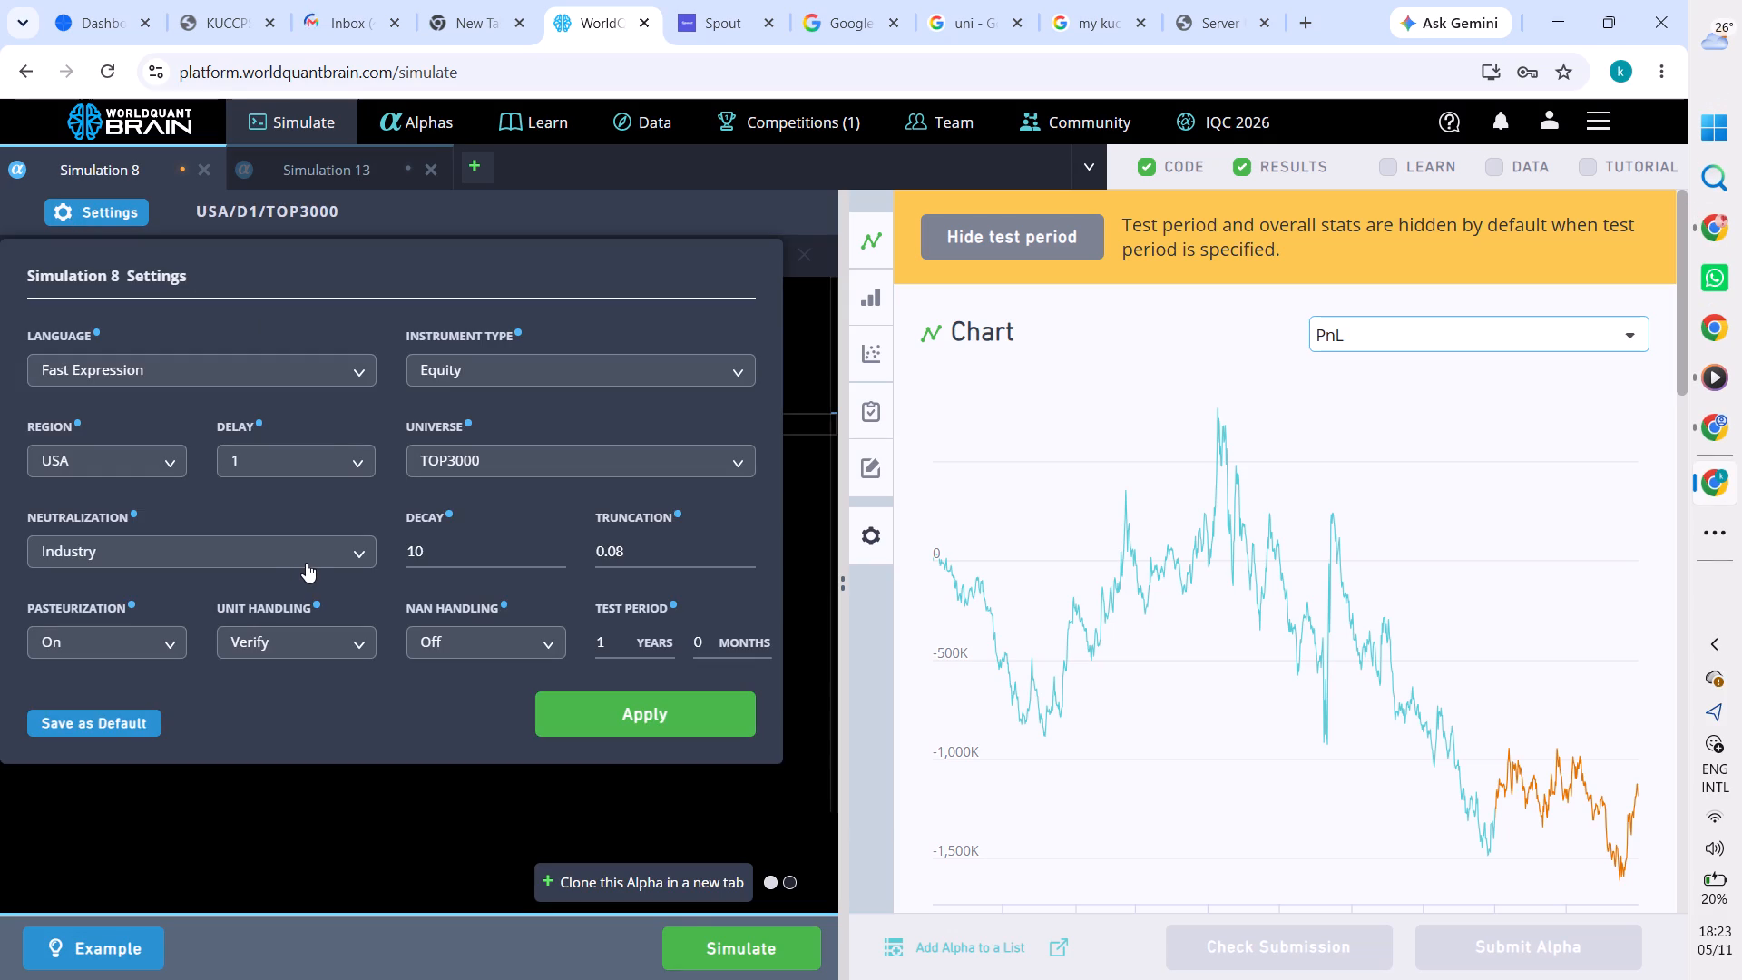
pyautogui.click(306, 563)
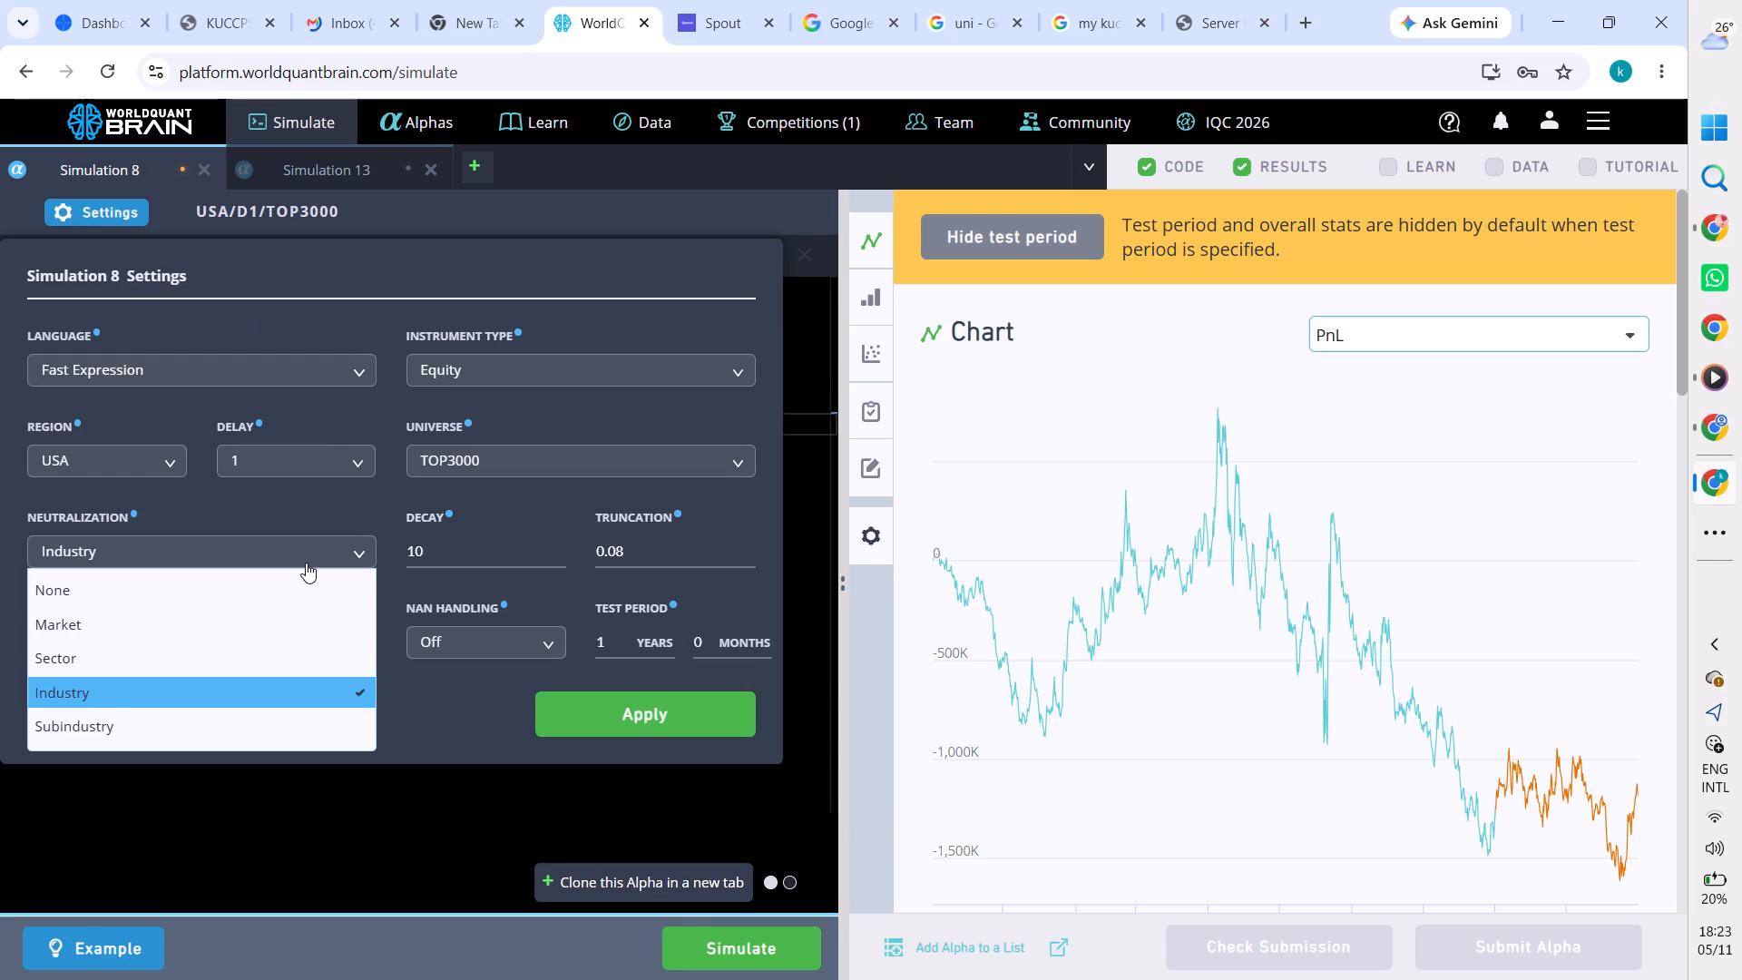
pyautogui.click(306, 563)
pyautogui.click(436, 549)
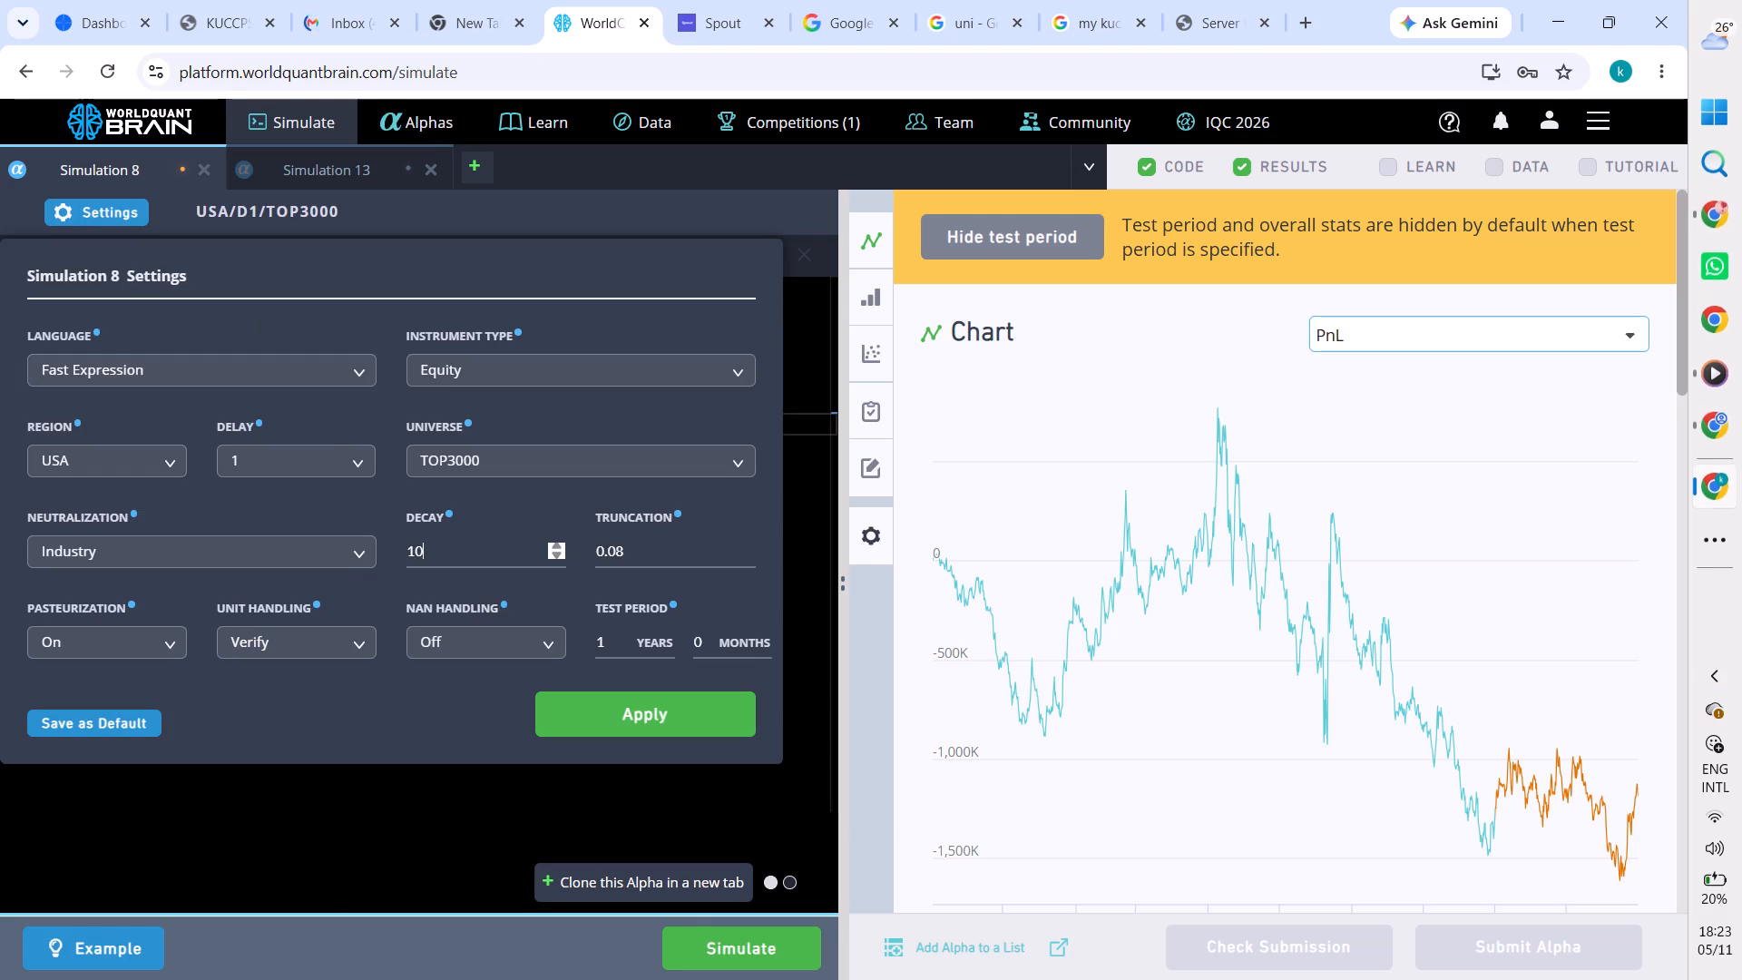
pyautogui.press('BackSpace')
pyautogui.press('BackSpace')
pyautogui.press('6')
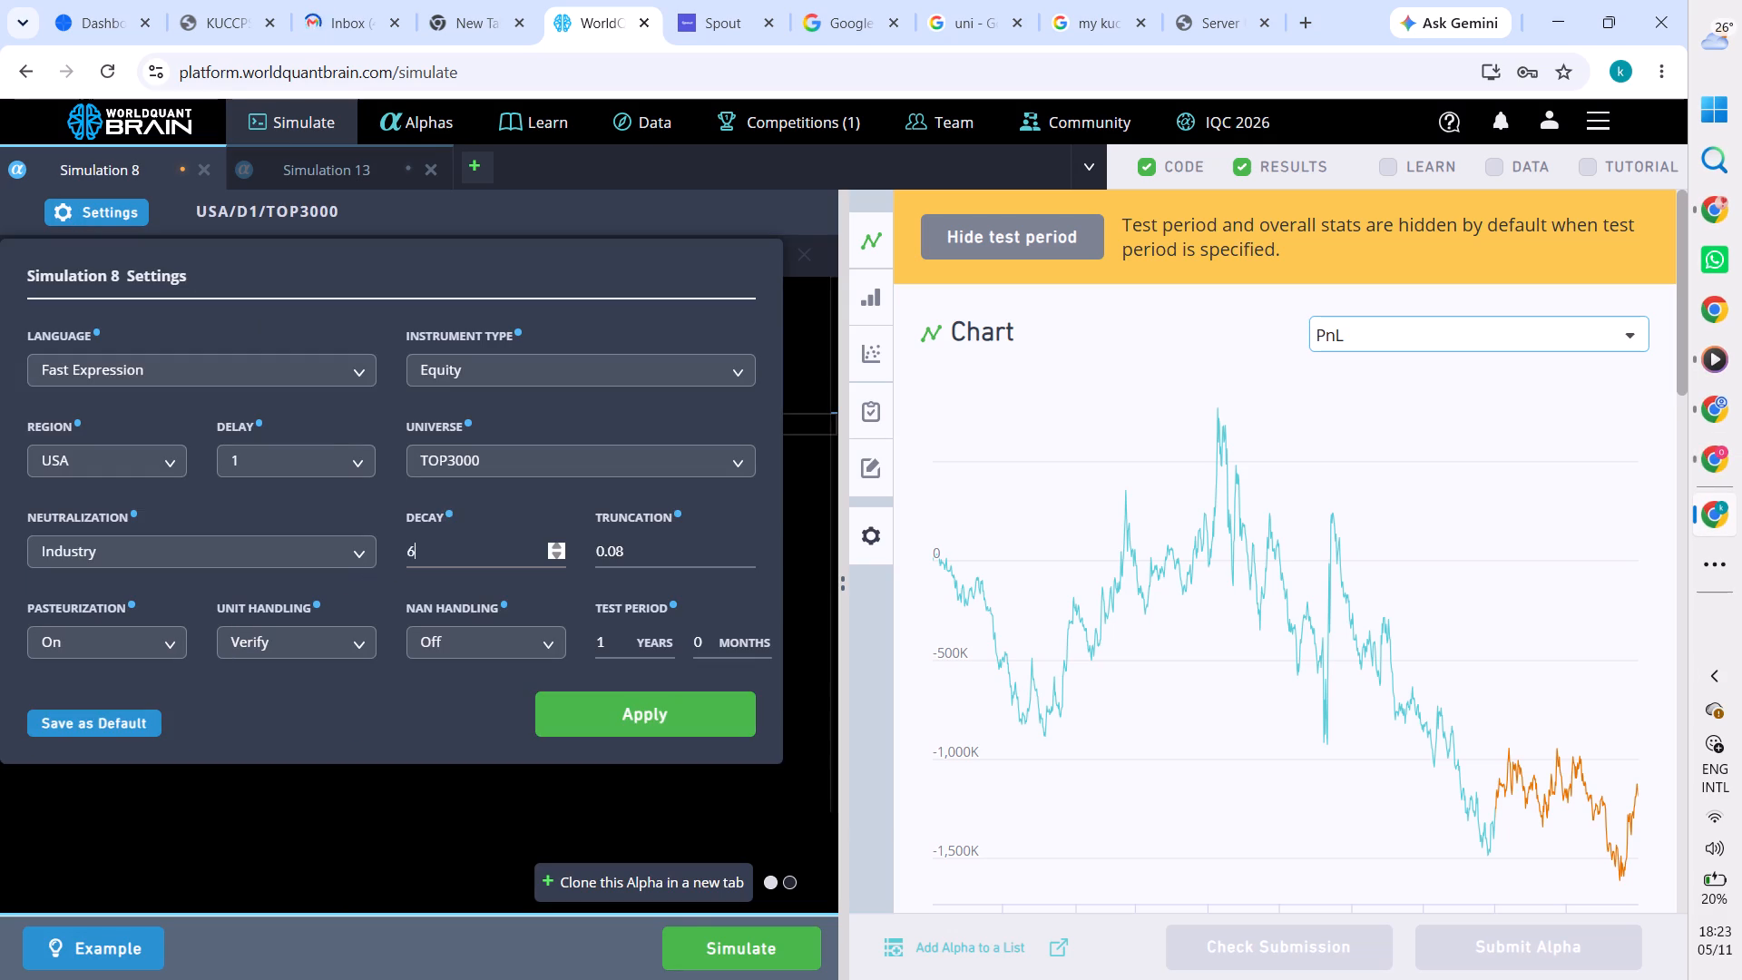
pyautogui.click(616, 703)
pyautogui.click(785, 936)
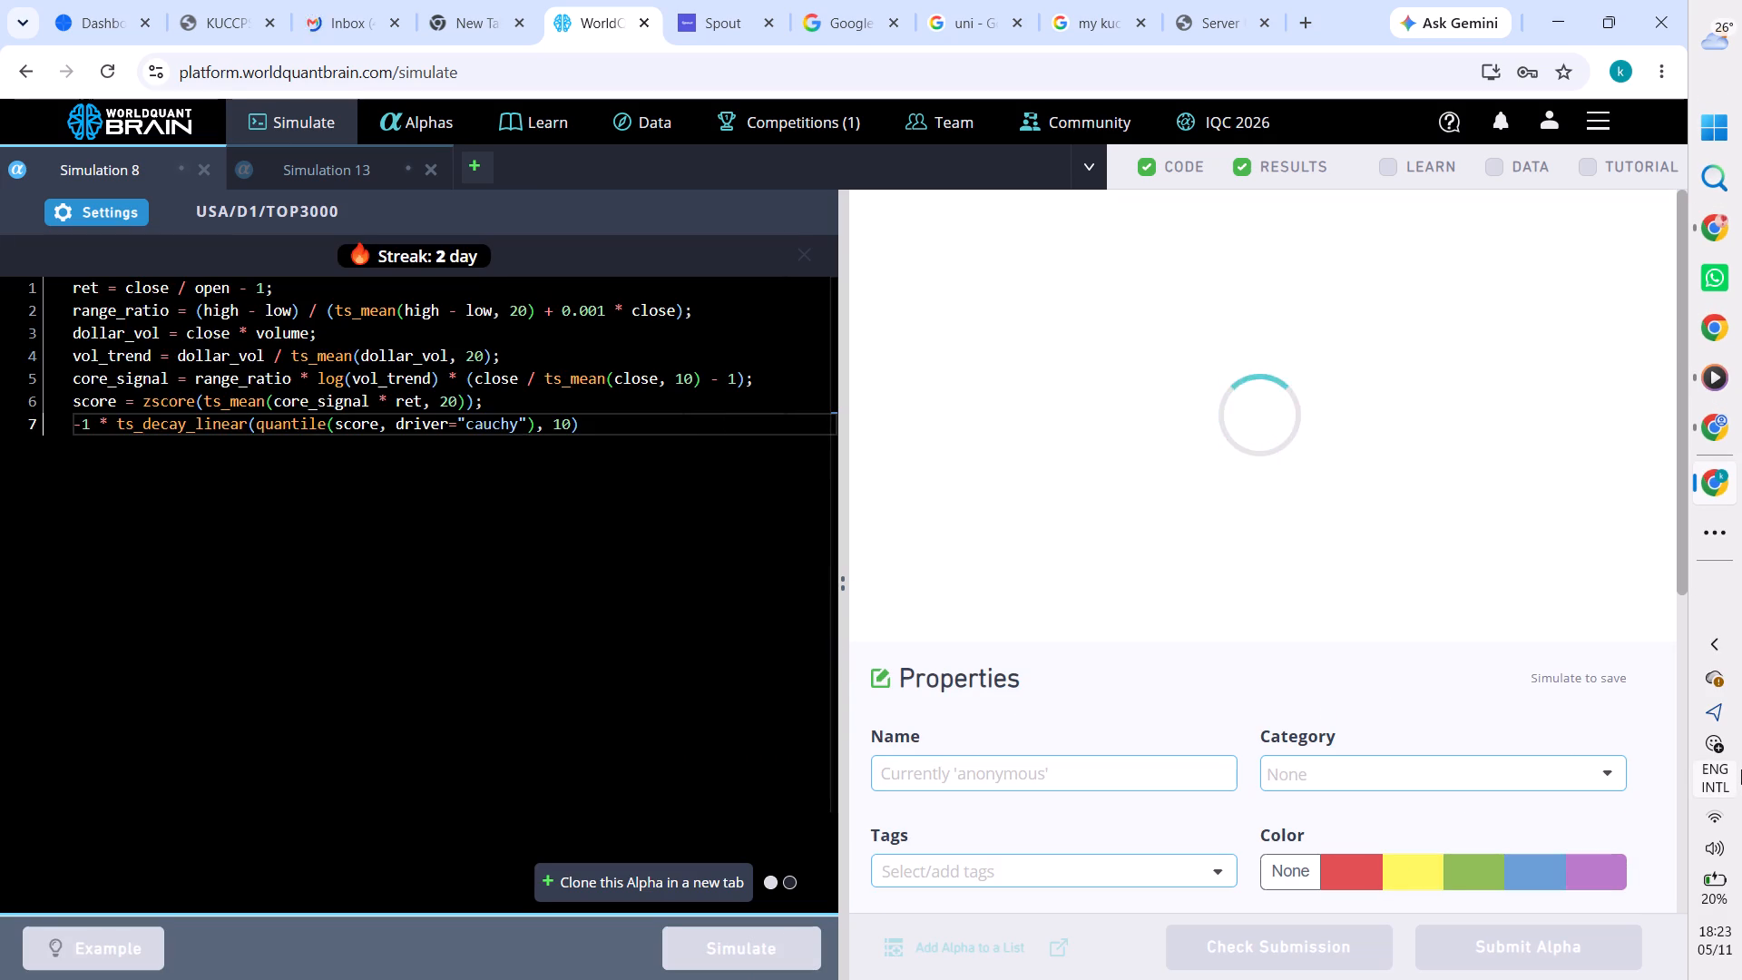
# Switch to the Chrome window with Simulation 3, reveal its test period, try to submit the alpha and inspect the IS testing status.
pyautogui.click(1718, 241)
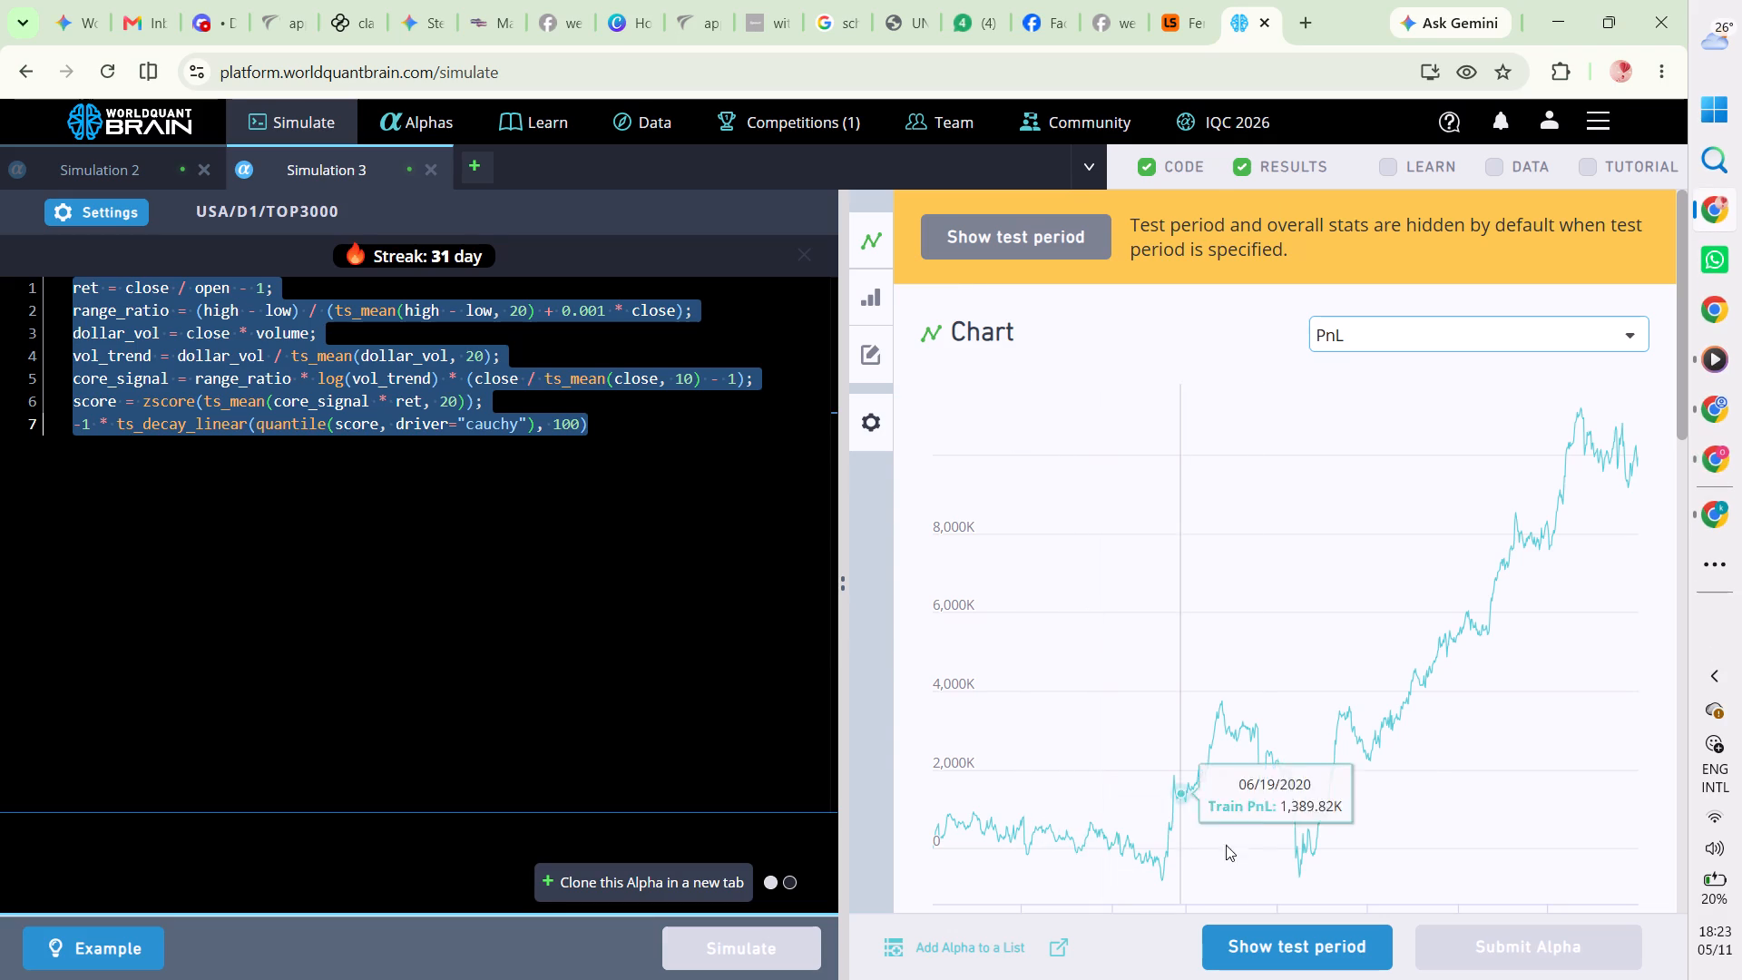
pyautogui.click(1302, 957)
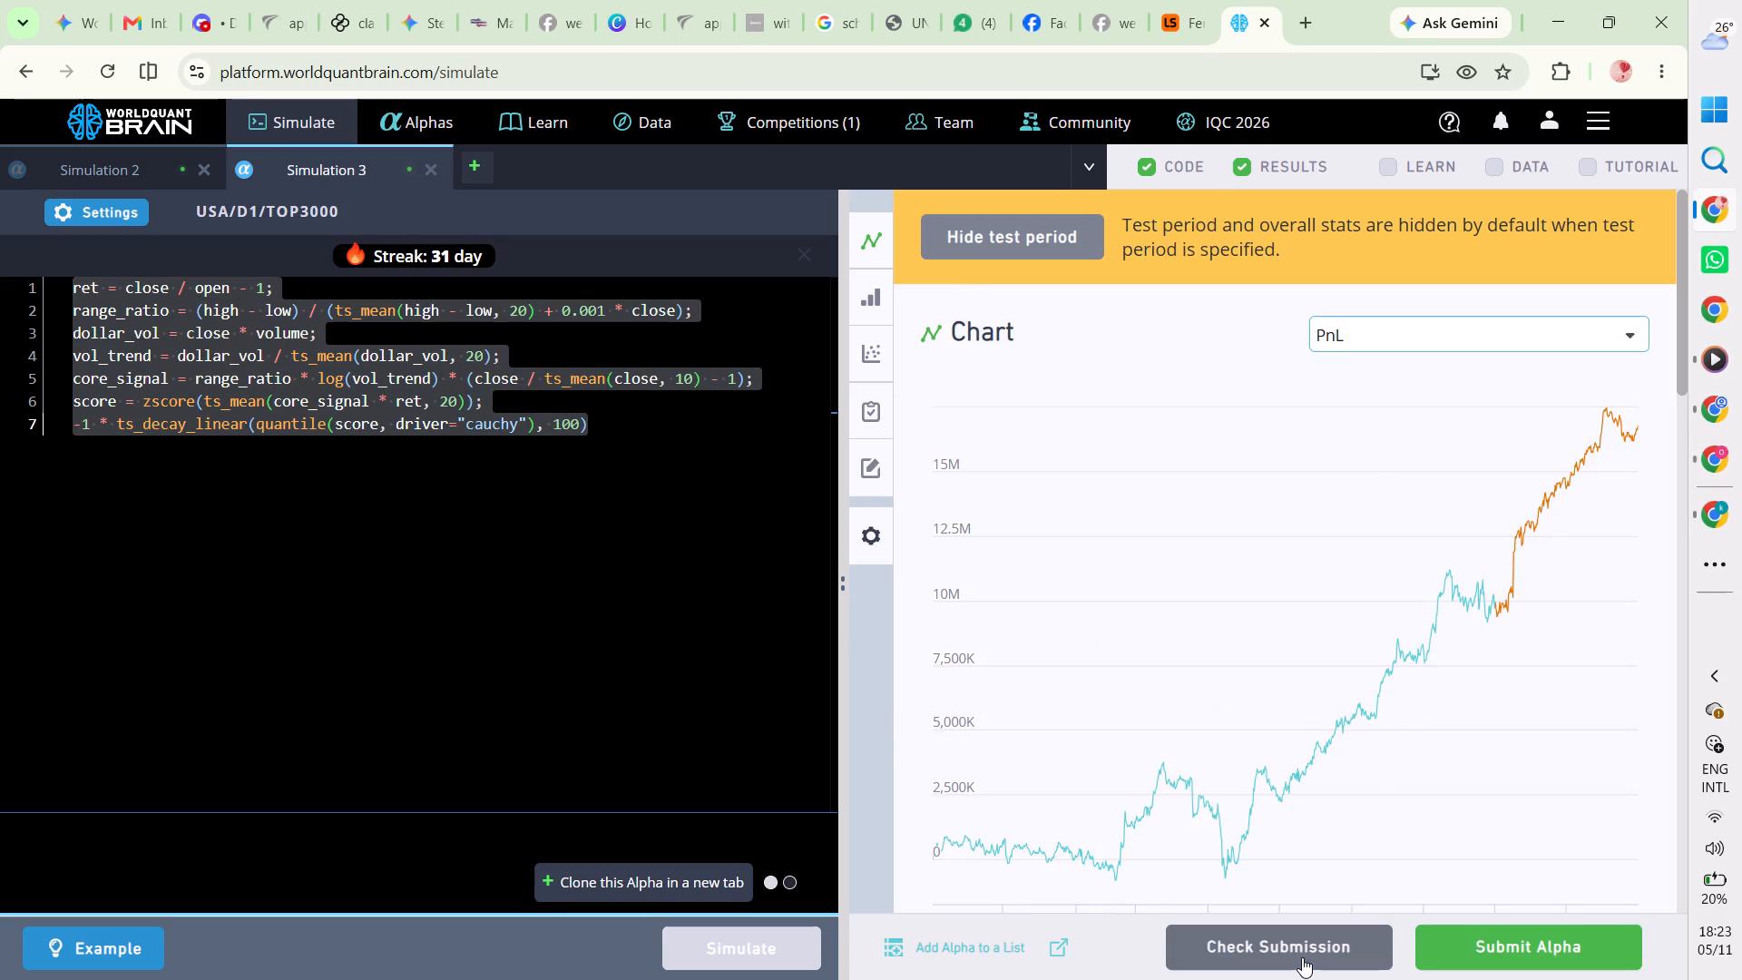
pyautogui.scroll(-4, 1304, 688)
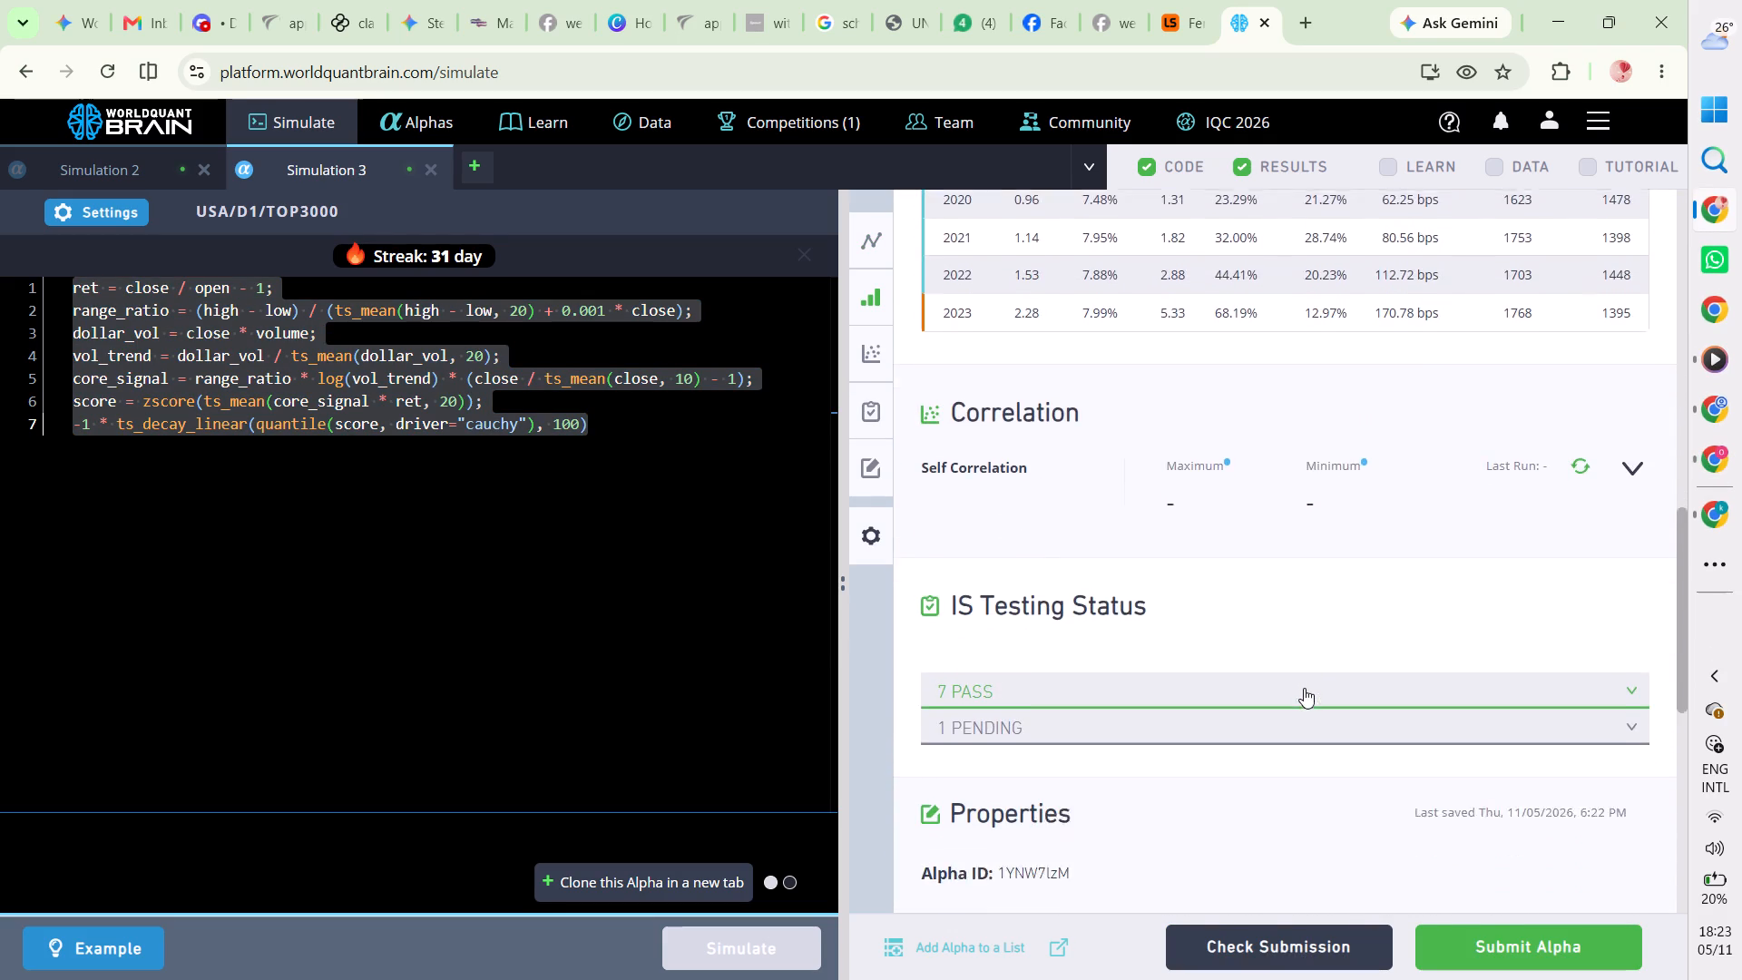
pyautogui.click(1480, 944)
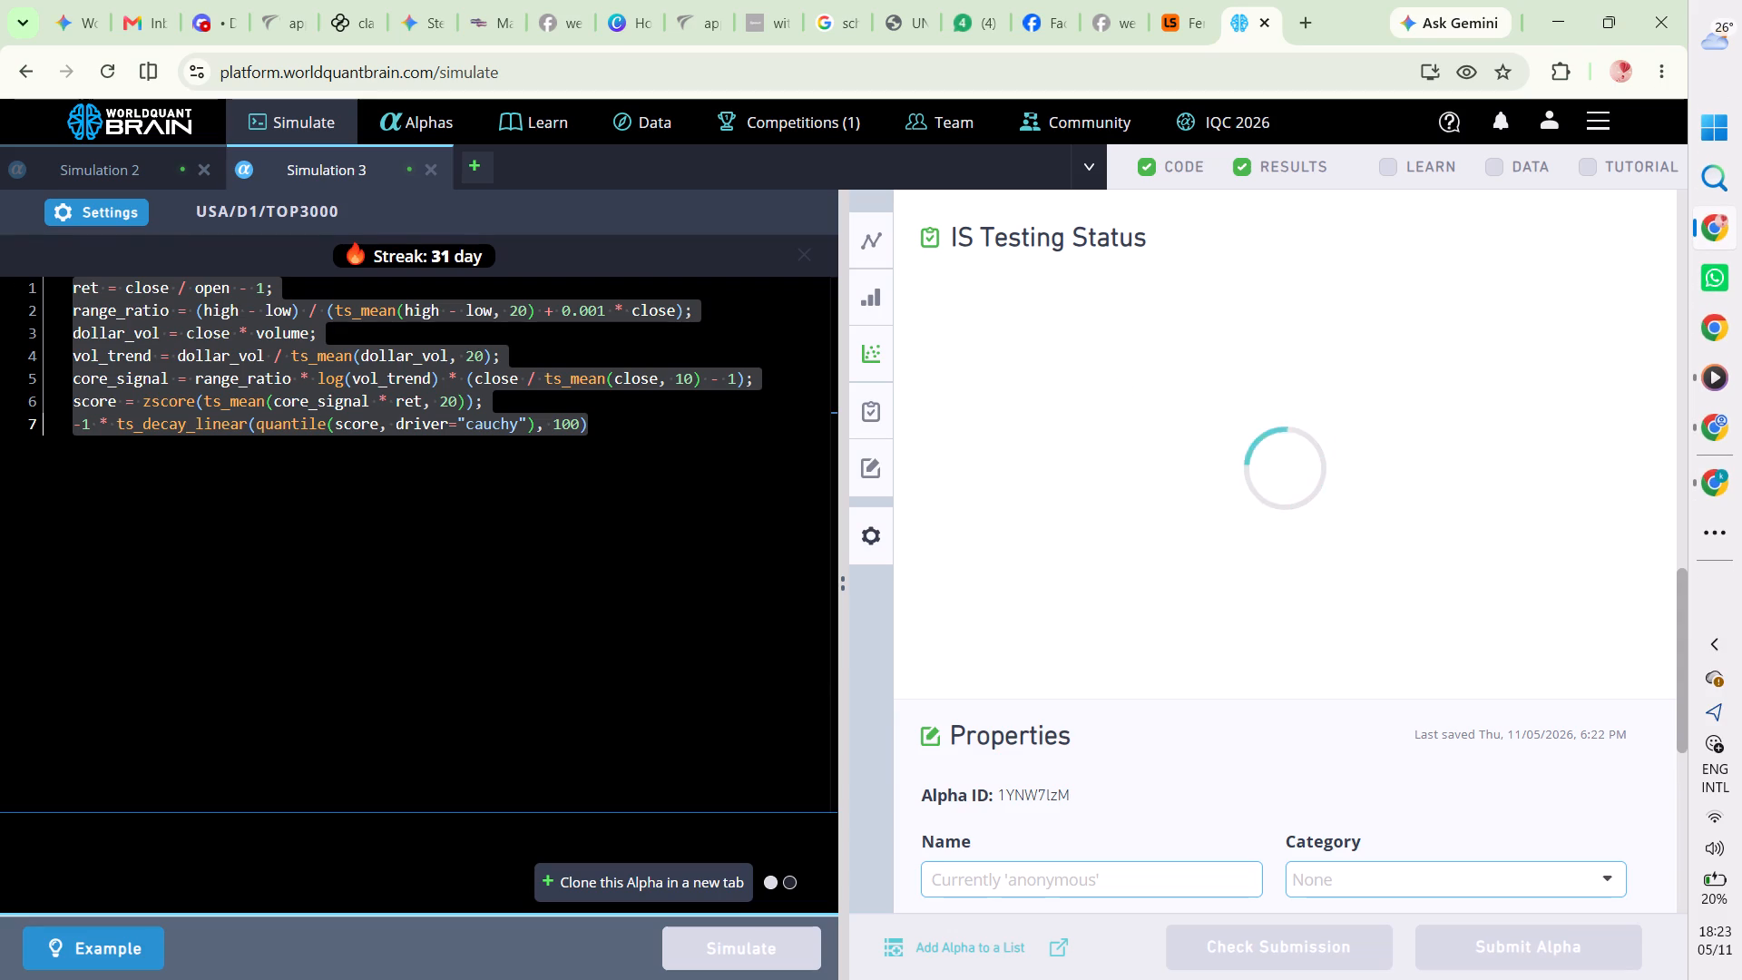
pyautogui.click(998, 371)
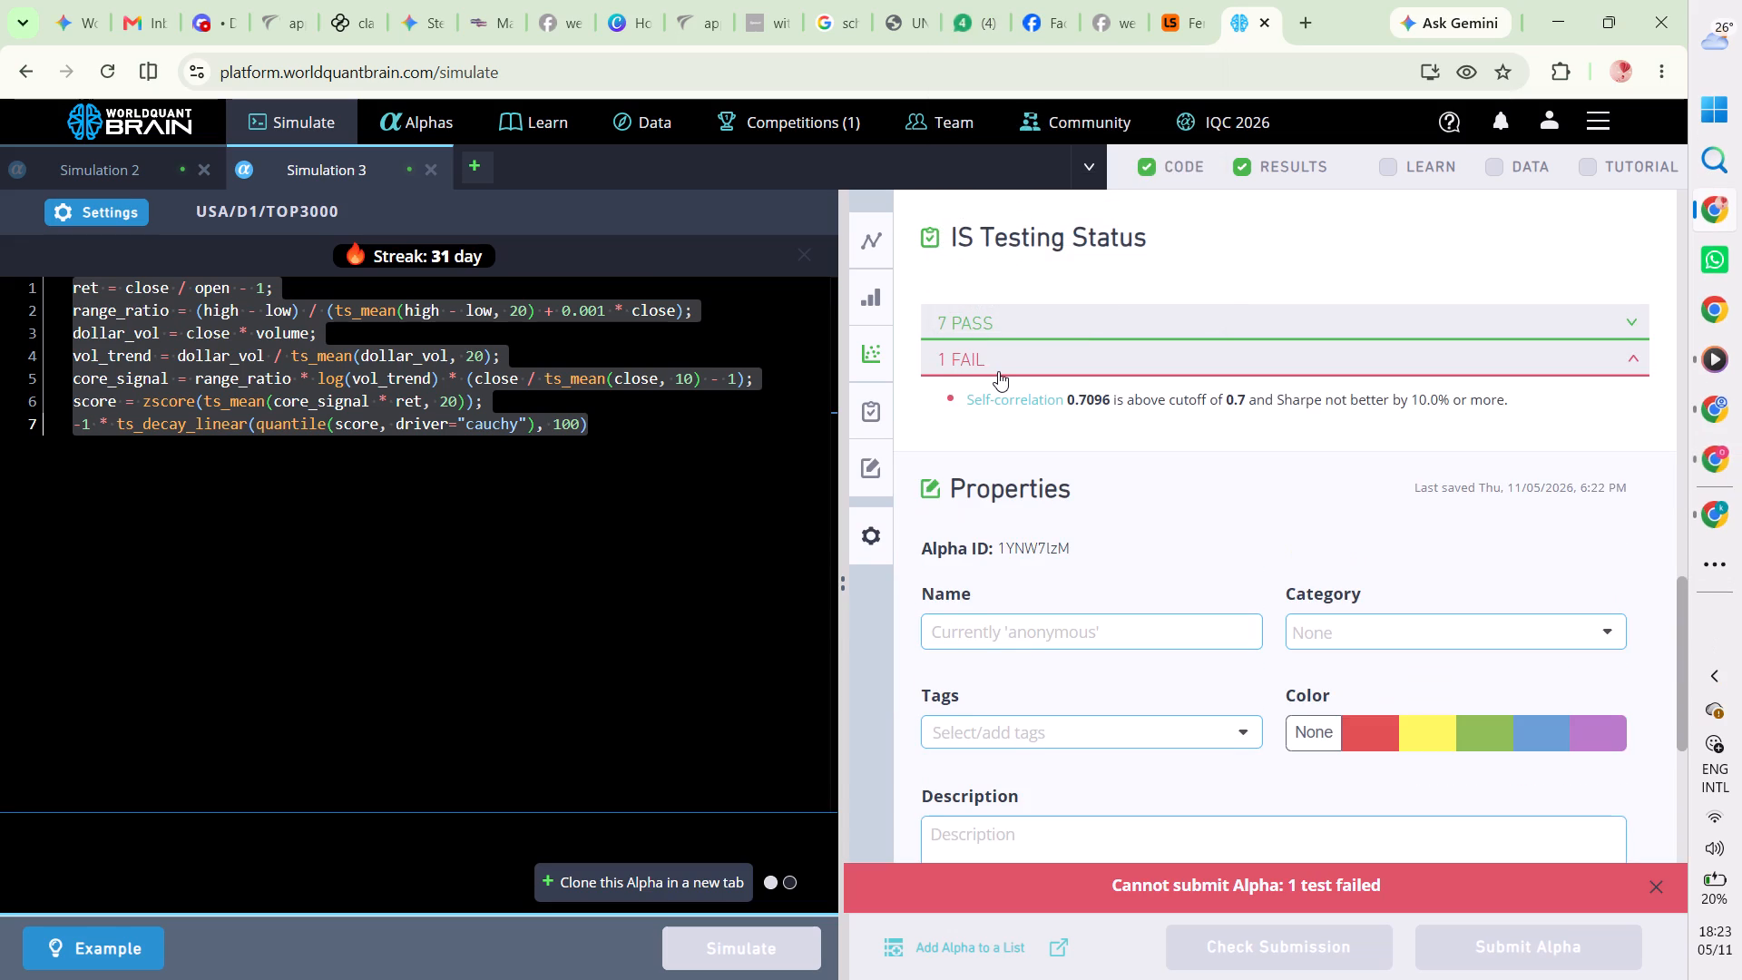
pyautogui.click(998, 371)
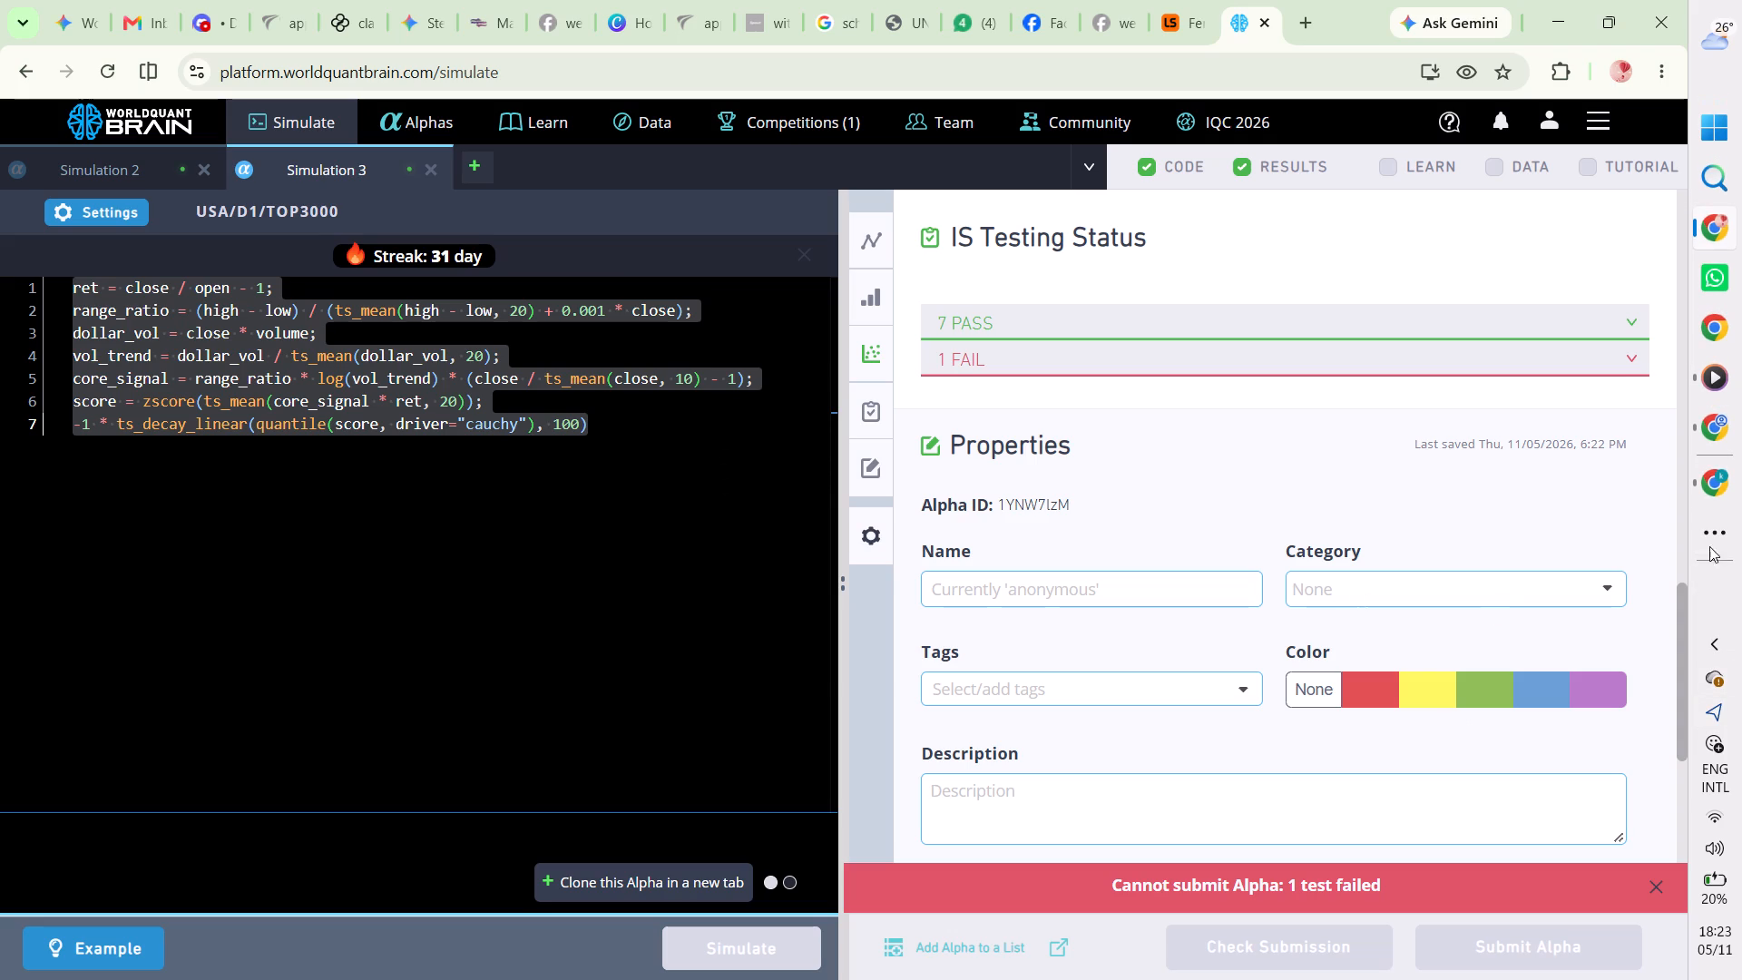
# Switch to the JABAR folder in File Explorer and play the videos from "Chiké - Roju" through "LATEST_CLUB_BANGERS_MIX_2026".
pyautogui.click(1707, 549)
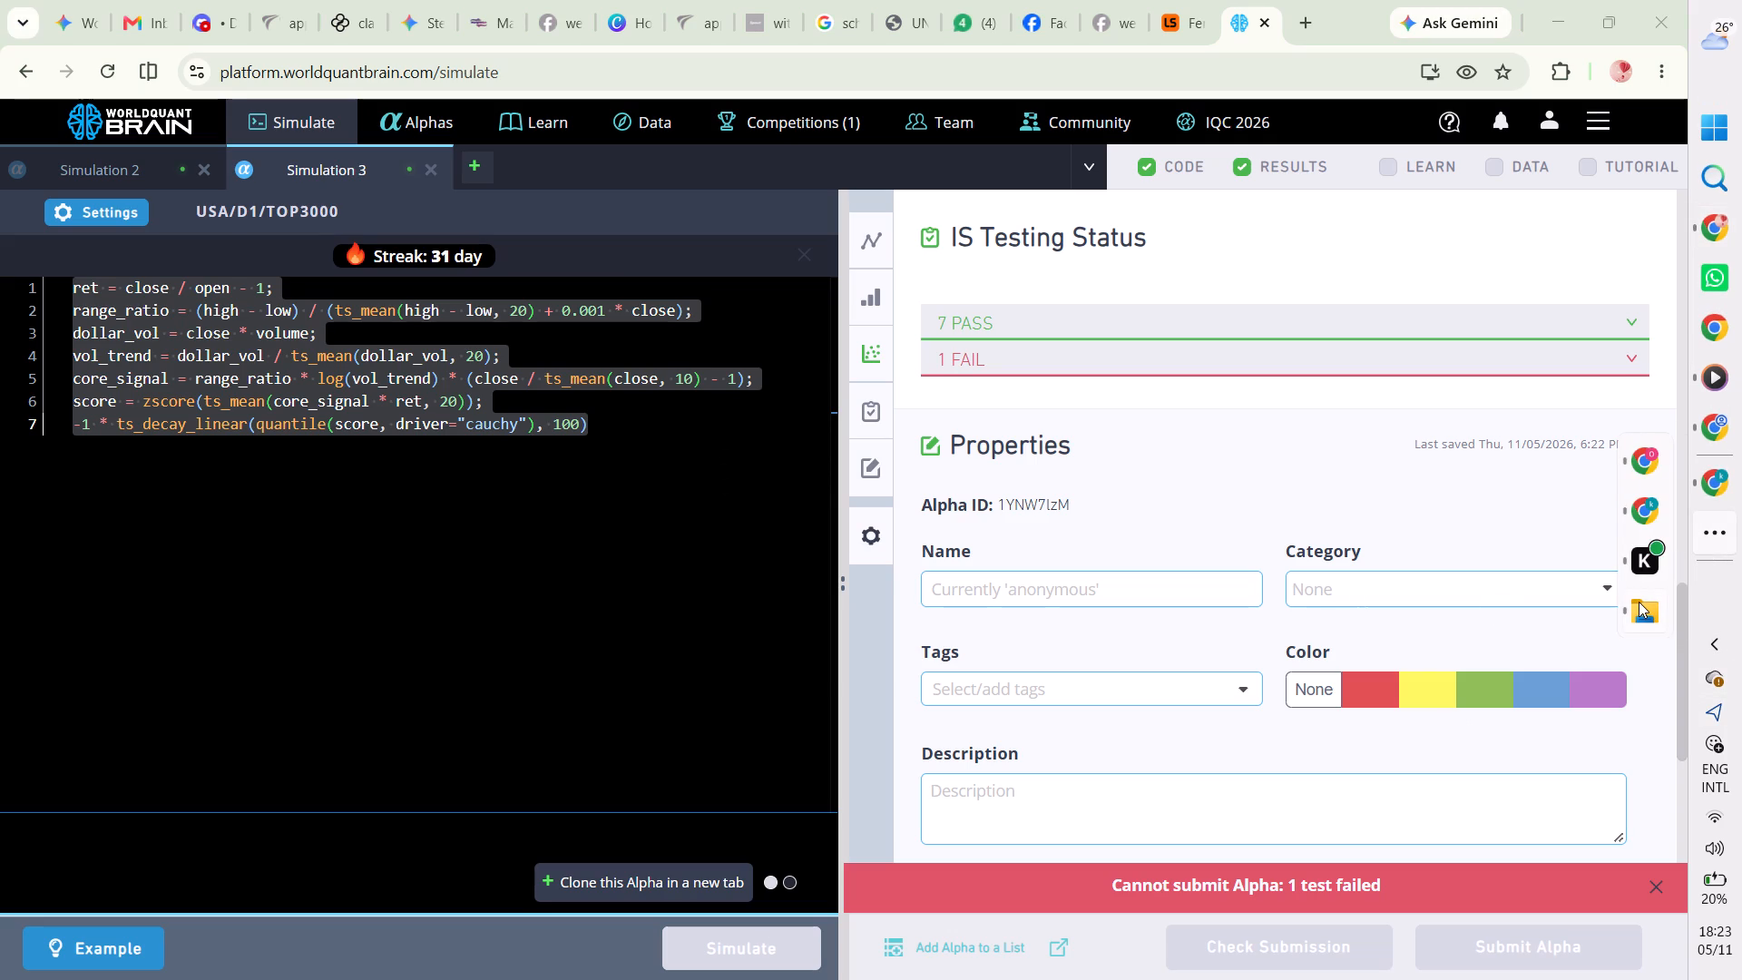
pyautogui.click(1517, 608)
pyautogui.scroll(-1, 933, 624)
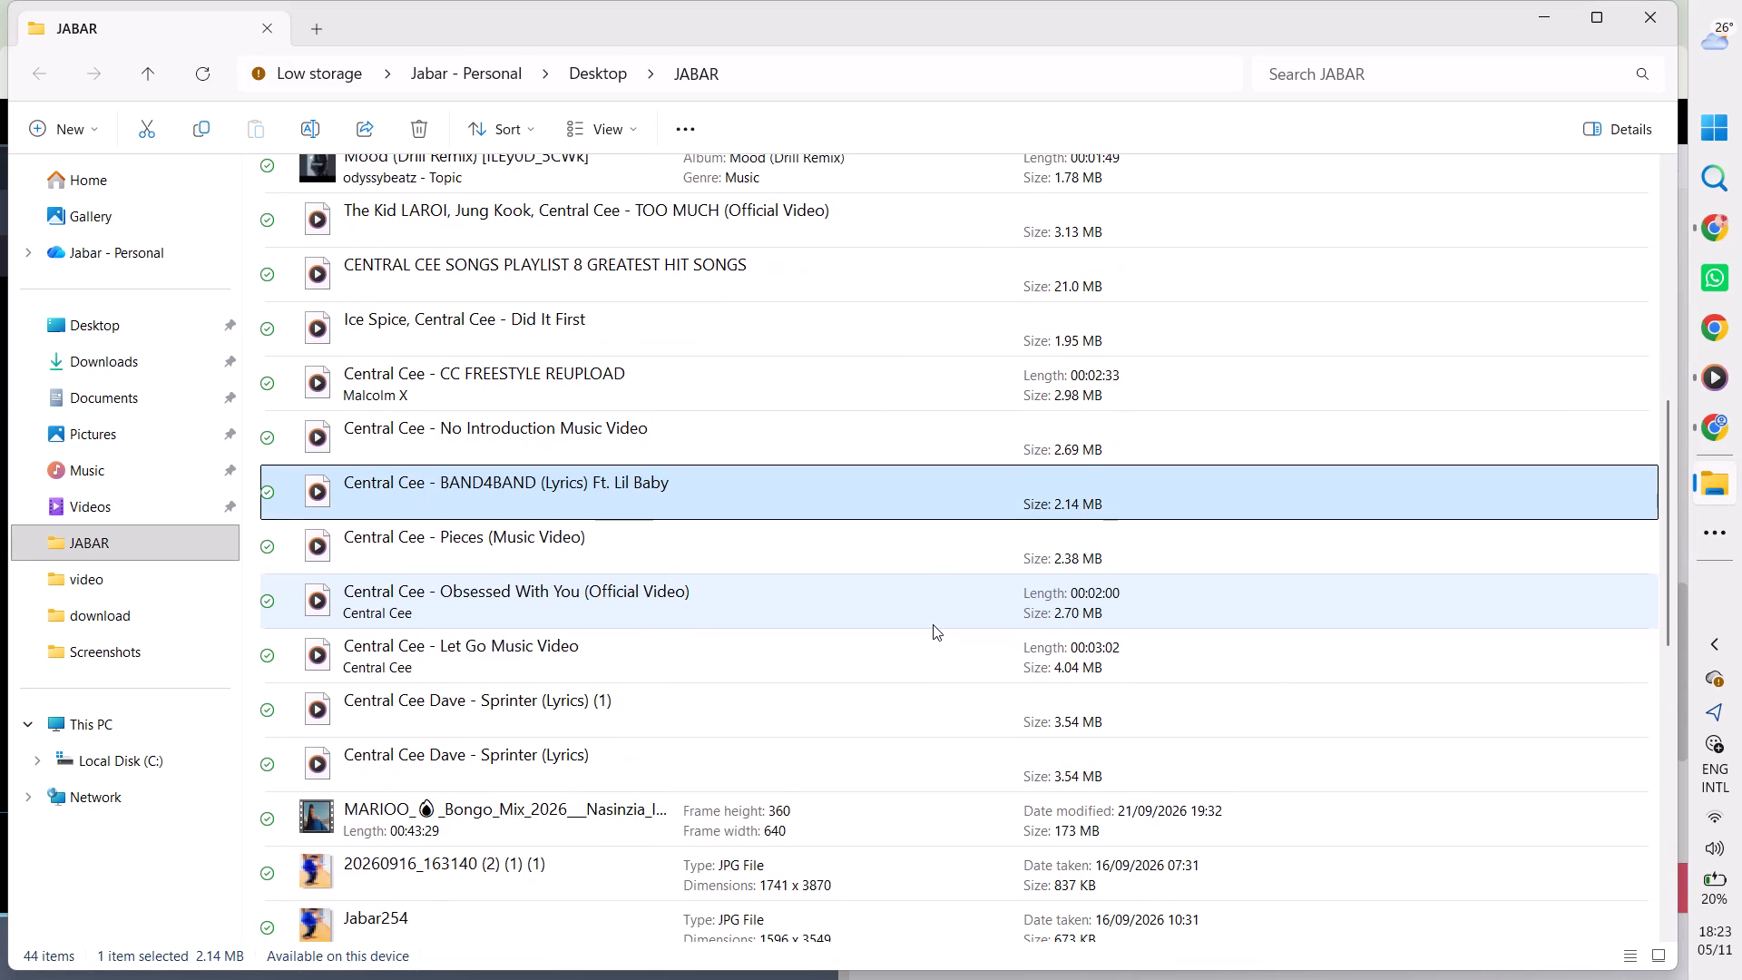
pyautogui.scroll(-1, 812, 645)
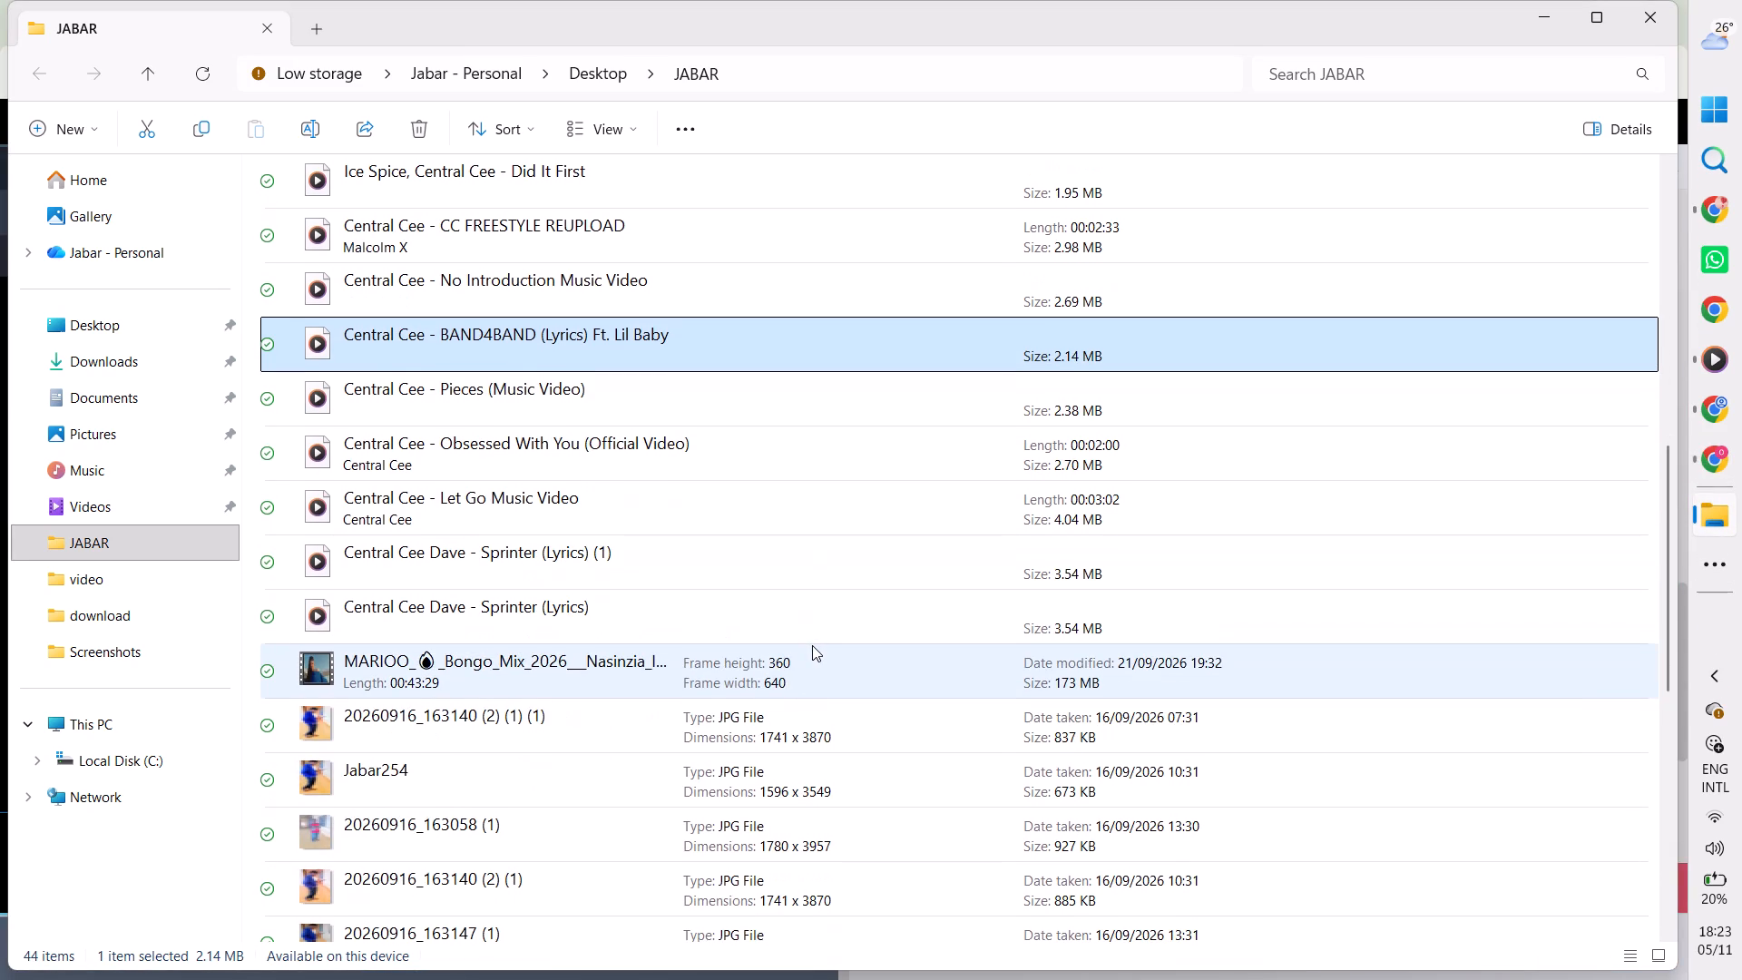
pyautogui.scroll(-1, 774, 612)
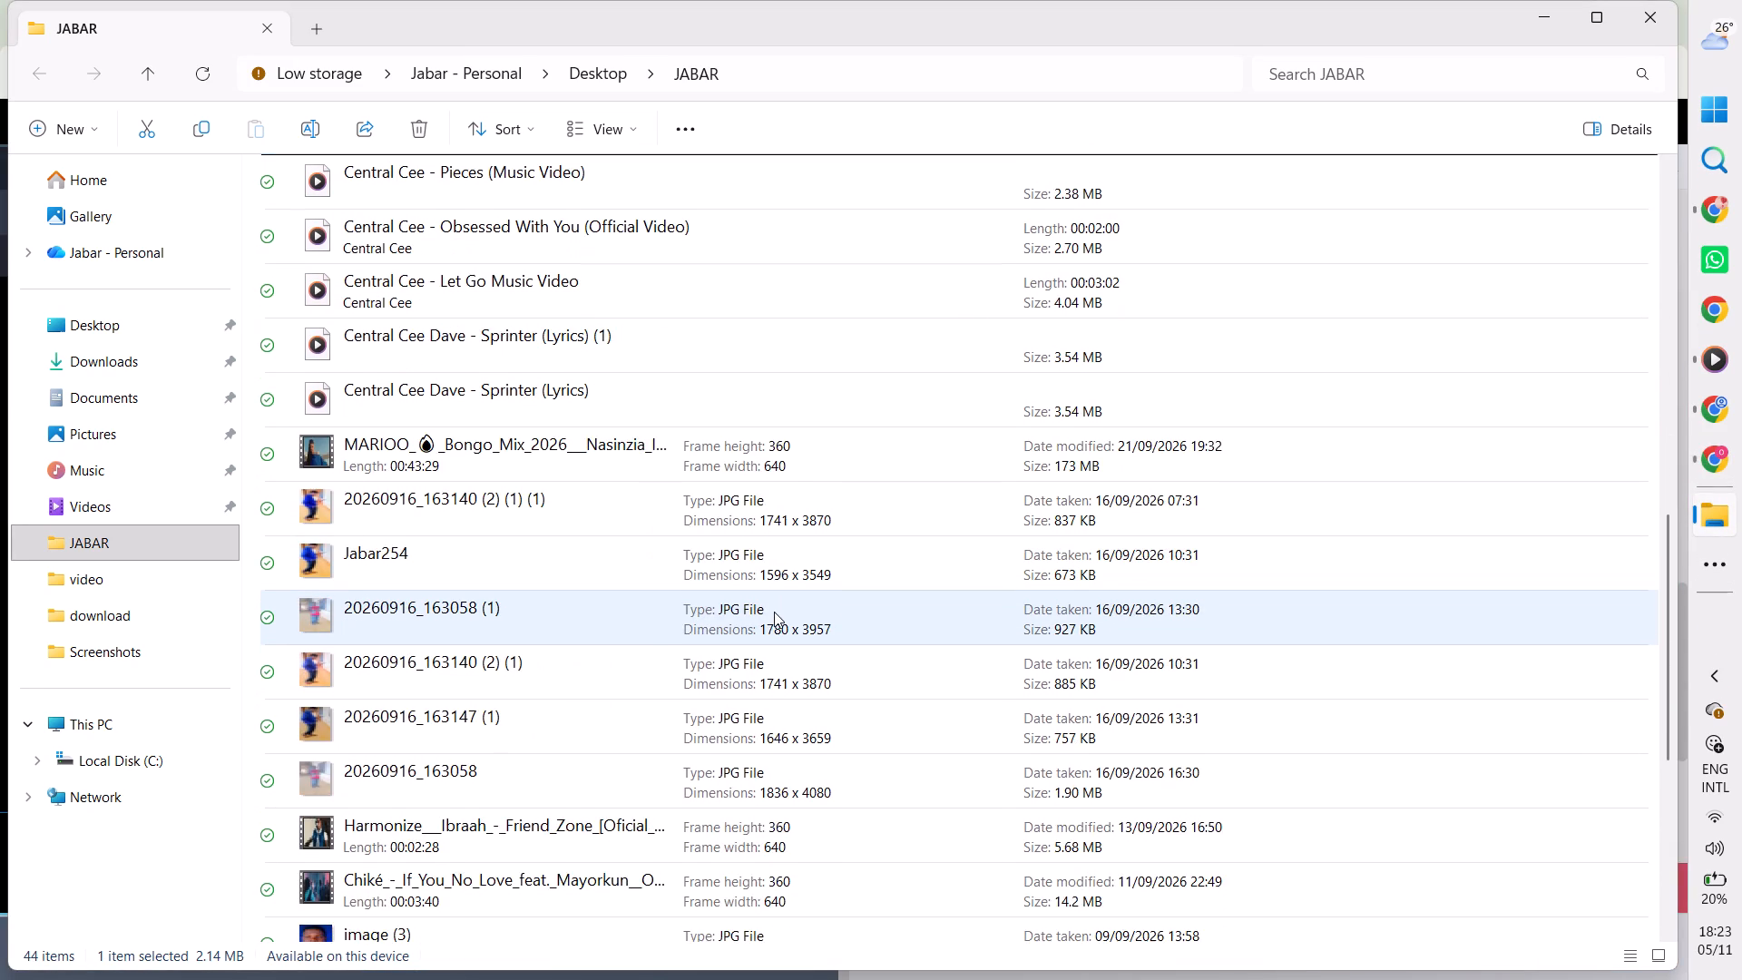
pyautogui.scroll(-2, 774, 612)
pyautogui.scroll(5, 774, 612)
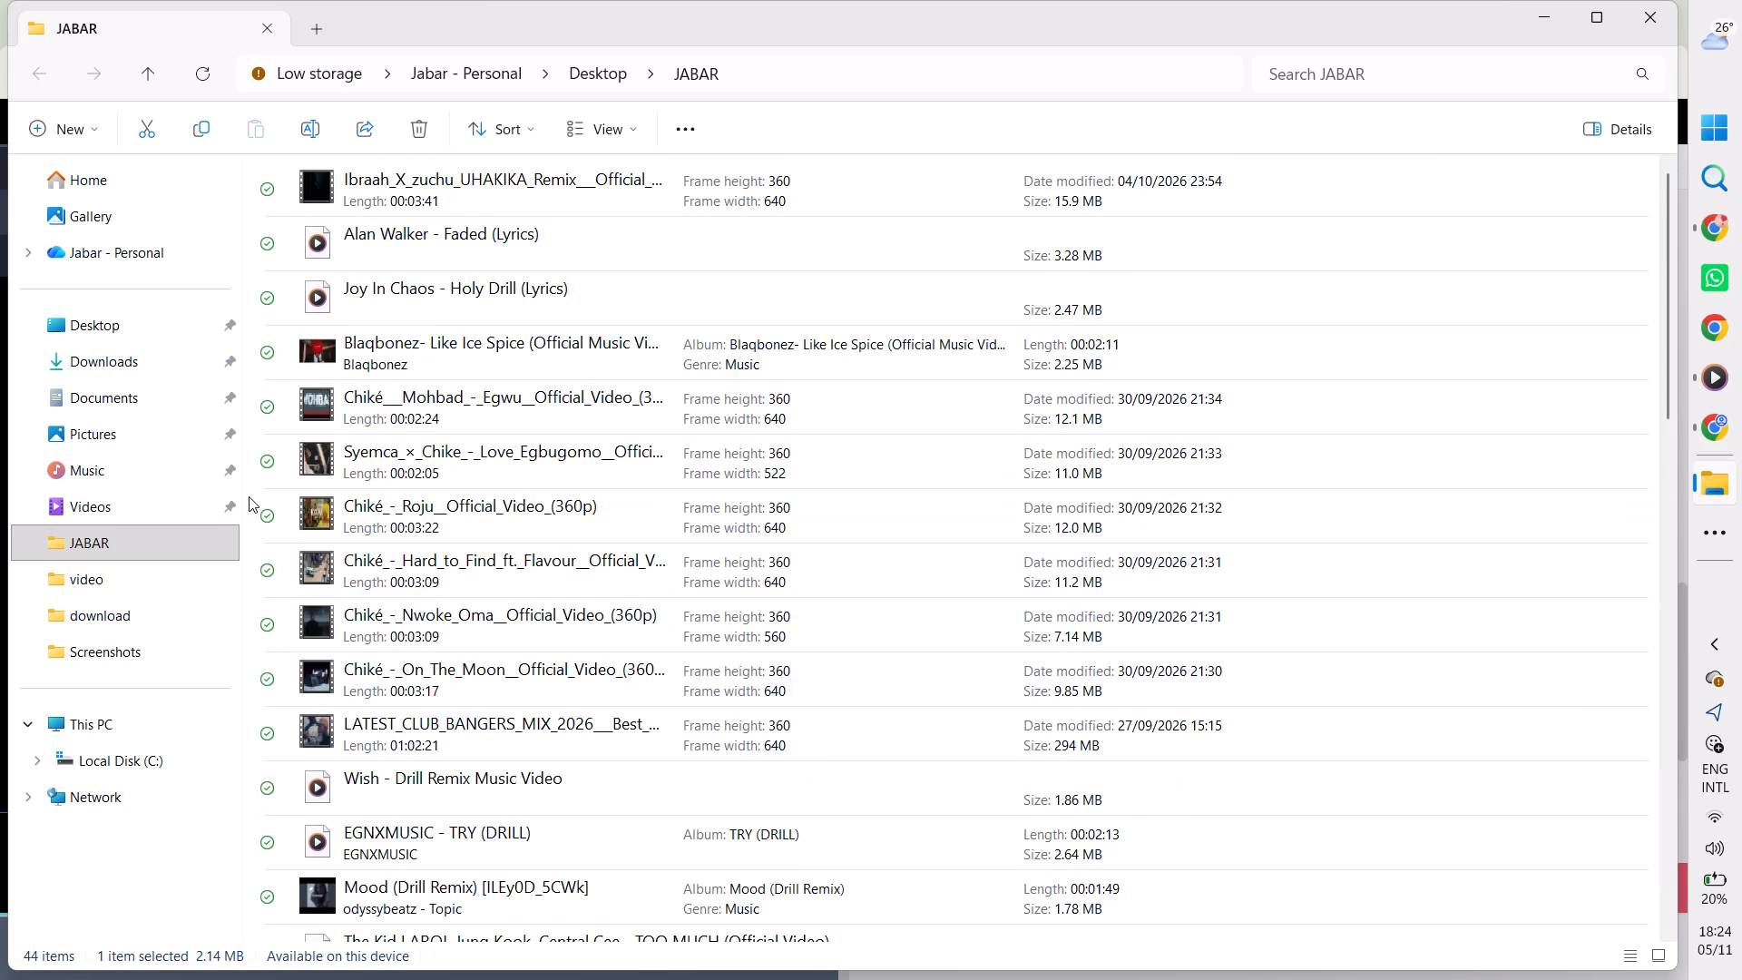
pyautogui.moveTo(249, 494); pyautogui.dragTo(628, 727)
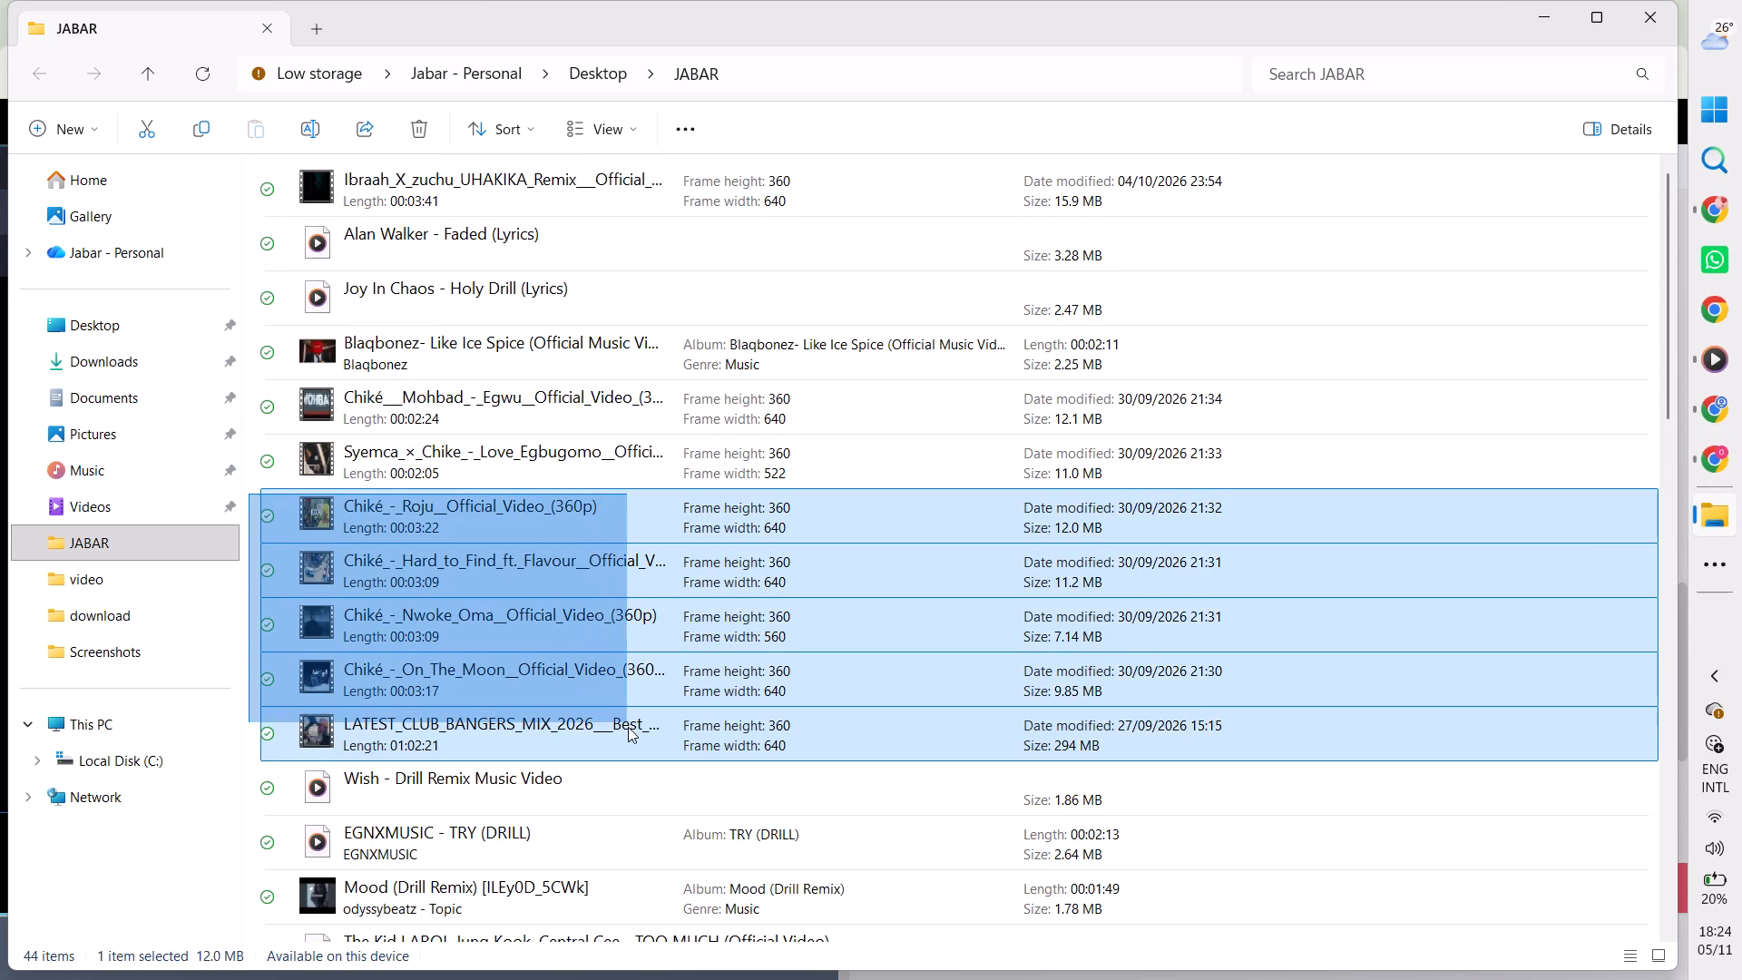
pyautogui.moveTo(628, 727); pyautogui.dragTo(628, 730)
pyautogui.press('Return')
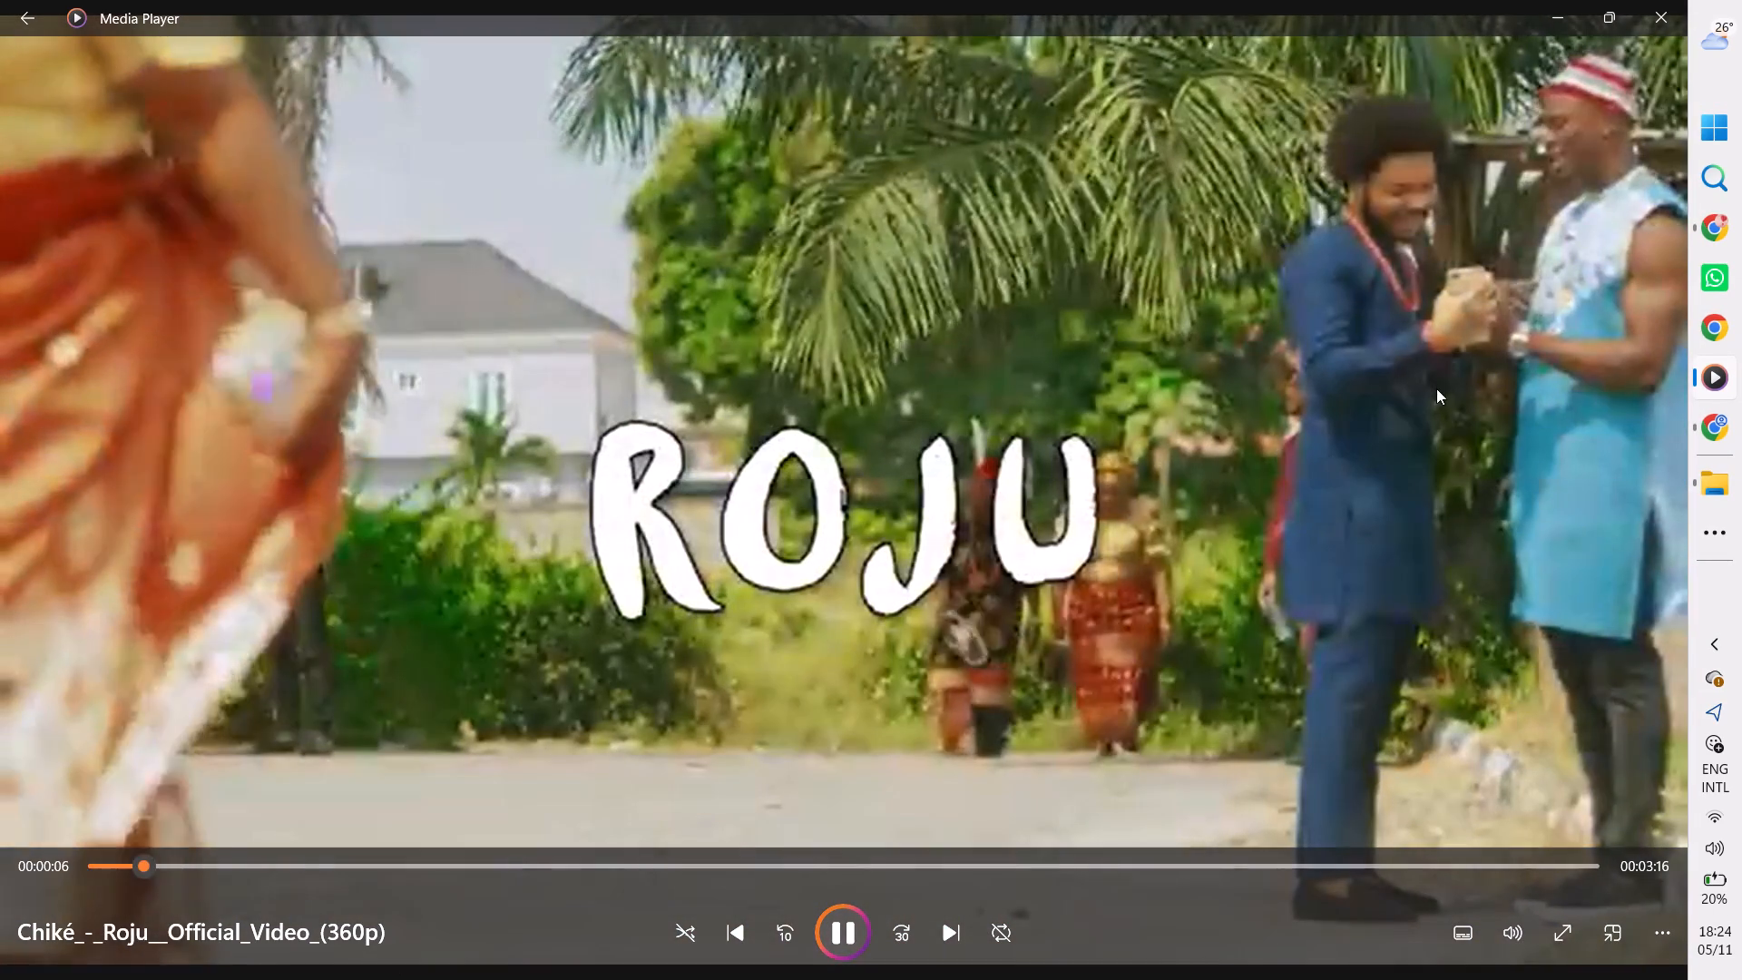
# Return to Simulation 3 in Chrome, set its decay to 10, apply the settings and simulate the alpha again.
pyautogui.click(1723, 197)
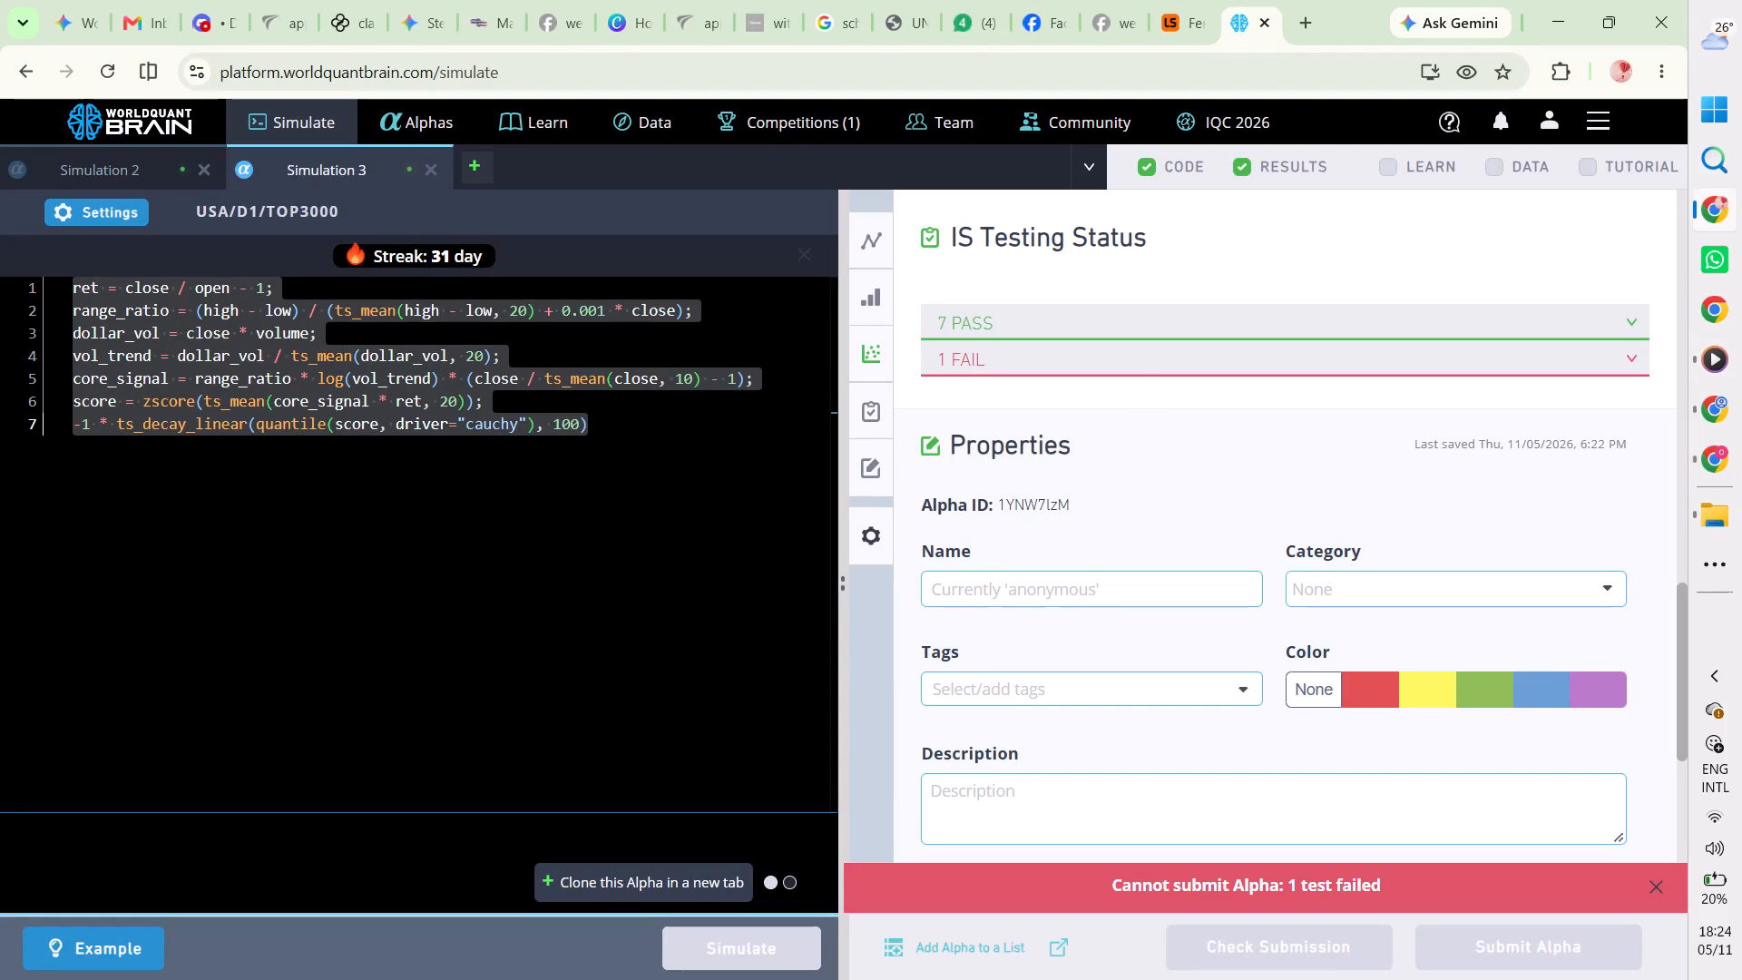
pyautogui.click(370, 398)
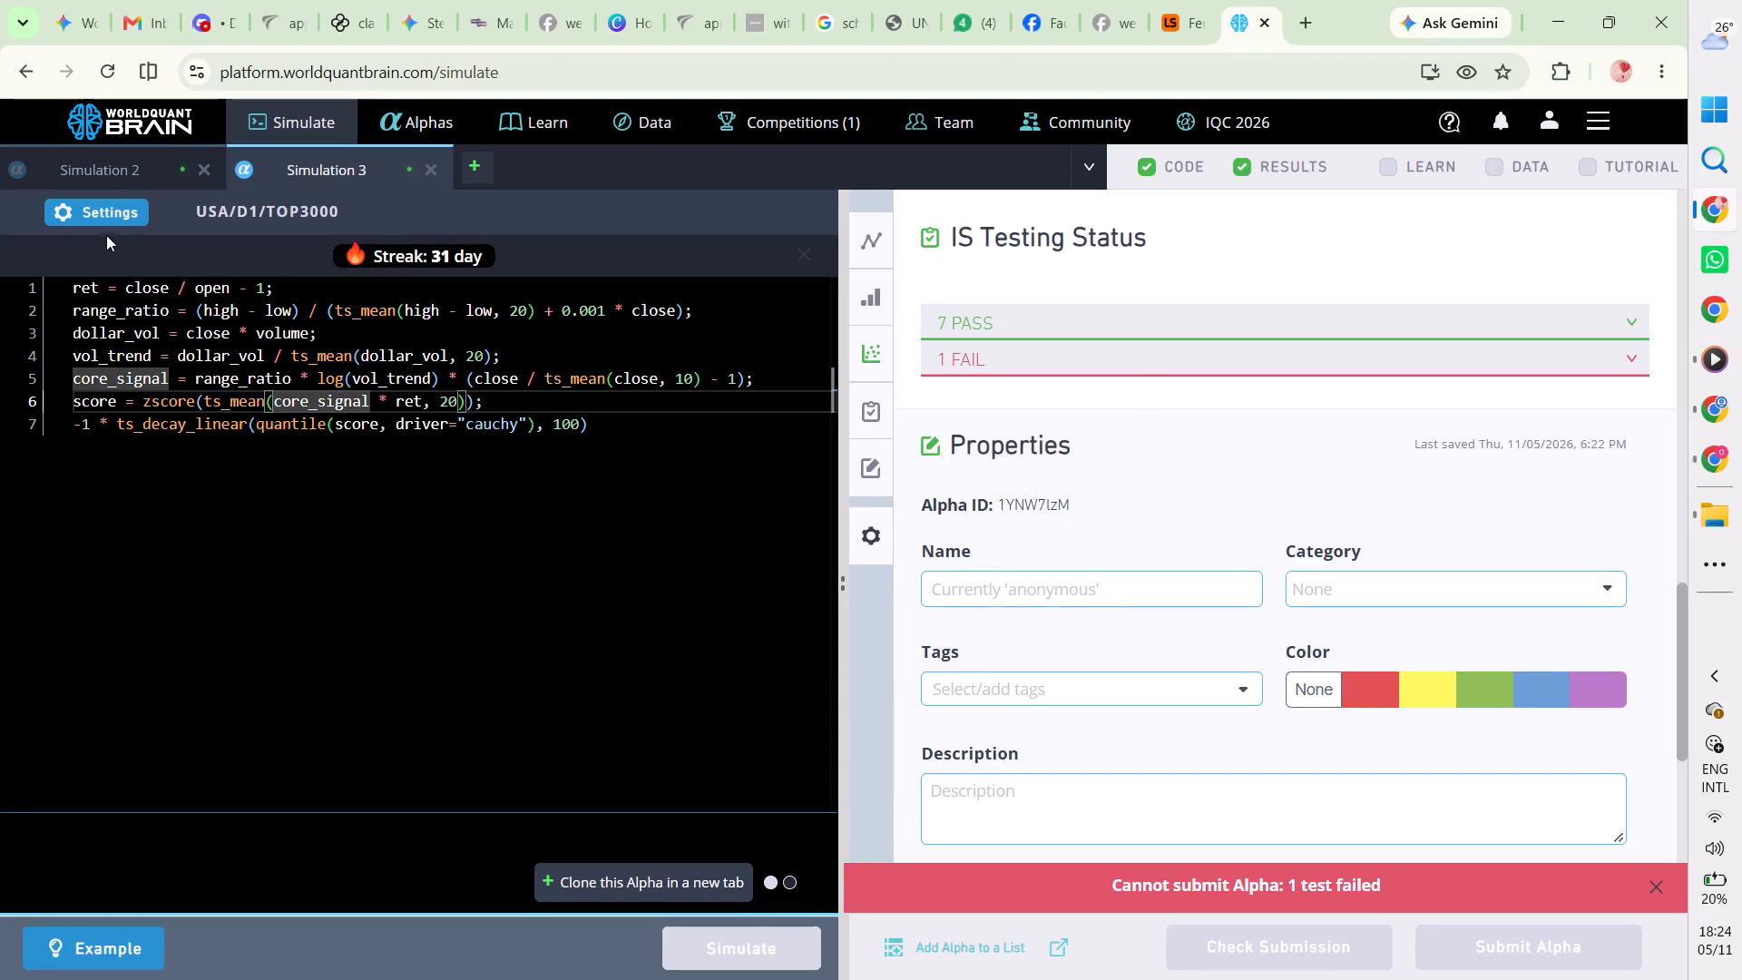
pyautogui.click(105, 222)
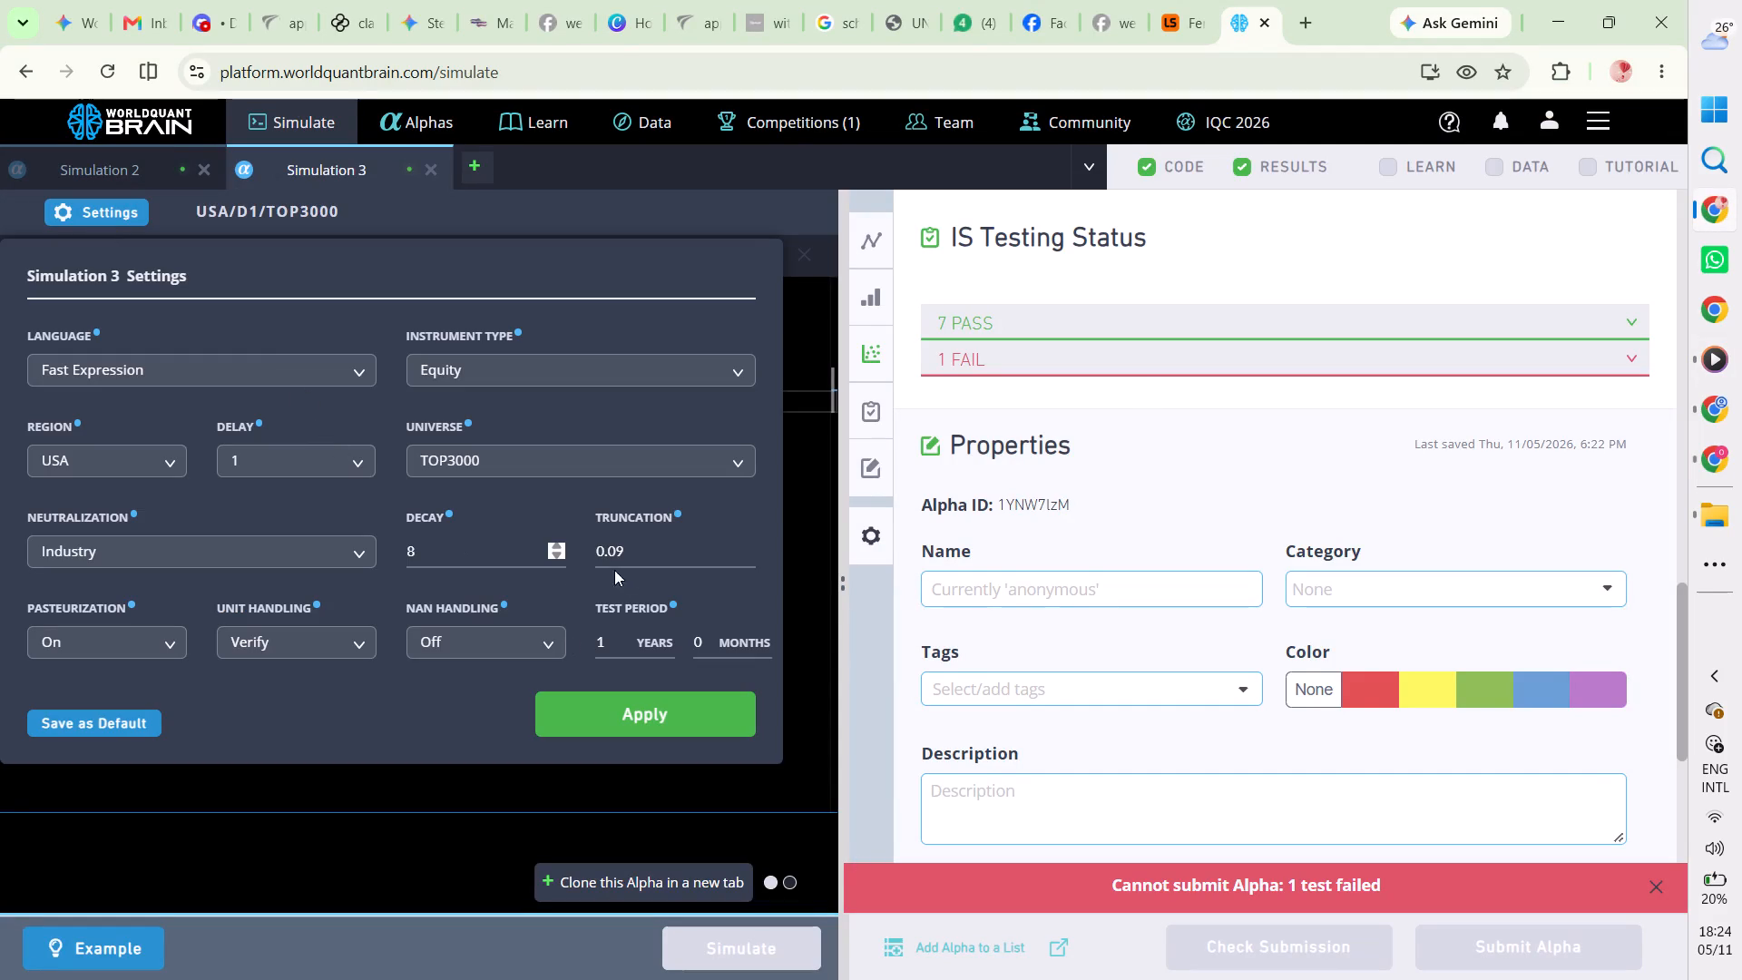
pyautogui.click(449, 555)
pyautogui.press('BackSpace')
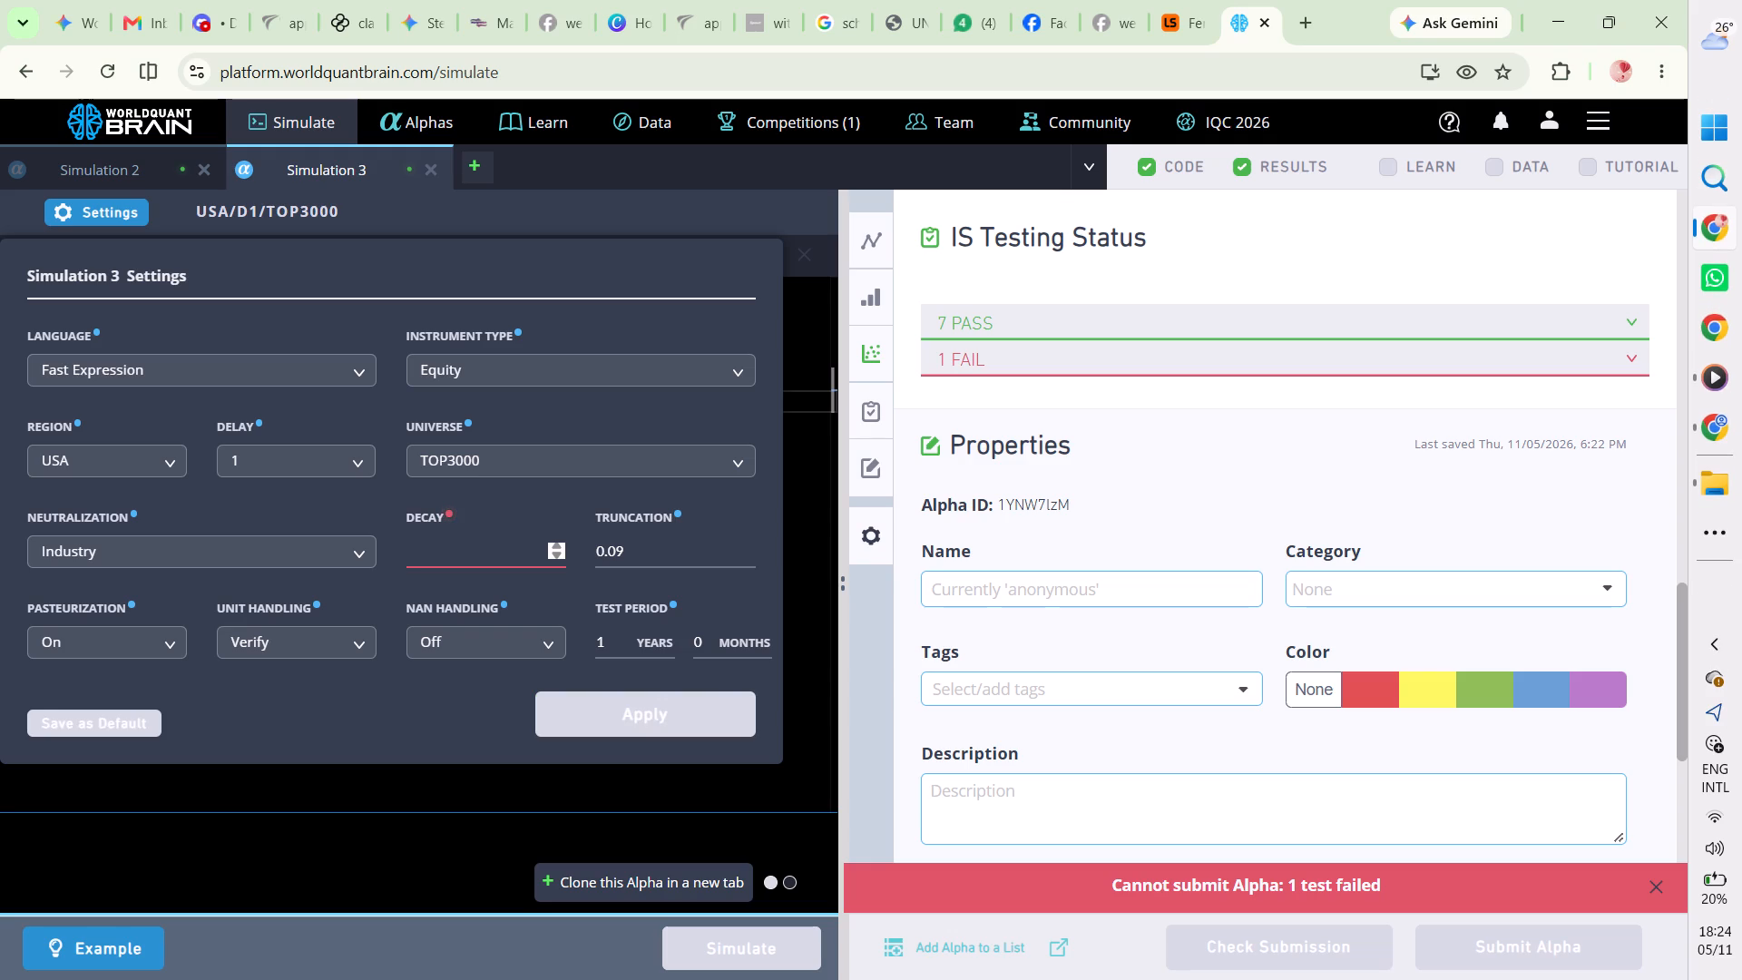
pyautogui.press('1')
pyautogui.press('0')
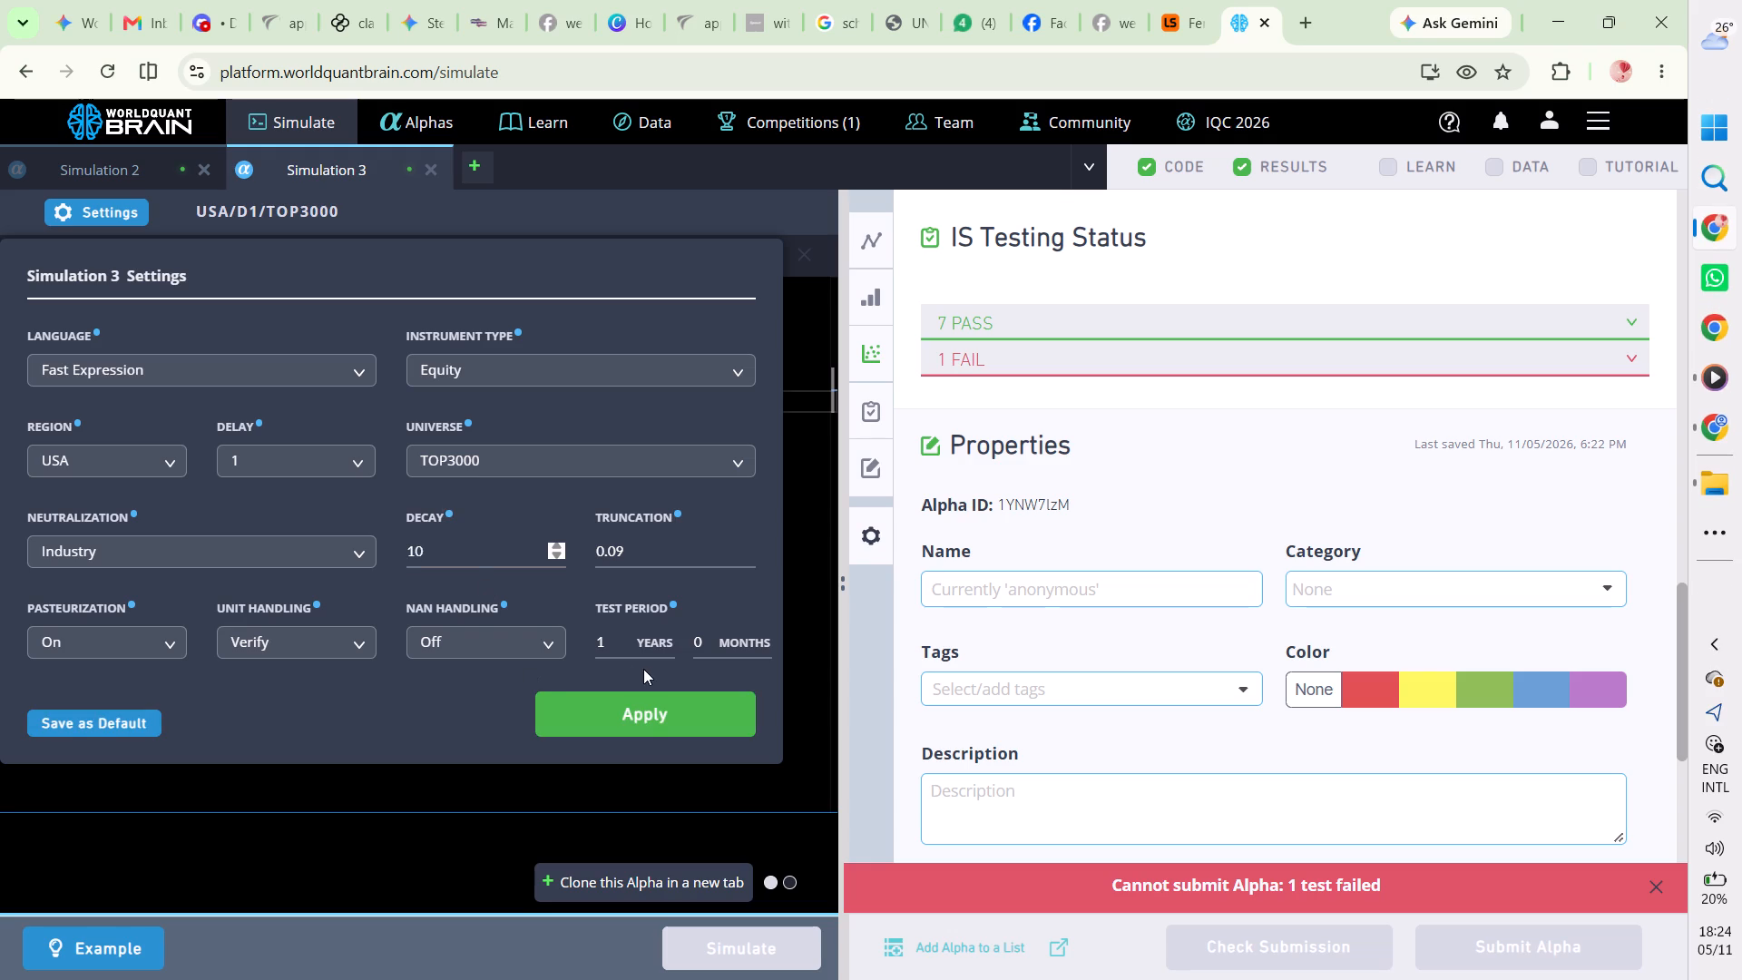
pyautogui.click(647, 709)
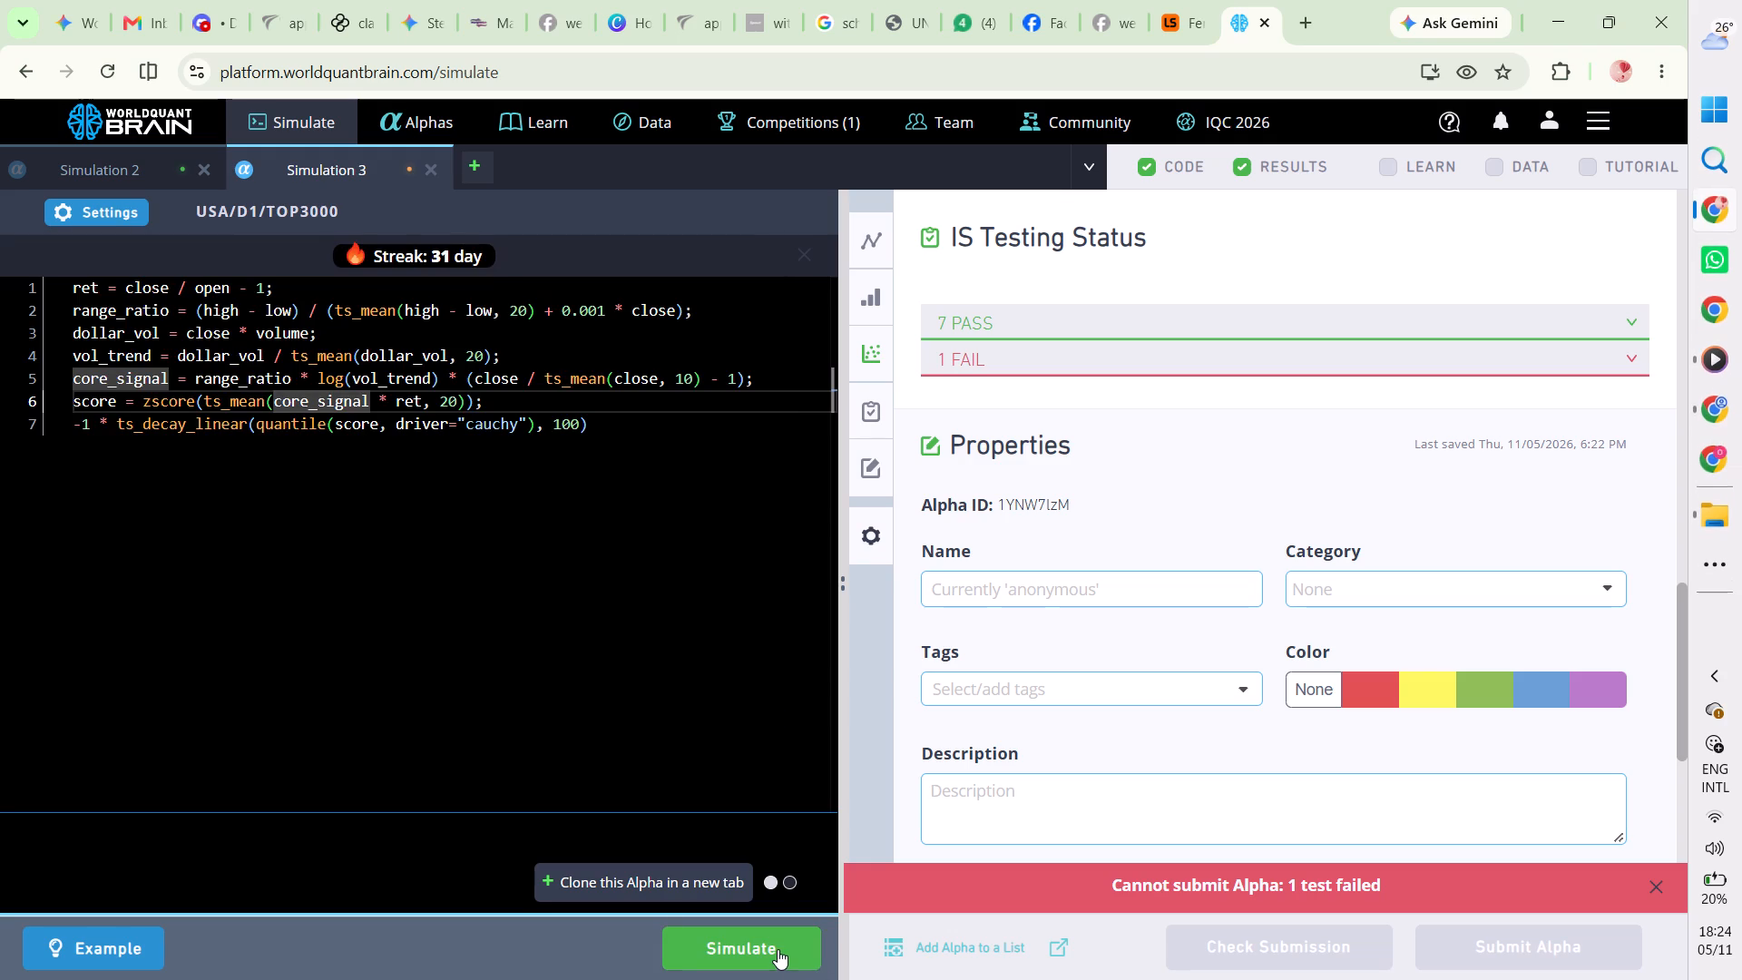
pyautogui.click(778, 949)
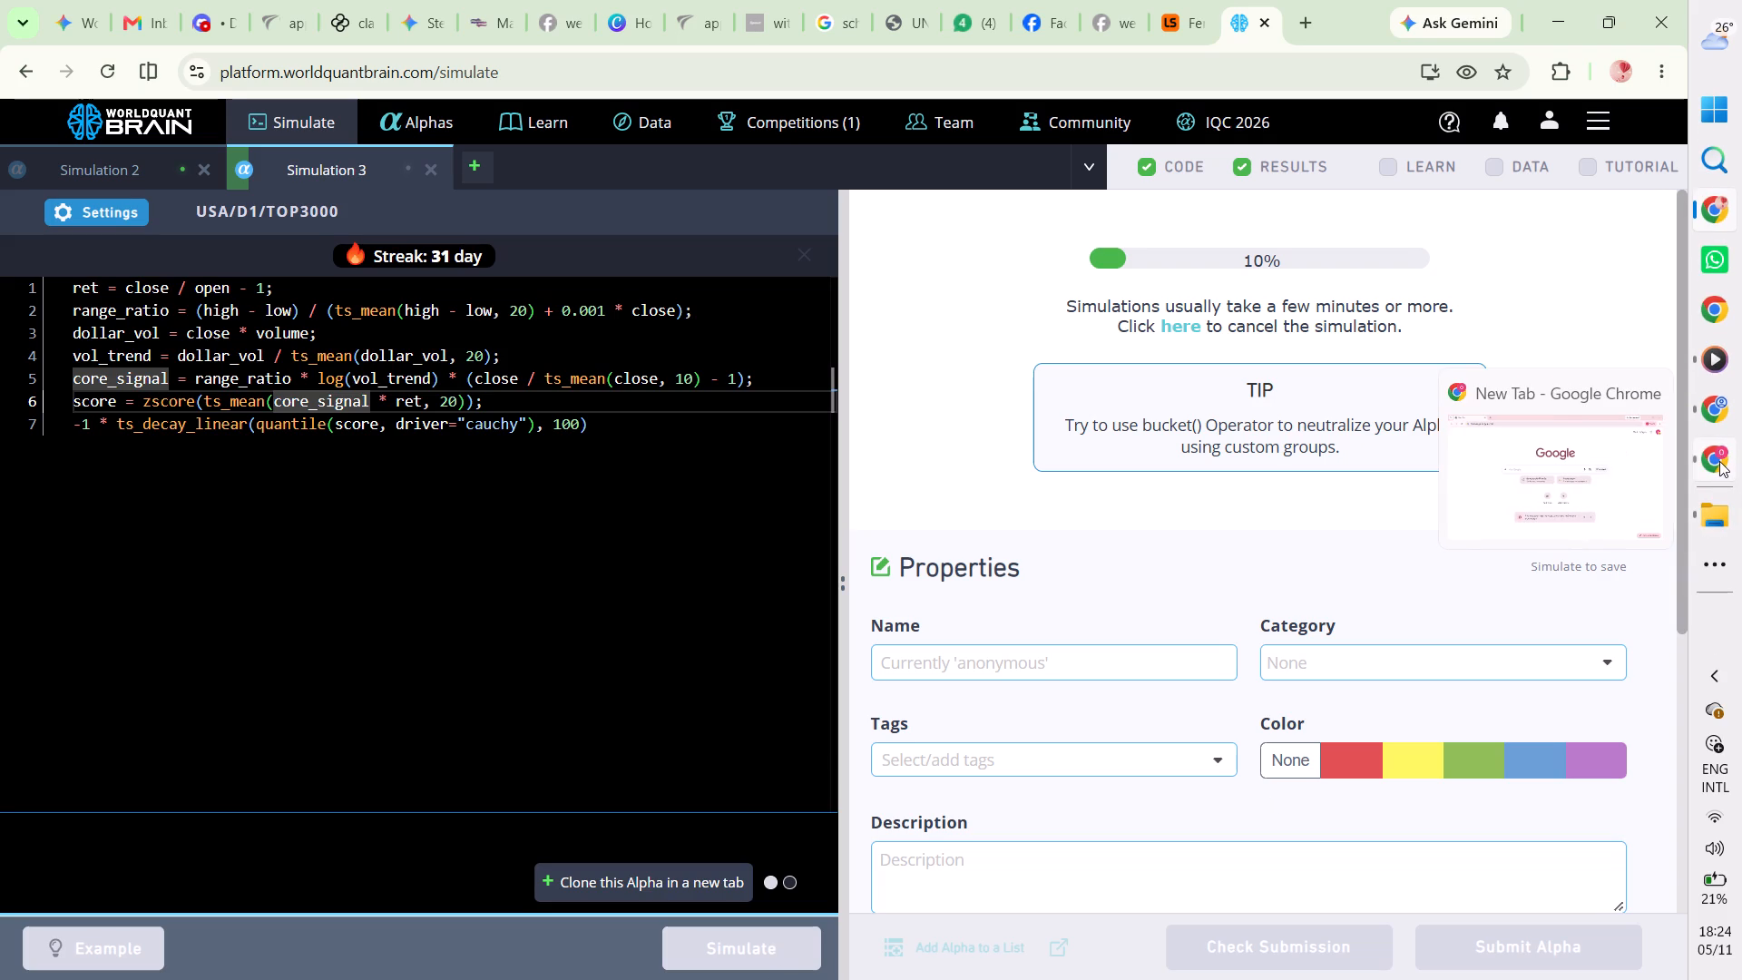
# Switch to the Chrome window with Simulation 8, reveal its test period, submit the alpha and review its chart and IS summary.
pyautogui.click(1708, 562)
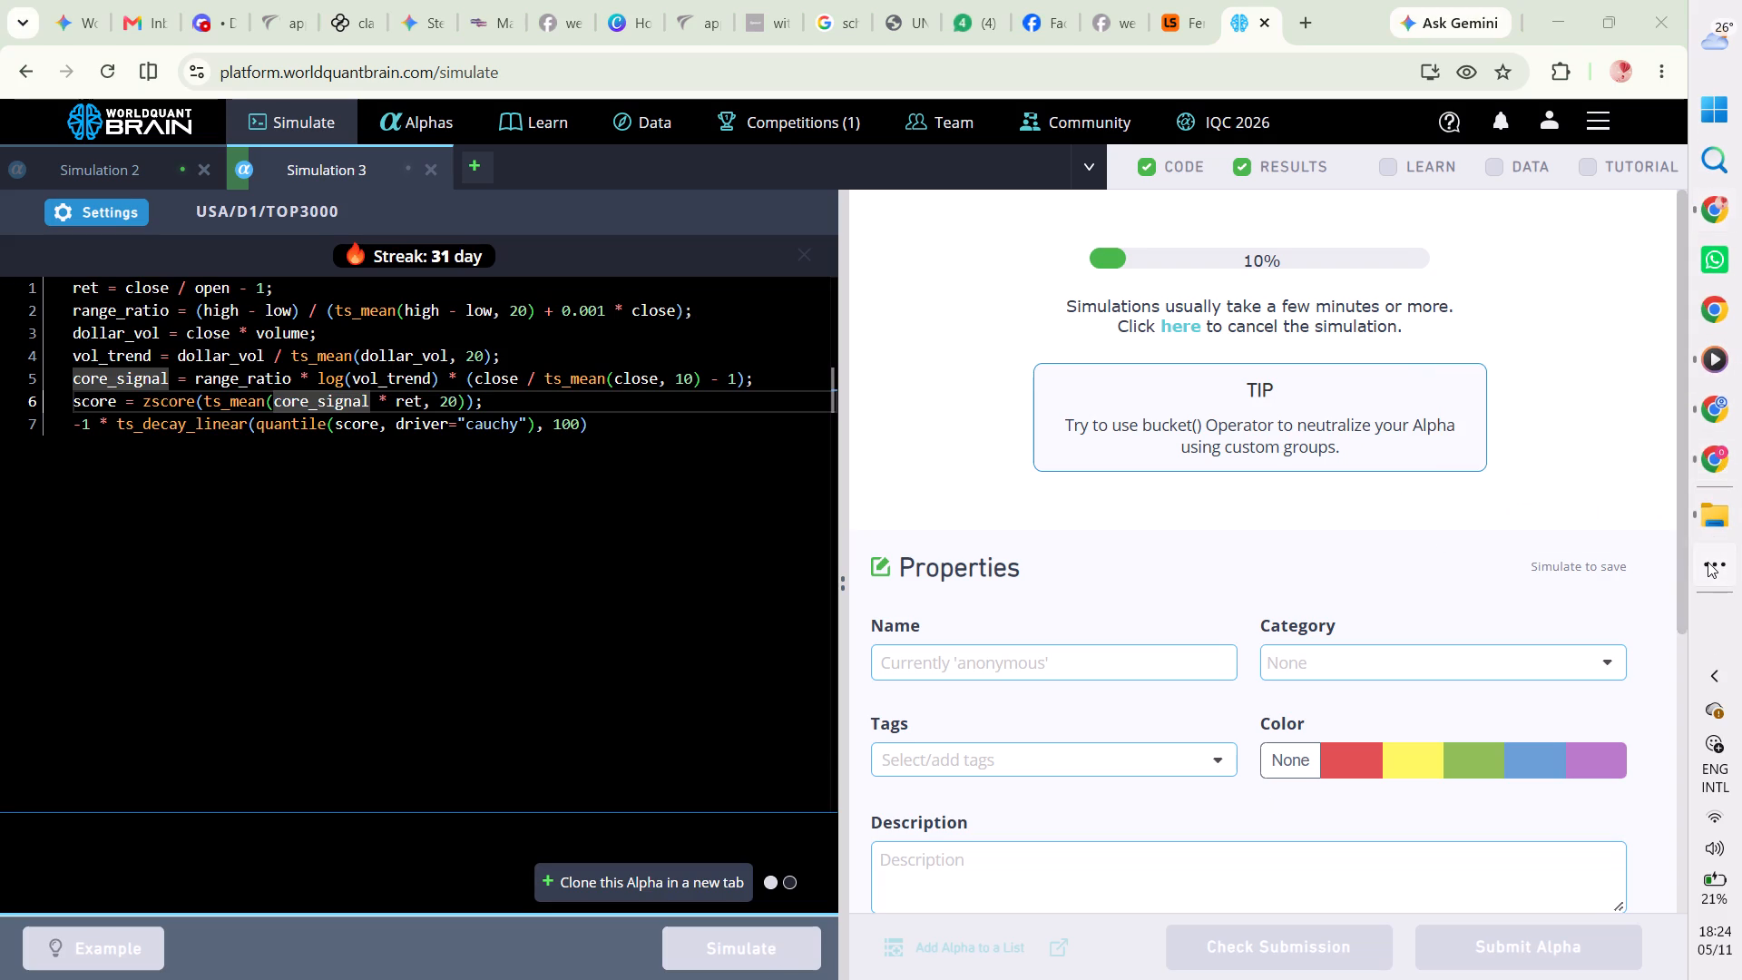
pyautogui.click(1659, 508)
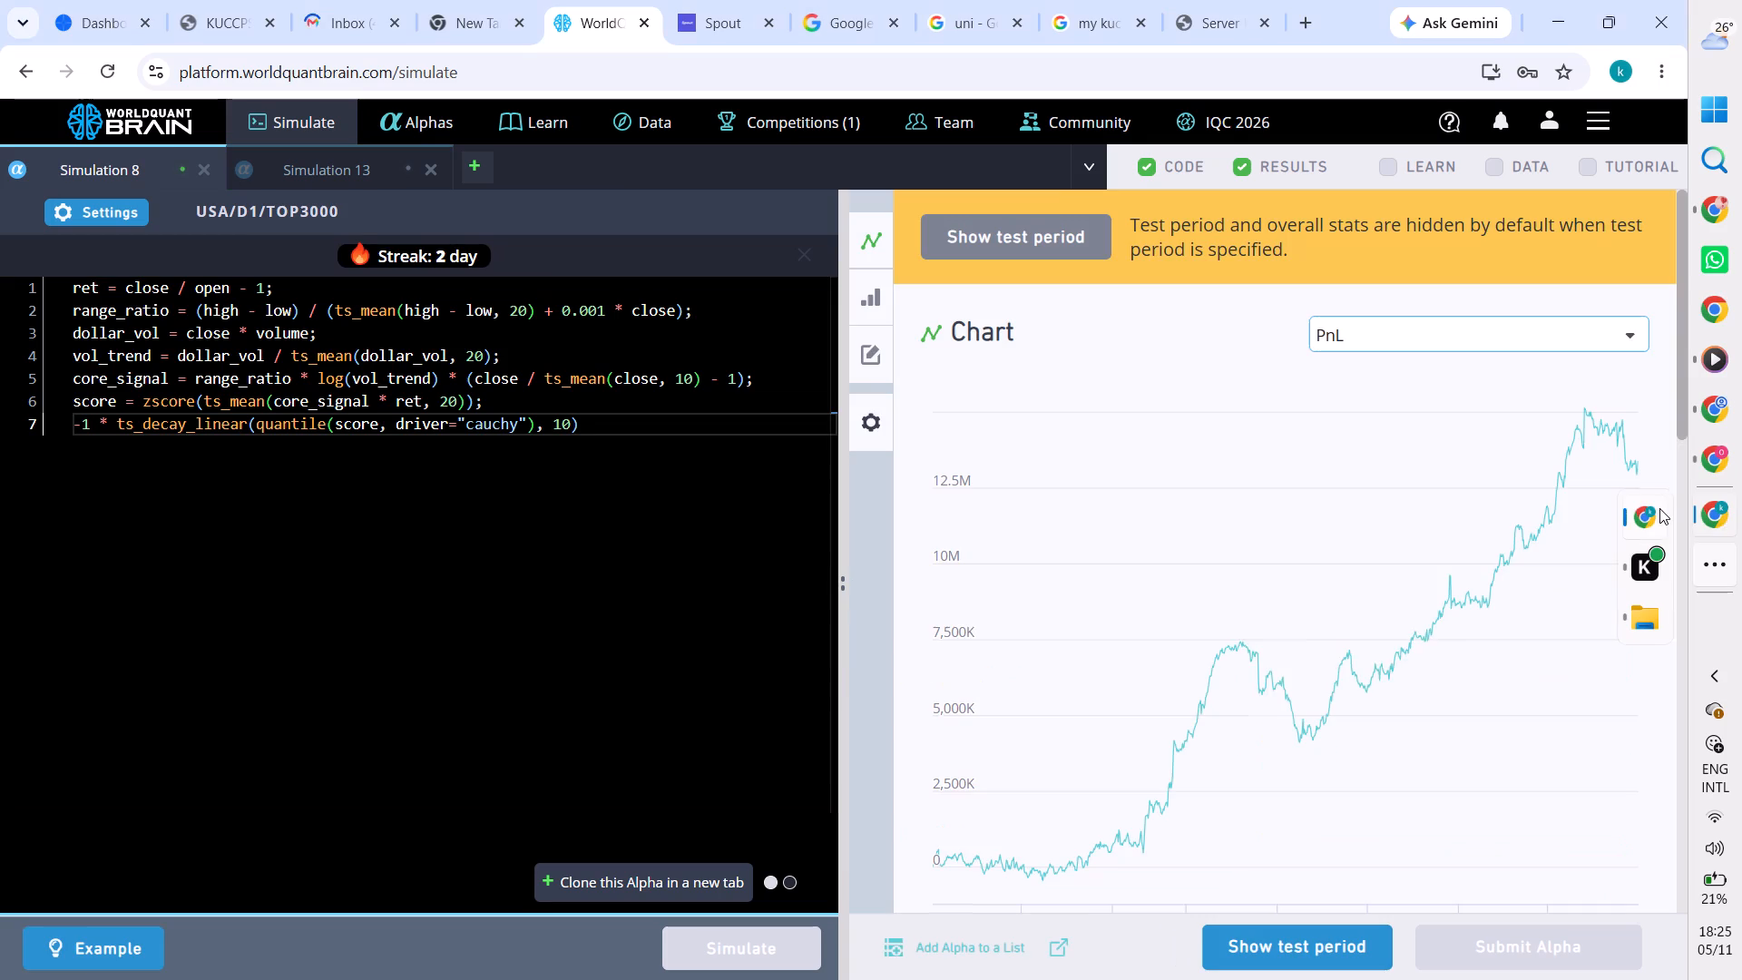
pyautogui.click(1314, 949)
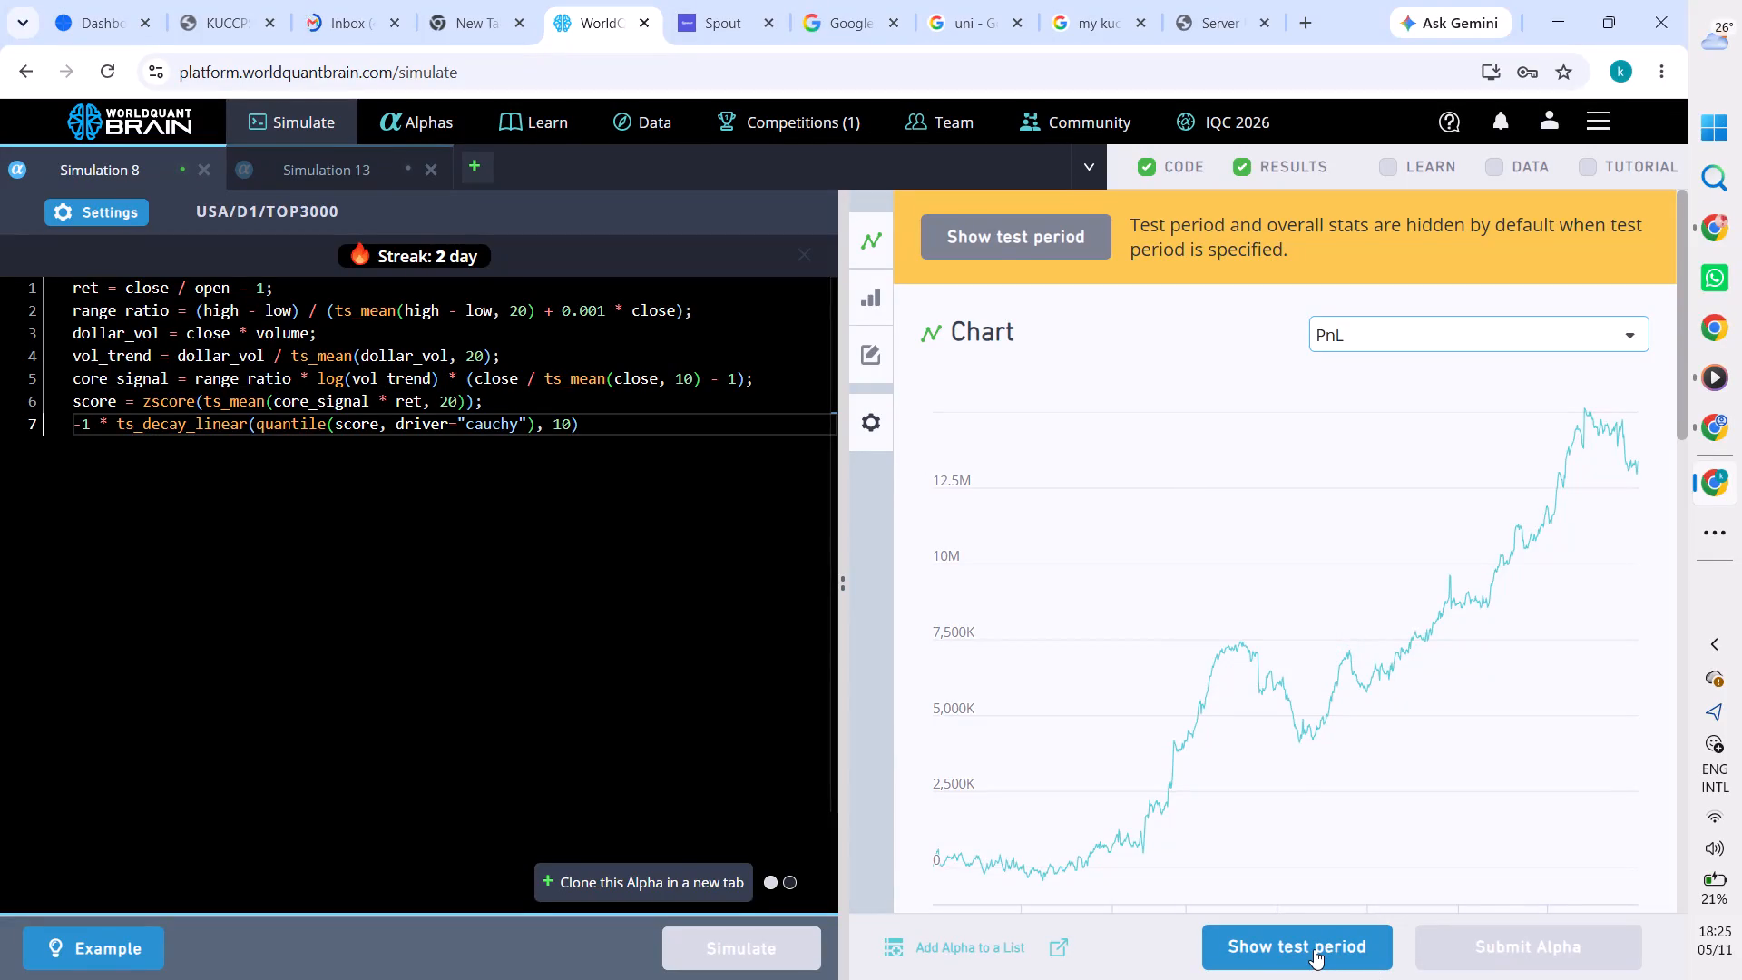
pyautogui.click(1444, 940)
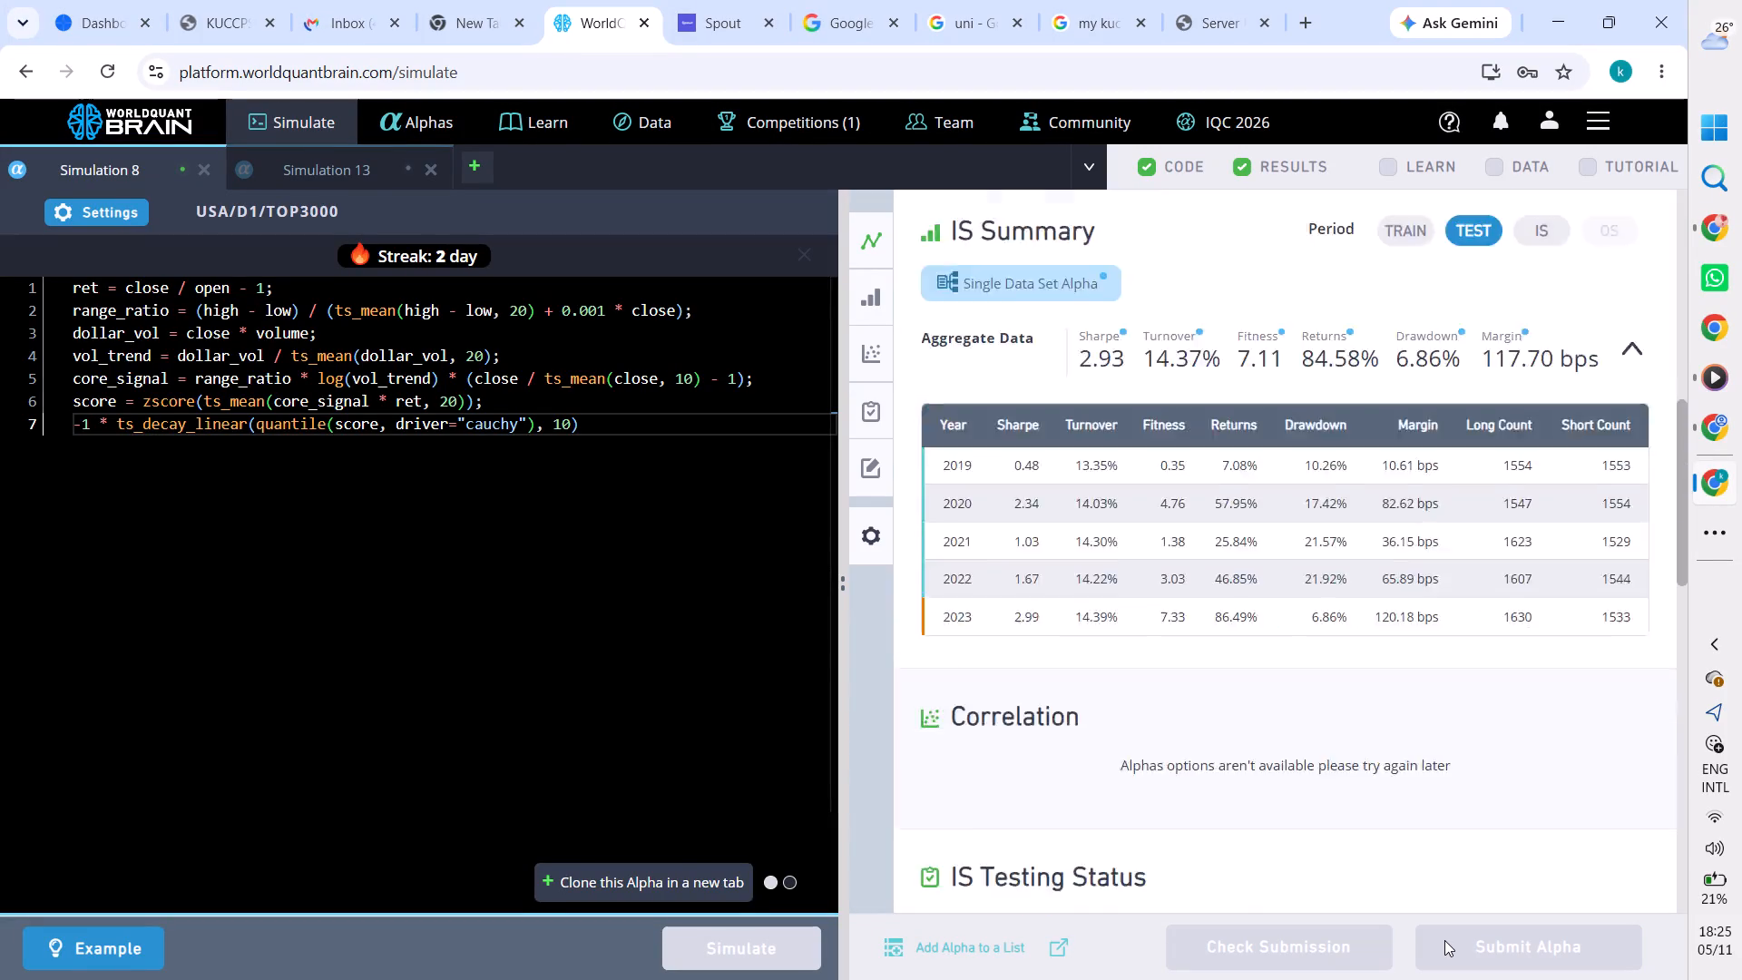
pyautogui.scroll(5, 1340, 644)
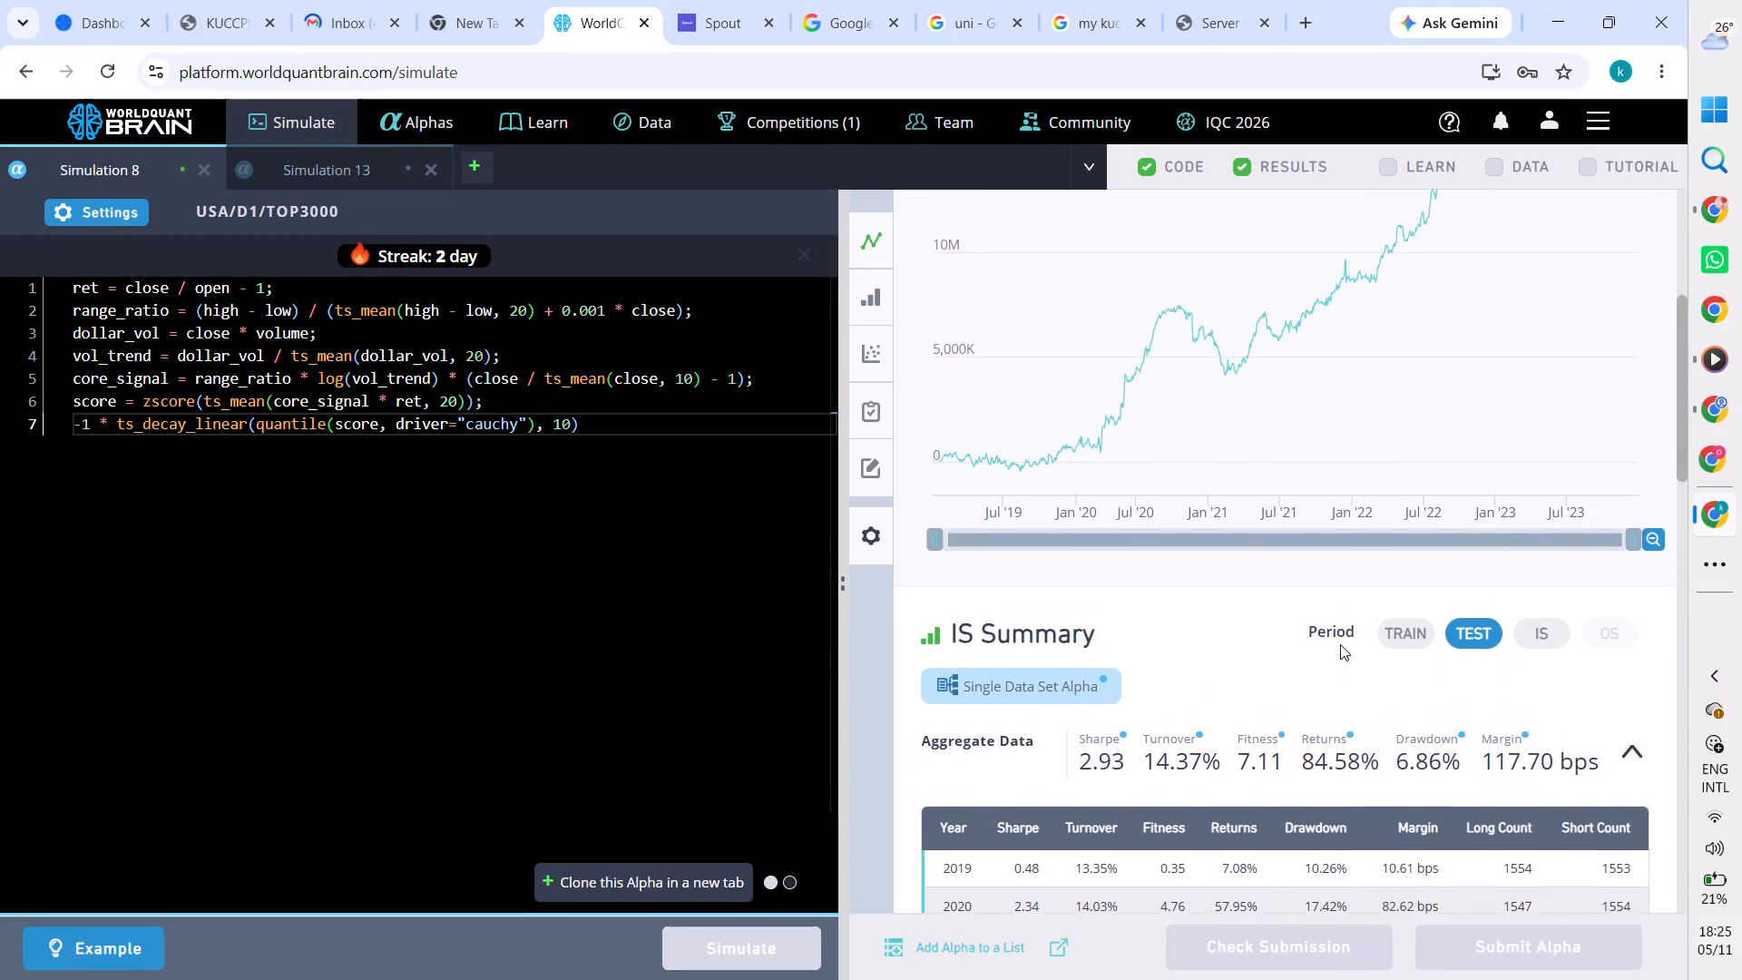
pyautogui.scroll(2, 1340, 644)
pyautogui.scroll(-8, 1340, 644)
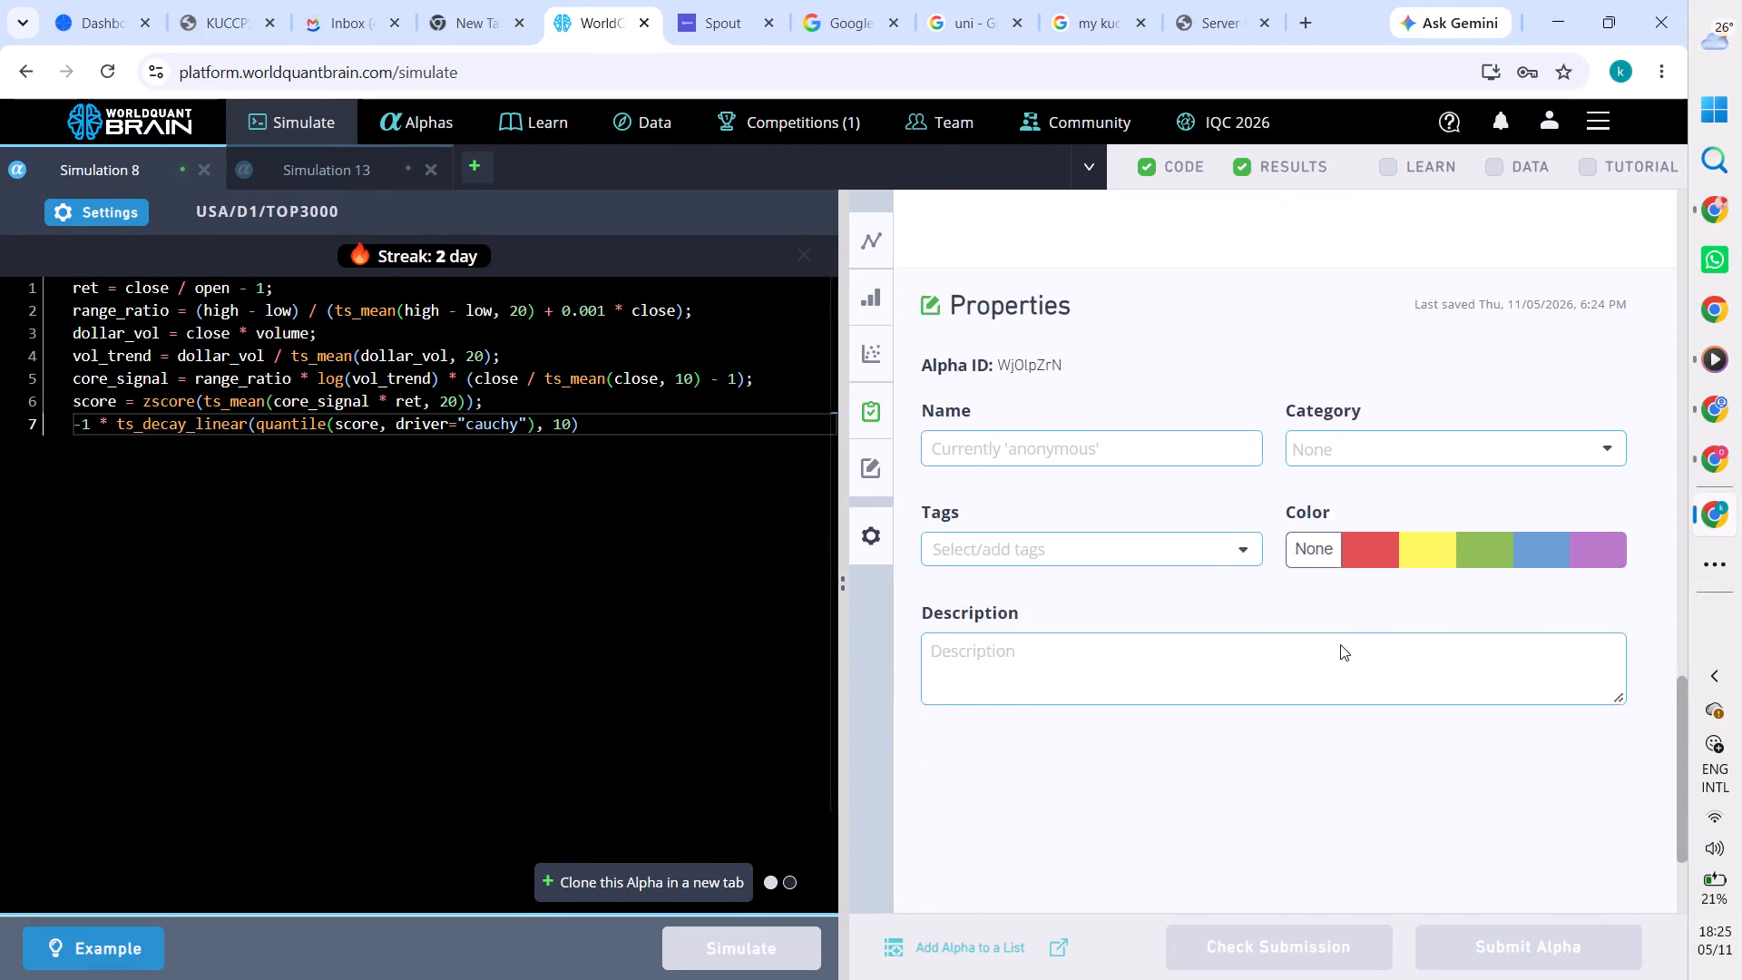
# Review the submitted Simulation 8 alpha's results, from its chart and yearly IS summary through correlation, testing status and properties.
pyautogui.scroll(8, 1340, 644)
pyautogui.scroll(-2, 1340, 644)
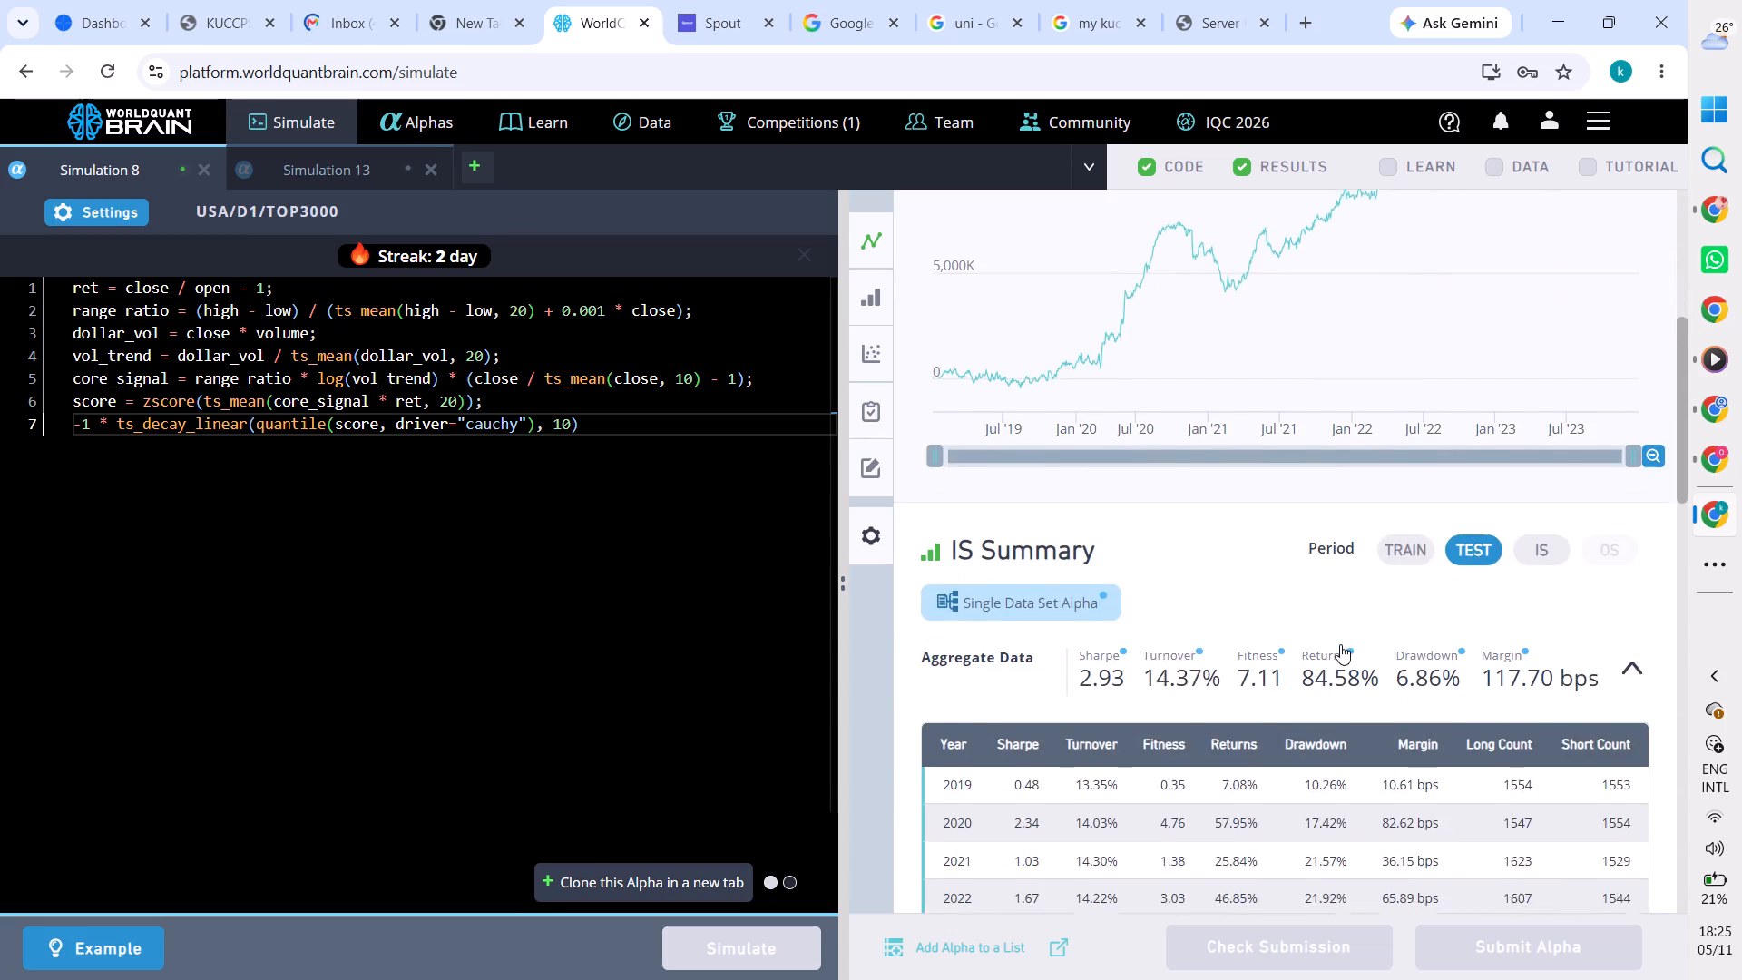
pyautogui.scroll(-3, 1340, 644)
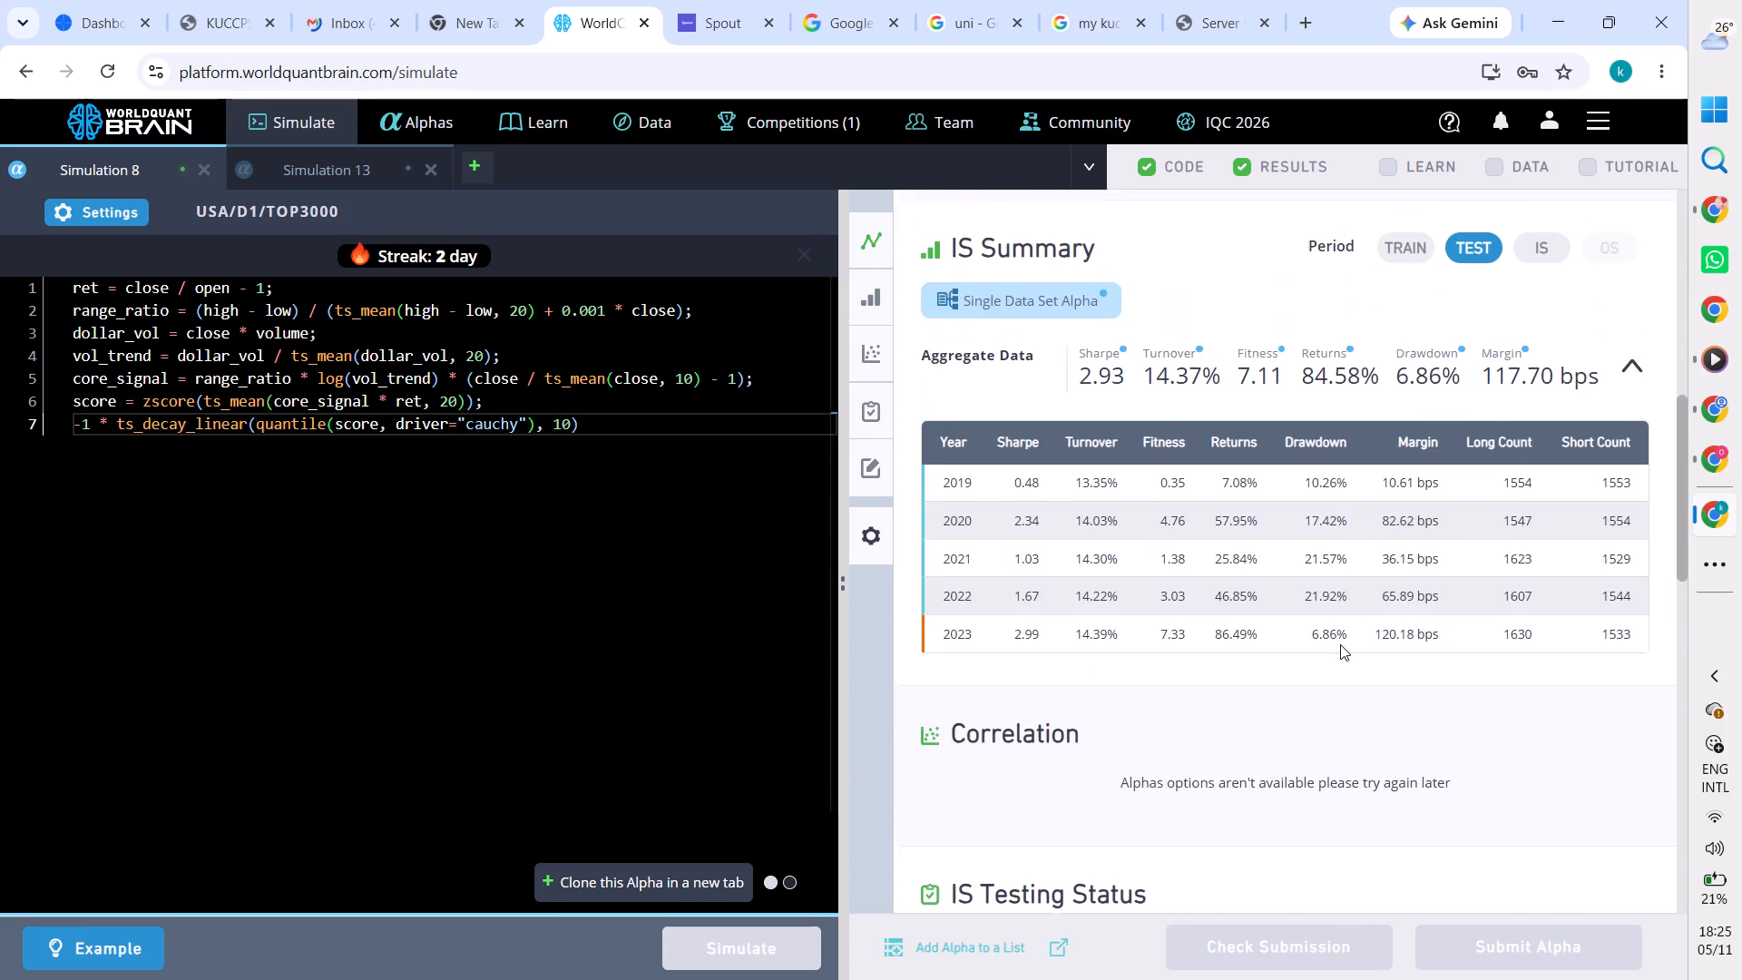
pyautogui.scroll(-6, 1340, 644)
pyautogui.scroll(2, 1336, 738)
pyautogui.scroll(-4, 1336, 738)
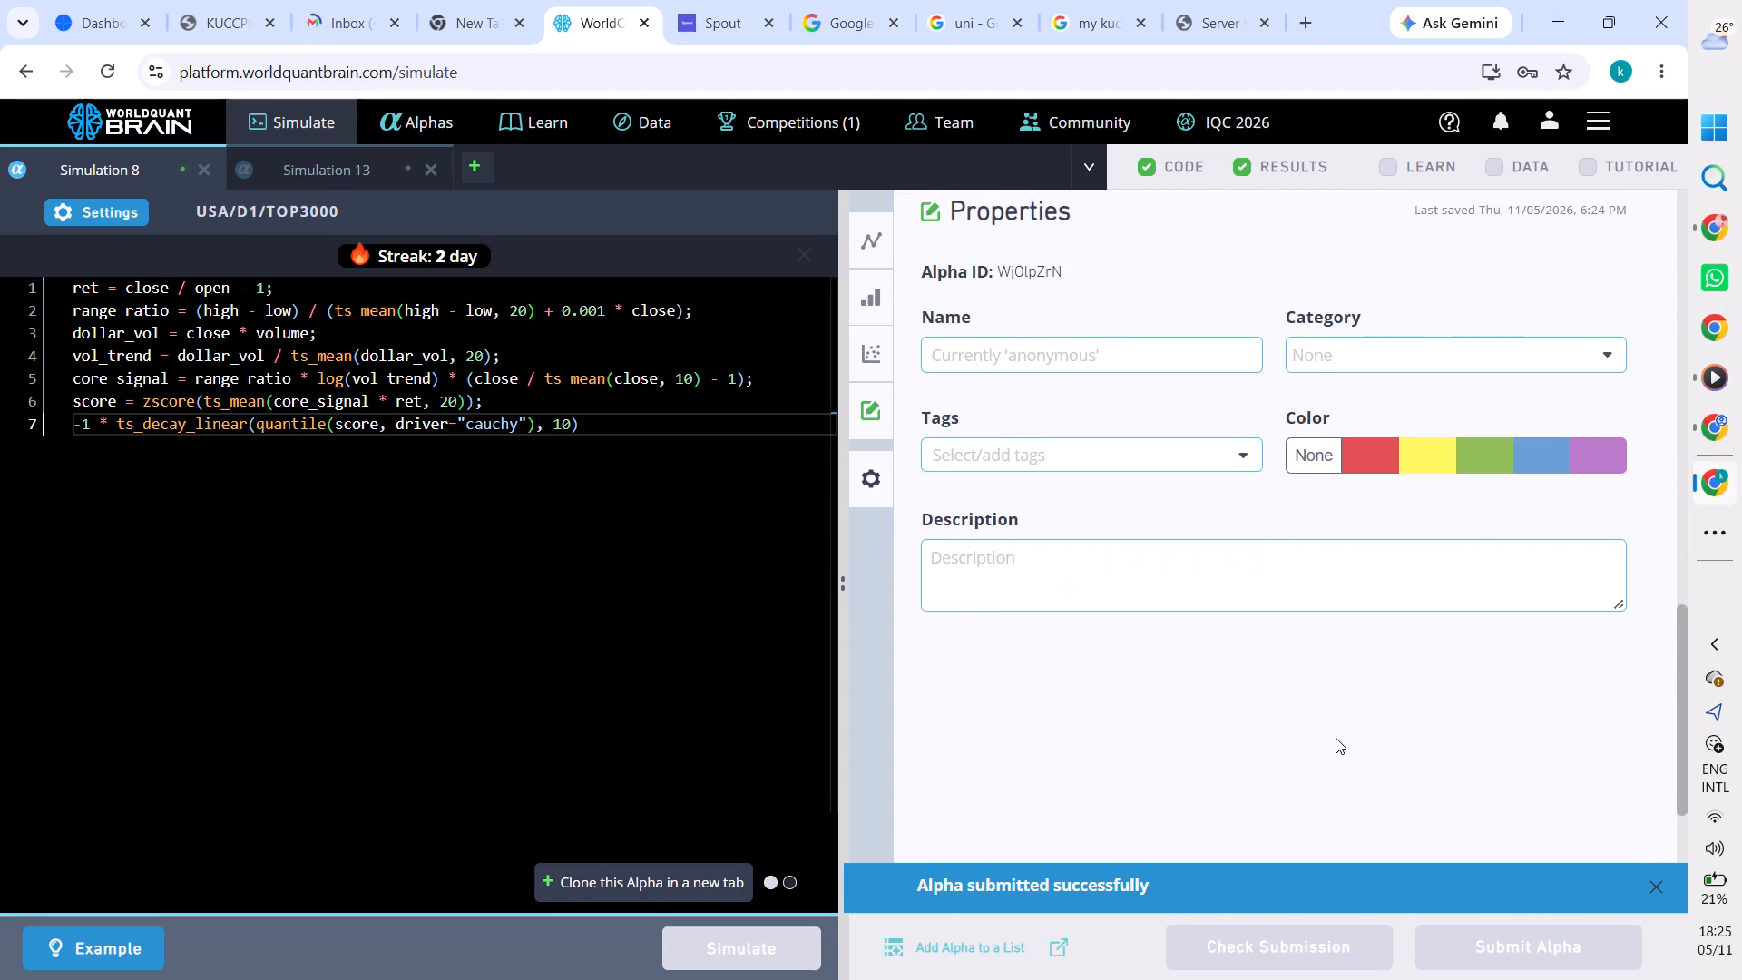
pyautogui.scroll(-3, 1336, 738)
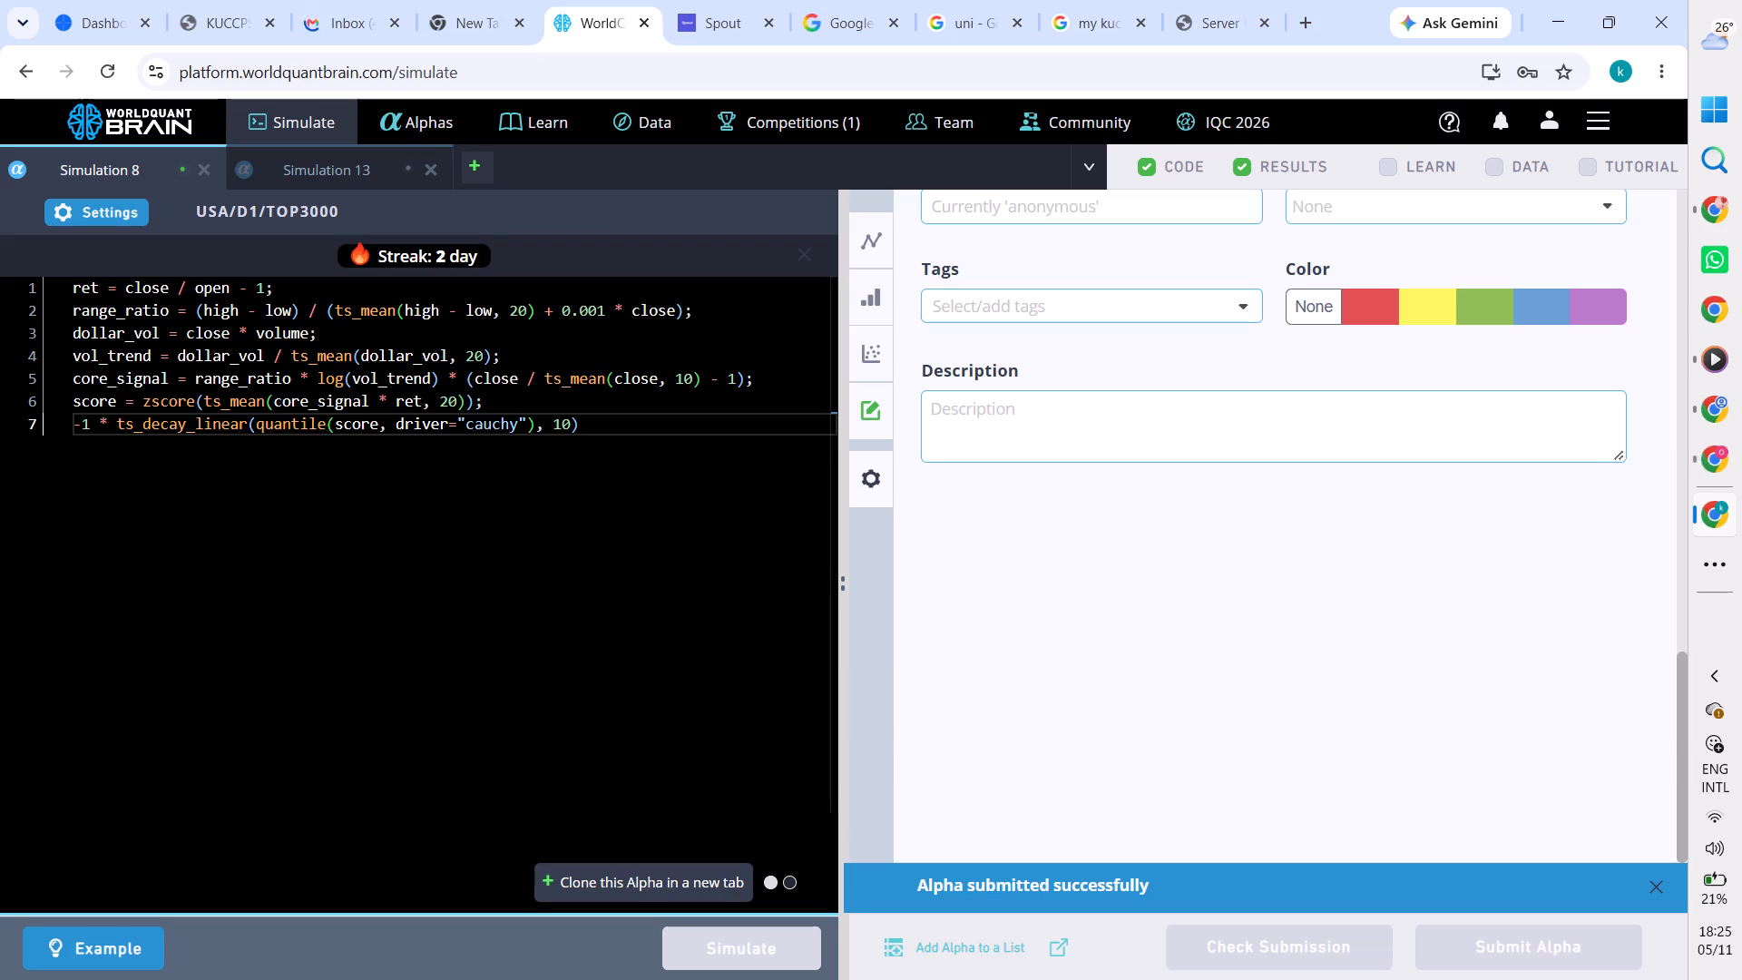
# Copy the complete seven-line alpha code of Simulation 8, from the ret definition to the ts_decay_linear expression.
pyautogui.click(322, 358)
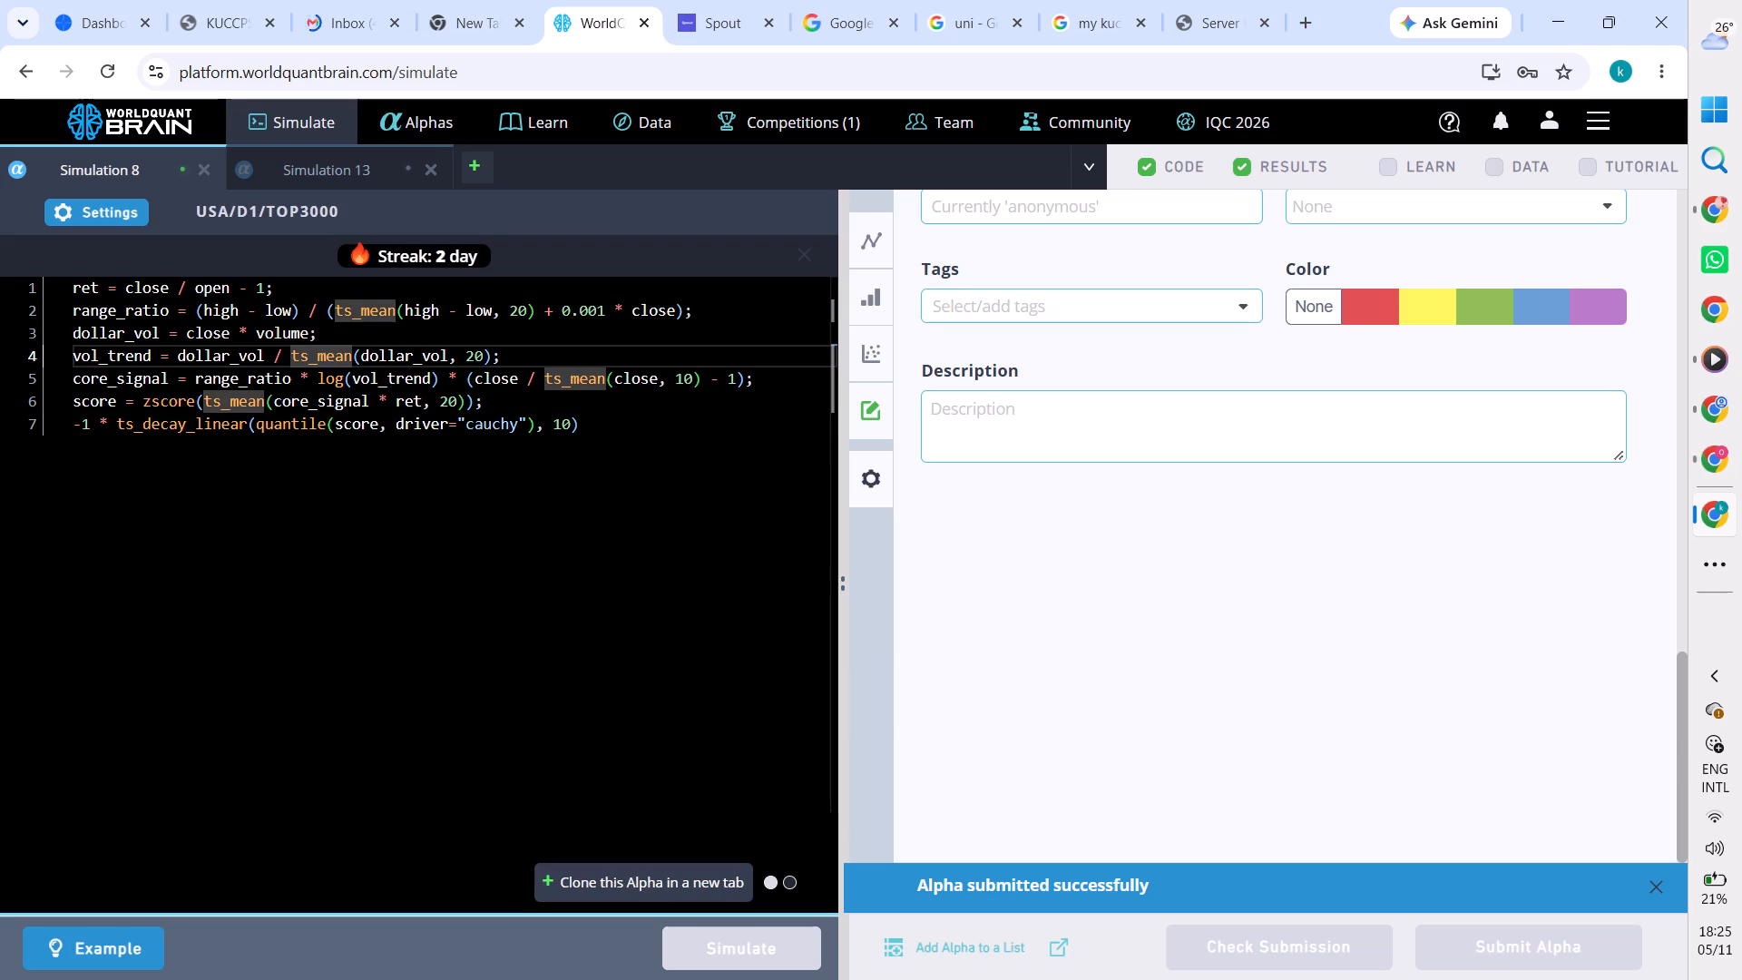
pyautogui.click(595, 426)
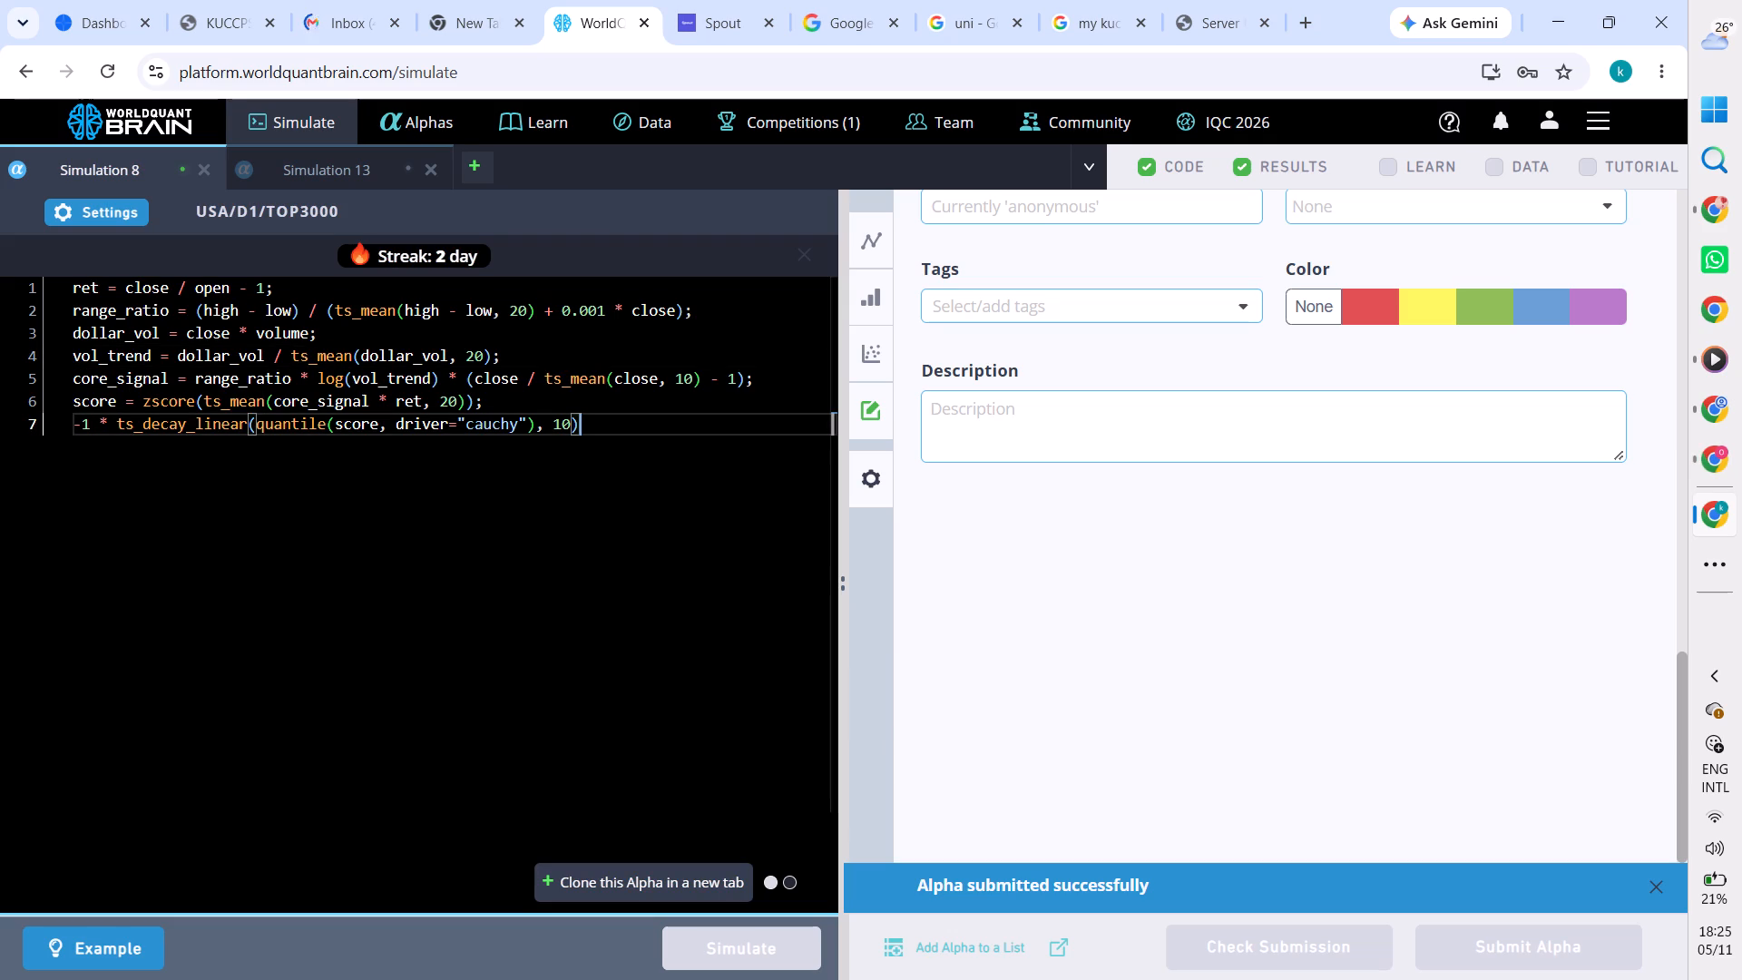
pyautogui.moveTo(595, 426); pyautogui.dragTo(48, 290)
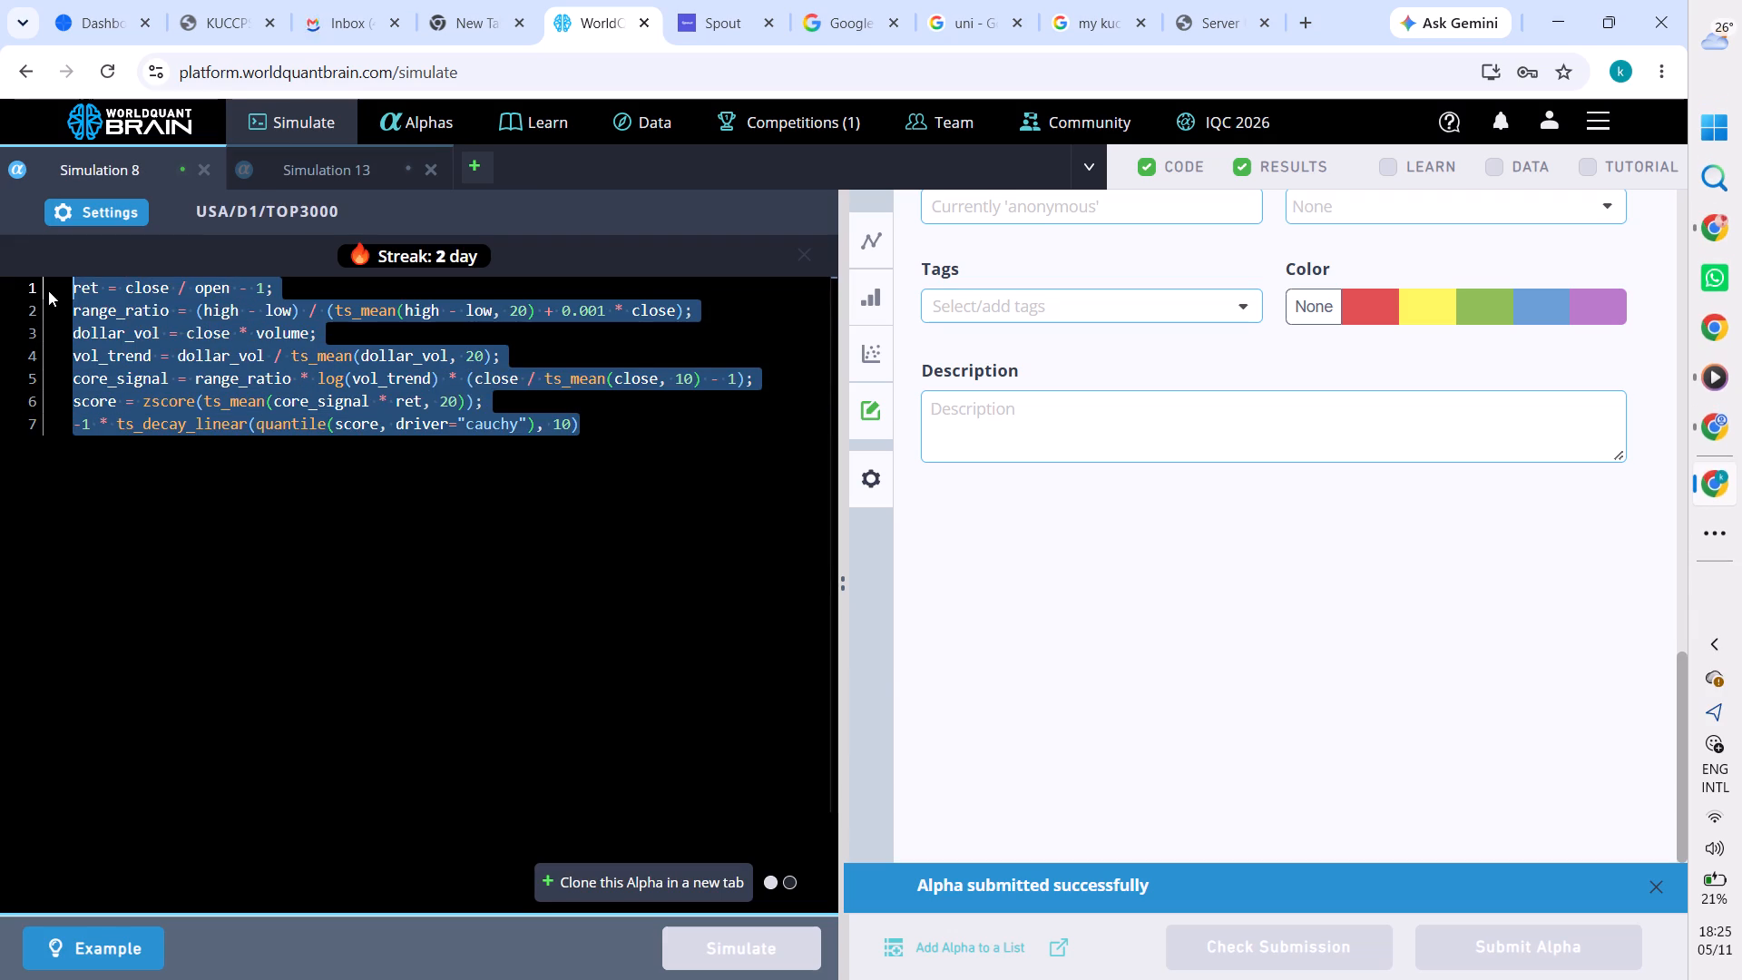
pyautogui.hotkey('ctrl', 'c')
pyautogui.hotkey('ctrl', 'c')
pyautogui.hotkey('ctrl', 'c')
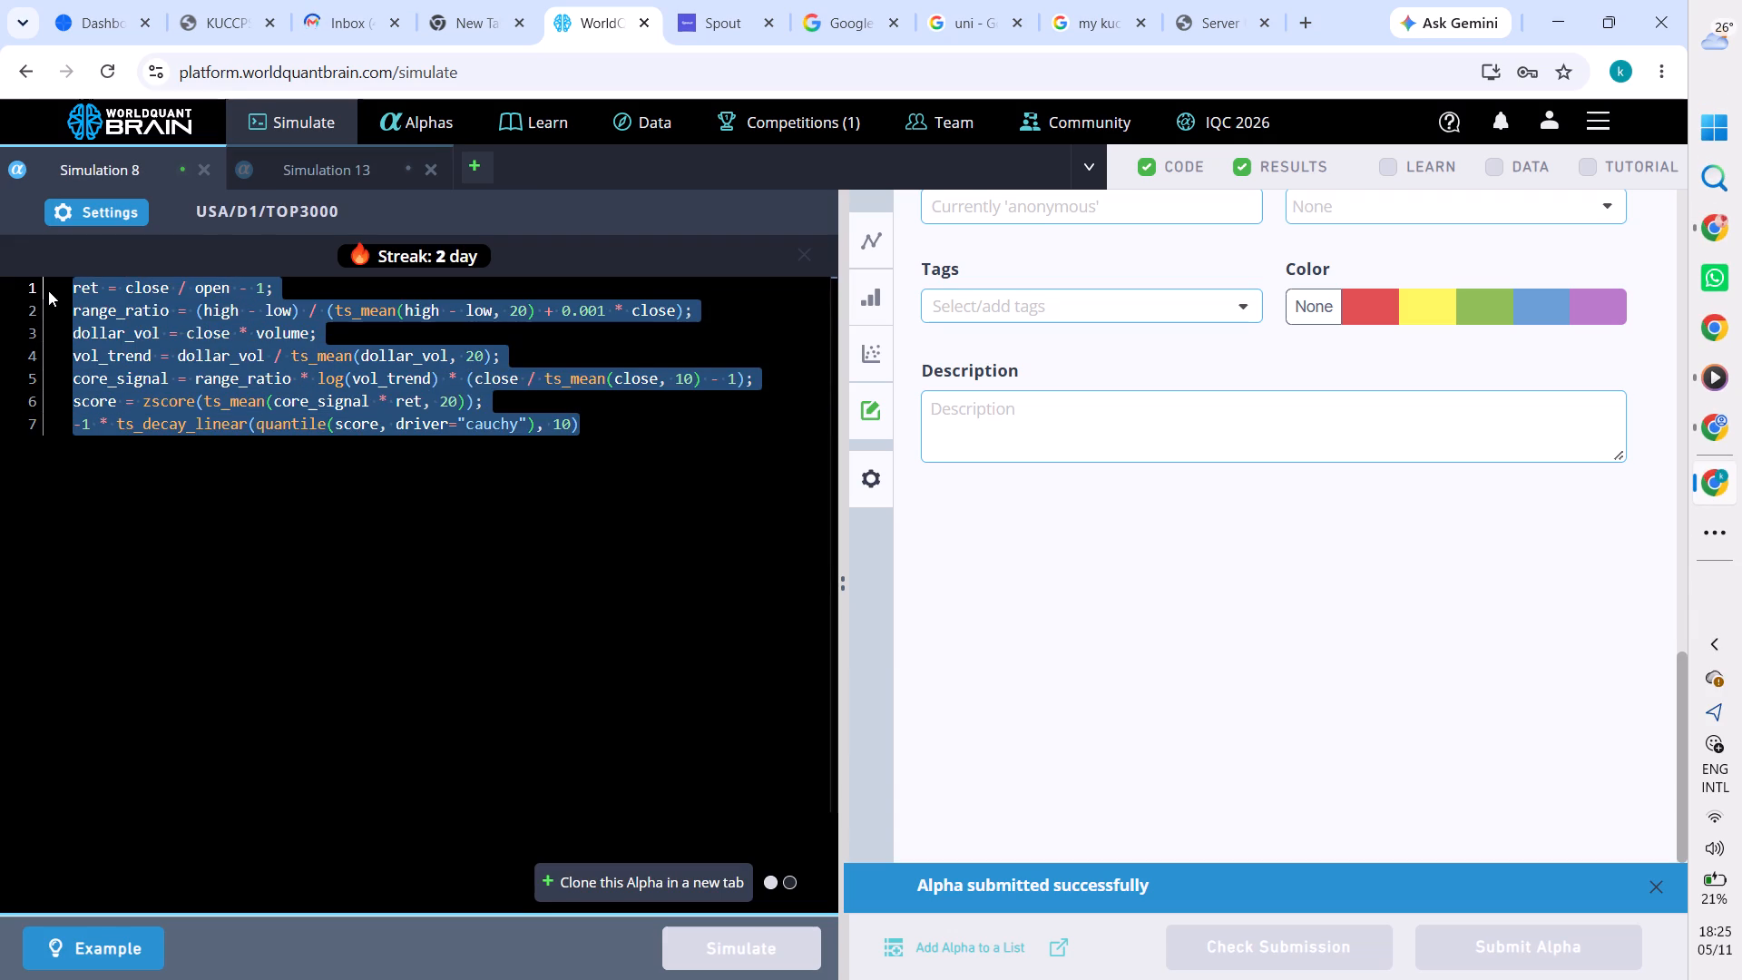
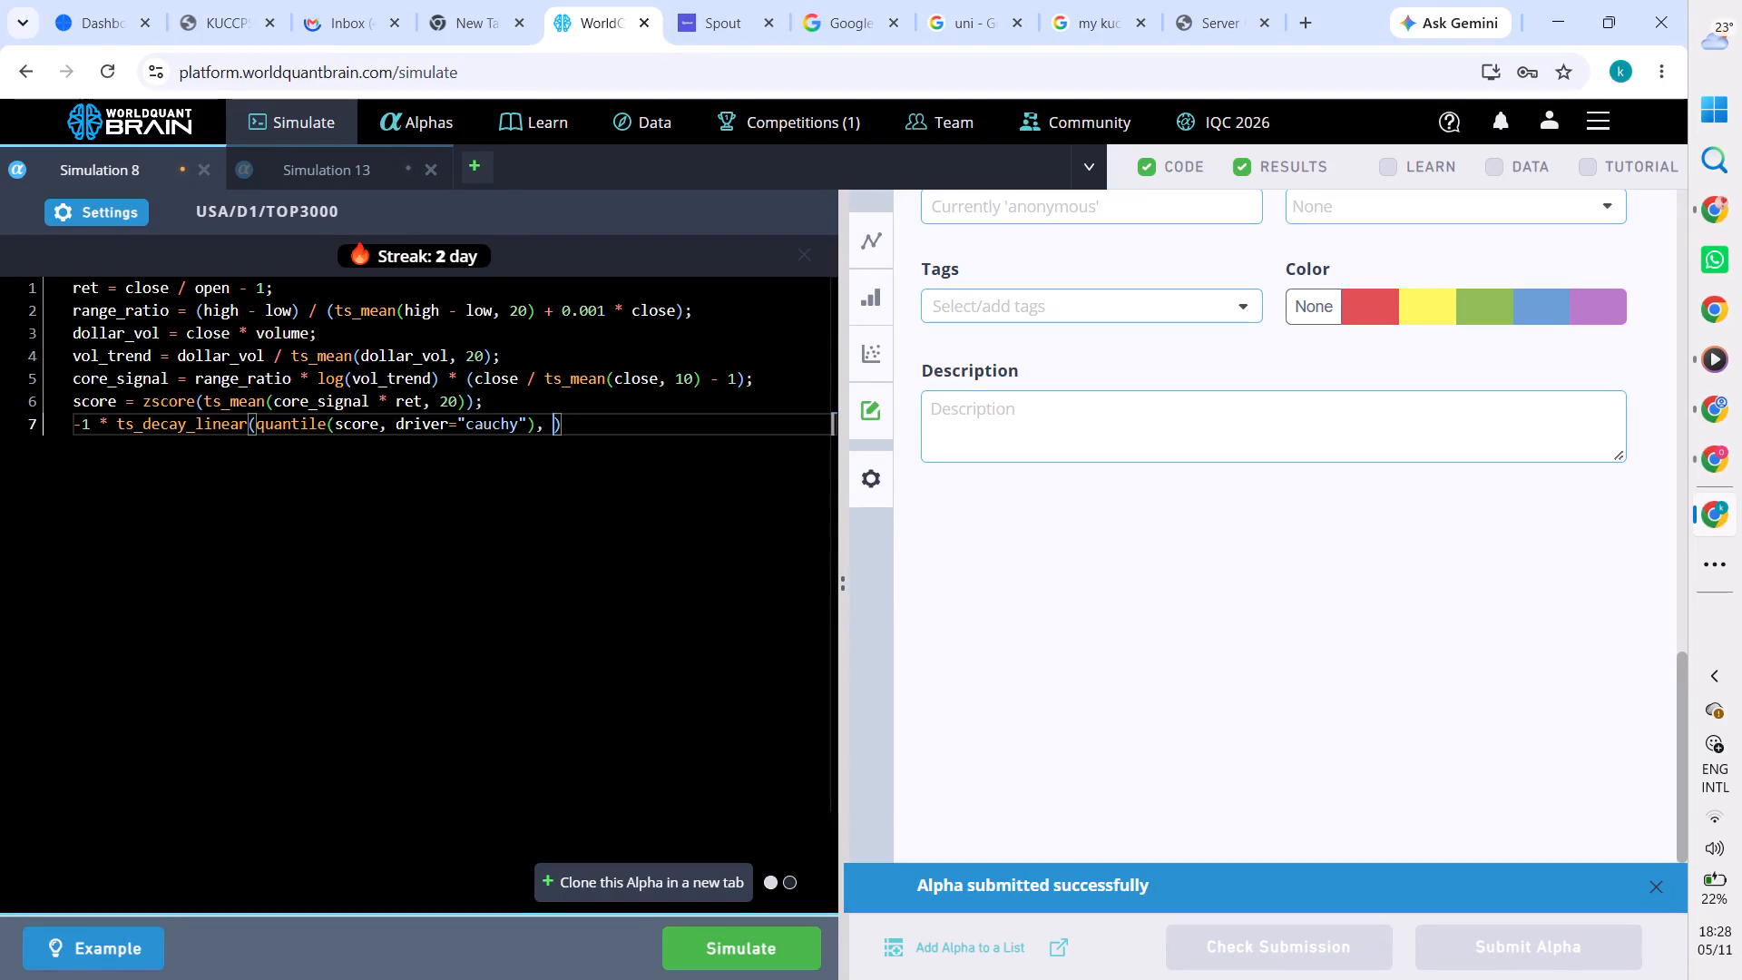
# Set the ts_decay_linear window in the final line of Simulation 8's alpha code to 9.
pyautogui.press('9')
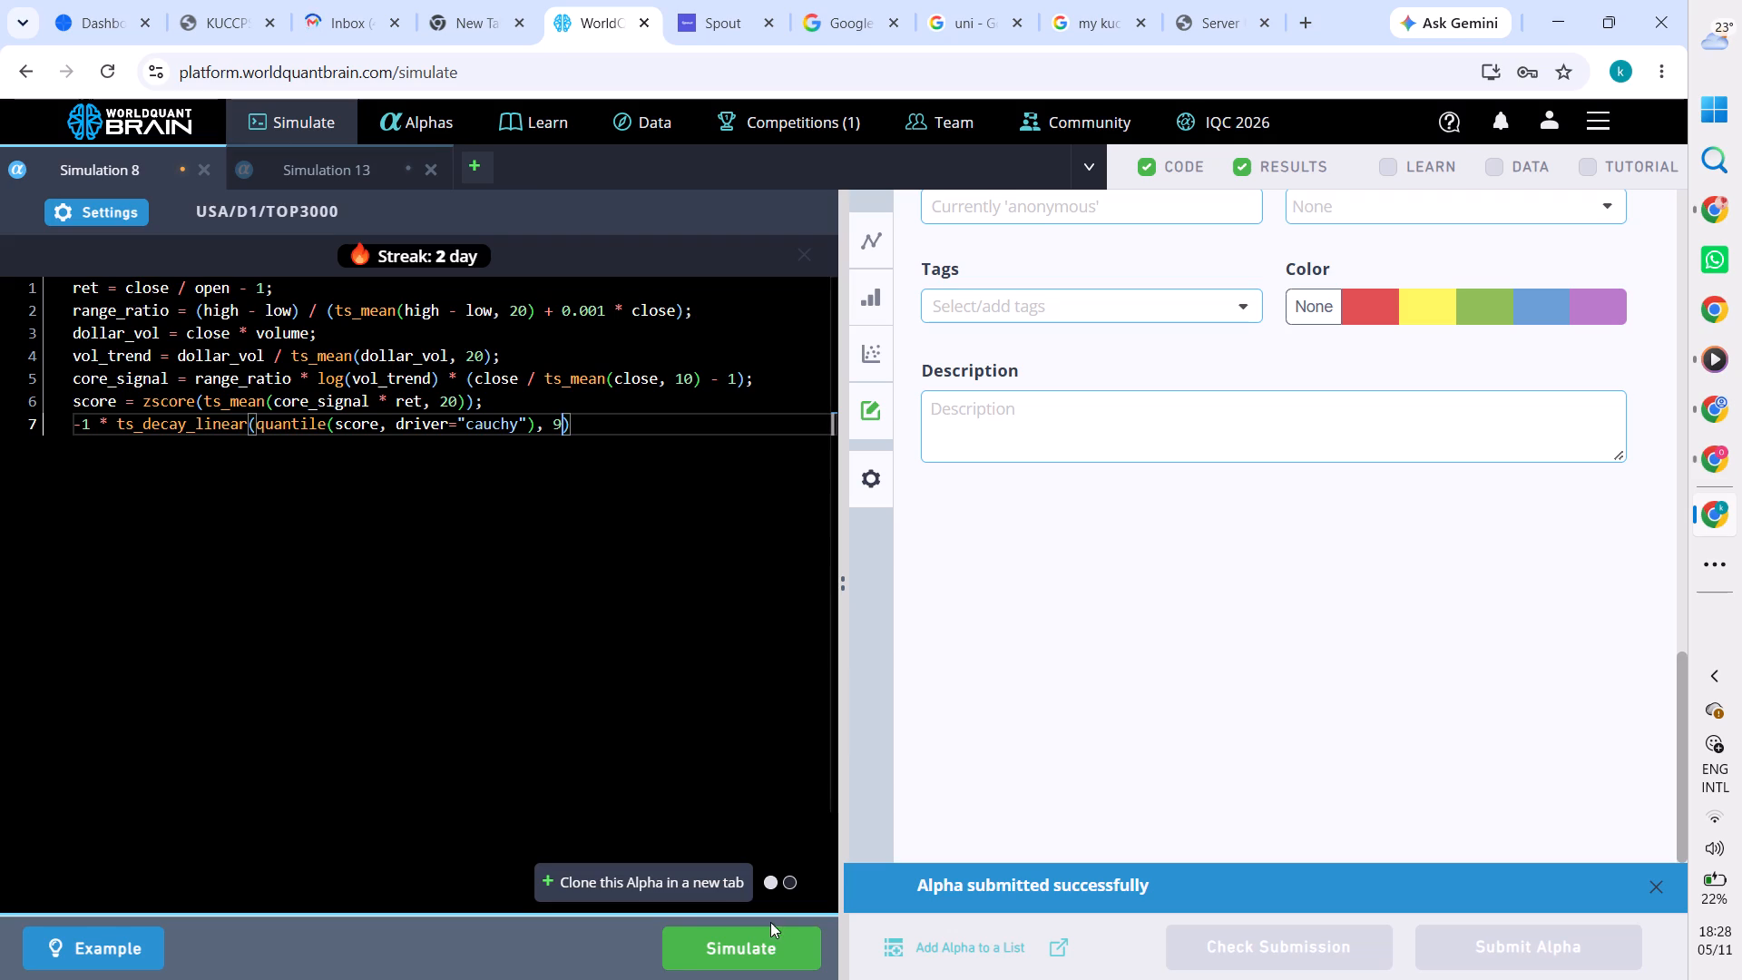
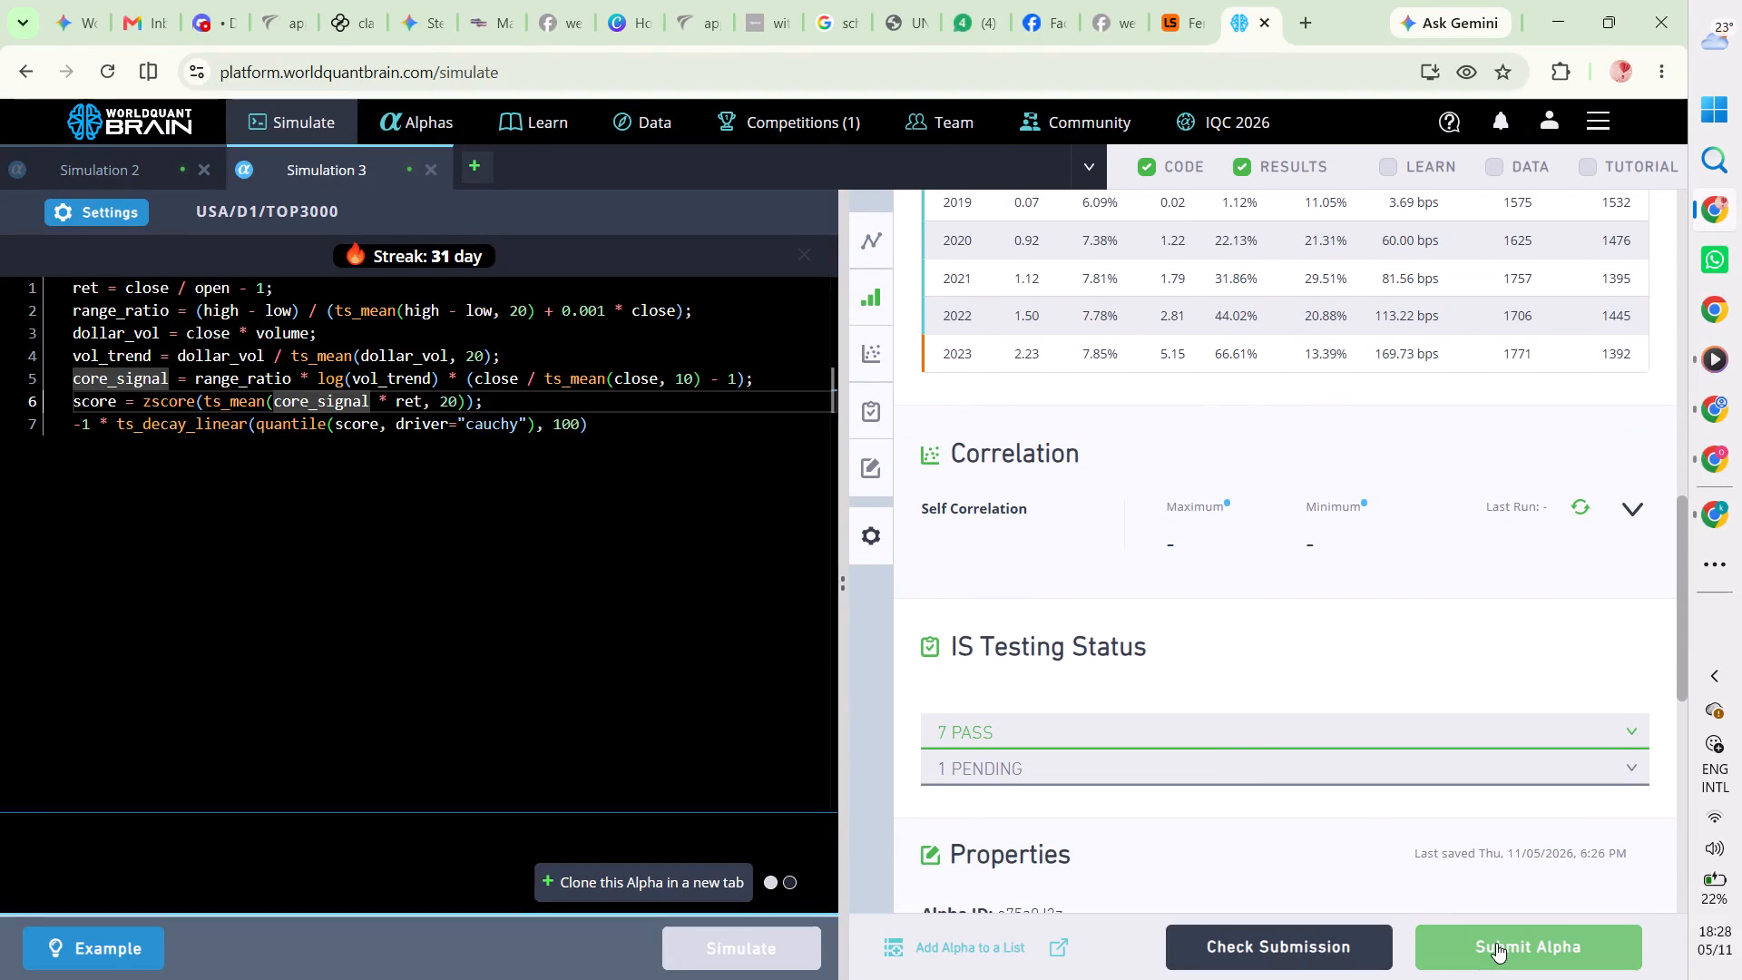
# Submit the Simulation 3 alpha and review its IS summary and properties.
pyautogui.click(1496, 943)
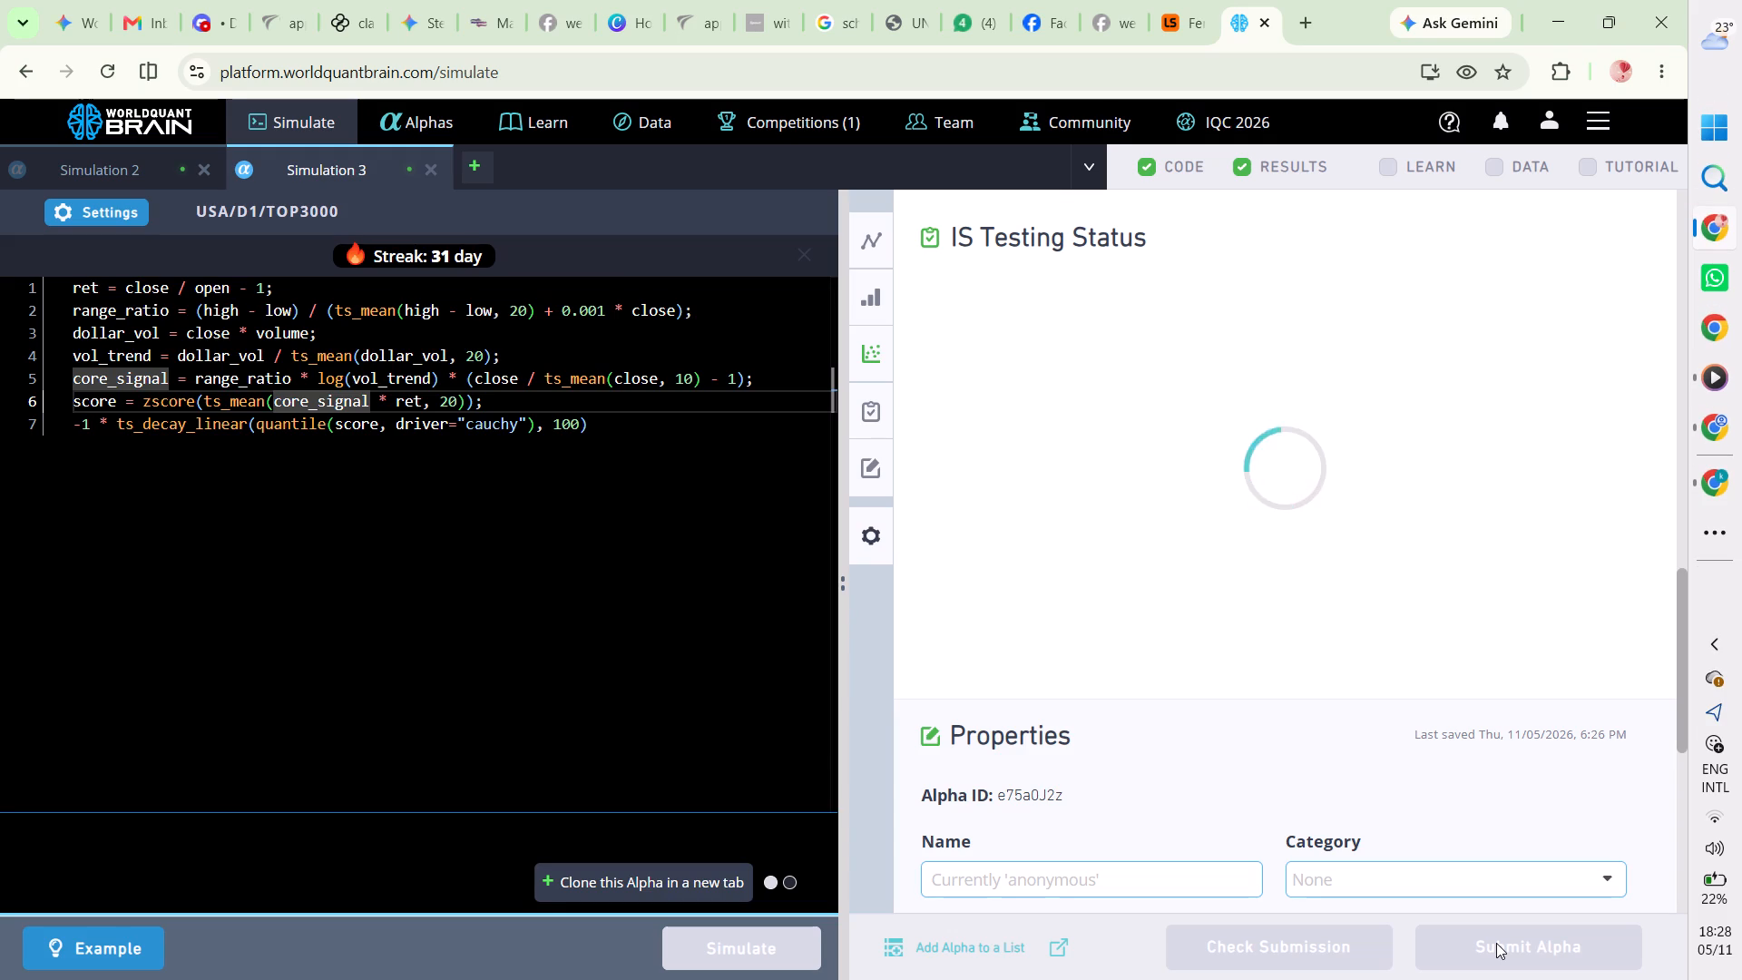
pyautogui.scroll(-3, 1496, 943)
pyautogui.scroll(-3, 1419, 740)
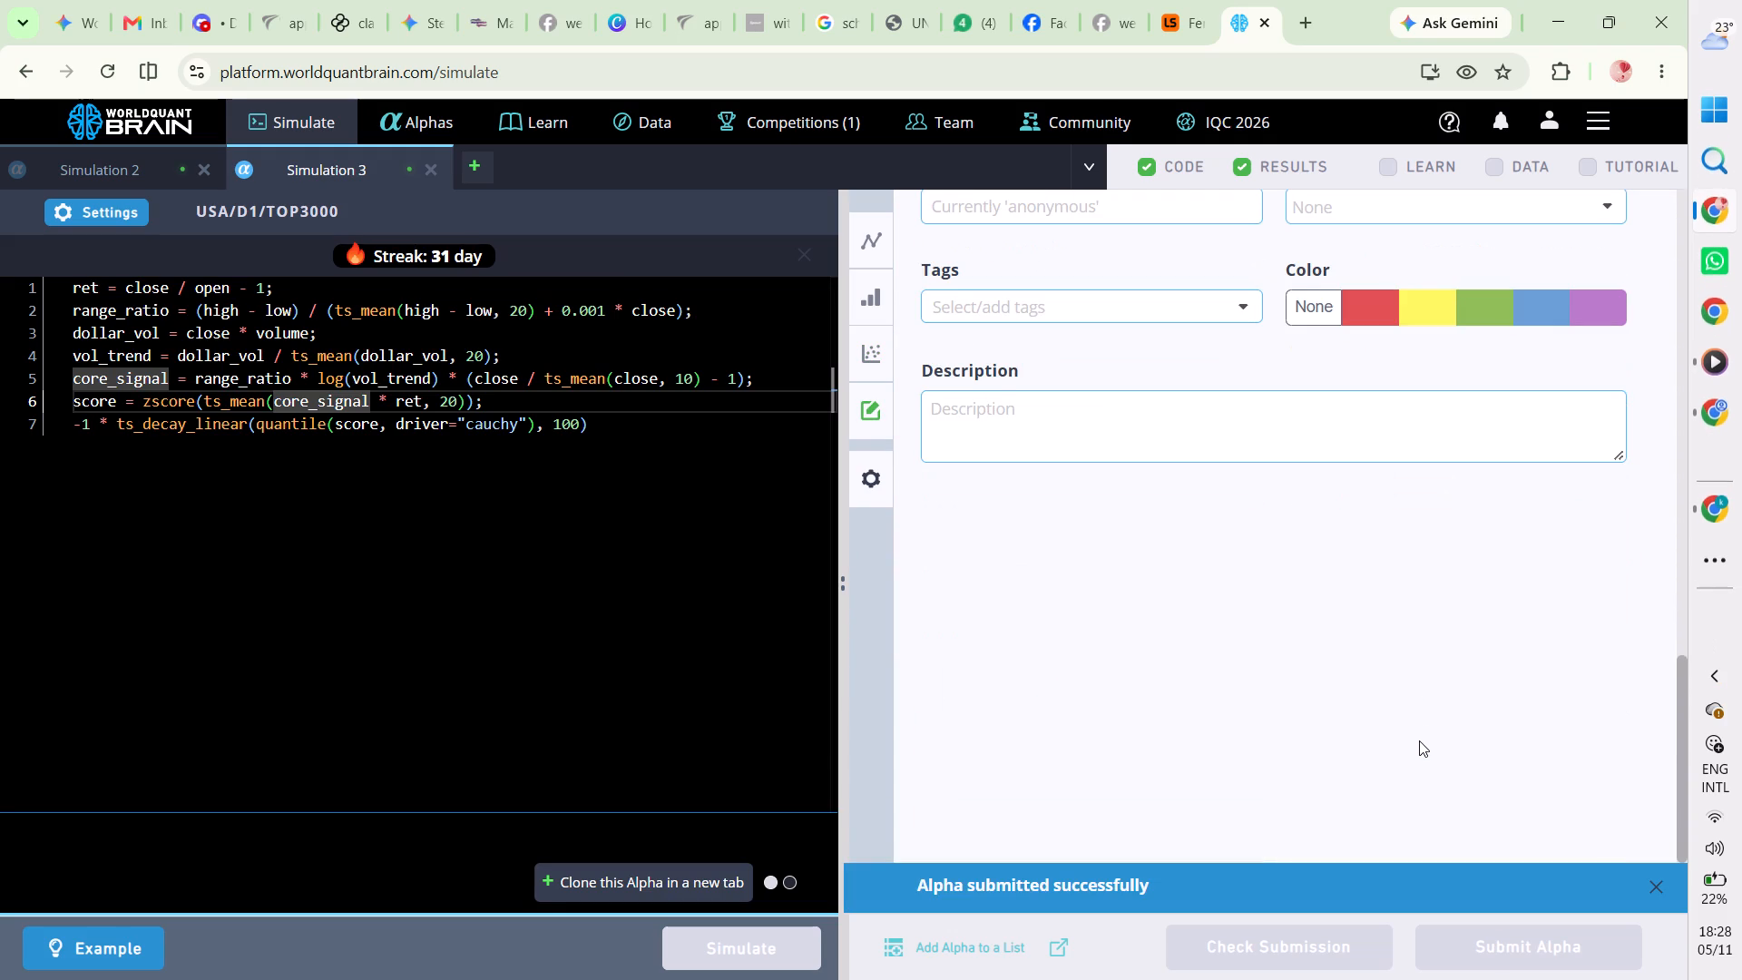
pyautogui.scroll(3, 1419, 740)
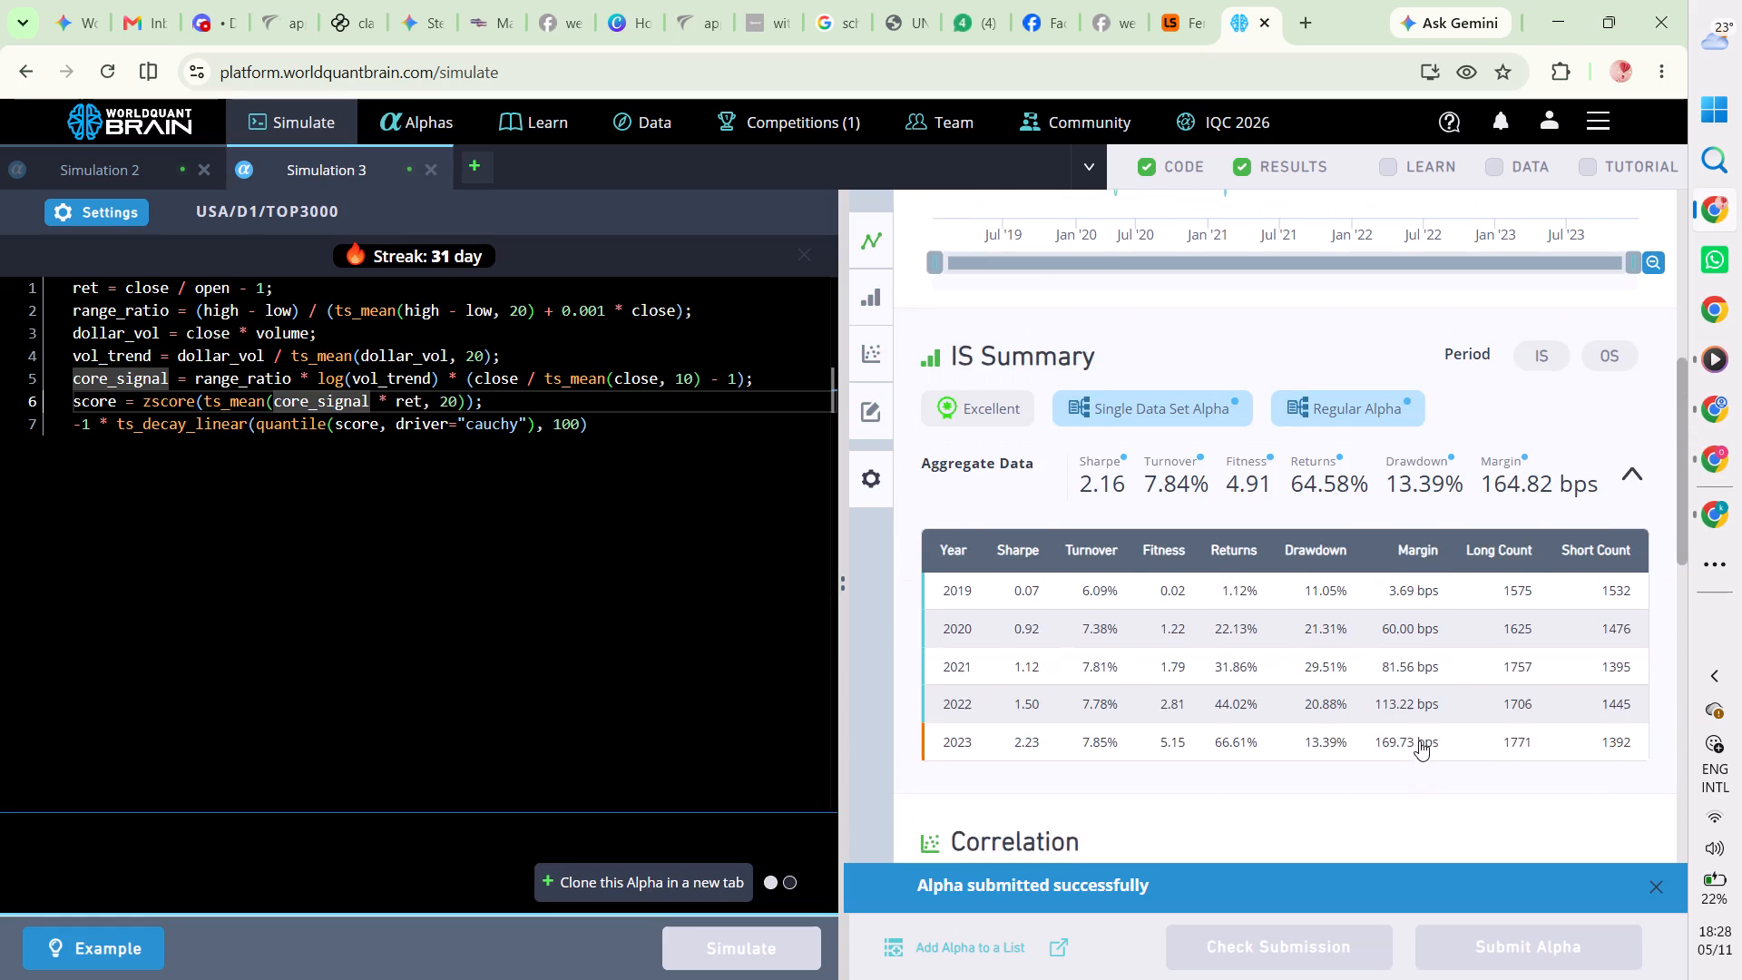
pyautogui.scroll(1, 1419, 740)
pyautogui.scroll(-6, 1419, 740)
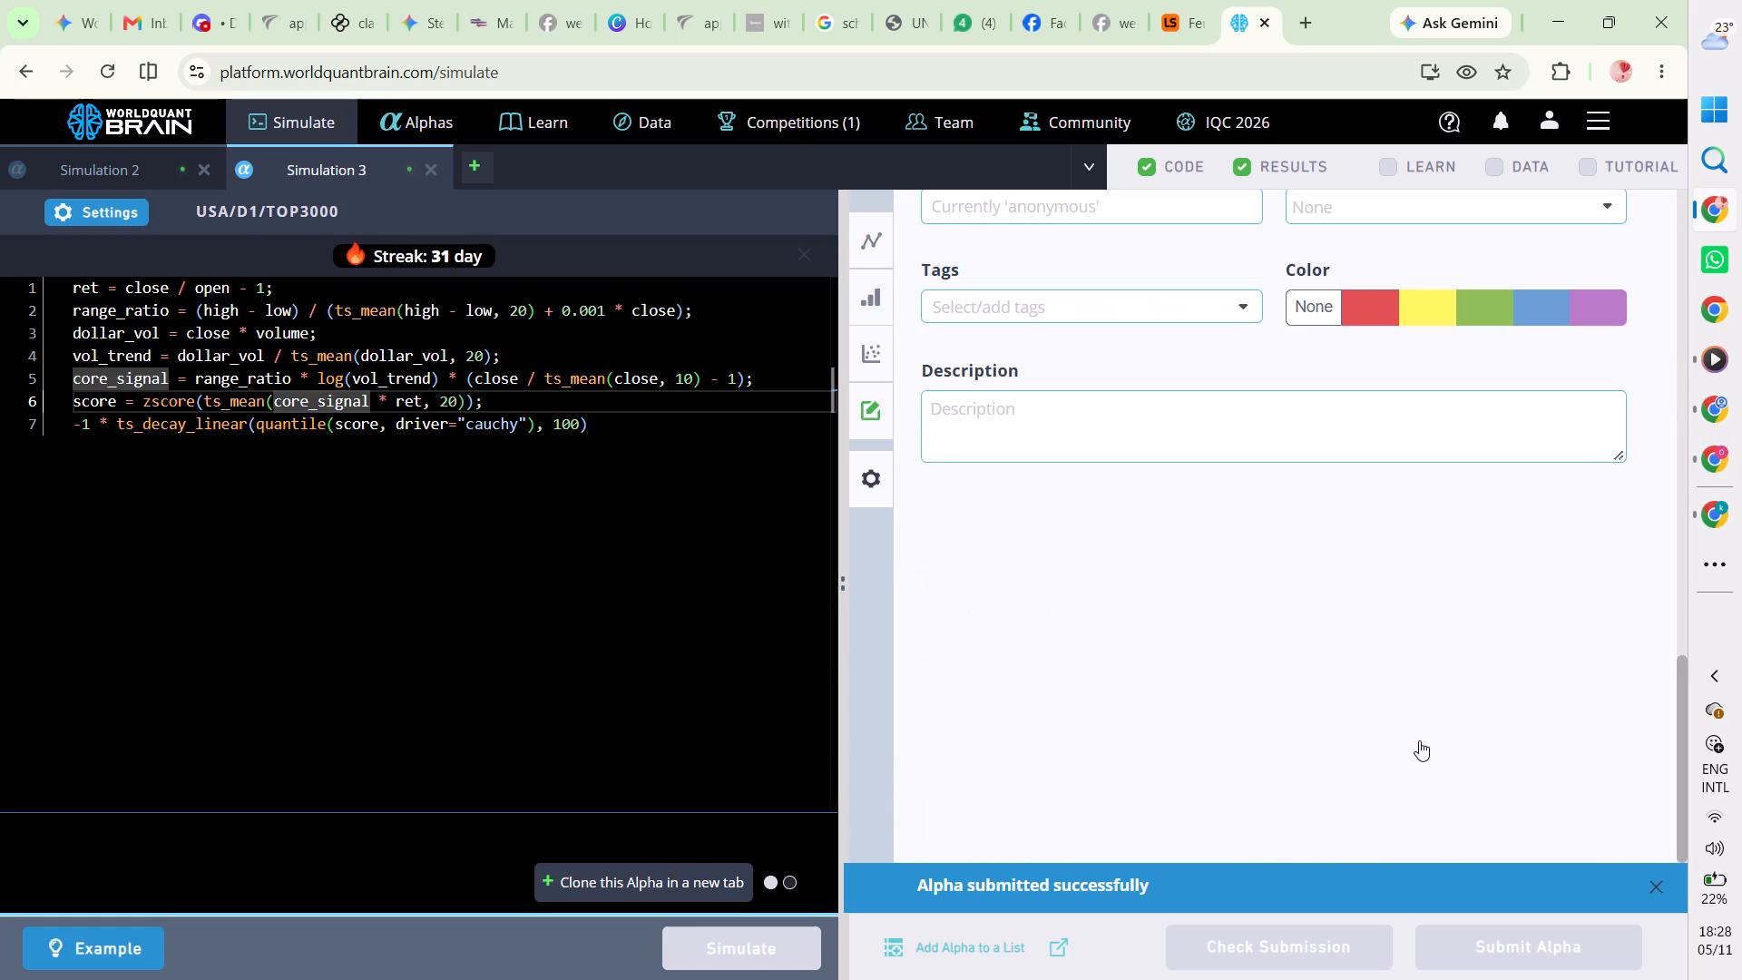
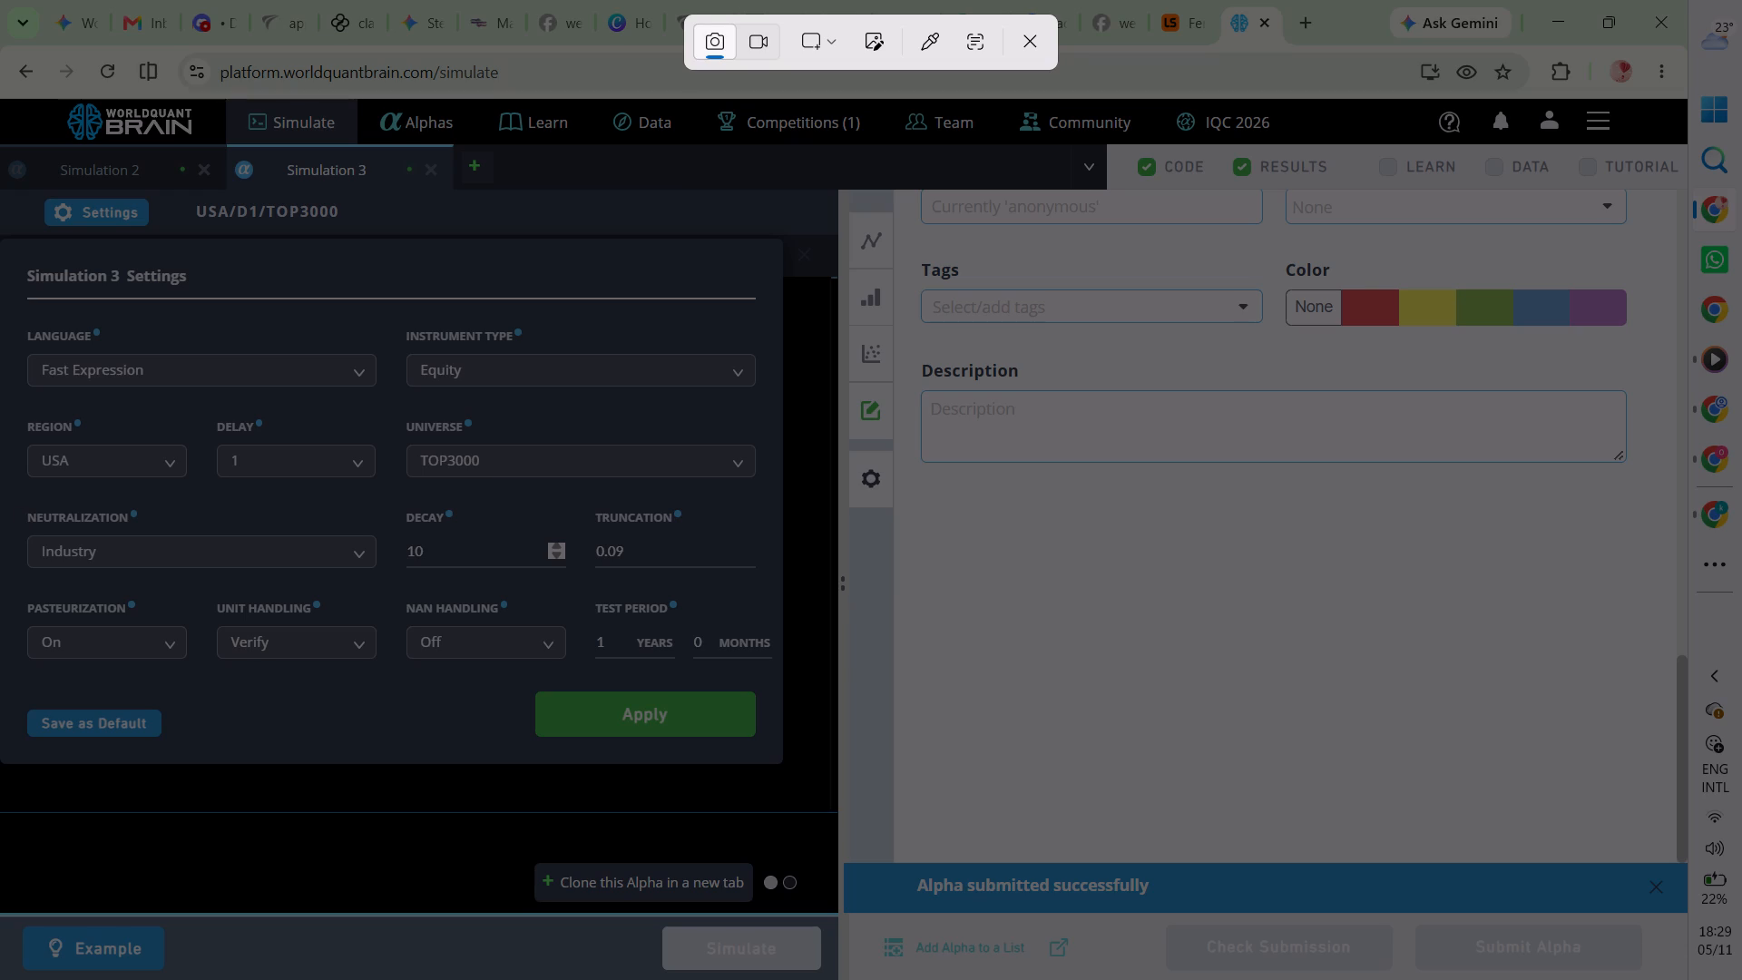
# Capture a screen snip of the Simulation 3 settings covering the region, delay and neutralization fields.
pyautogui.moveTo(19, 401); pyautogui.dragTo(397, 618)
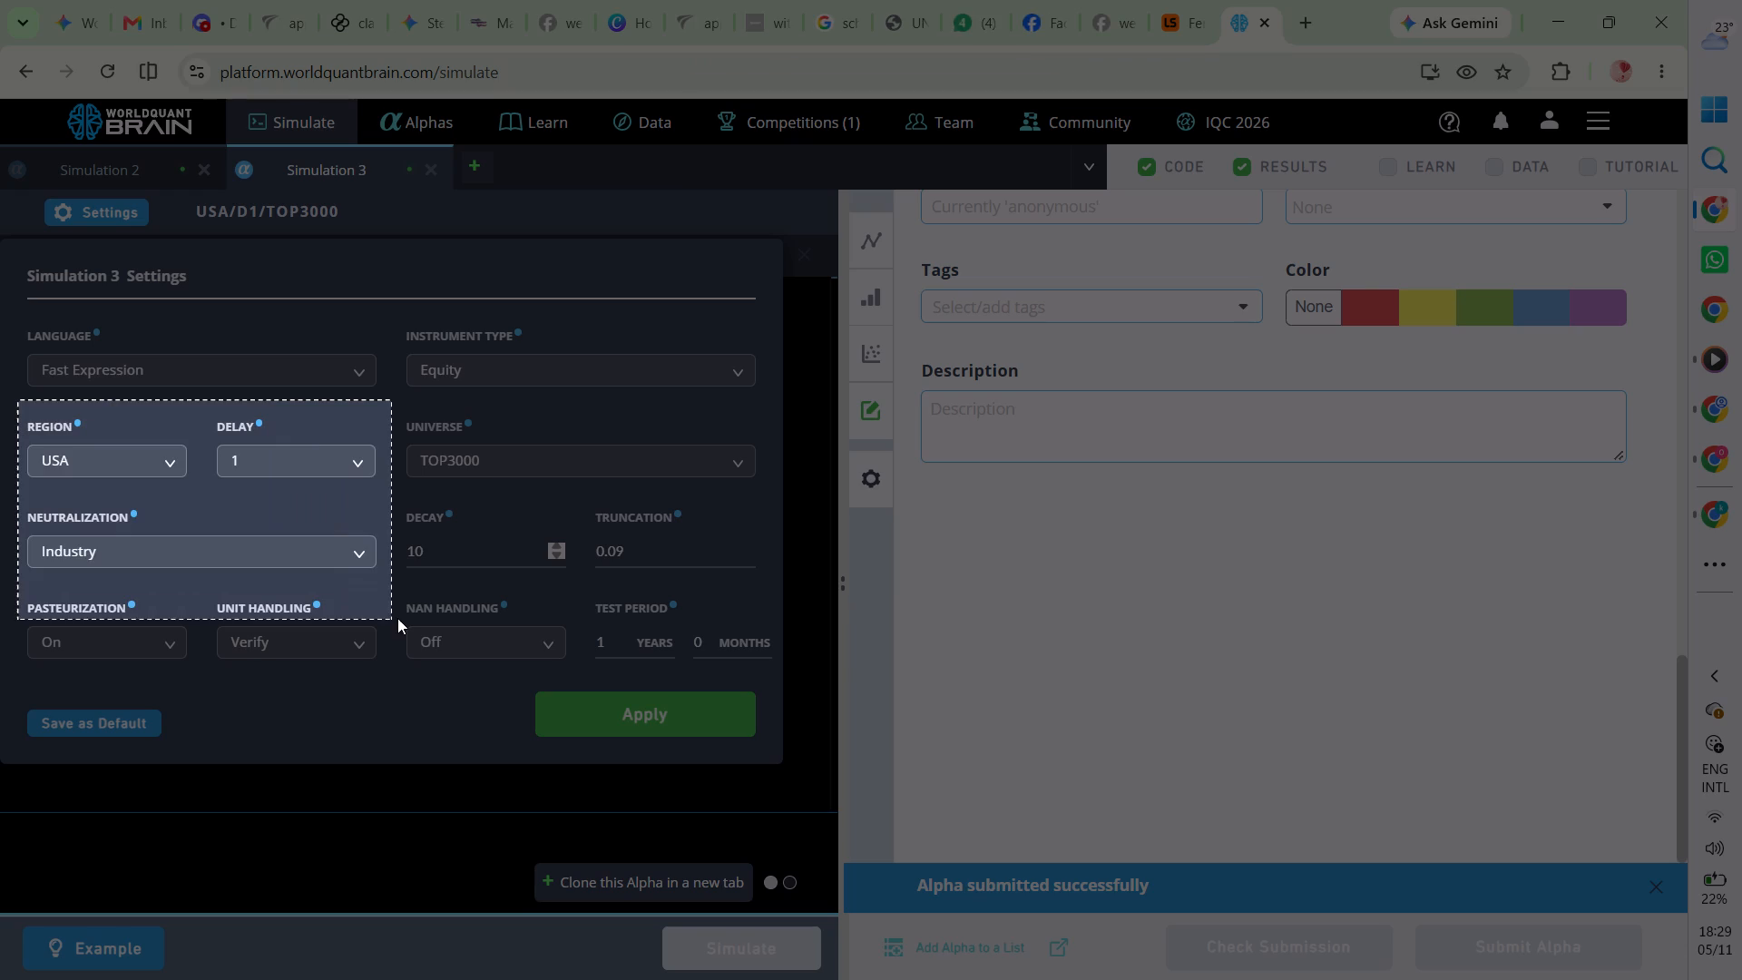
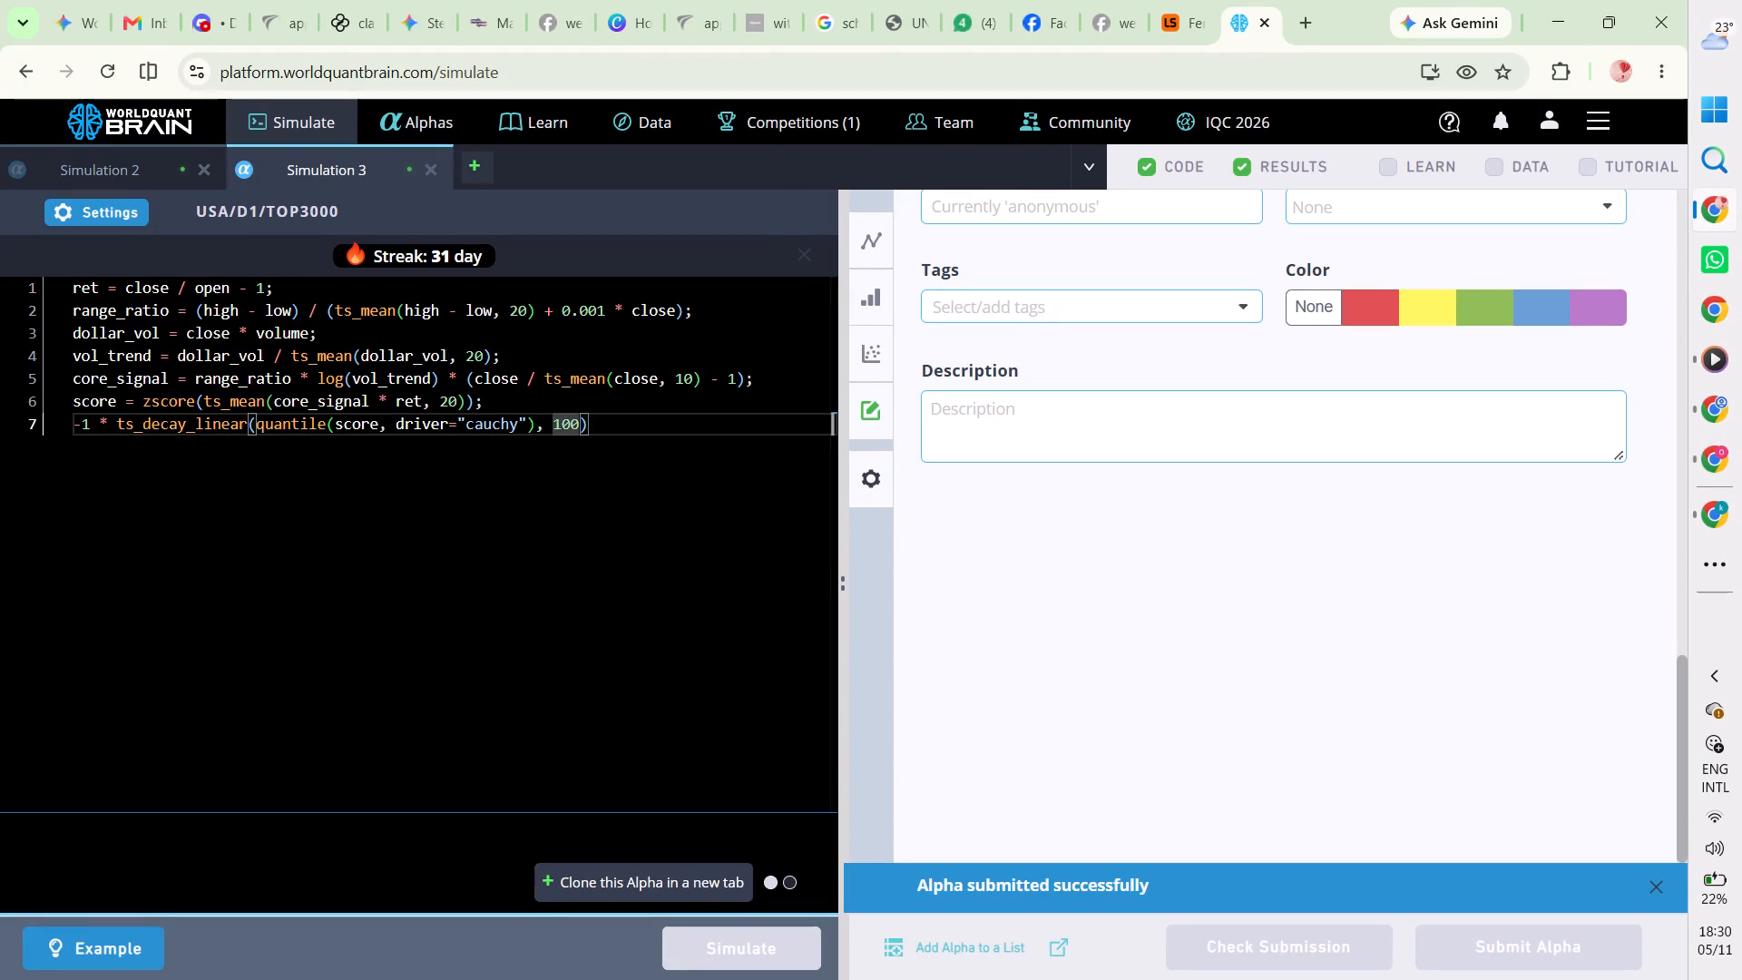
# Set the ts_decay_linear window on line 7 of Simulation 3 to 101 and simulate the alpha.
pyautogui.click(574, 428)
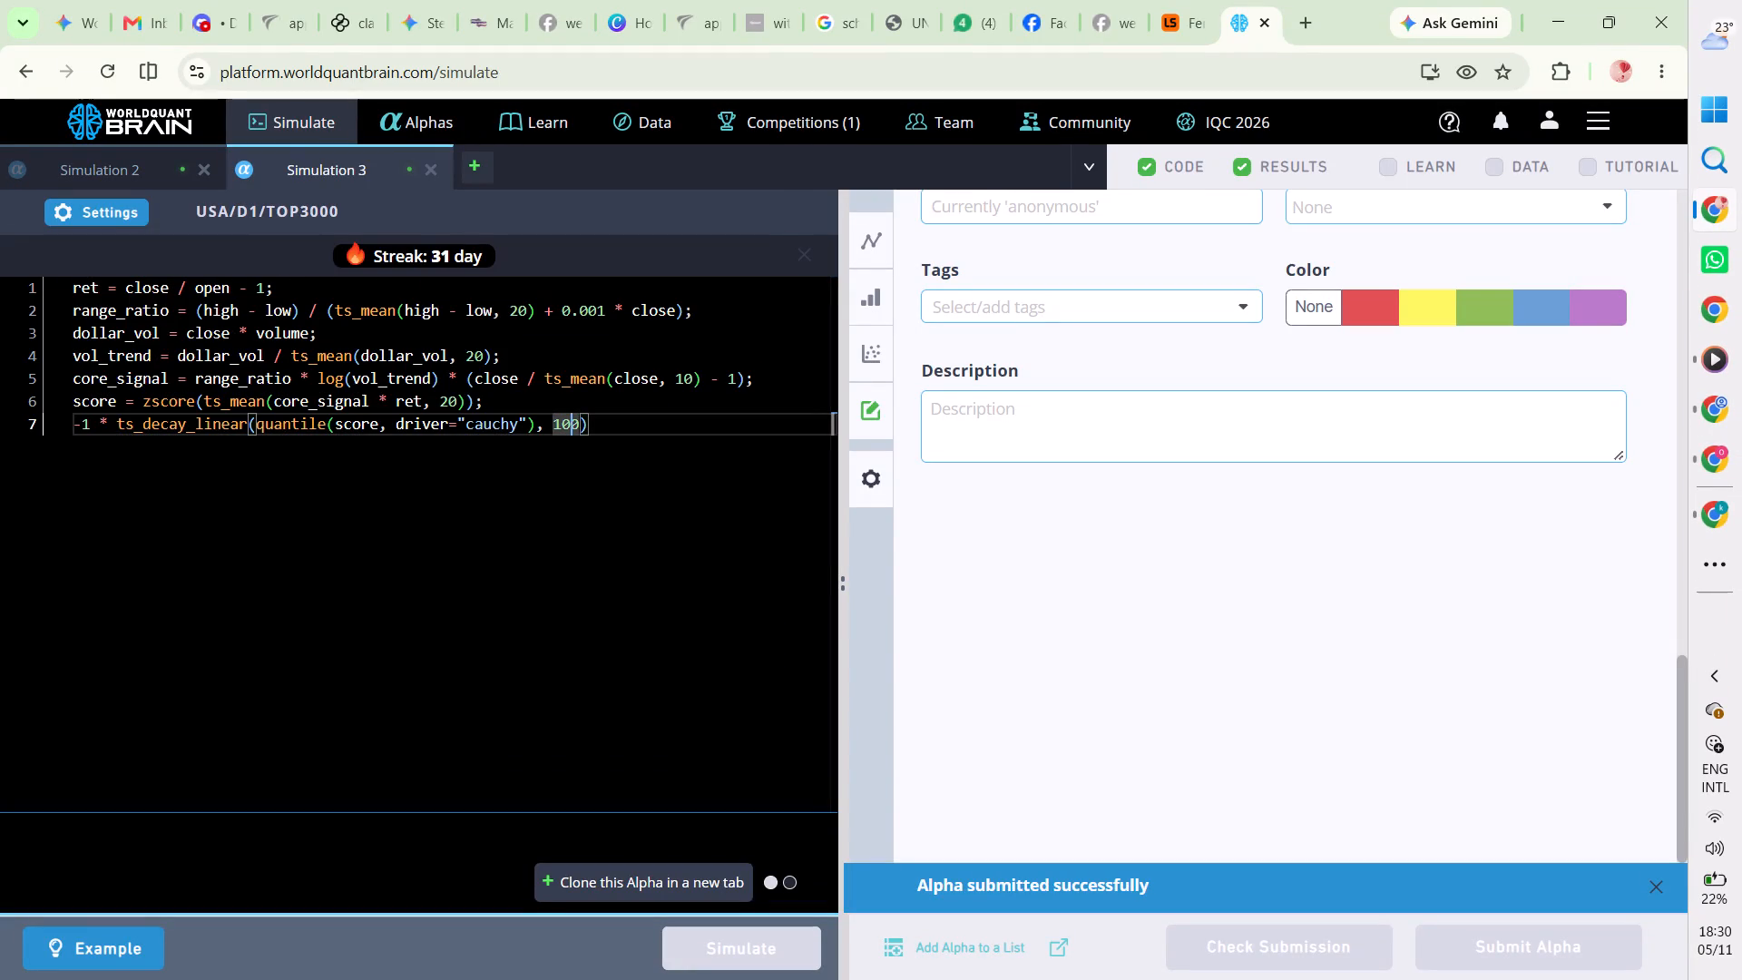
pyautogui.click(583, 421)
pyautogui.press('BackSpace')
pyautogui.press('1')
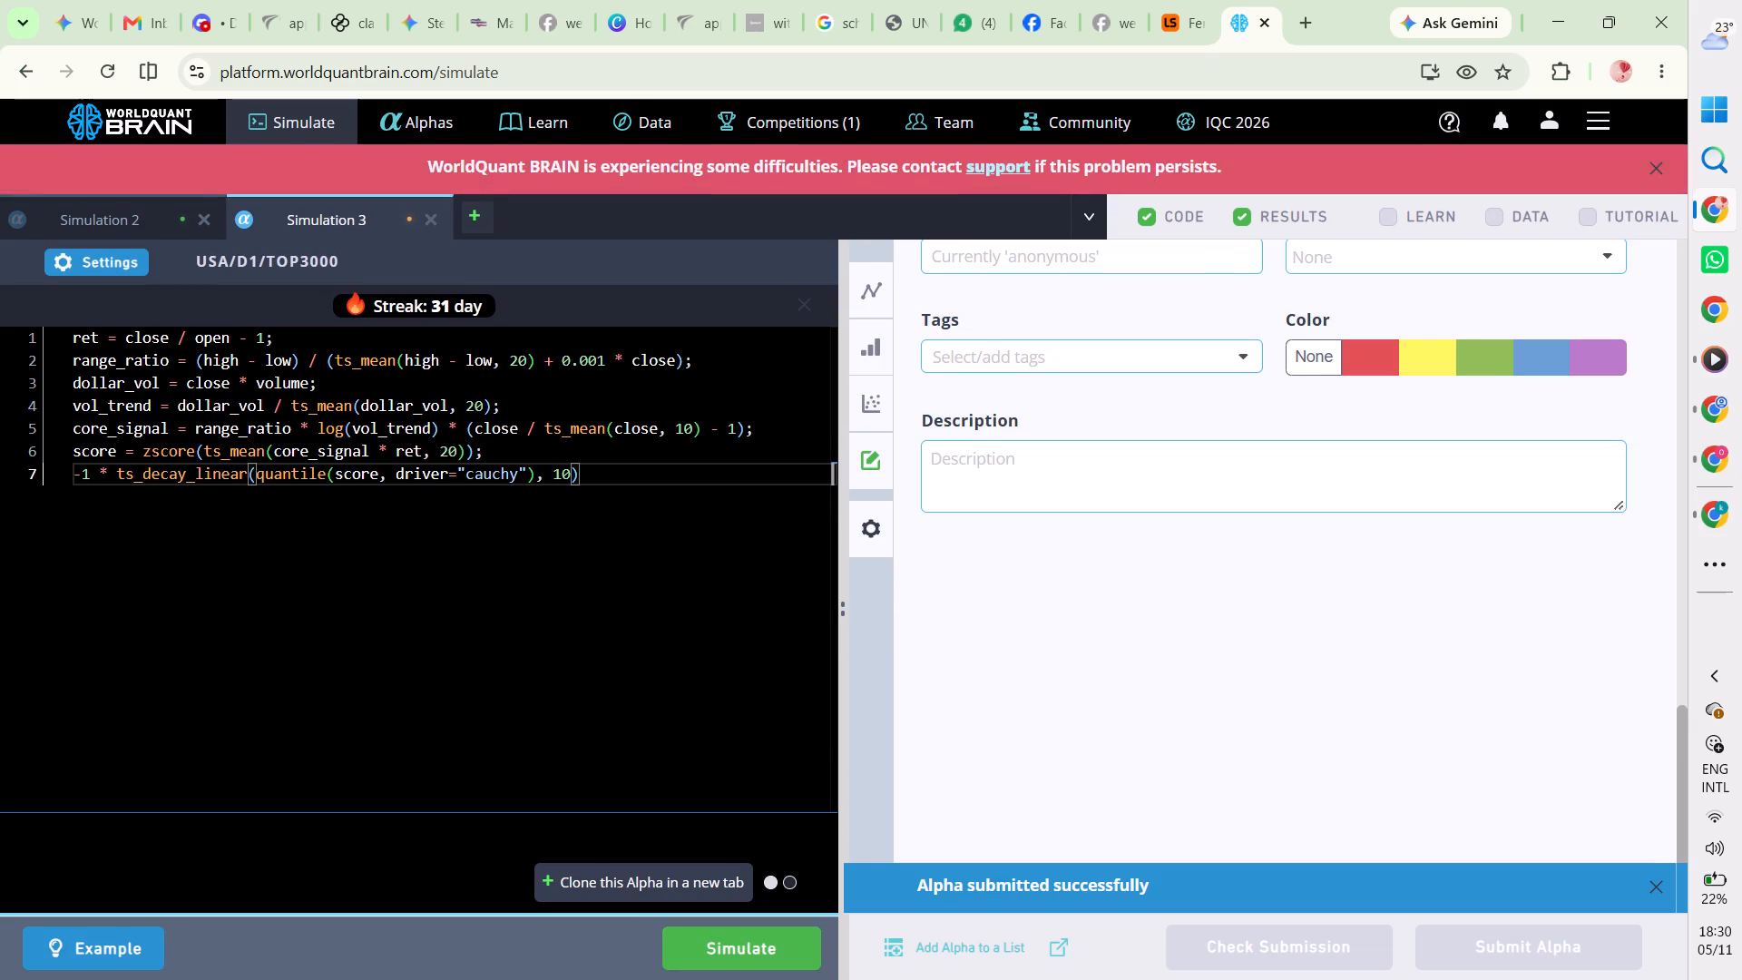
pyautogui.click(737, 938)
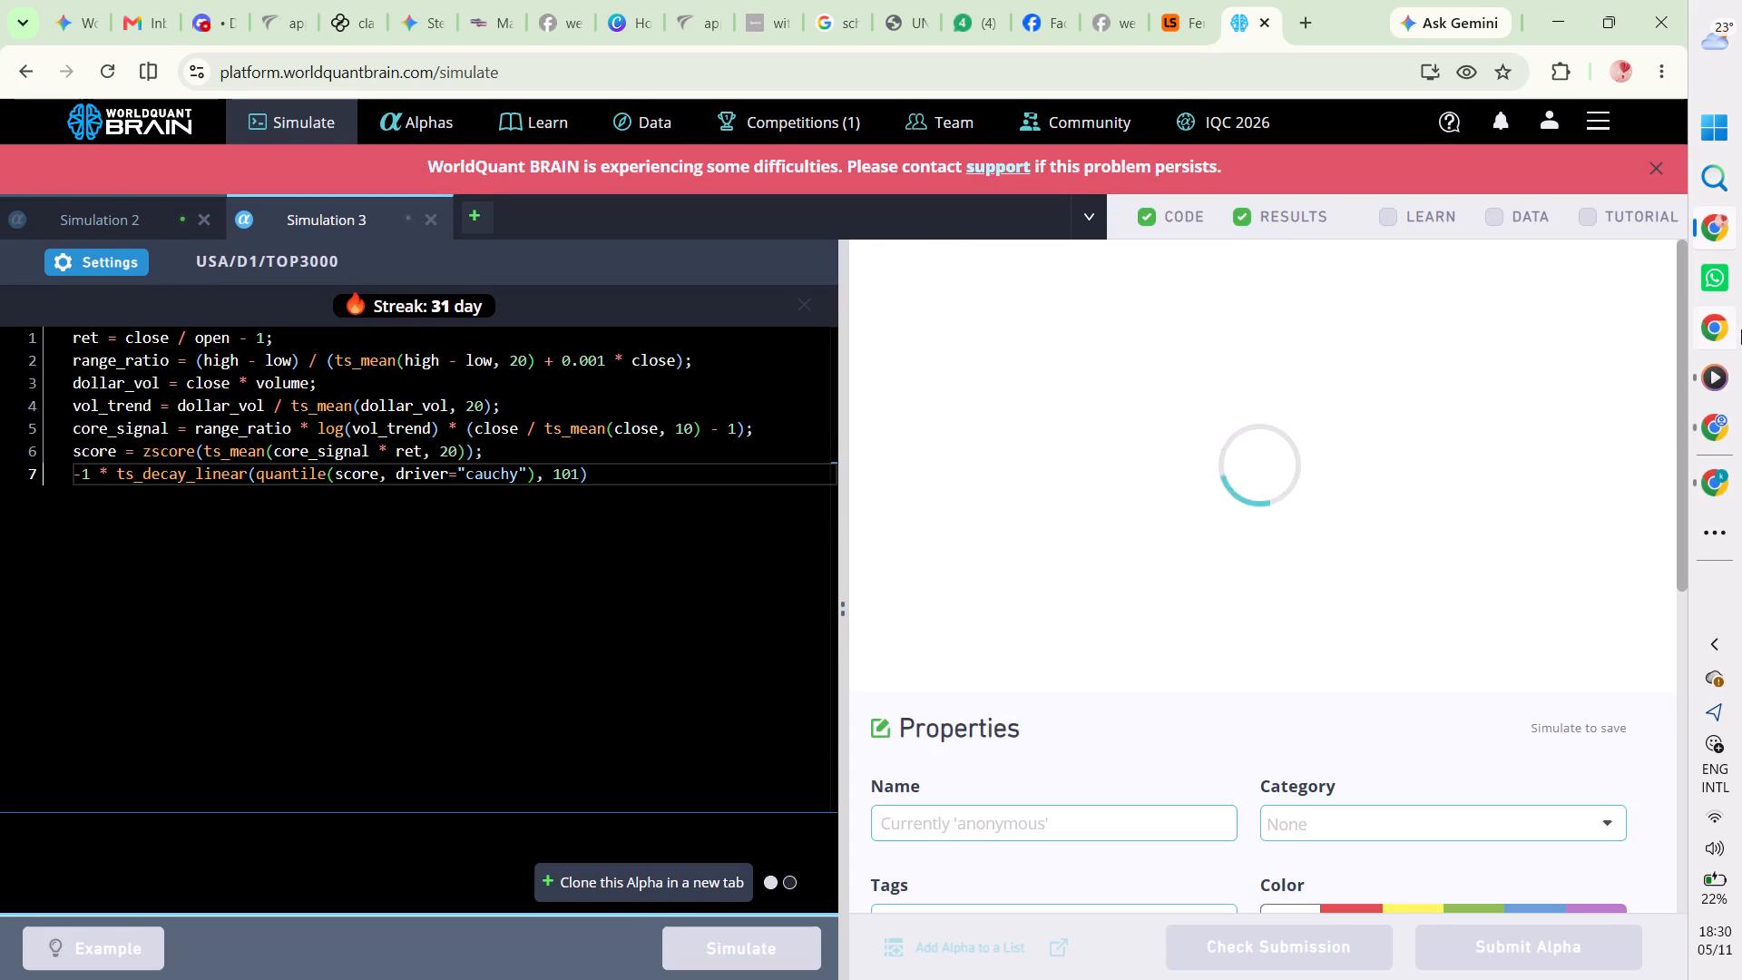
# Copy all seven lines of the Simulation 3 alpha code.
pyautogui.click(611, 487)
pyautogui.moveTo(611, 487); pyautogui.dragTo(13, 303)
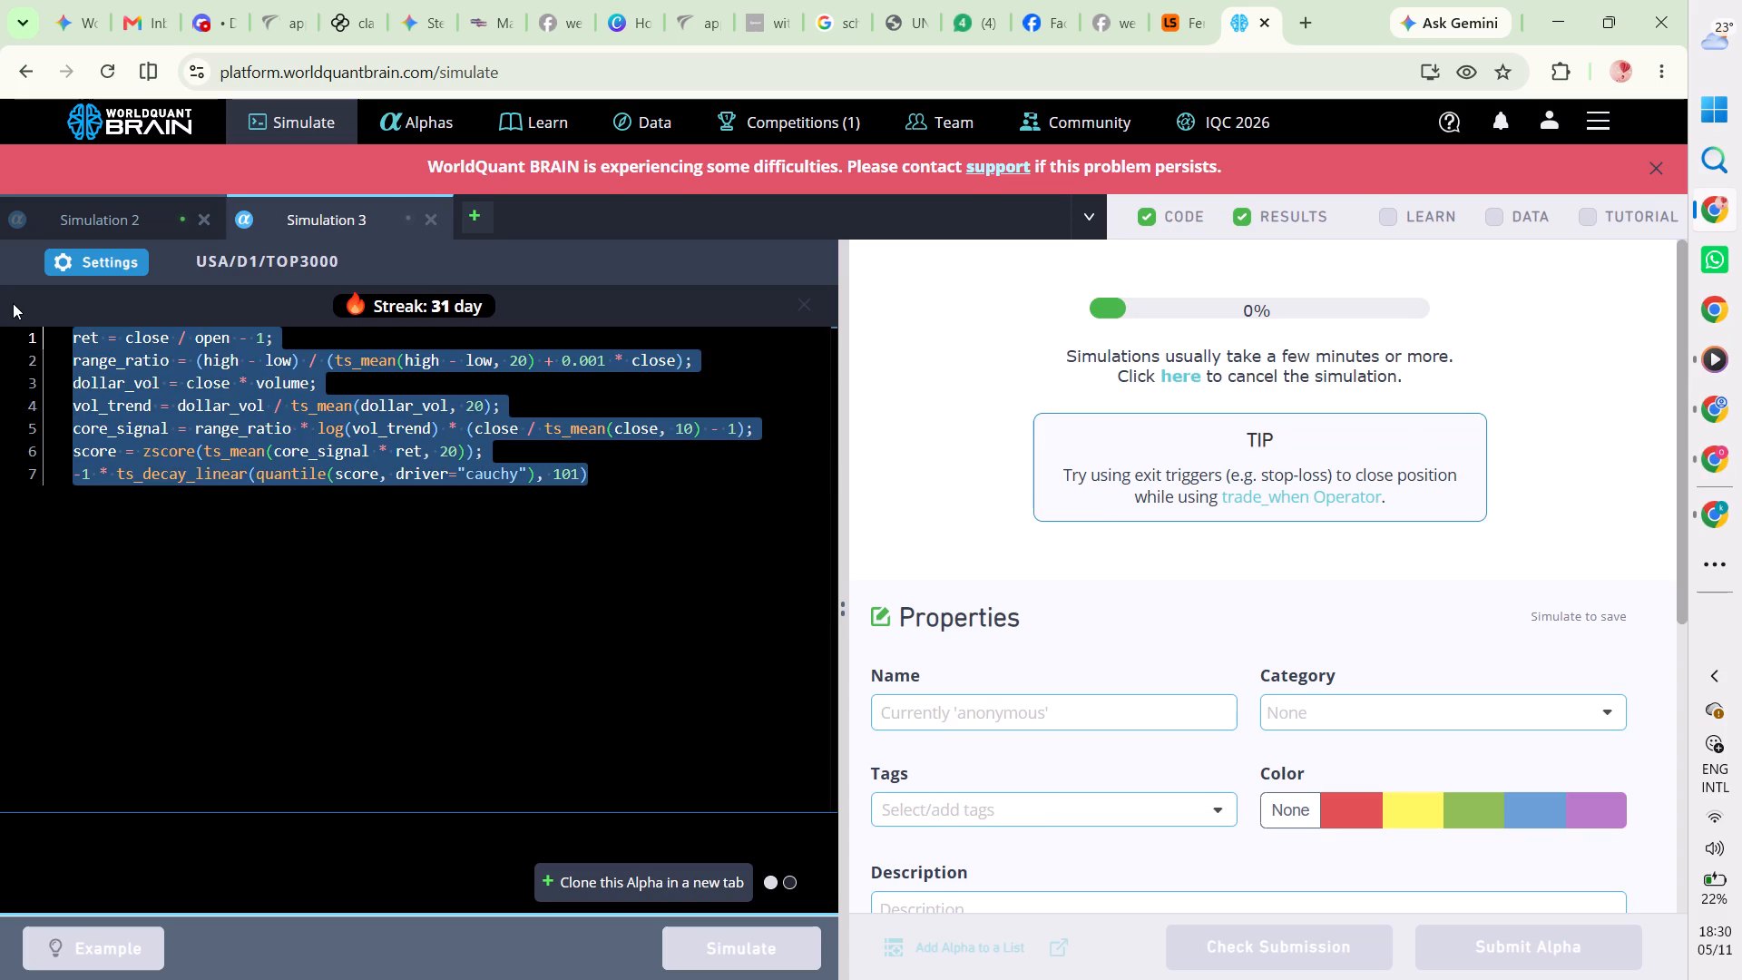
pyautogui.hotkey('ctrl', 'c')
pyautogui.hotkey('ctrl', 'c')
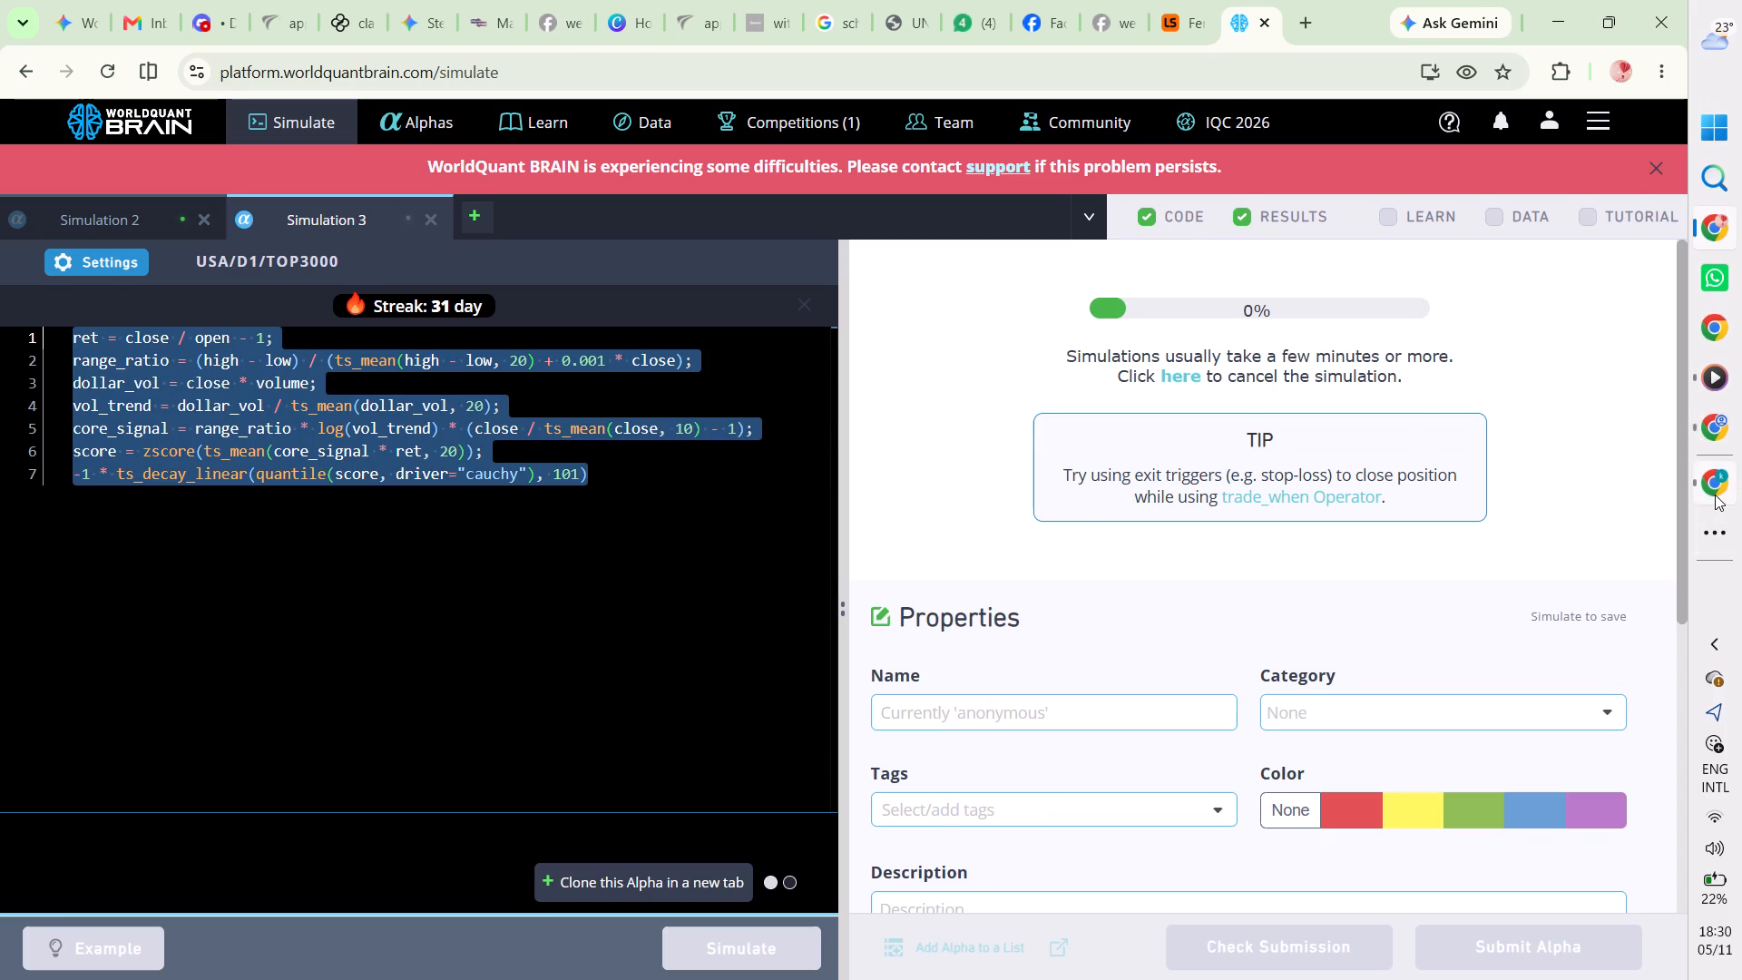
# Switch to the other BRAIN session, show the test period for Simulation 8 and try to submit its alpha.
pyautogui.click(1715, 495)
pyautogui.click(492, 376)
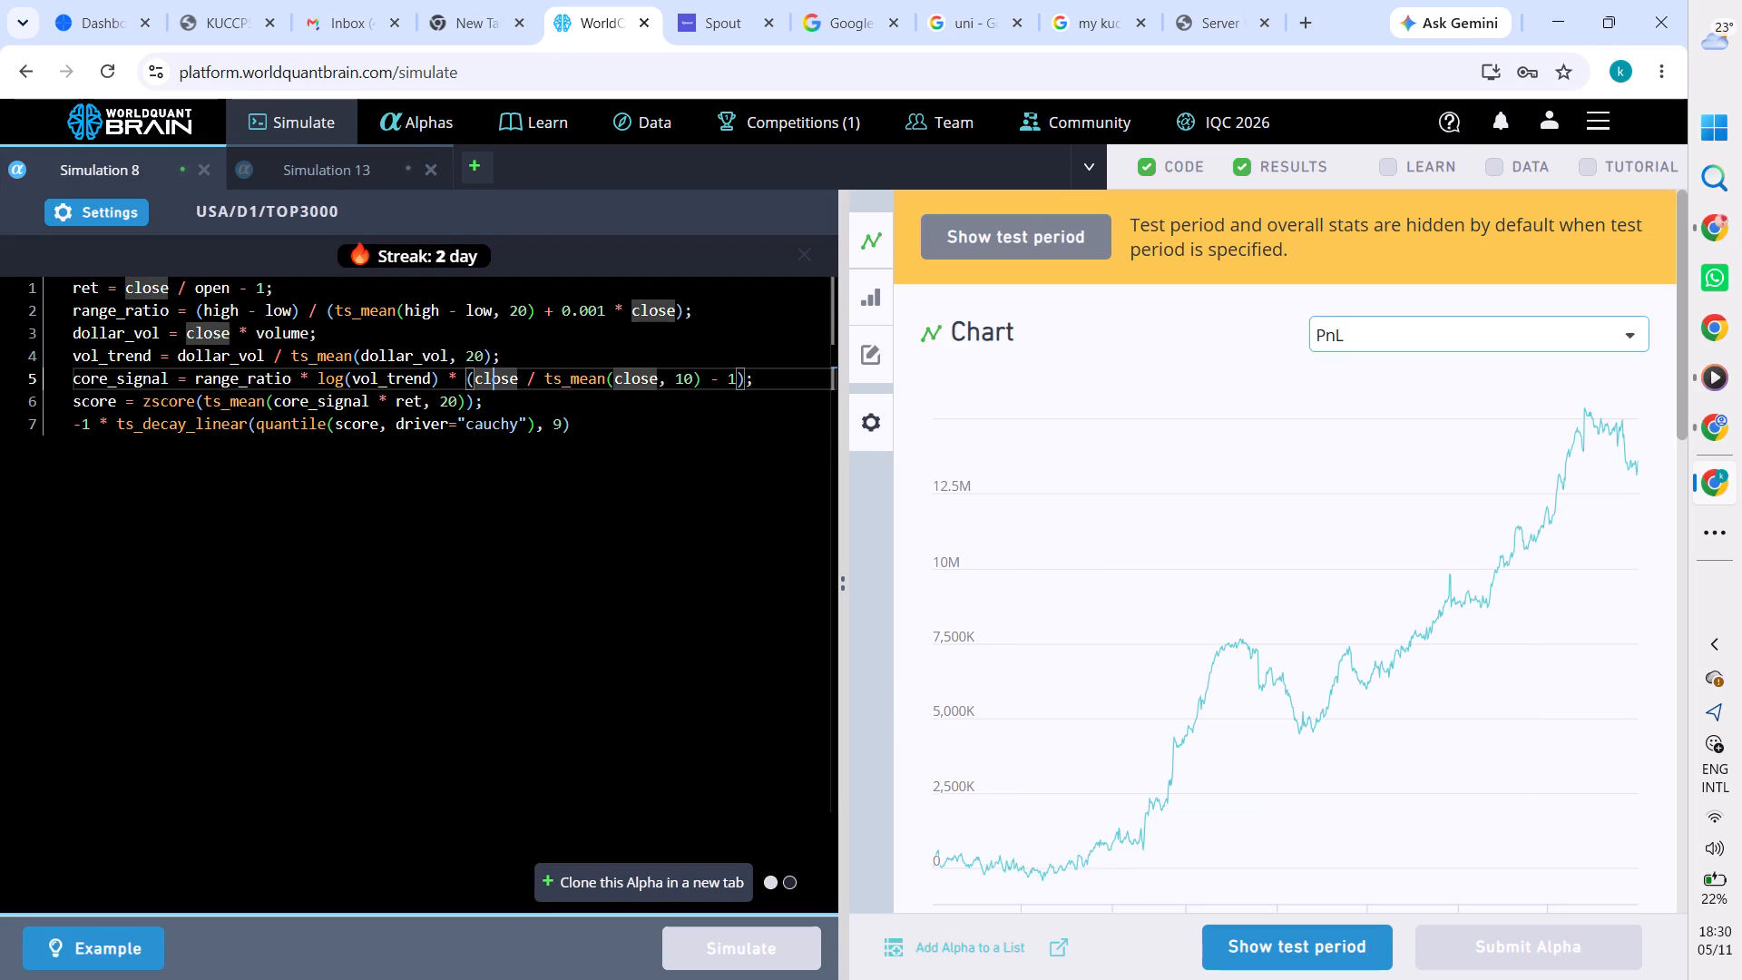
pyautogui.hotkey('ctrl', 'a')
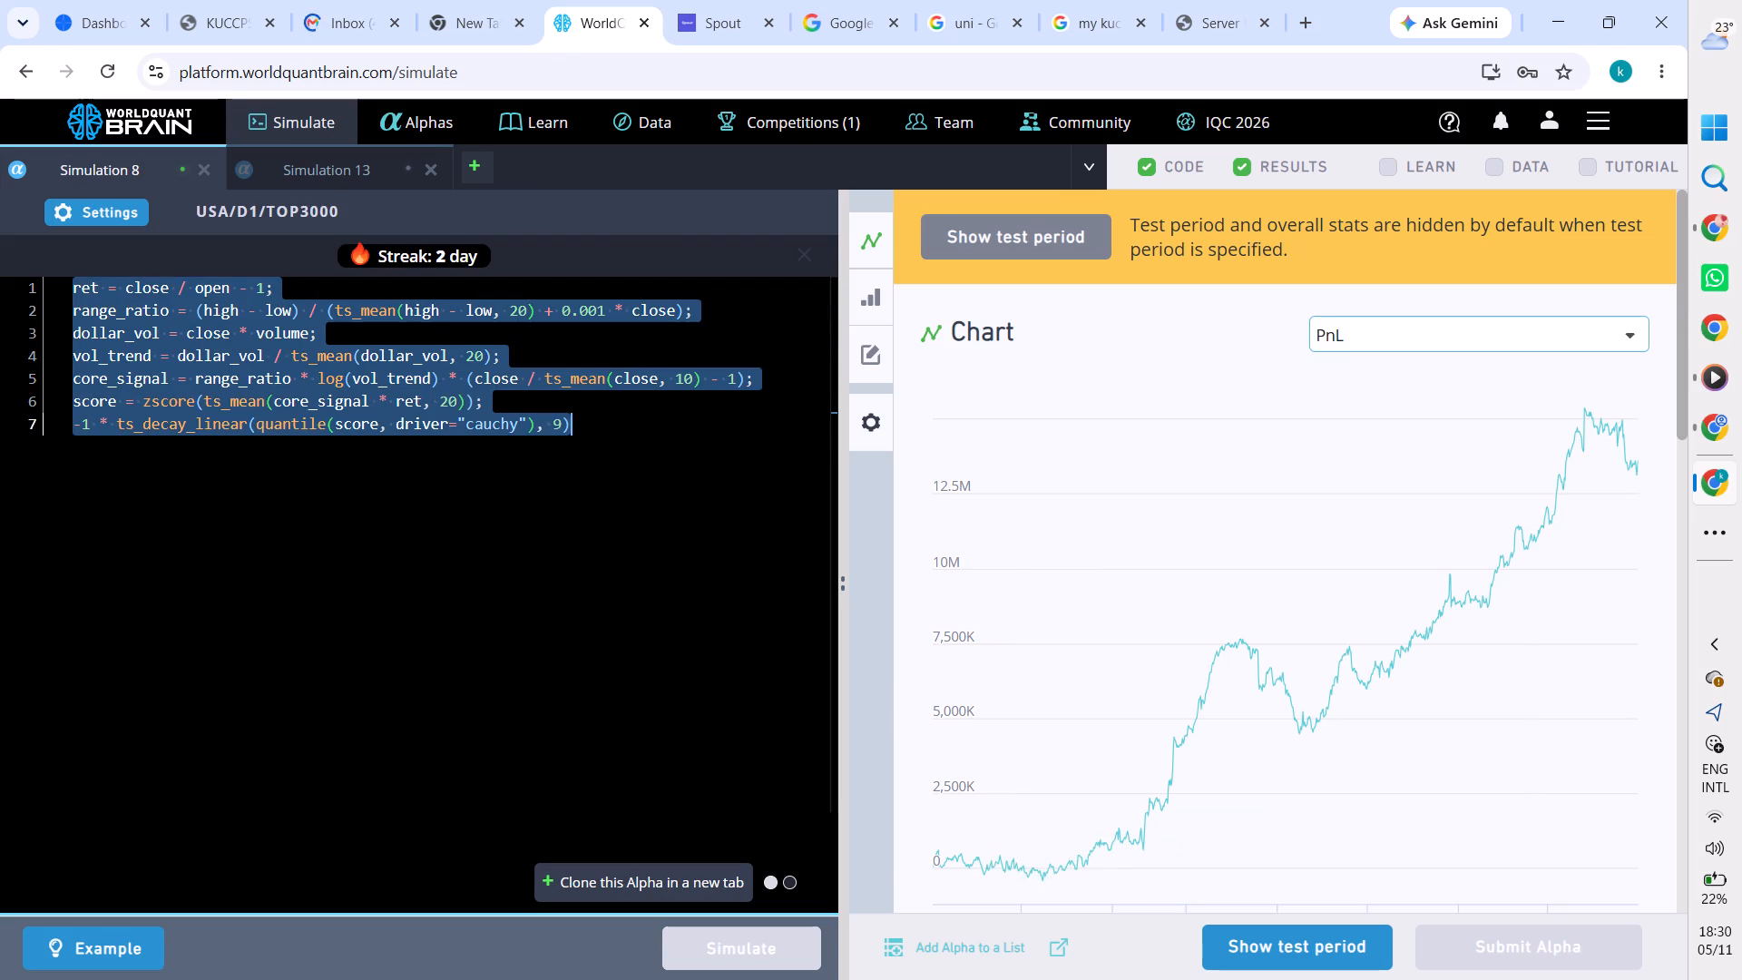
pyautogui.click(1264, 948)
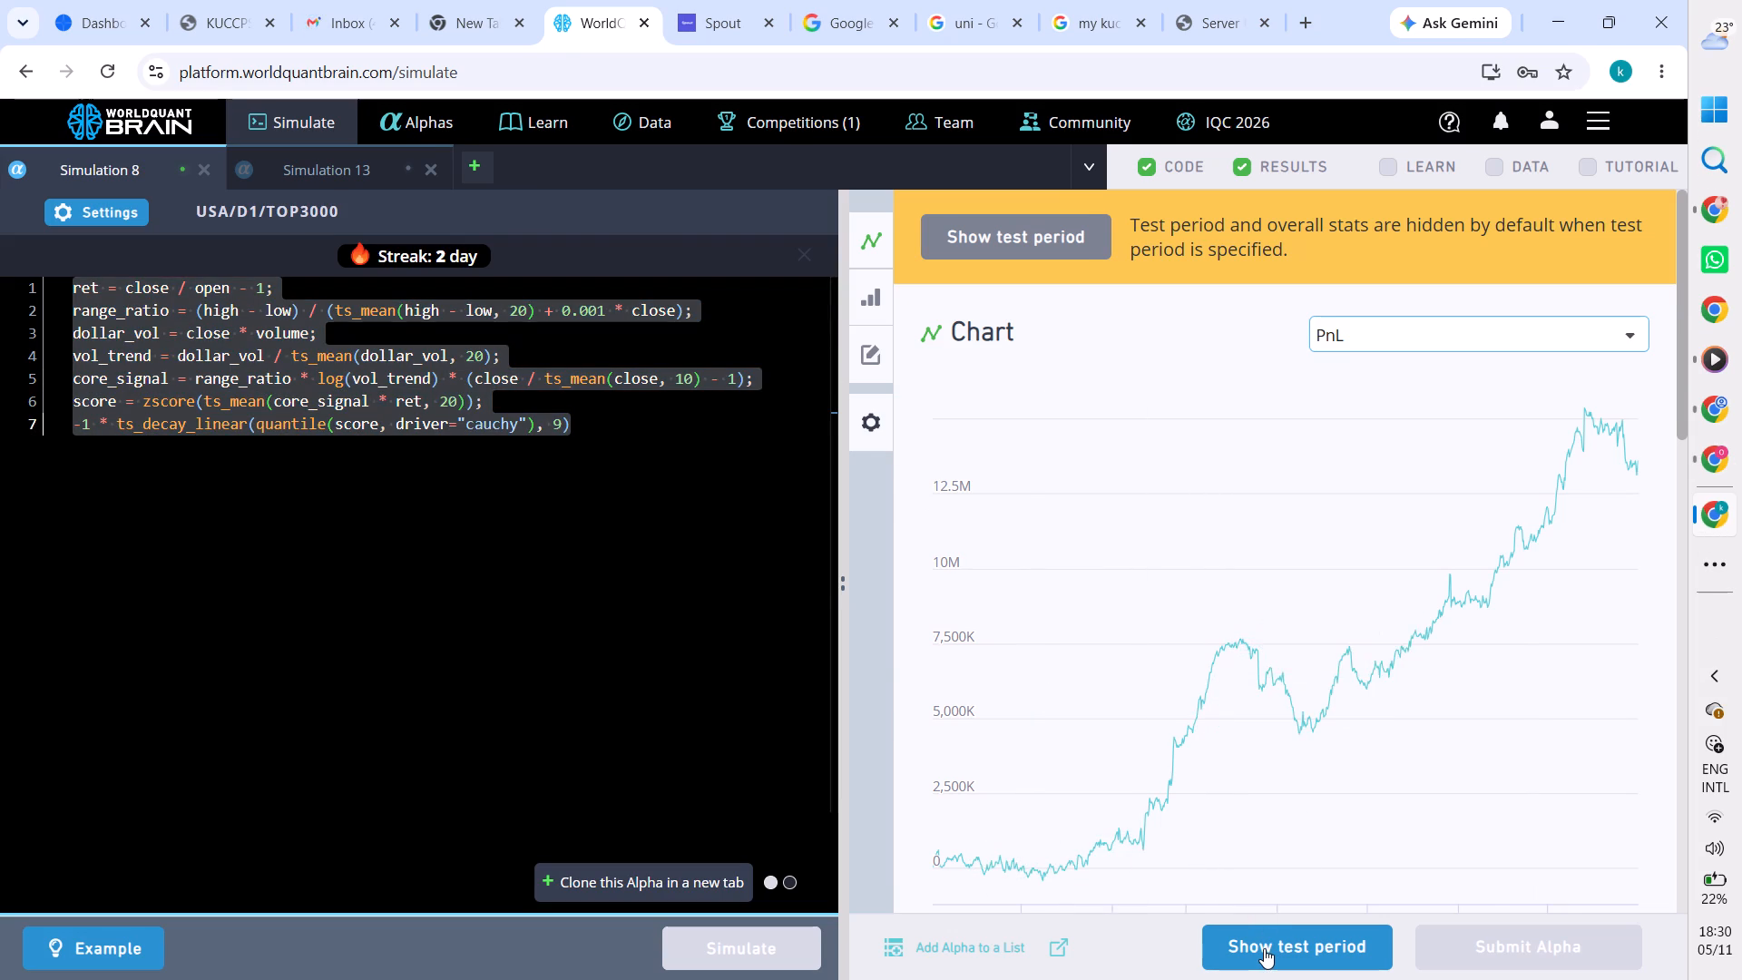
pyautogui.click(1492, 949)
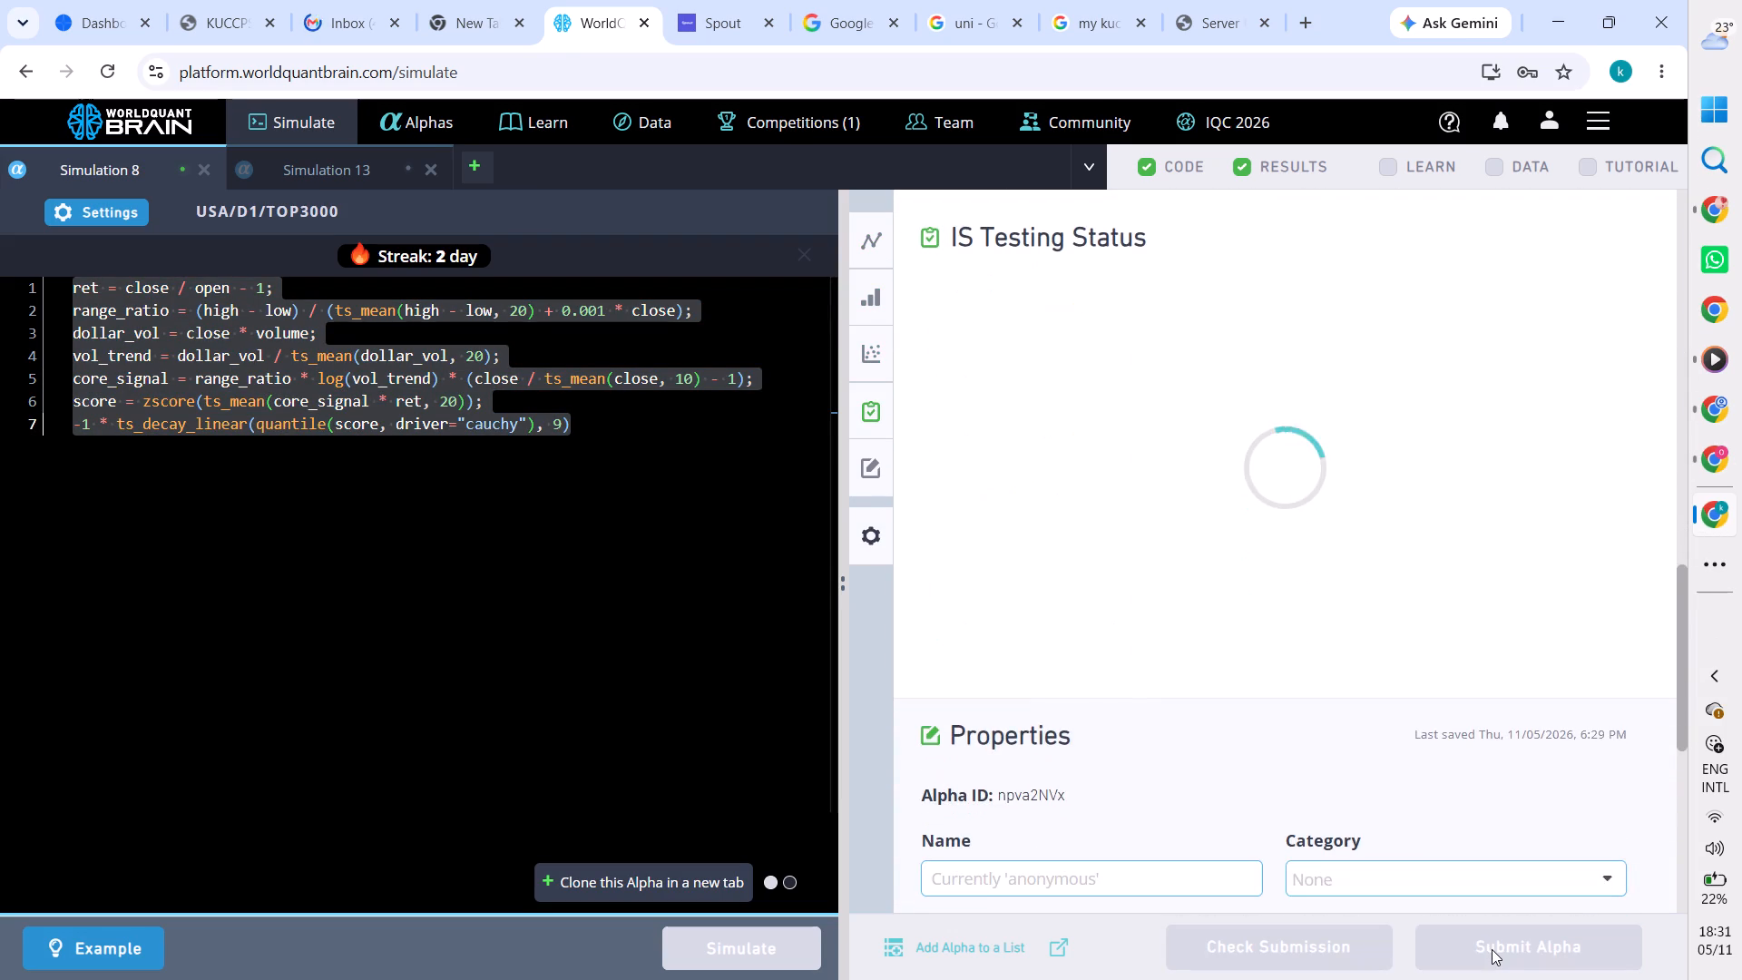
pyautogui.scroll(5, 1317, 658)
pyautogui.scroll(-6, 1317, 658)
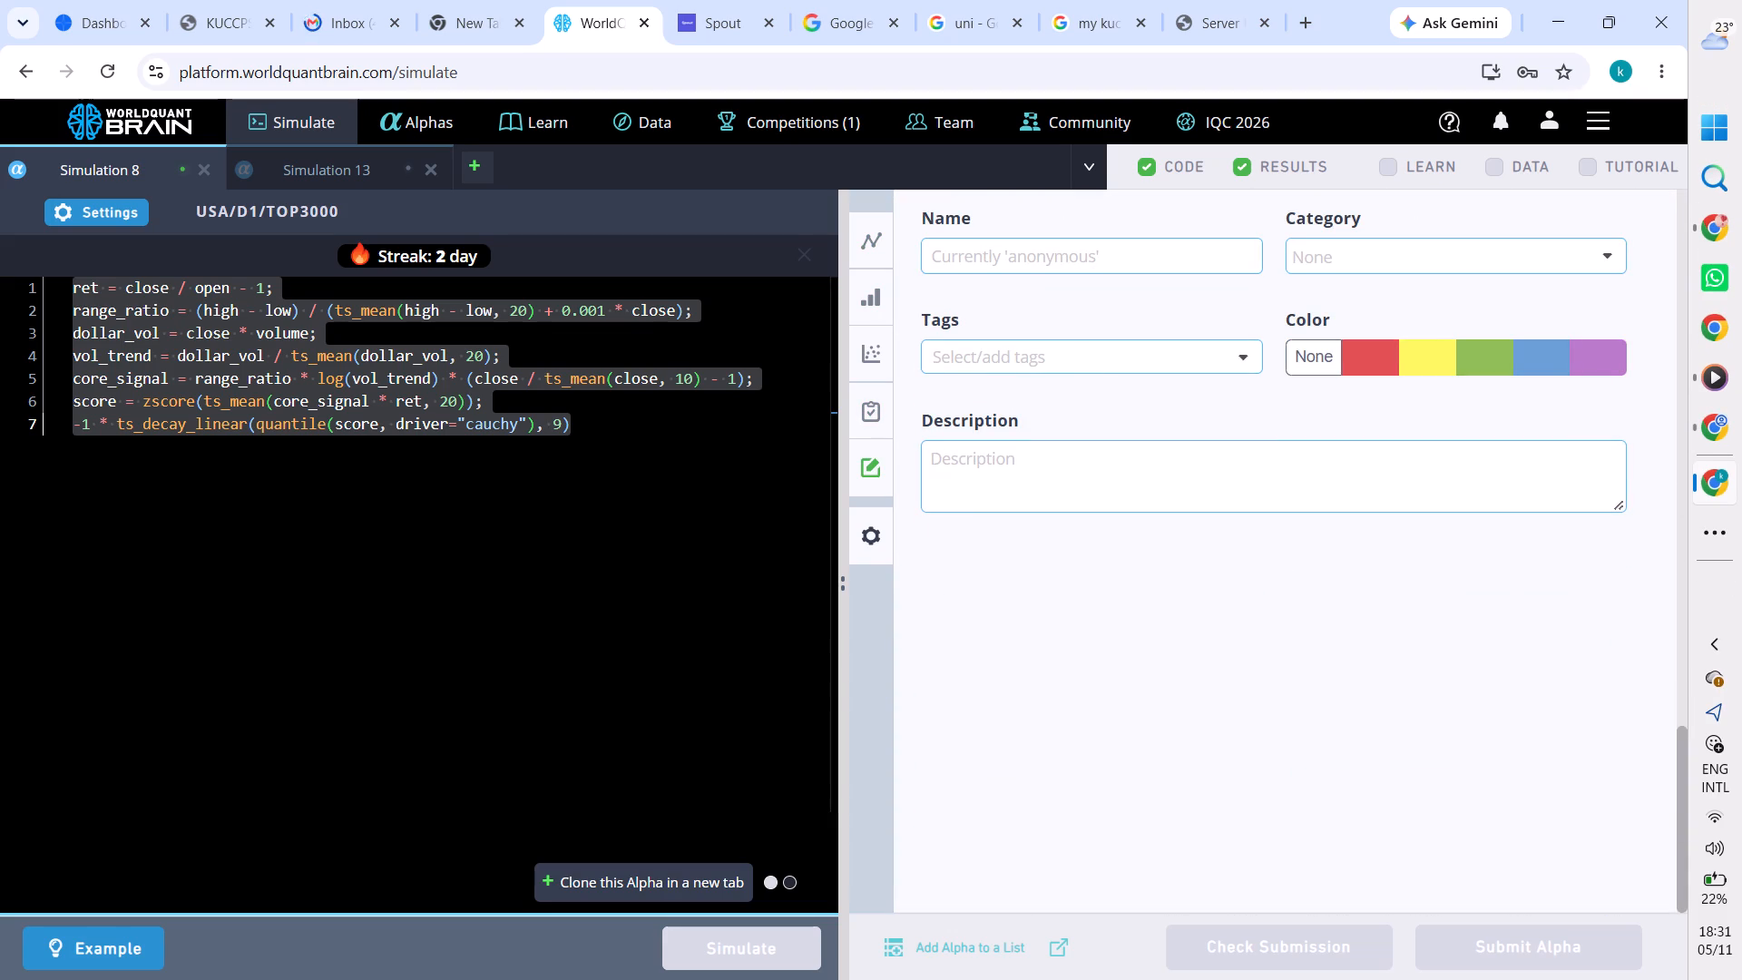
# Replace the entire Simulation 8 code with the alpha code copied from Simulation 3.
pyautogui.hotkey('ctrl', 'v')
pyautogui.click(512, 339)
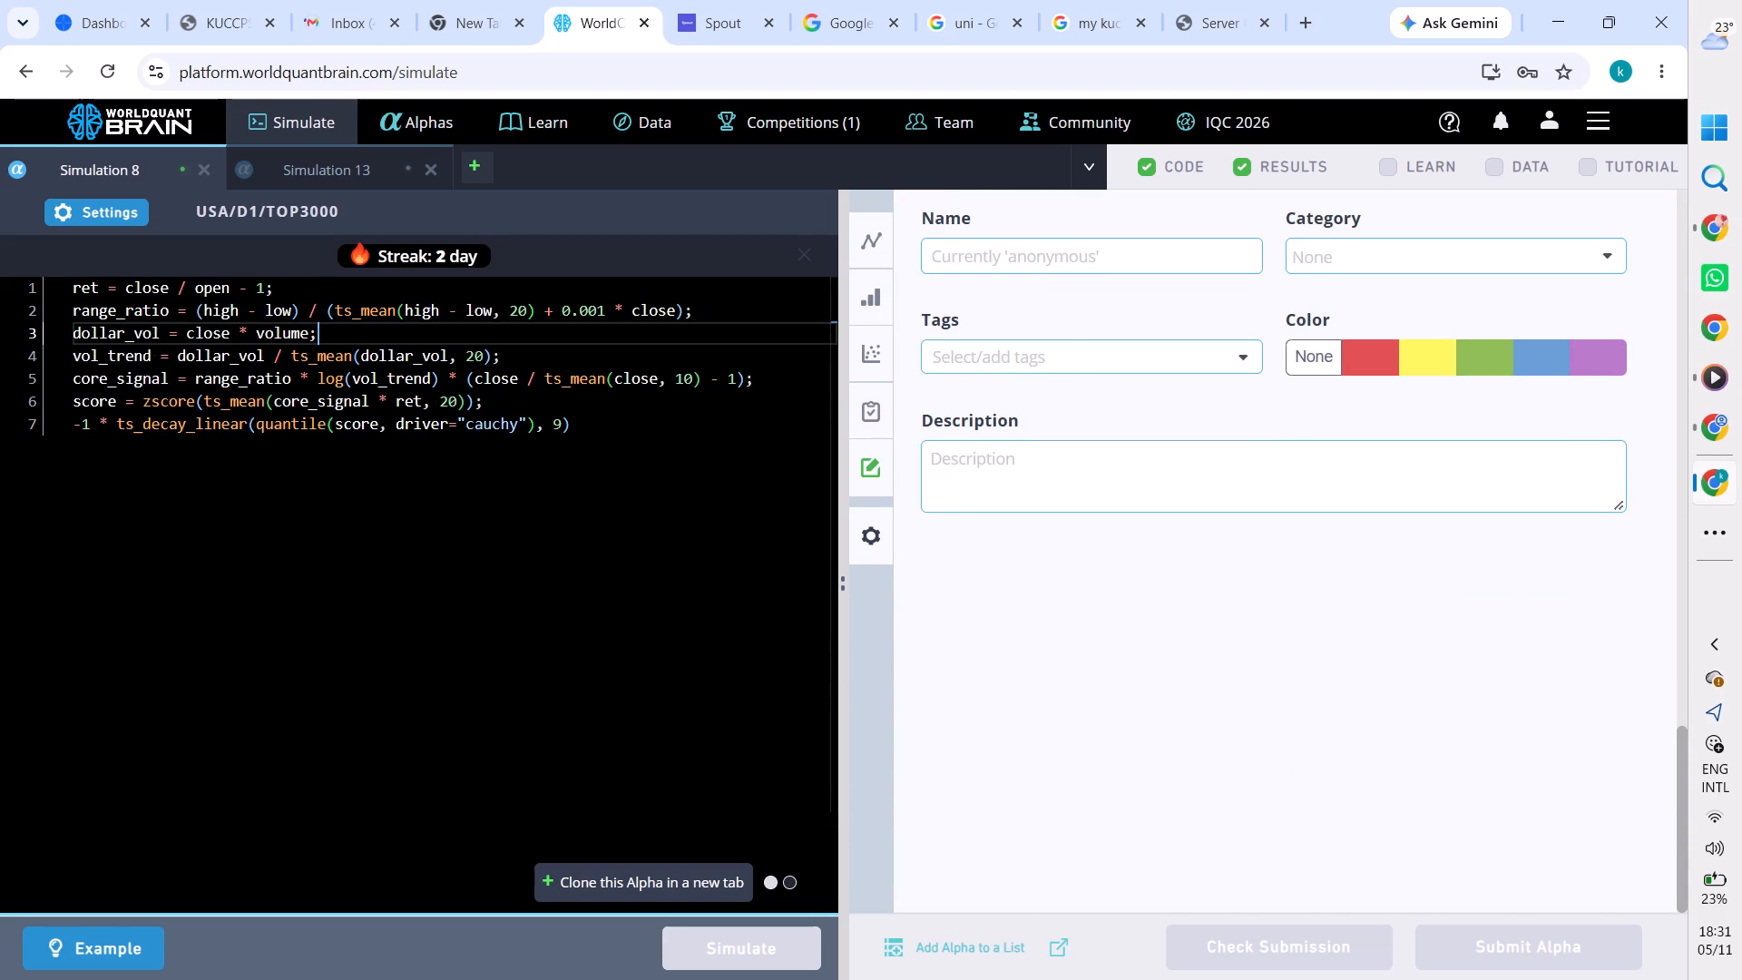
pyautogui.click(341, 396)
pyautogui.hotkey('ctrl', 'a')
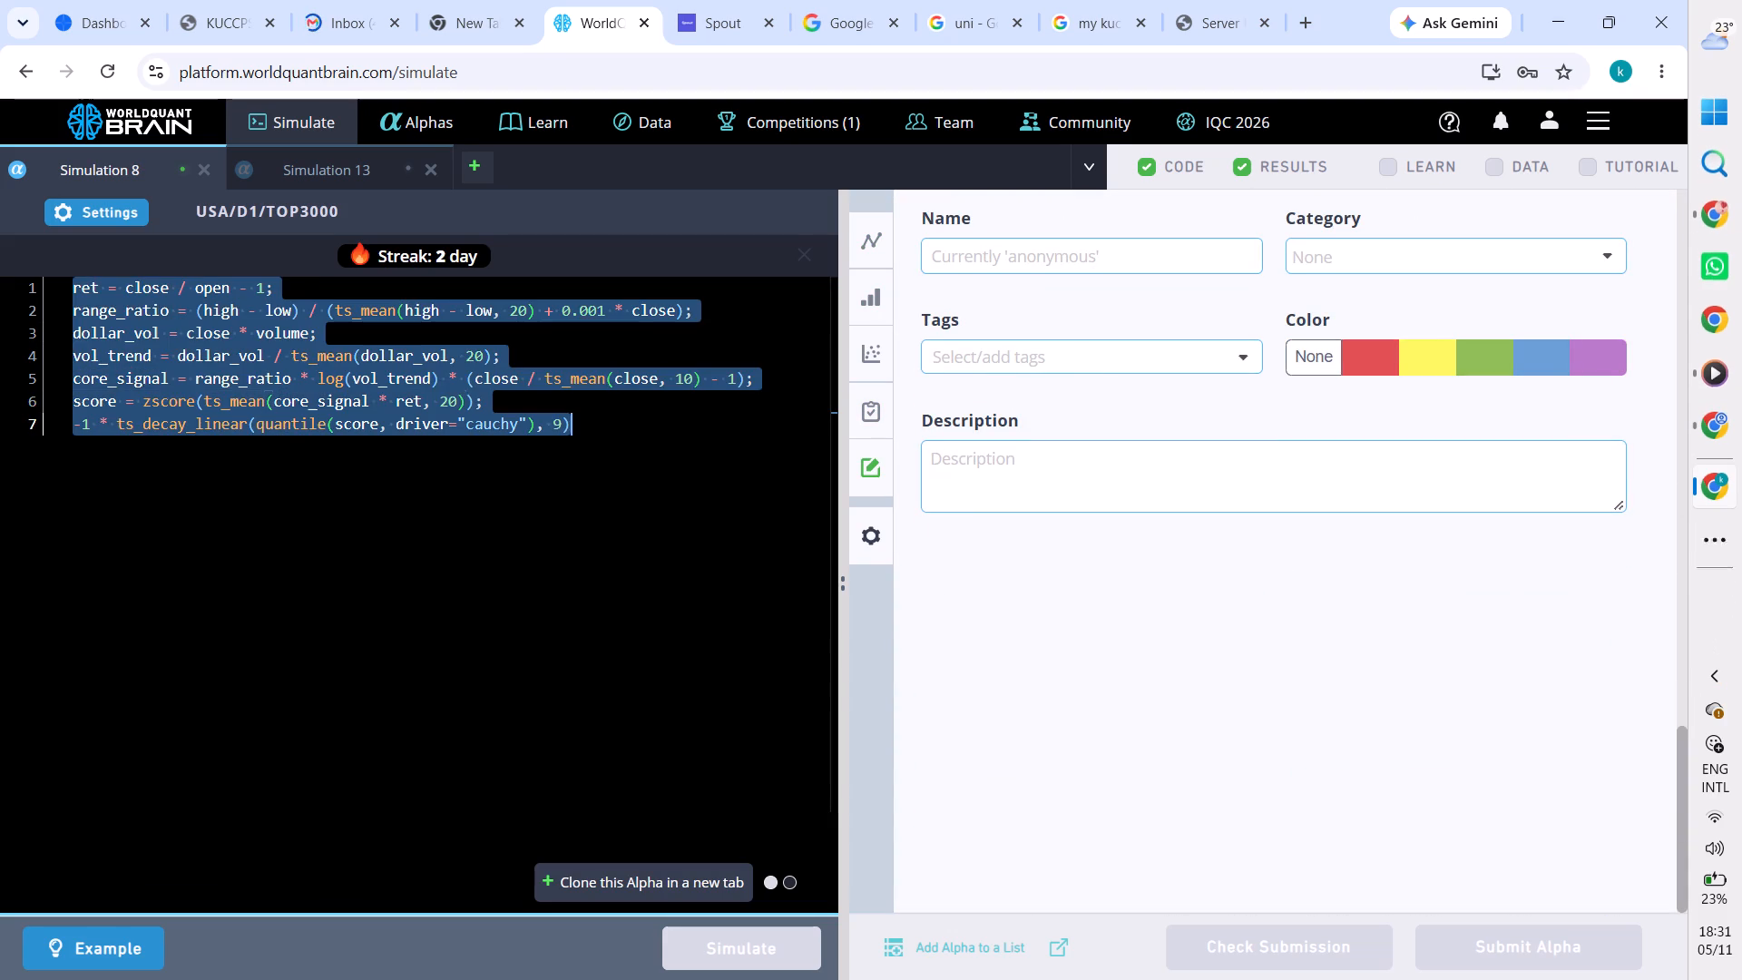
pyautogui.hotkey('ctrl', 'v')
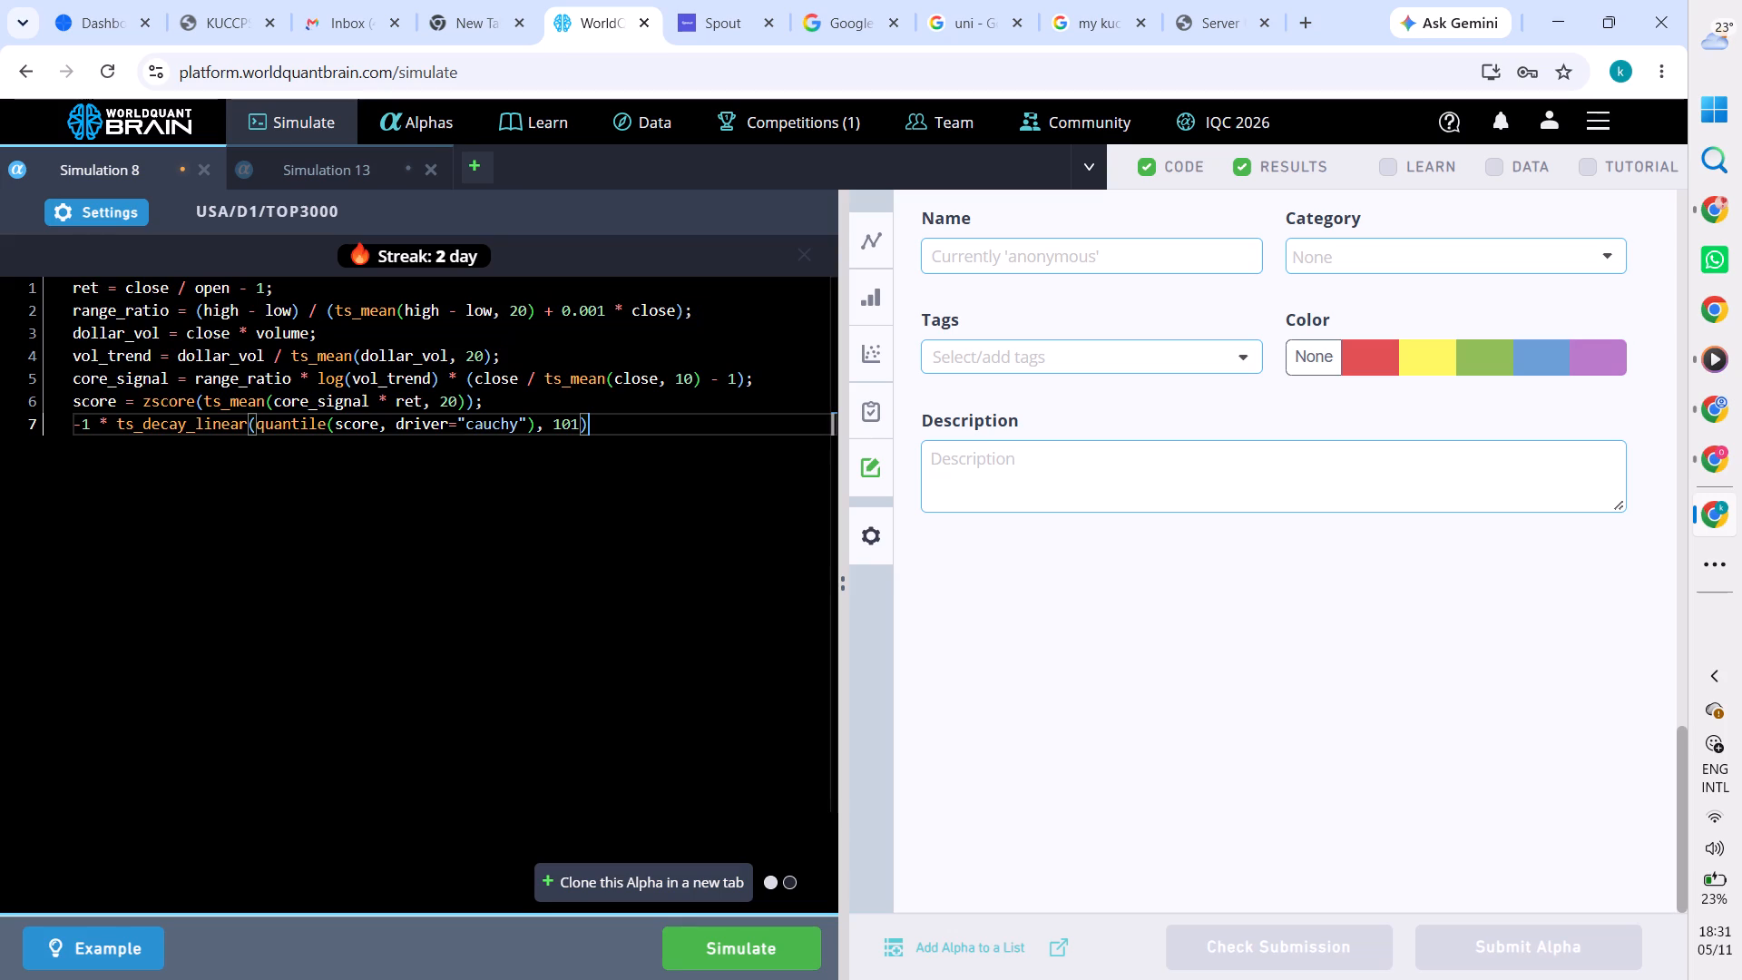
# Check Simulation 8's submission test status and set the ts_decay_linear window on line 7 to 100.
pyautogui.scroll(4, 1081, 629)
pyautogui.scroll(-2, 1081, 629)
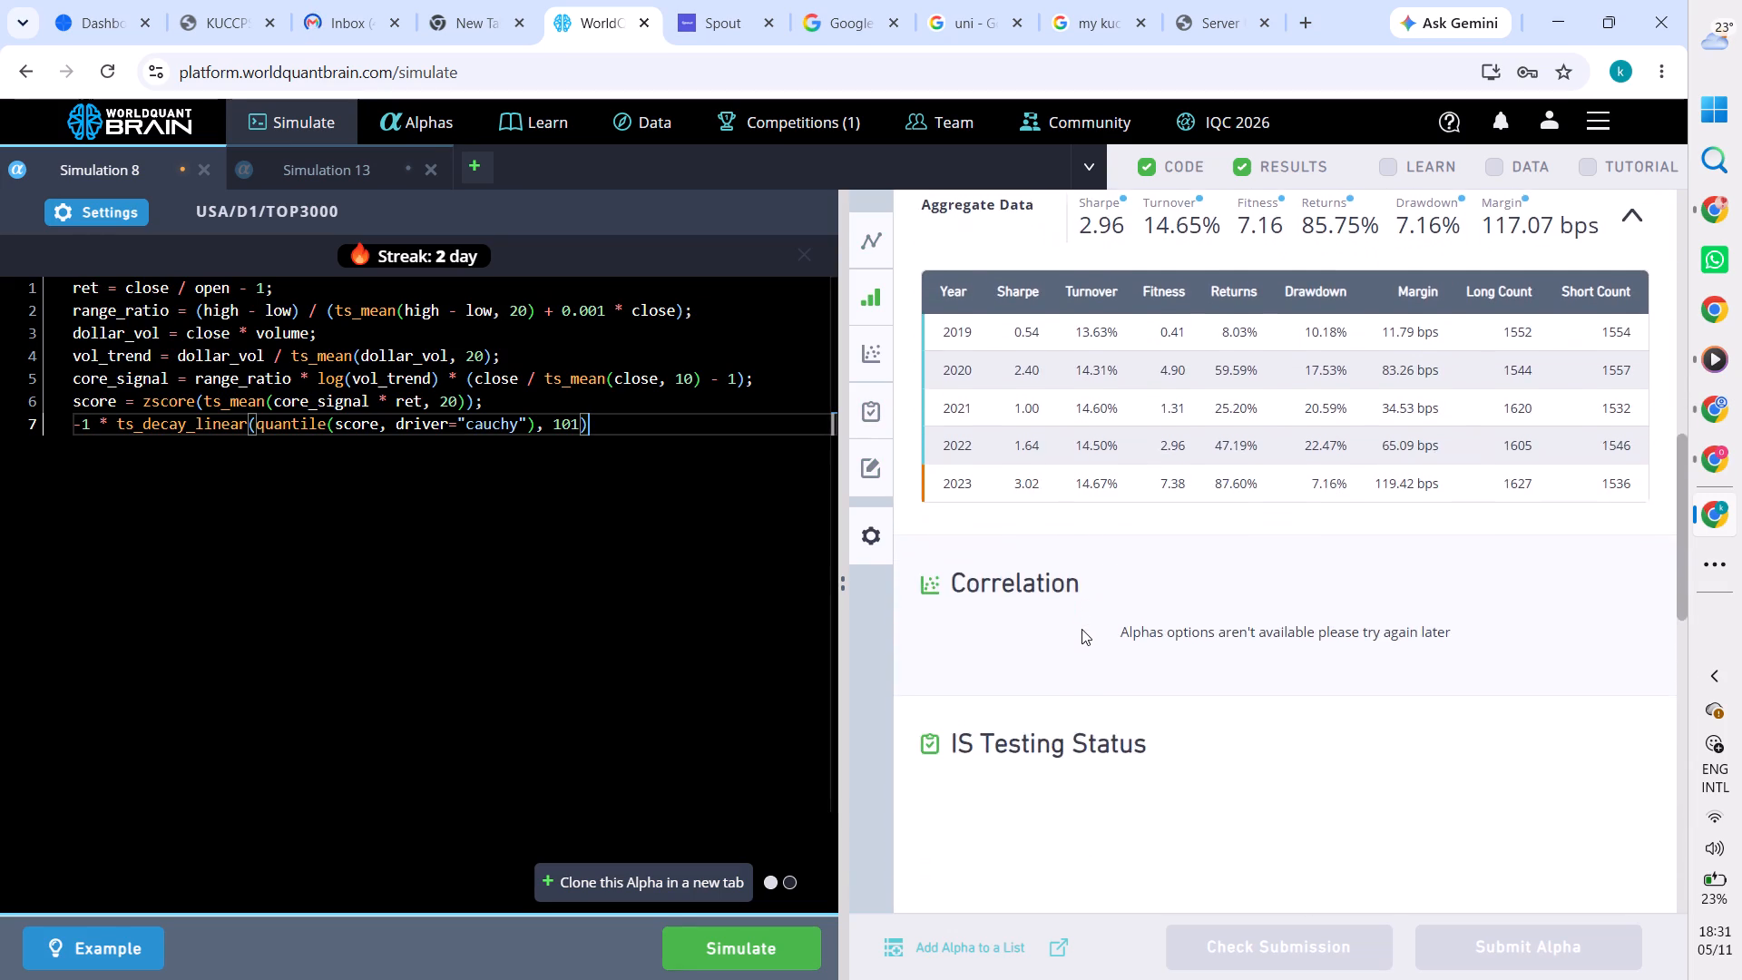
pyautogui.scroll(-2, 1081, 629)
pyautogui.scroll(2, 1081, 629)
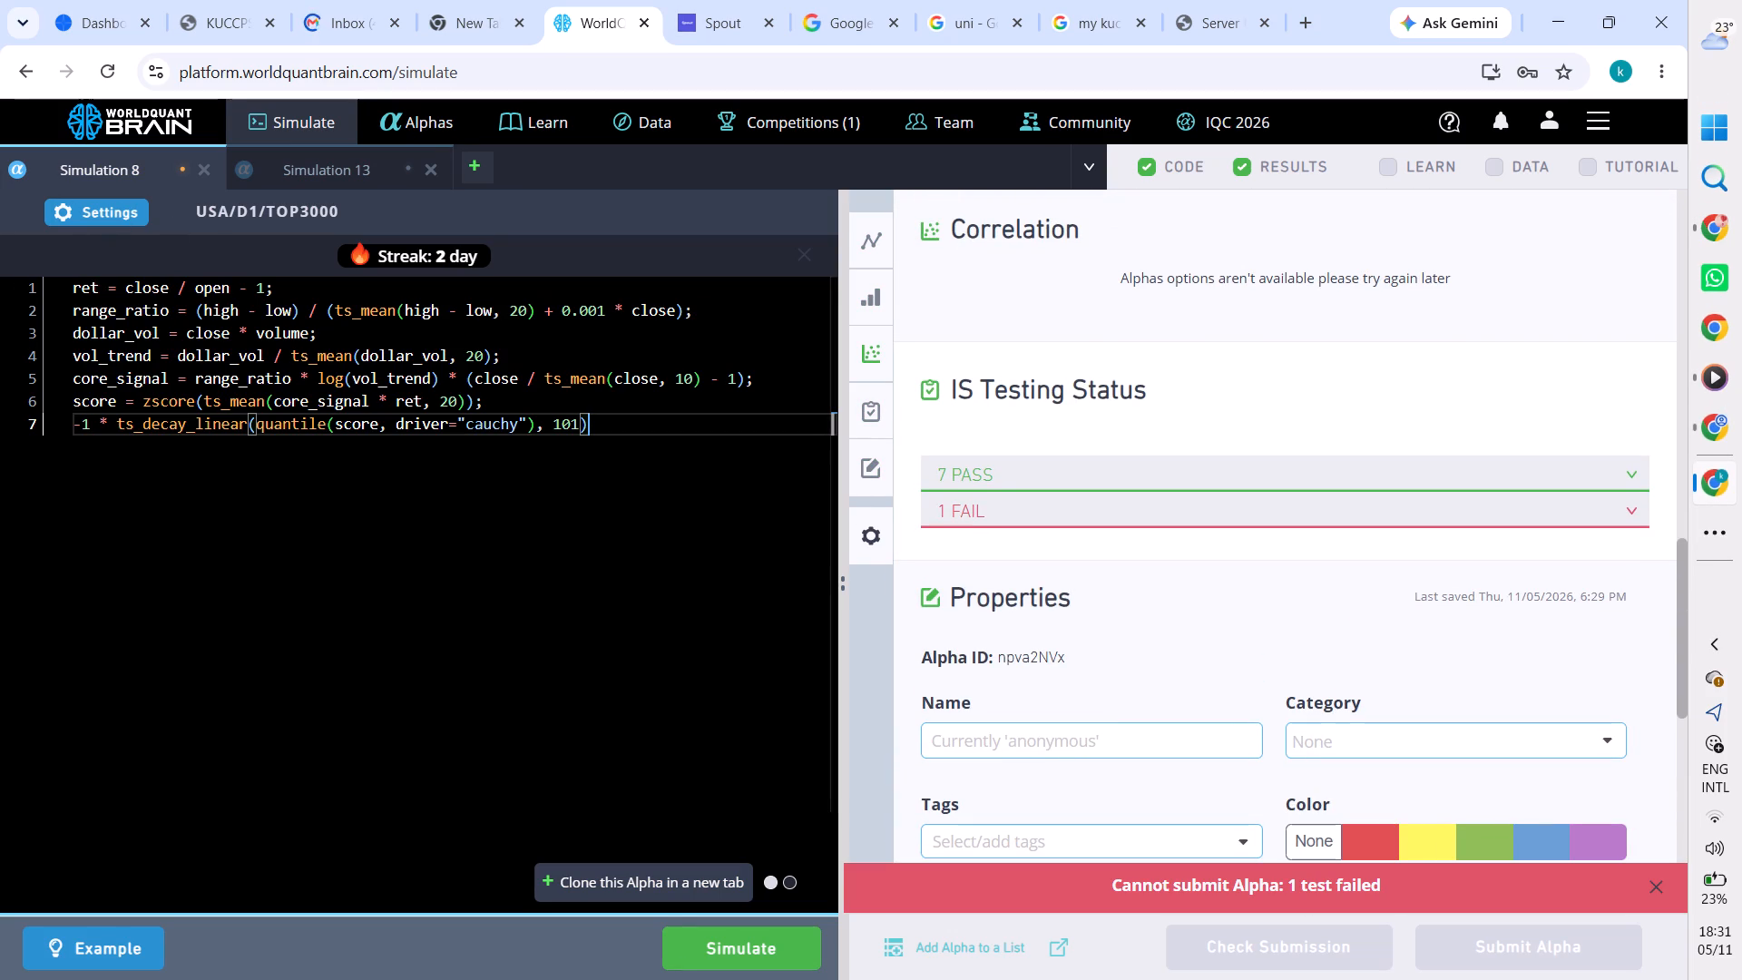
pyautogui.click(578, 426)
pyautogui.press('BackSpace')
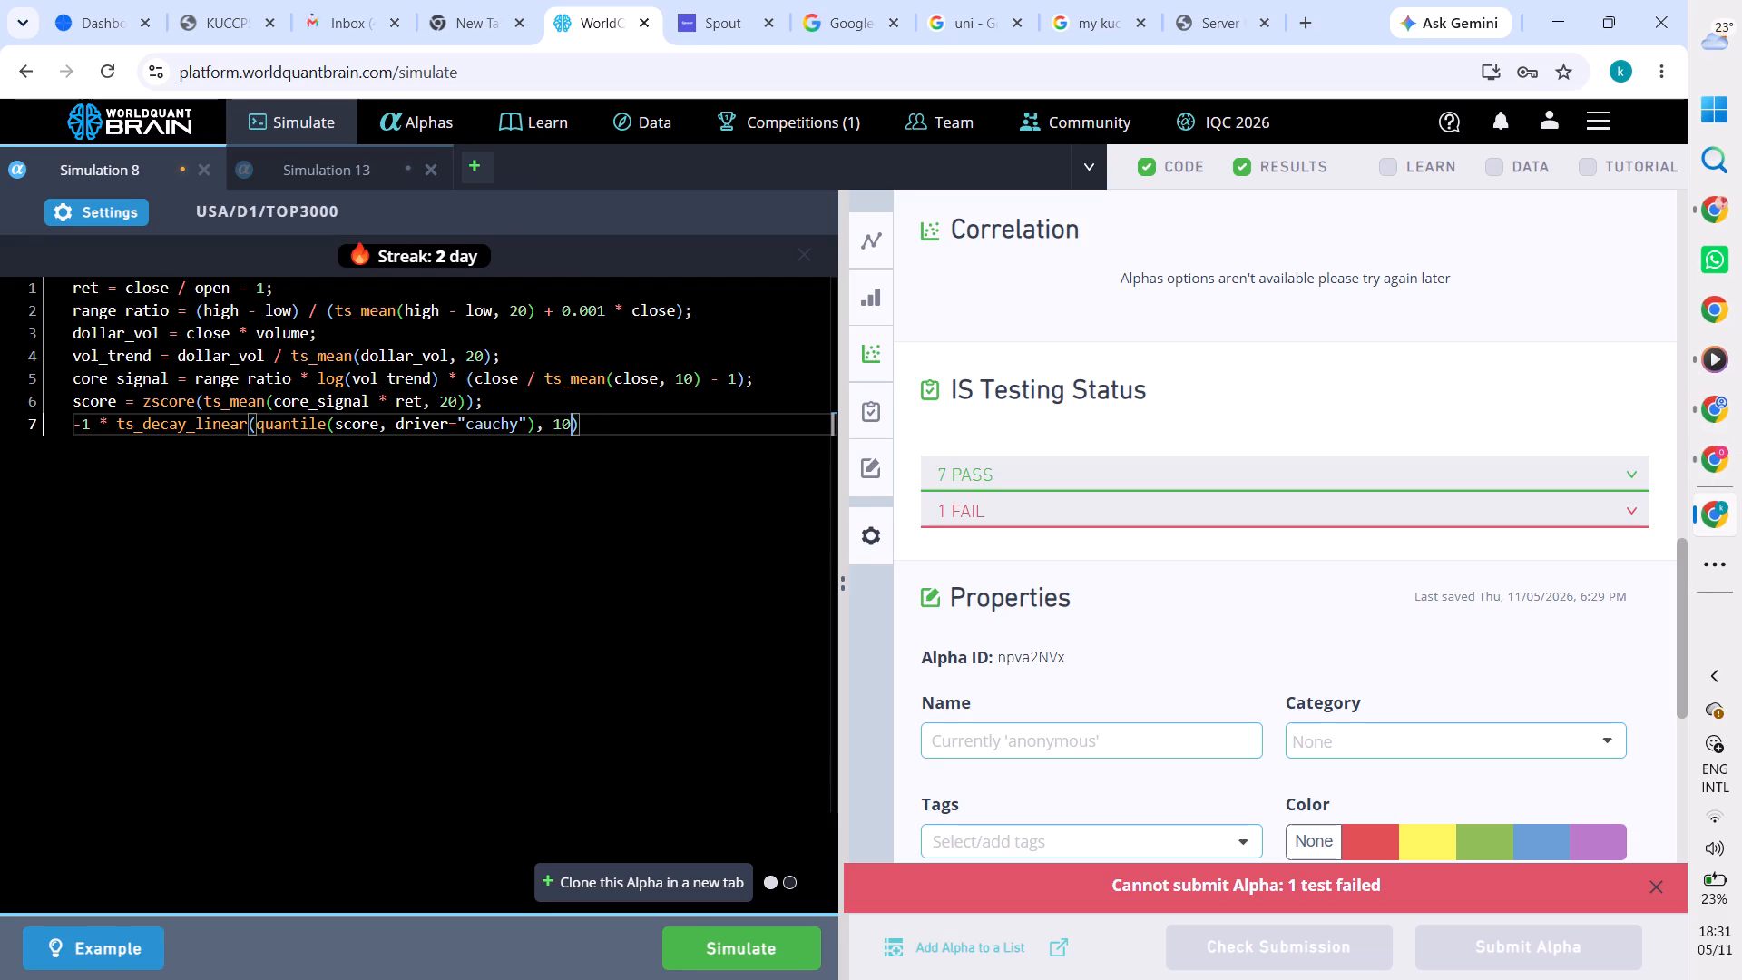
pyautogui.press('0')
# Apply a truncation of 0.09 and a decay of 8 in the Simulation 8 settings and simulate the alpha.
pyautogui.click(109, 226)
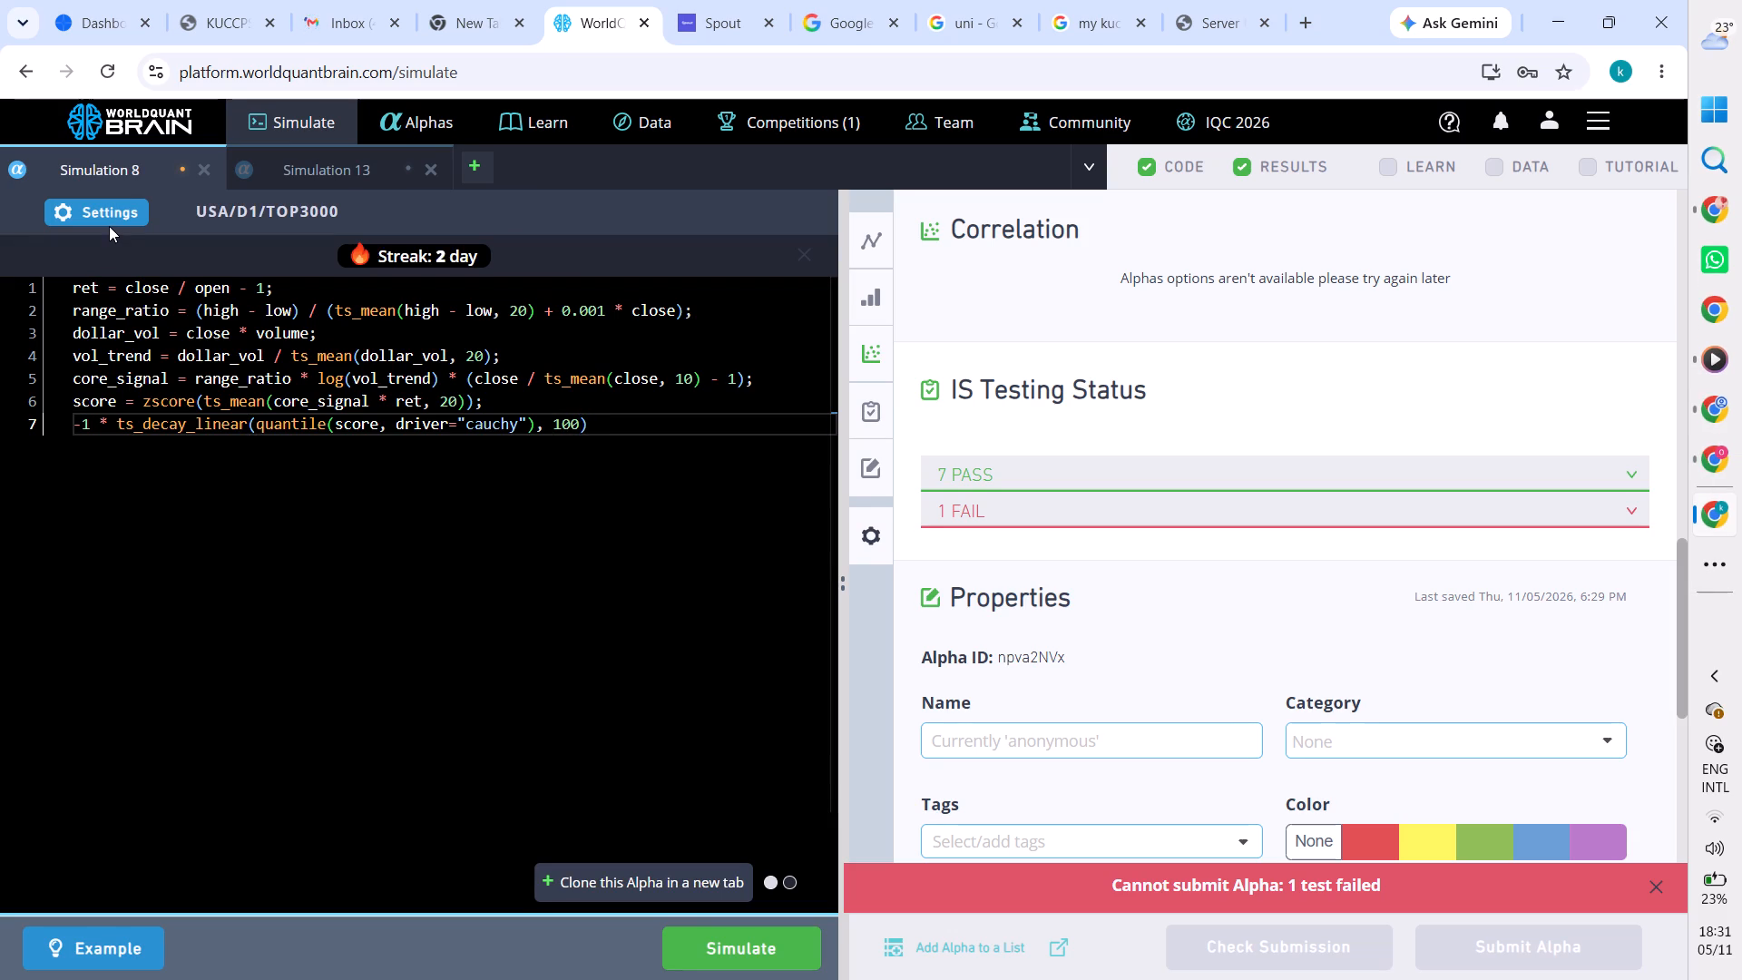
pyautogui.click(122, 211)
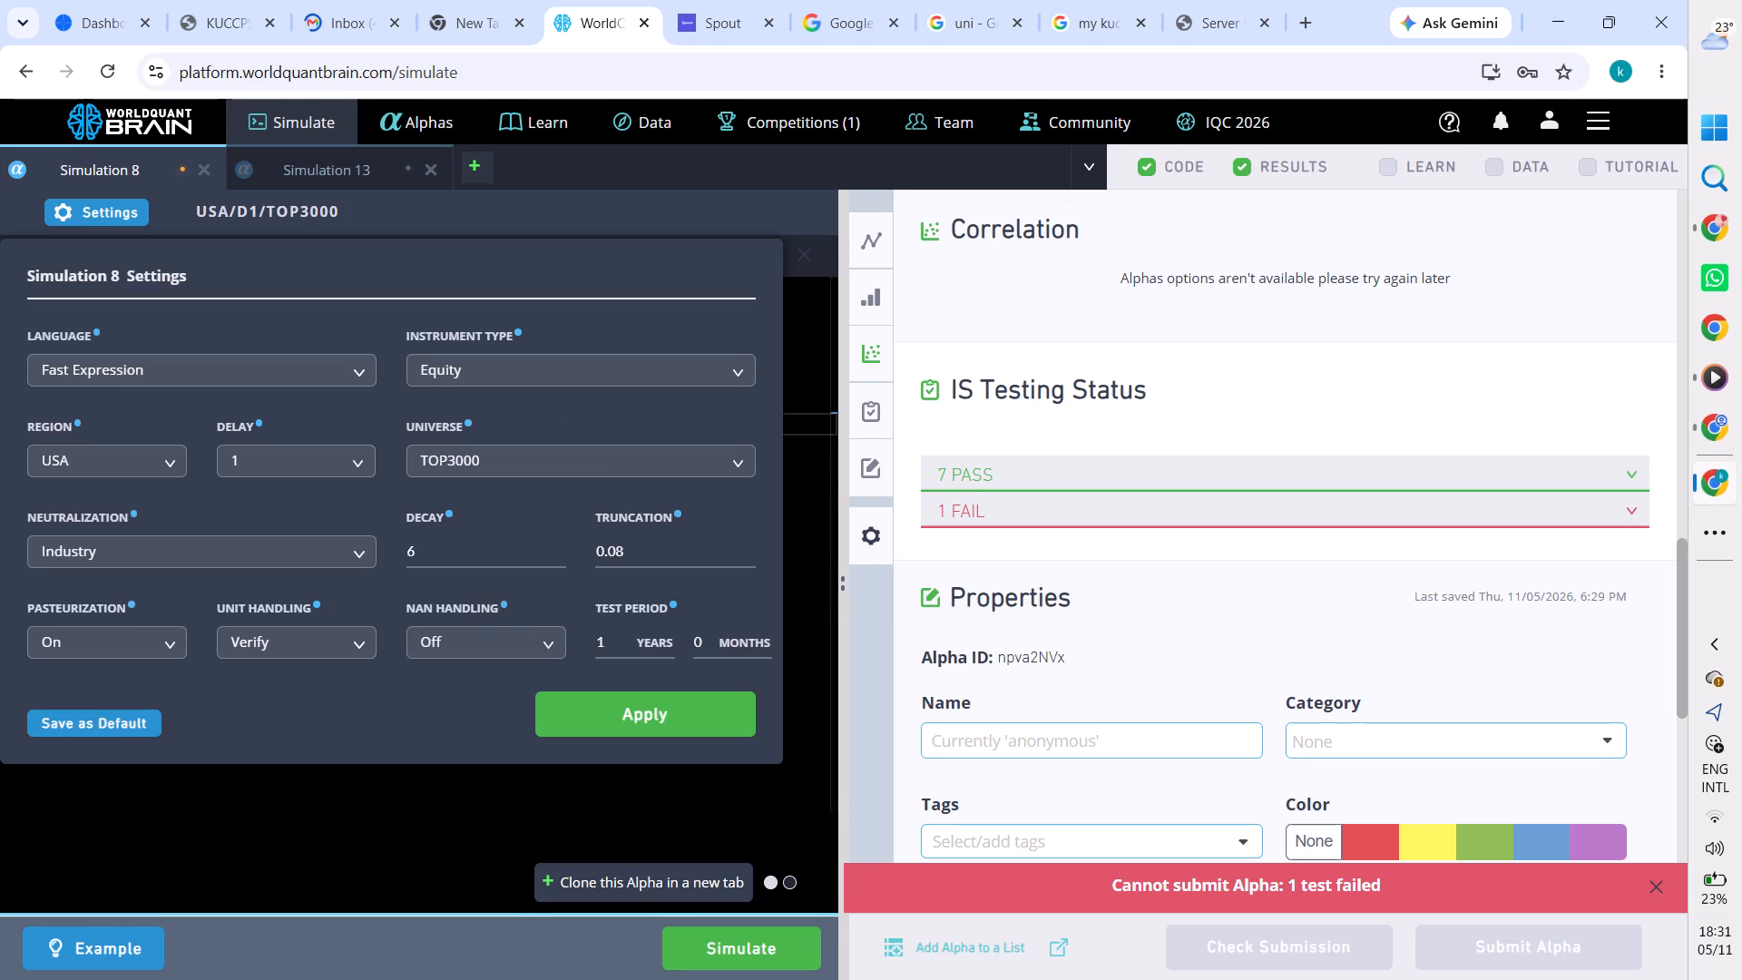
pyautogui.click(645, 561)
pyautogui.press('BackSpace')
pyautogui.press('9')
pyautogui.click(483, 547)
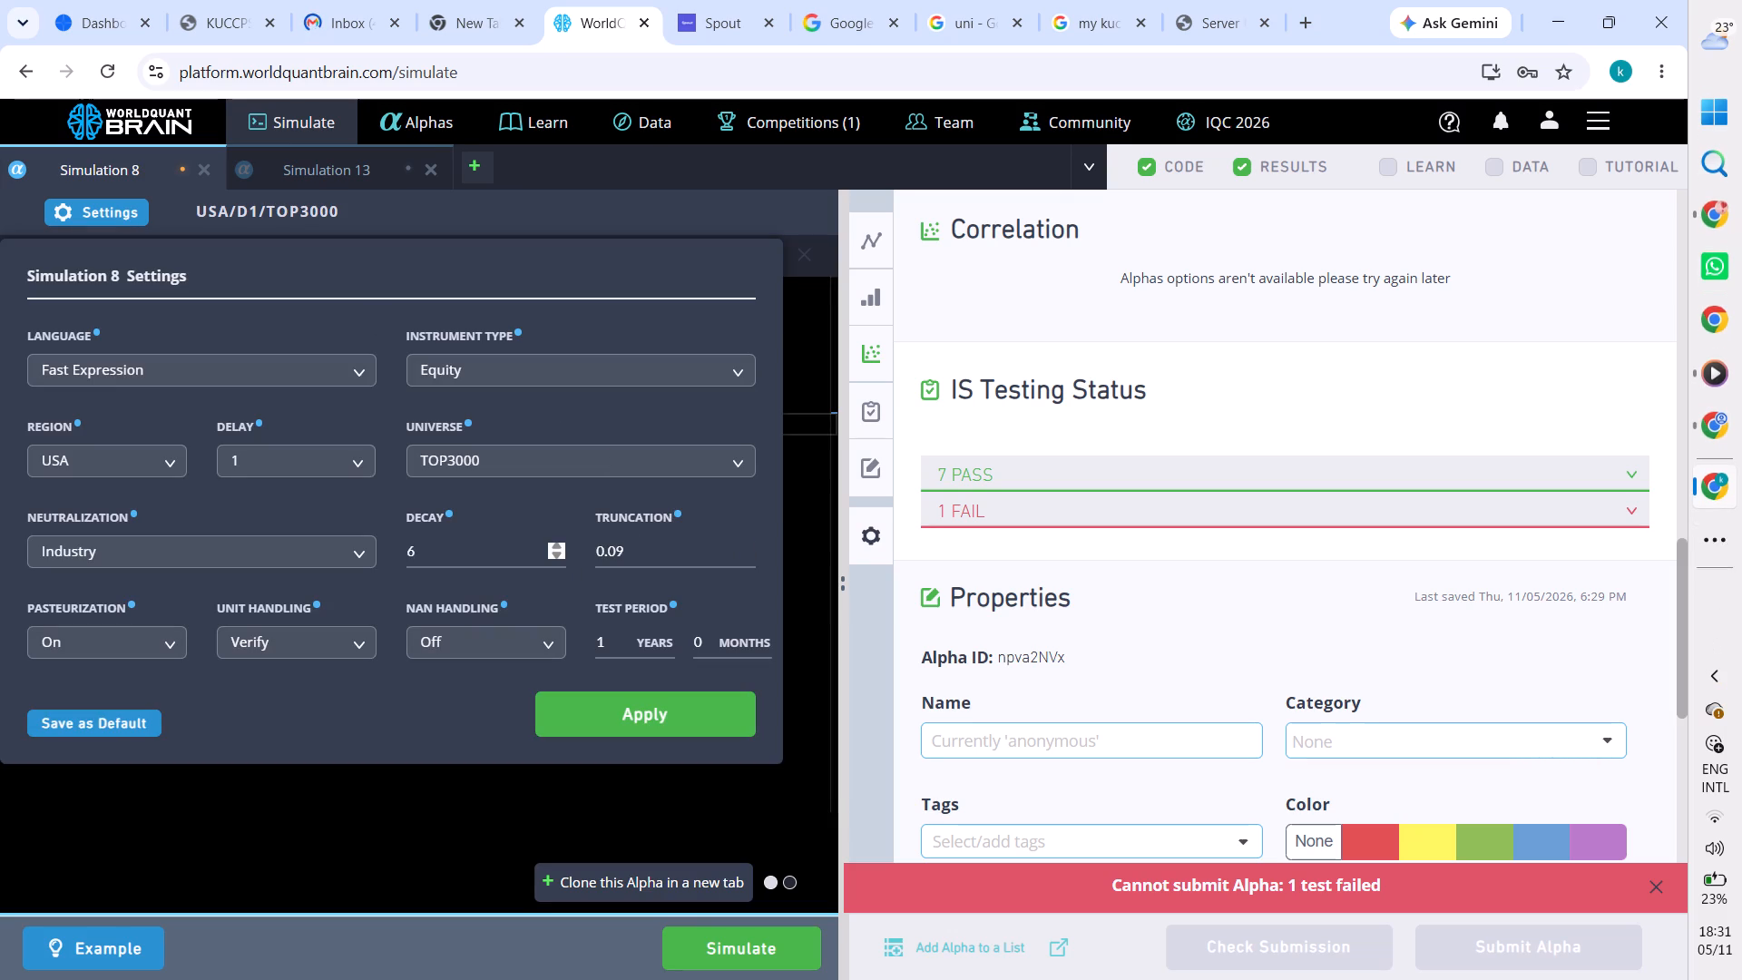
pyautogui.press('BackSpace')
pyautogui.press('8')
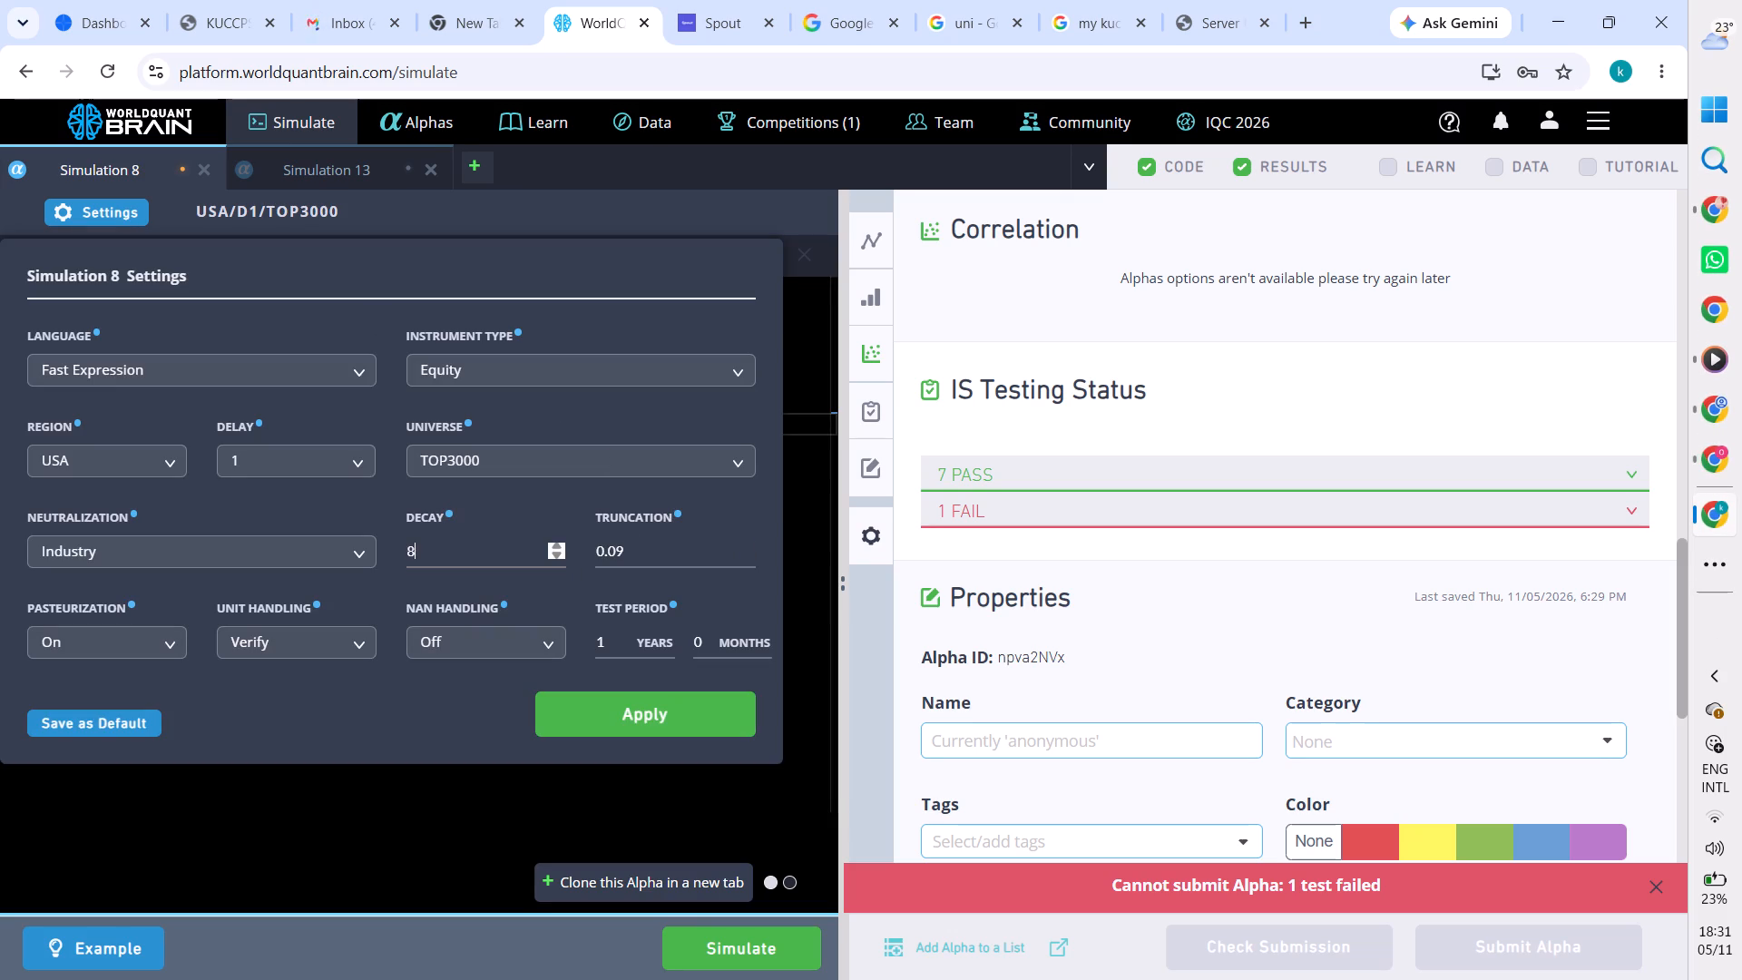
pyautogui.click(679, 704)
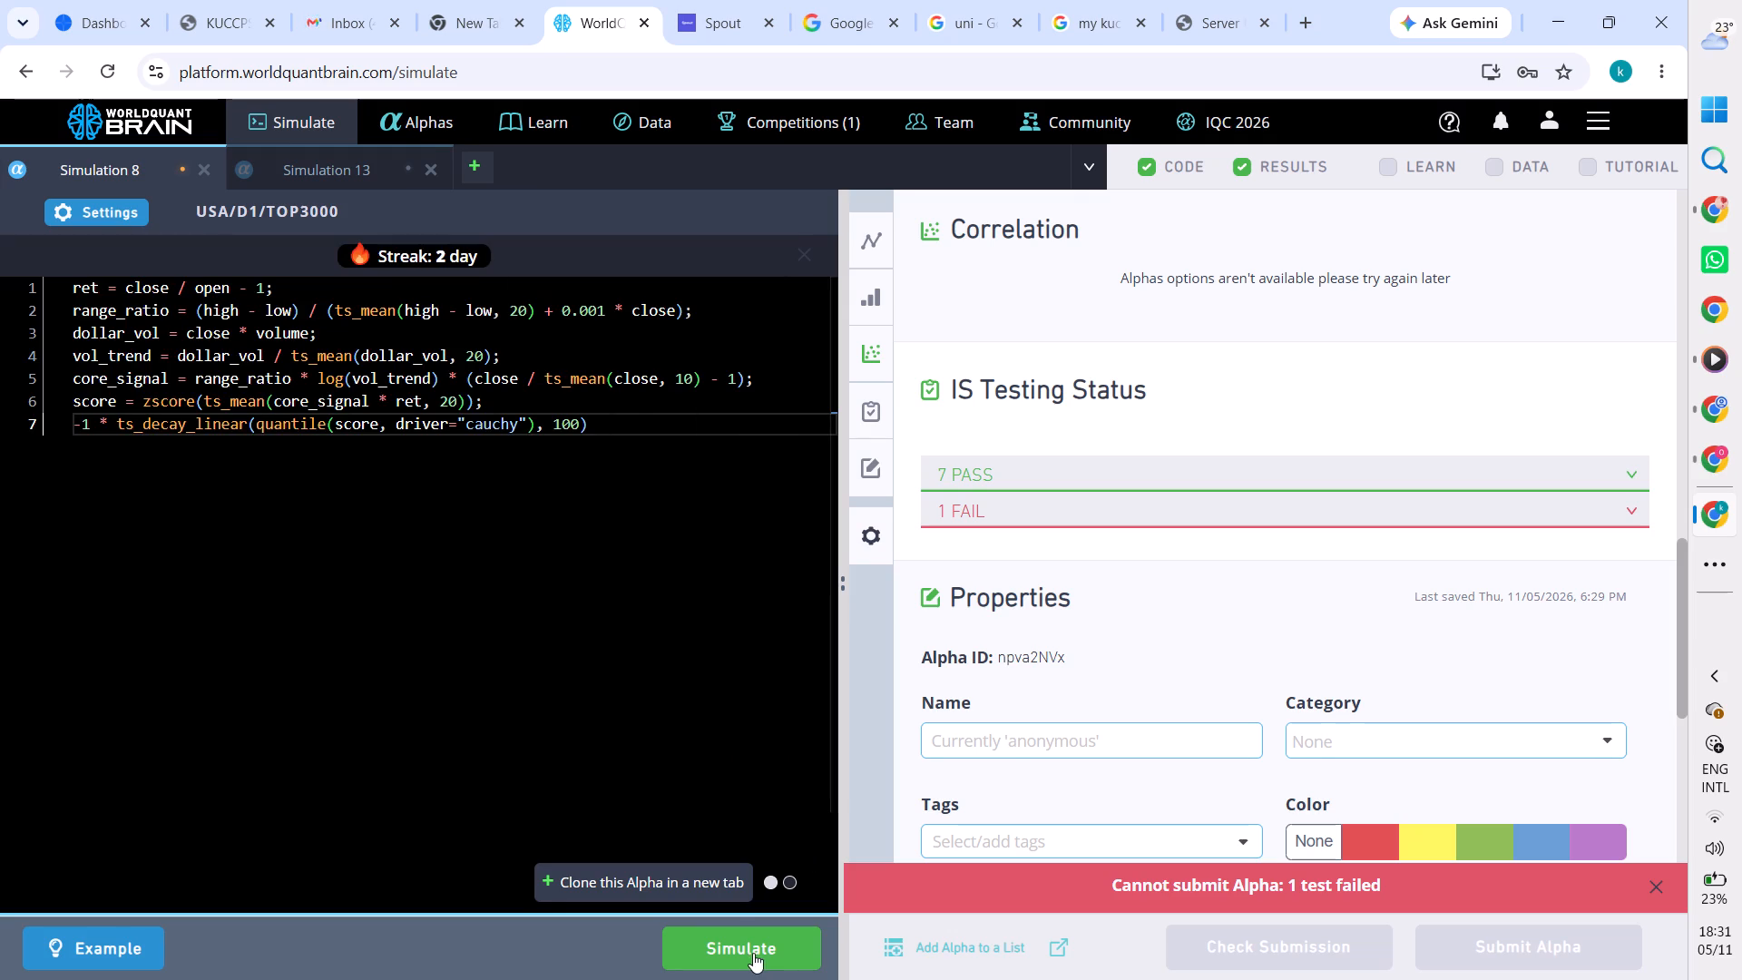
pyautogui.click(755, 951)
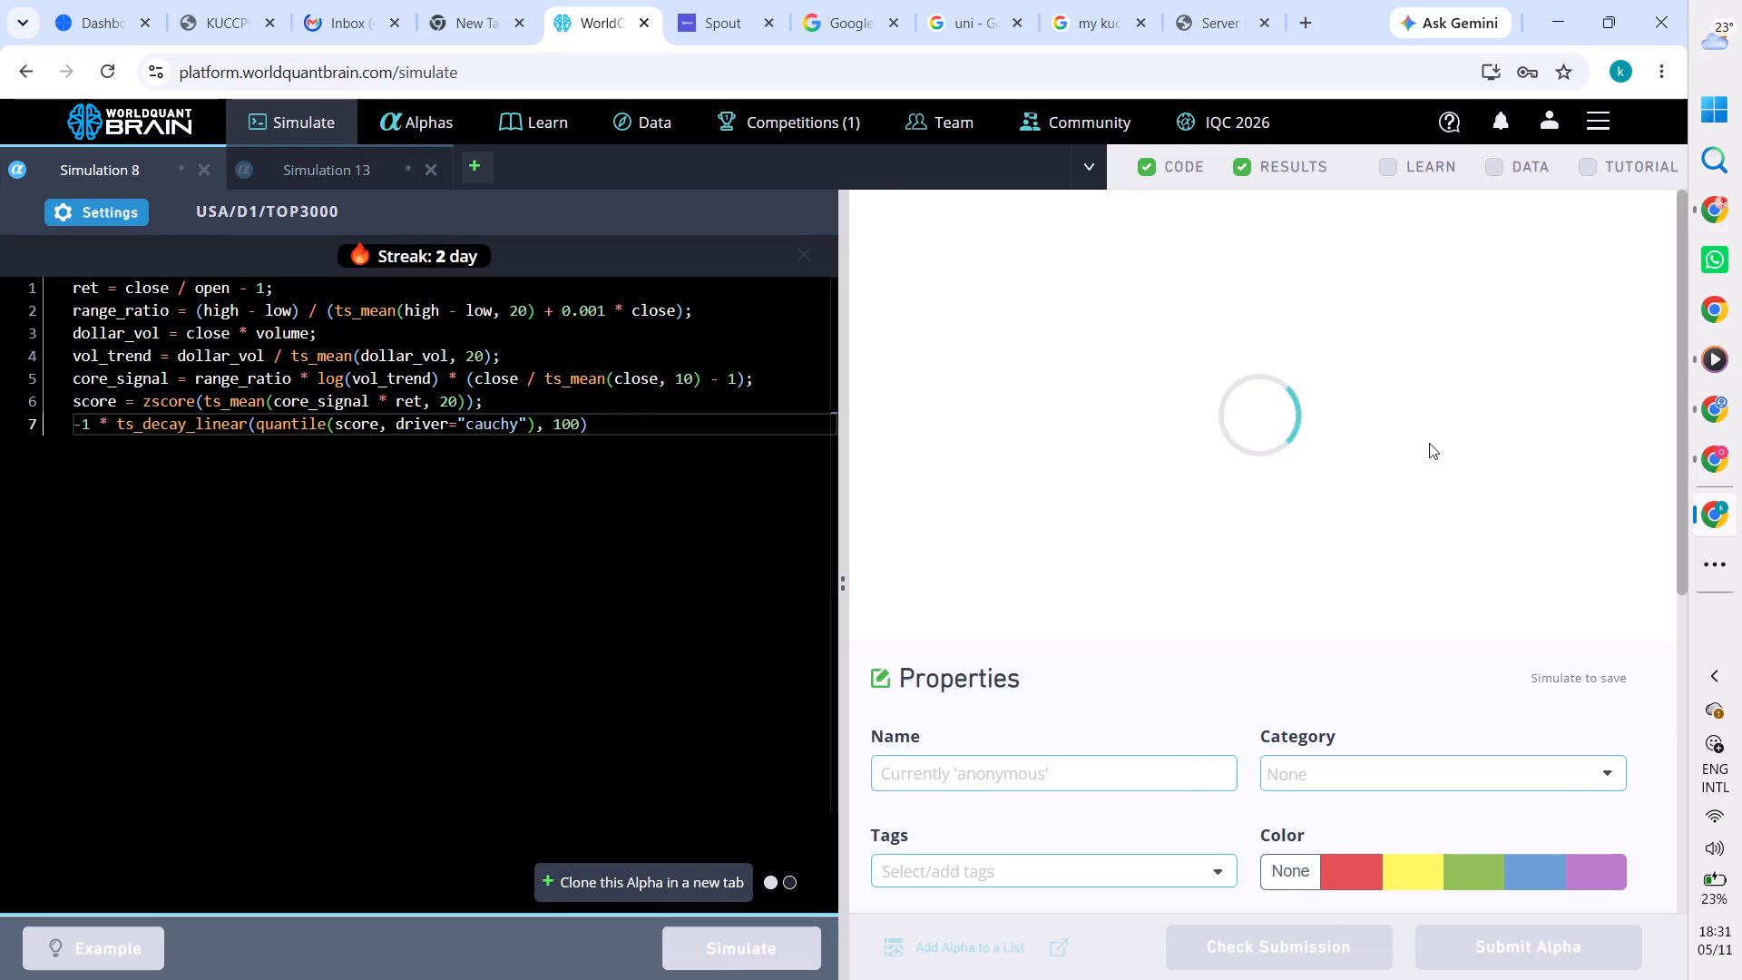
# Switch to the BRAIN session running Simulation 3, dismiss its notice banner and check the simulation's progress.
pyautogui.click(1718, 201)
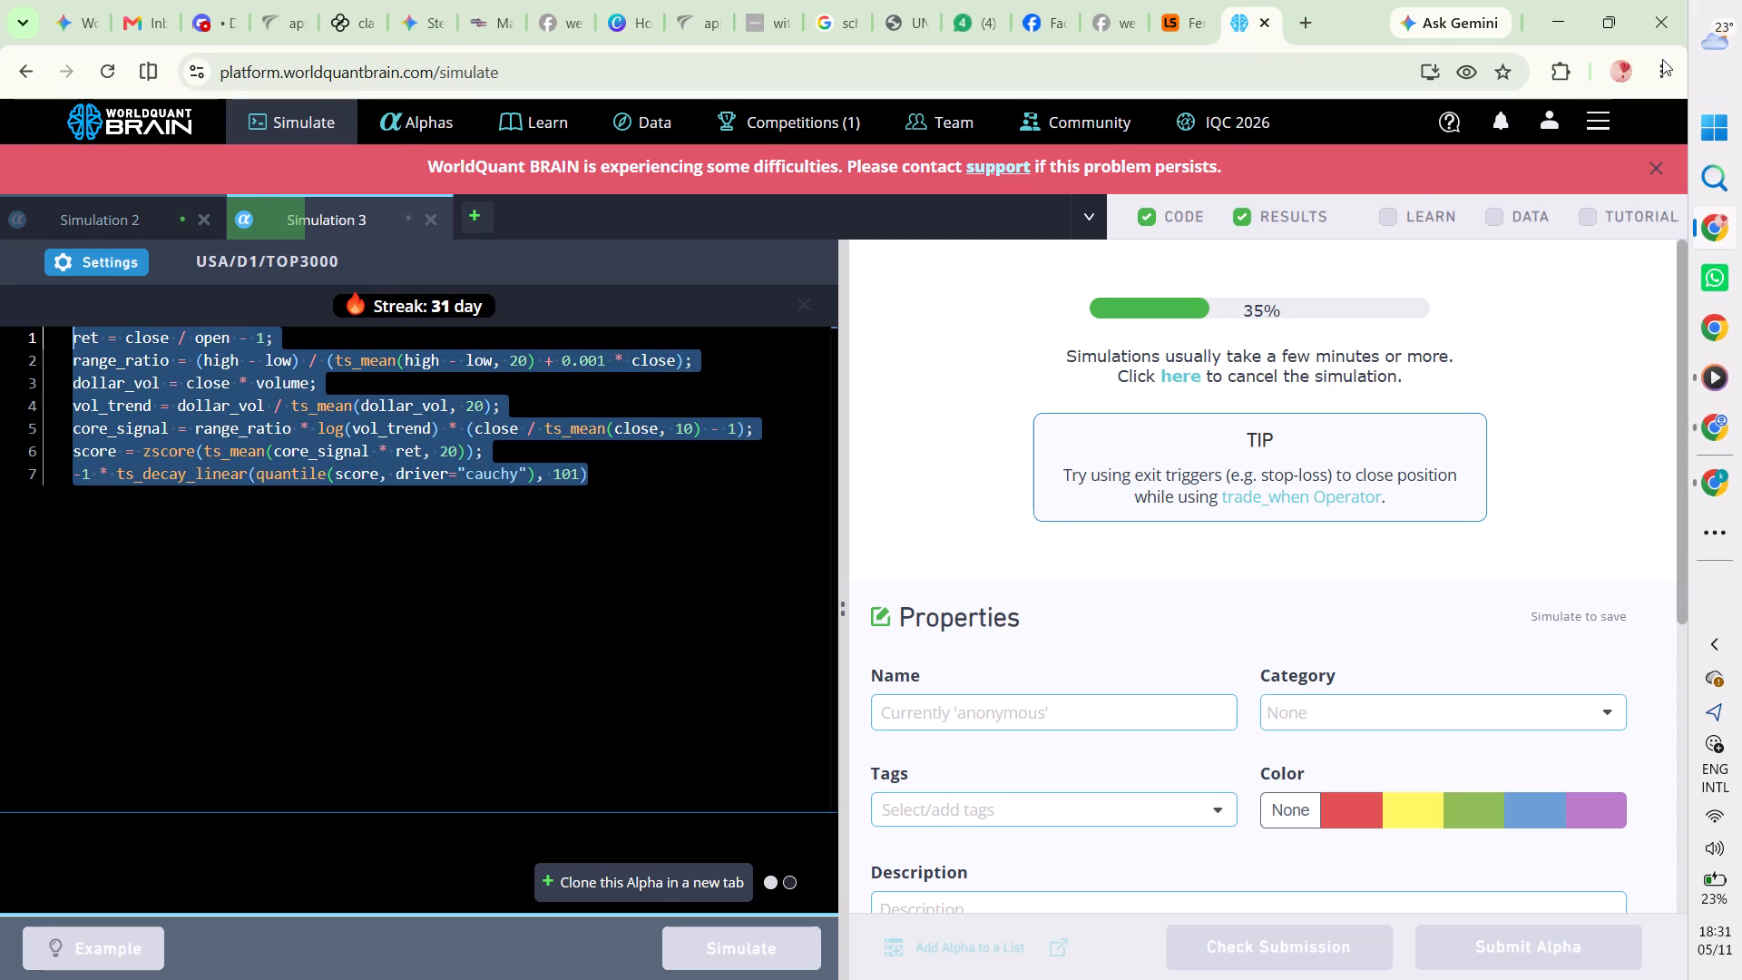
pyautogui.click(1649, 162)
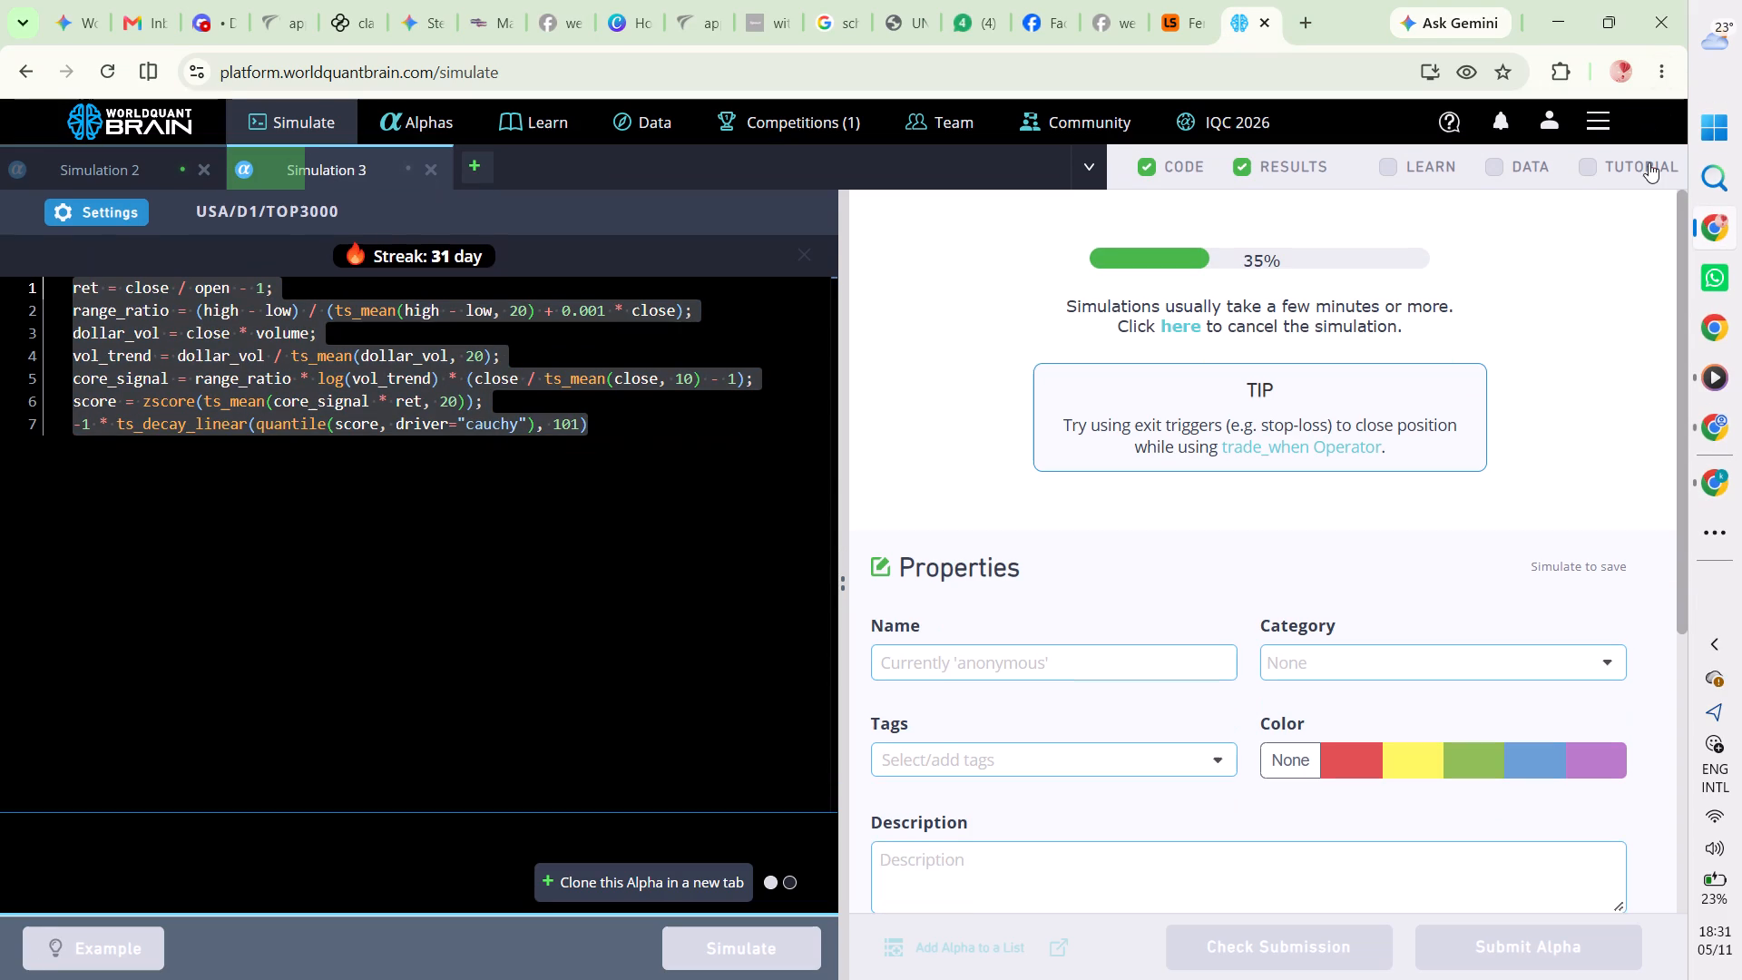
pyautogui.click(719, 444)
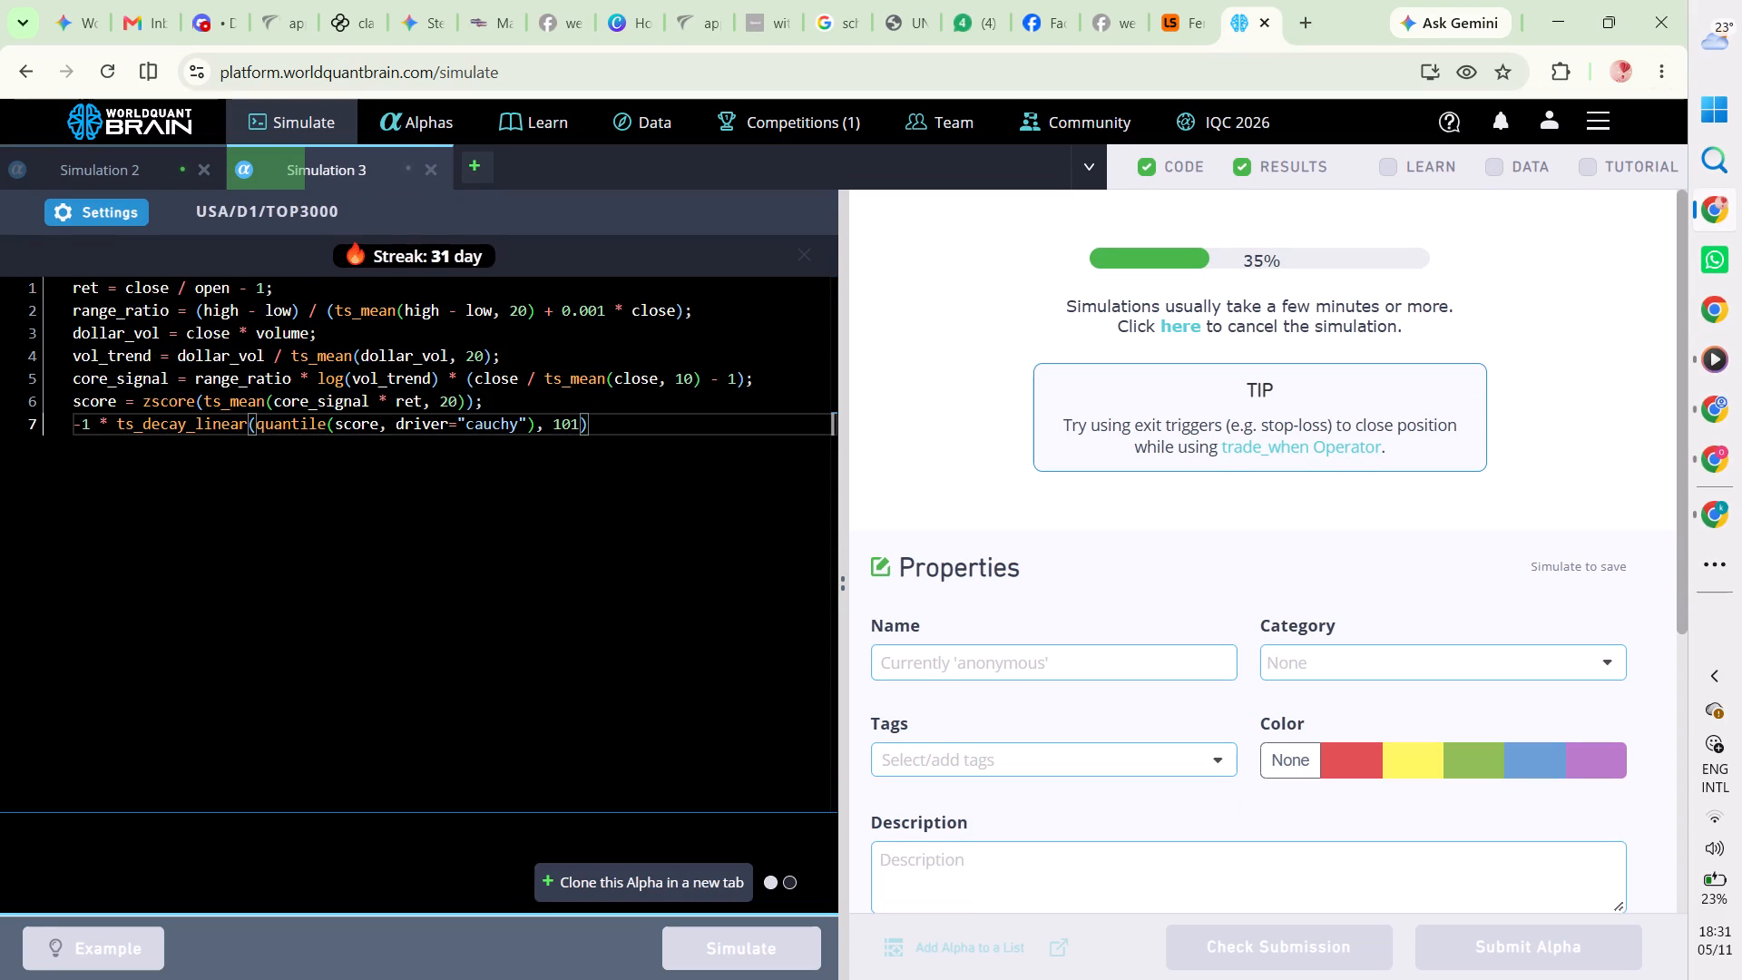
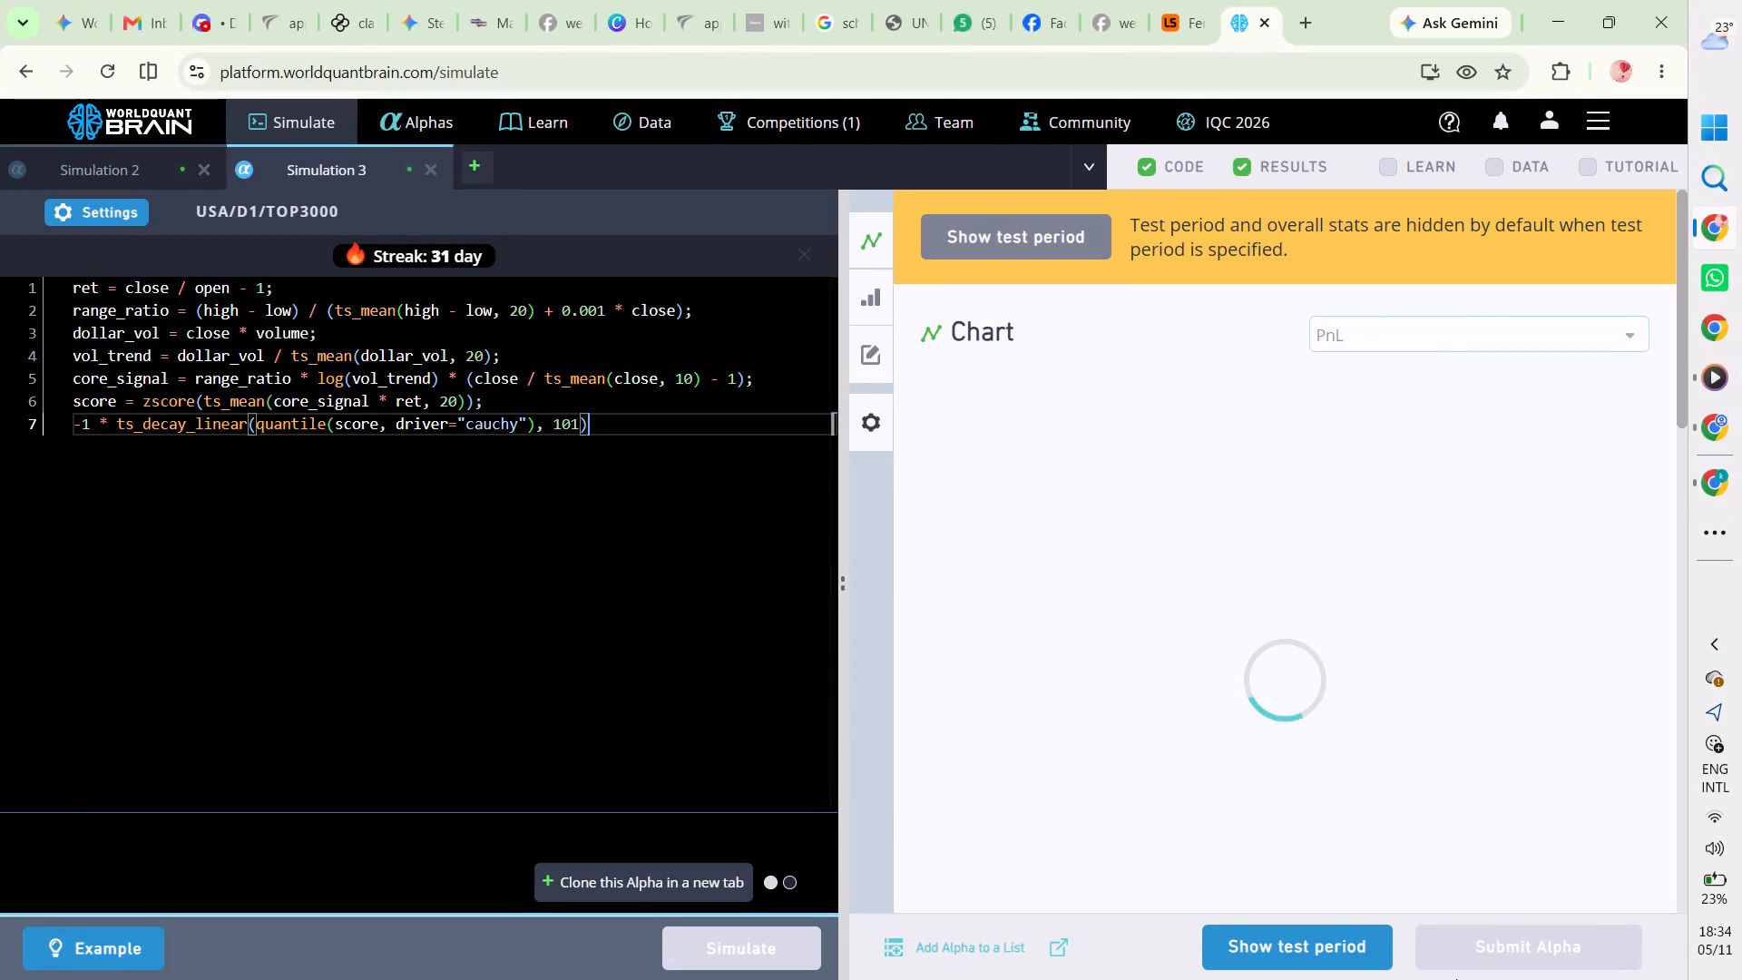
# Show the test period for Simulation 3 and submit its alpha.
pyautogui.click(1365, 936)
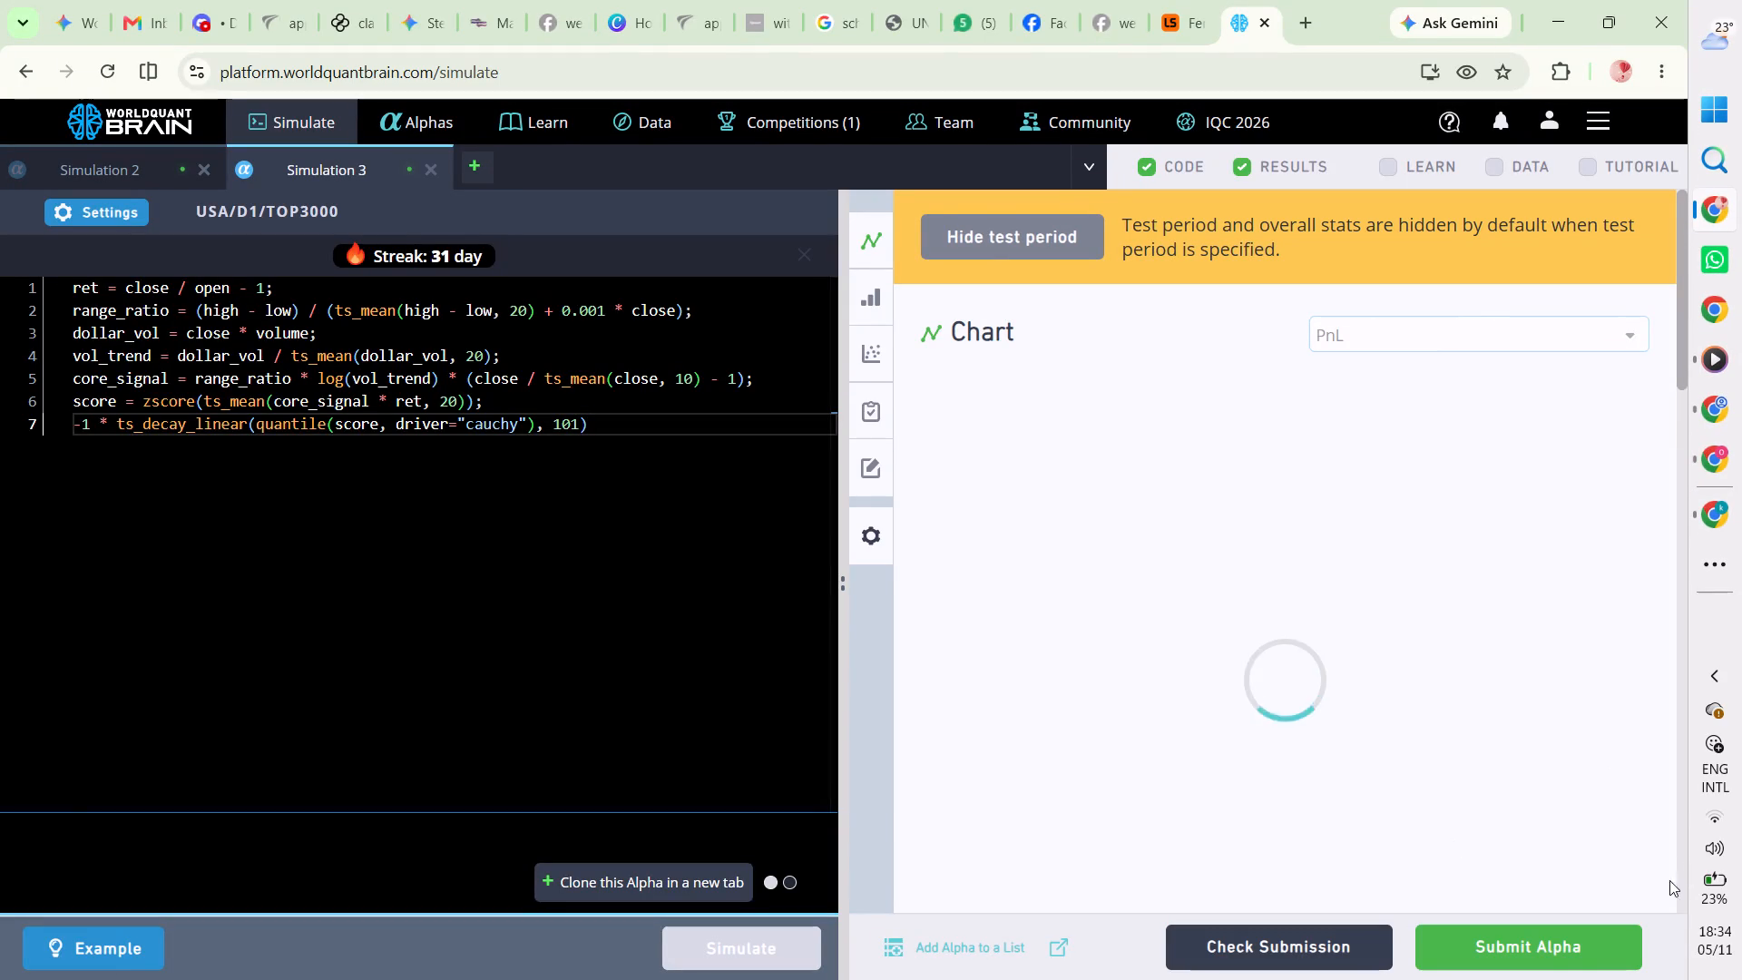
pyautogui.click(1573, 931)
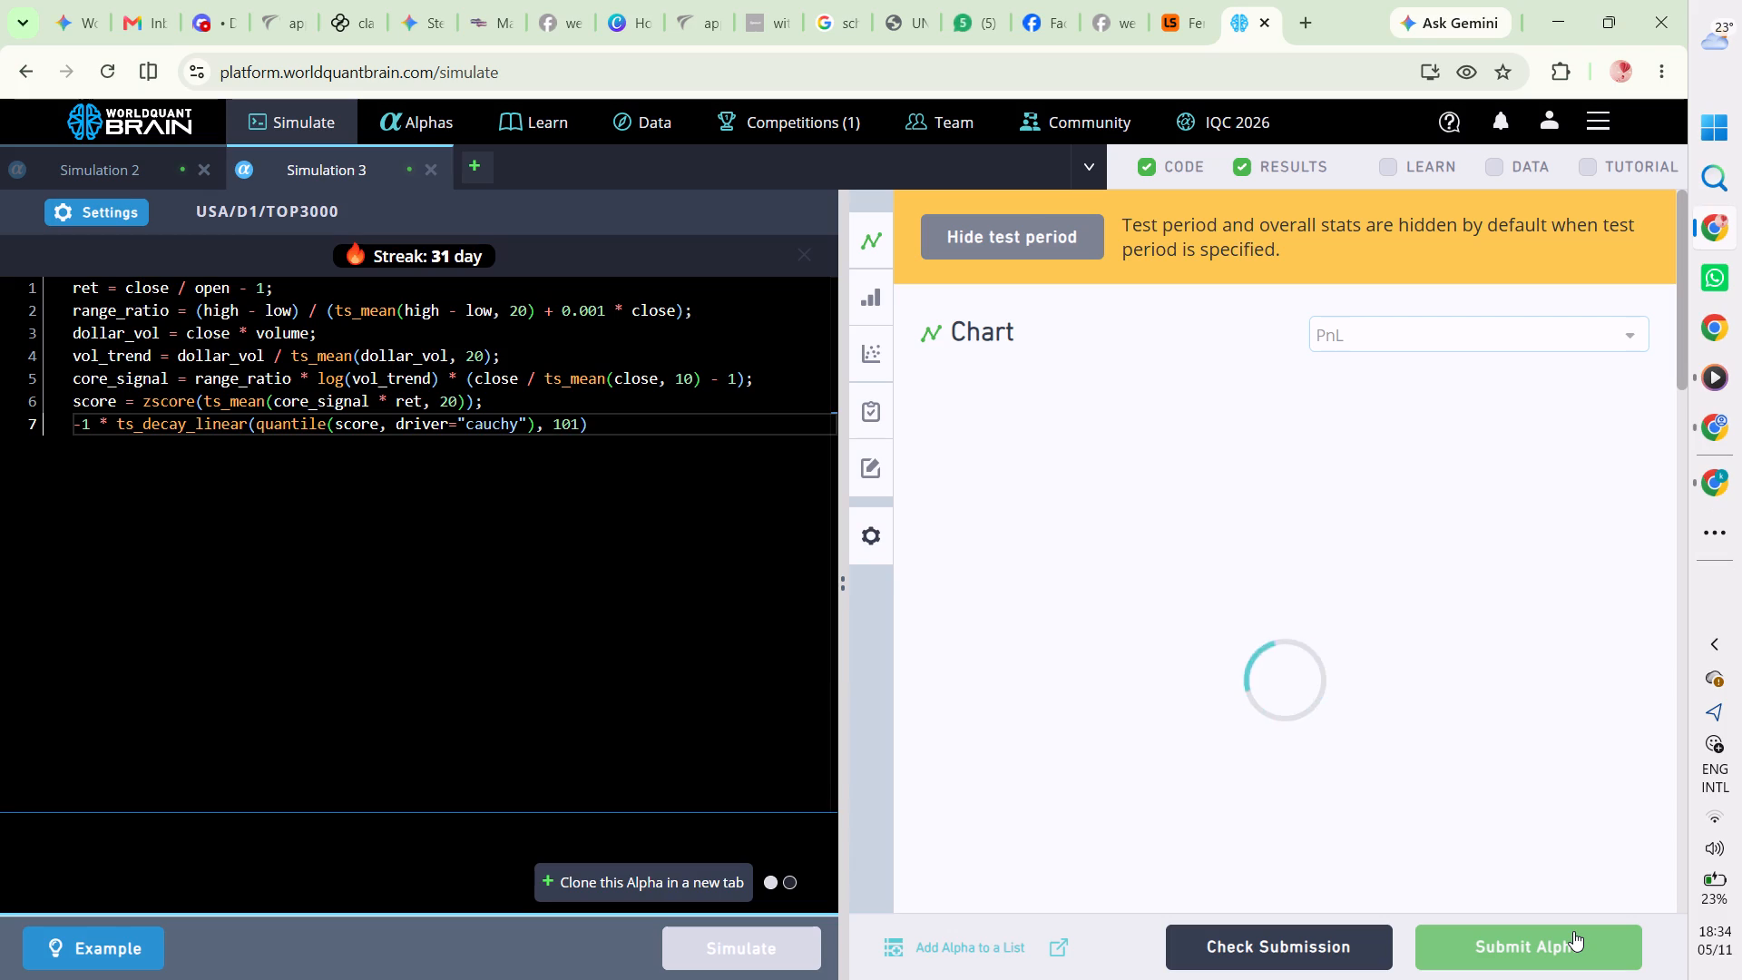
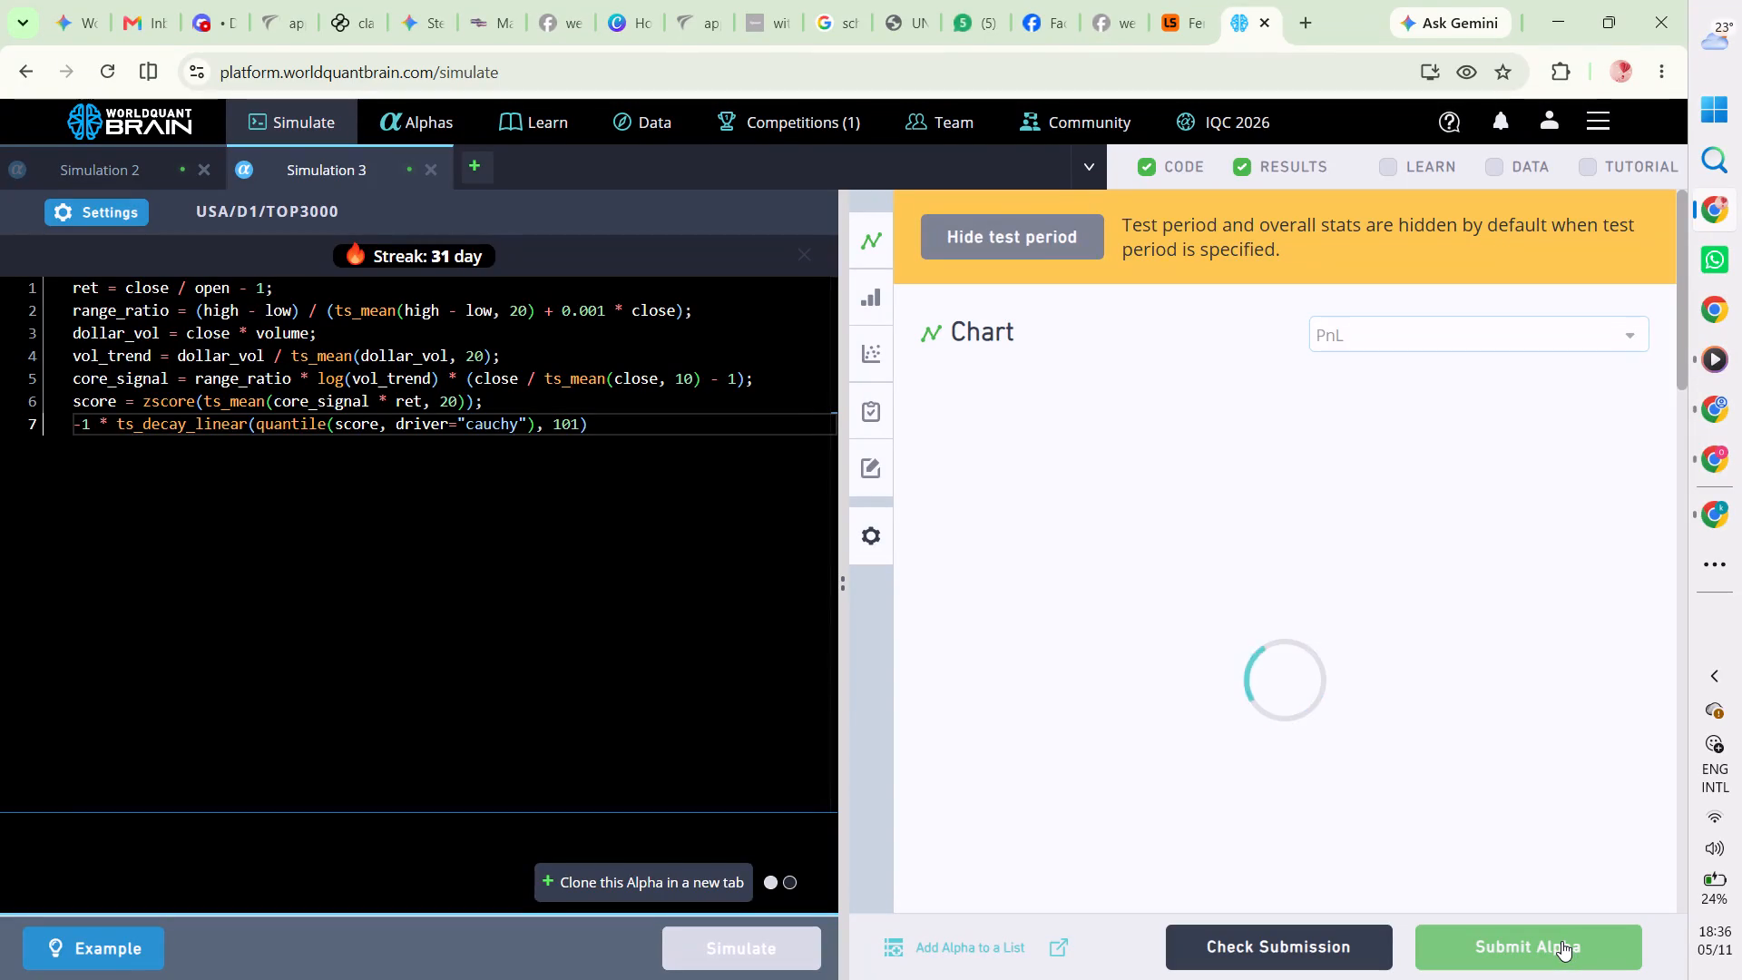
# Submit the Simulation 3 alpha again and look over its correlation and IS testing status.
pyautogui.click(1561, 941)
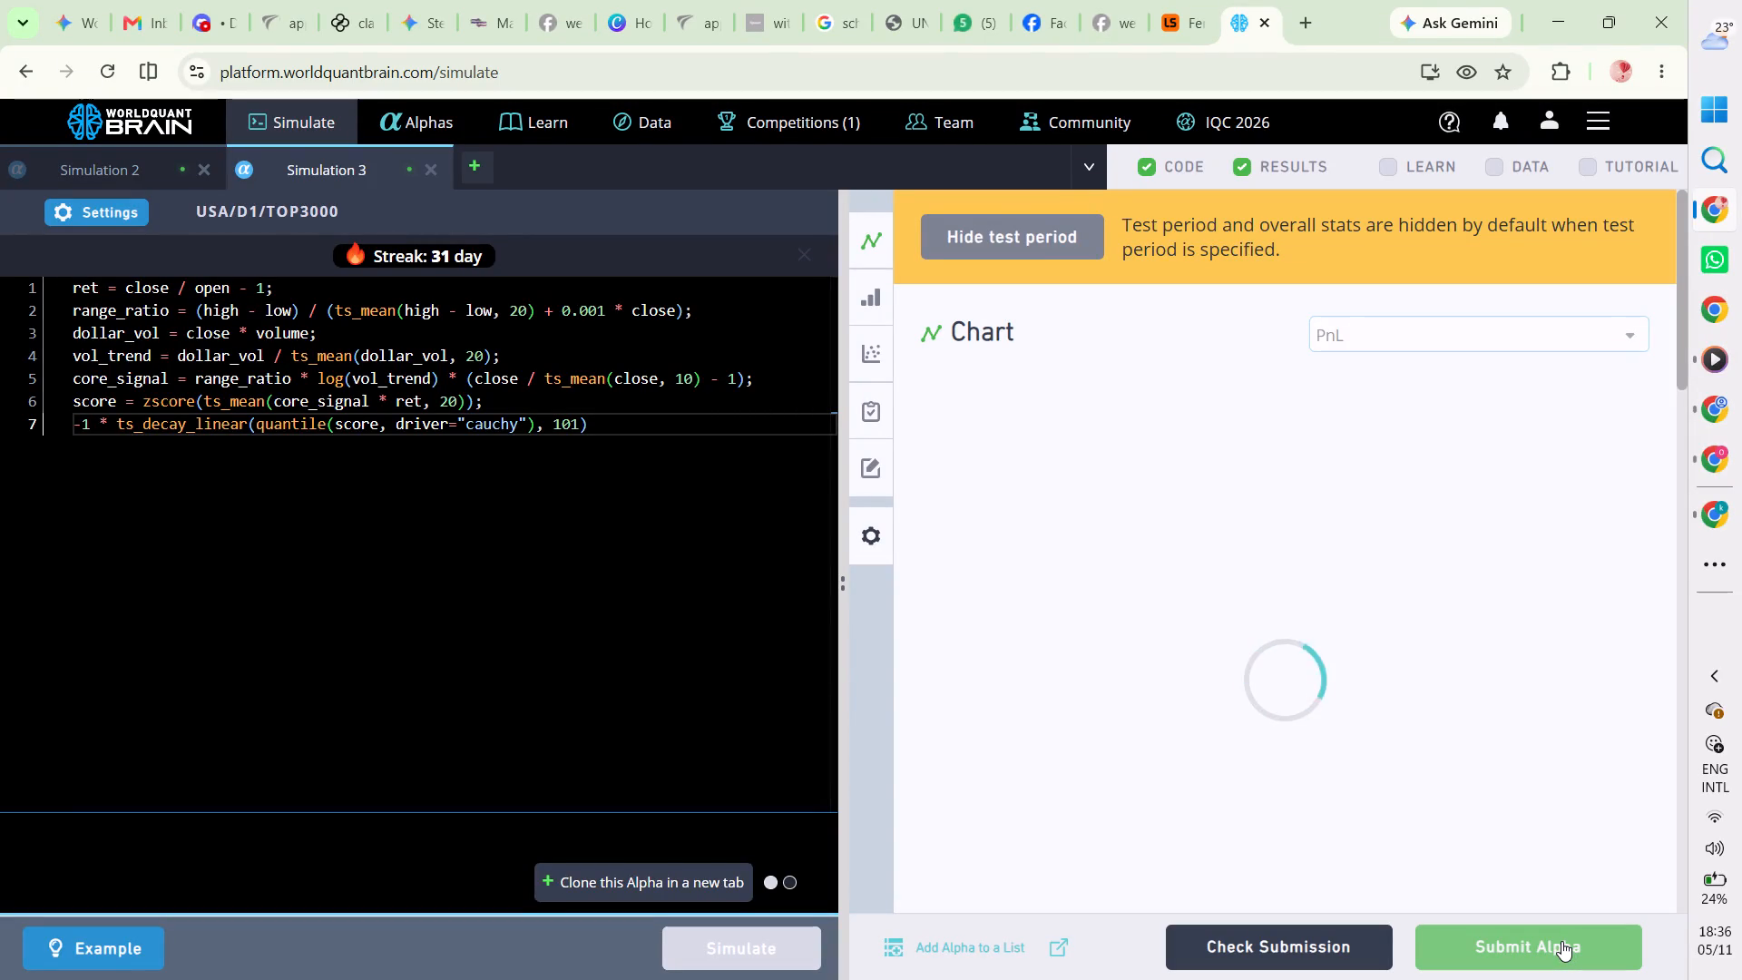
pyautogui.scroll(-2, 1479, 716)
pyautogui.scroll(1, 1479, 716)
pyautogui.scroll(-2, 1479, 716)
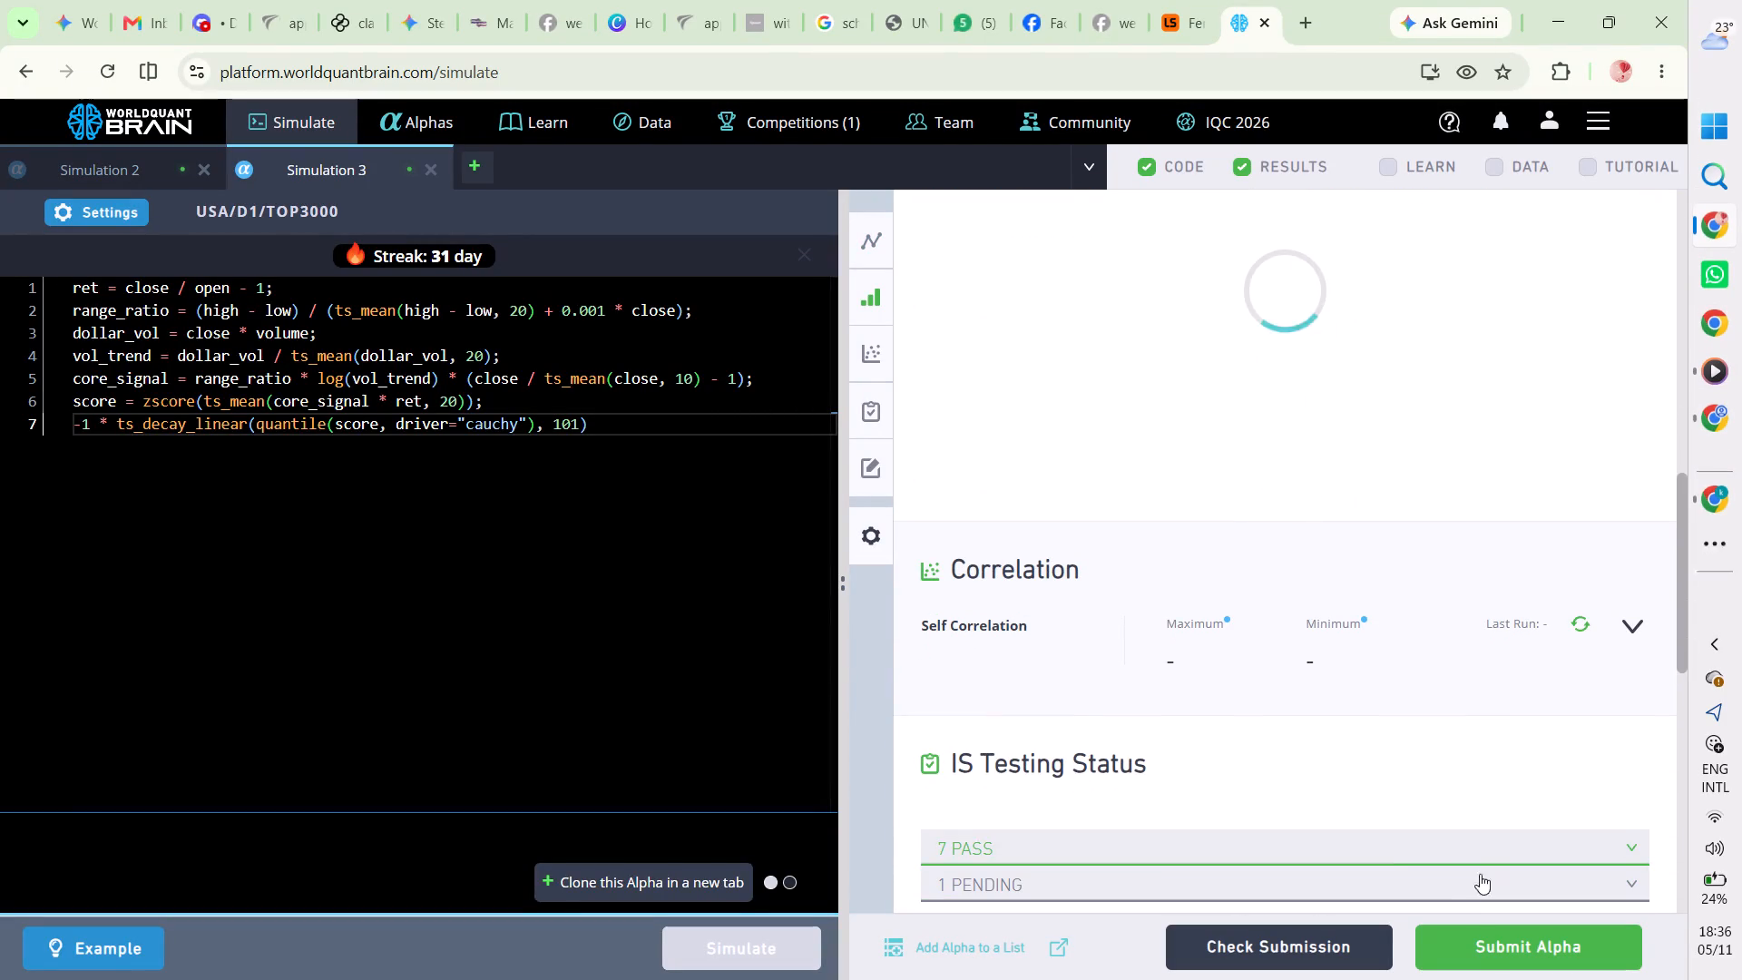
pyautogui.doubleClick(1473, 968)
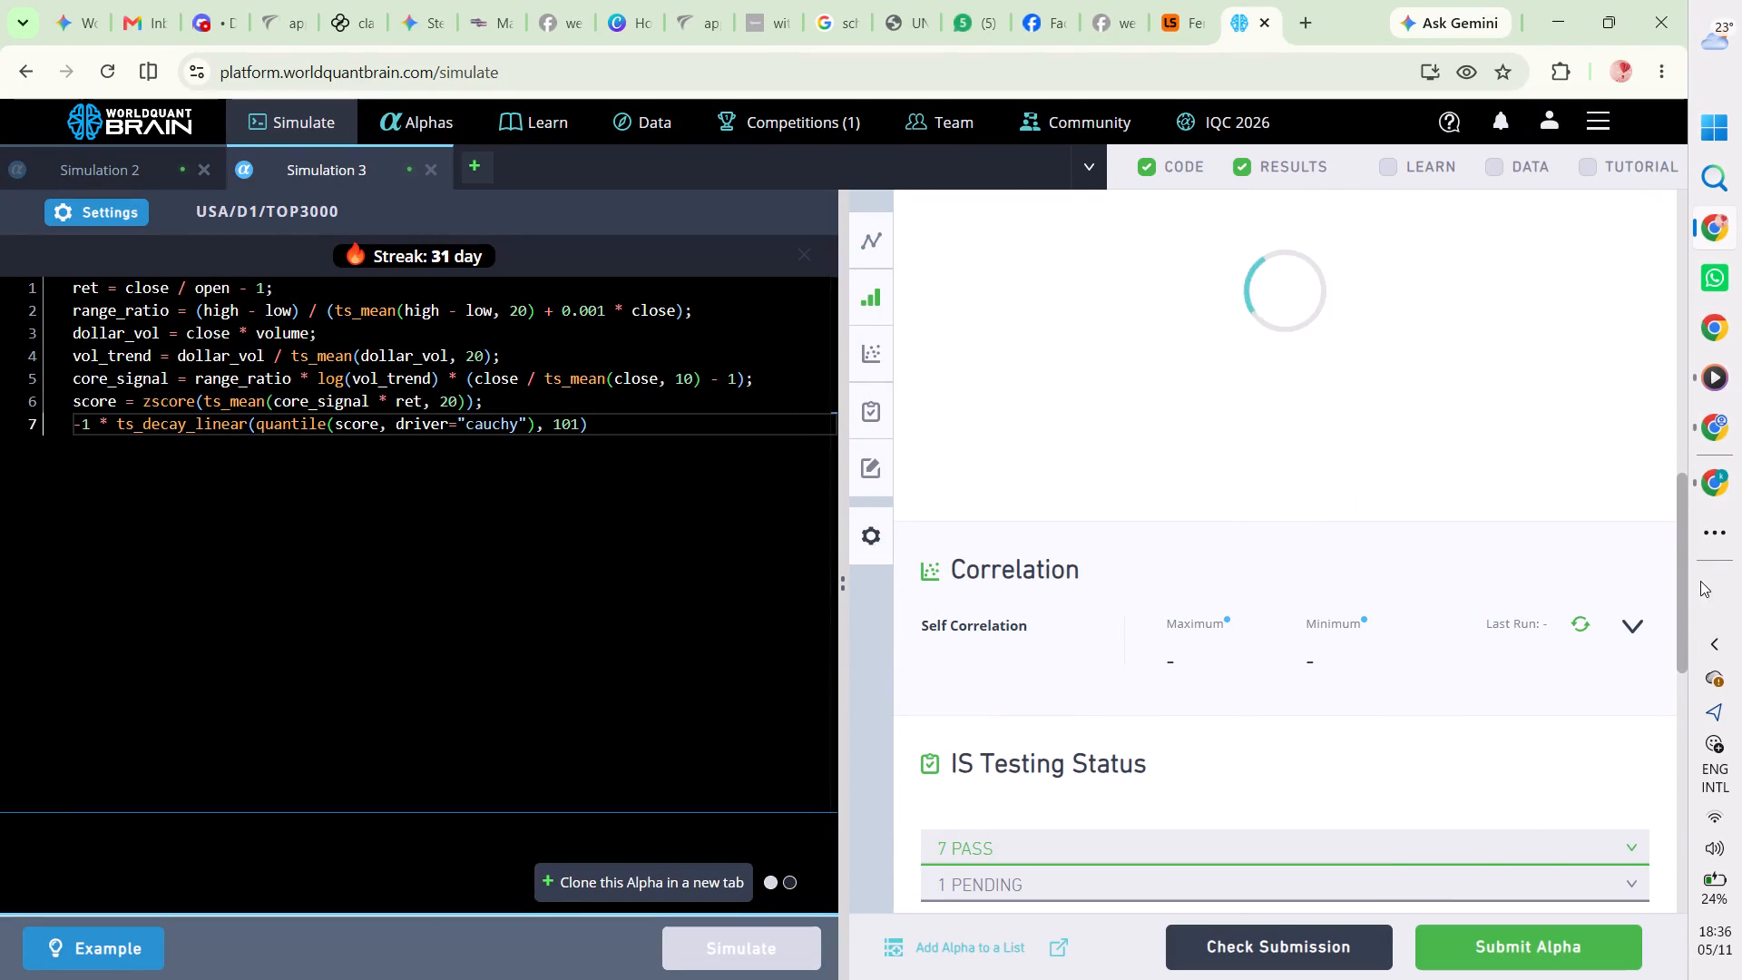
# Switch to the other WorldQuant BRAIN session, show the test period for Simulation 8 and submit its alpha.
pyautogui.click(1712, 483)
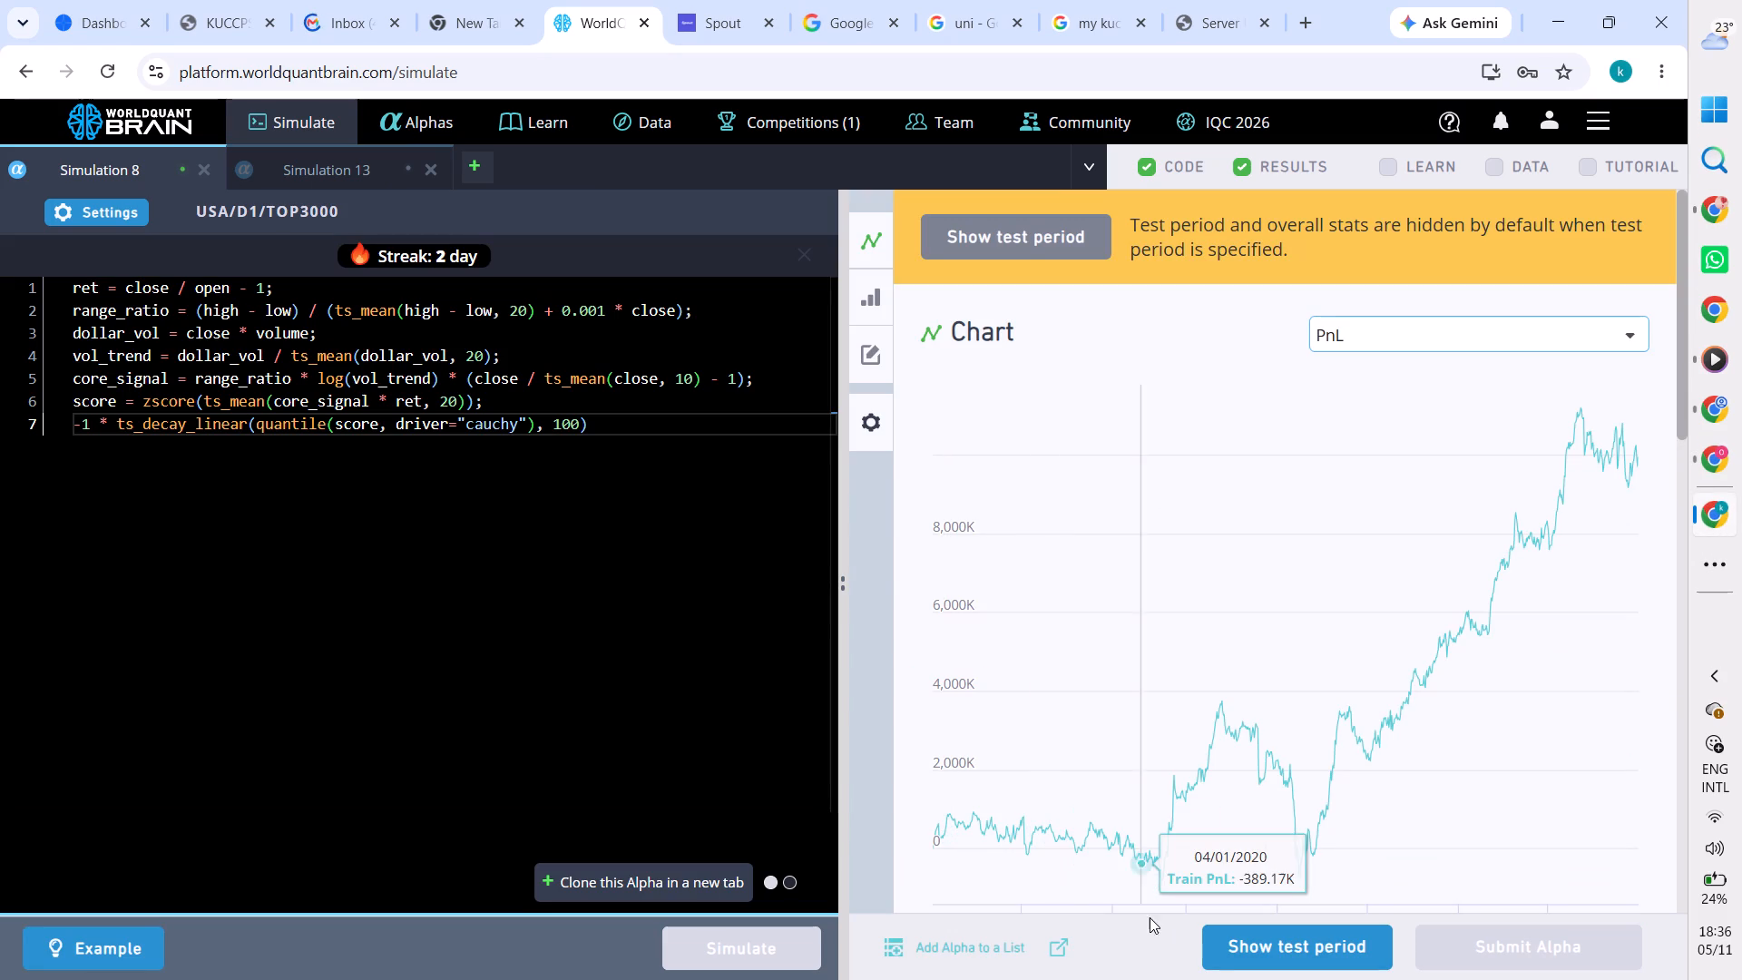
pyautogui.click(1235, 944)
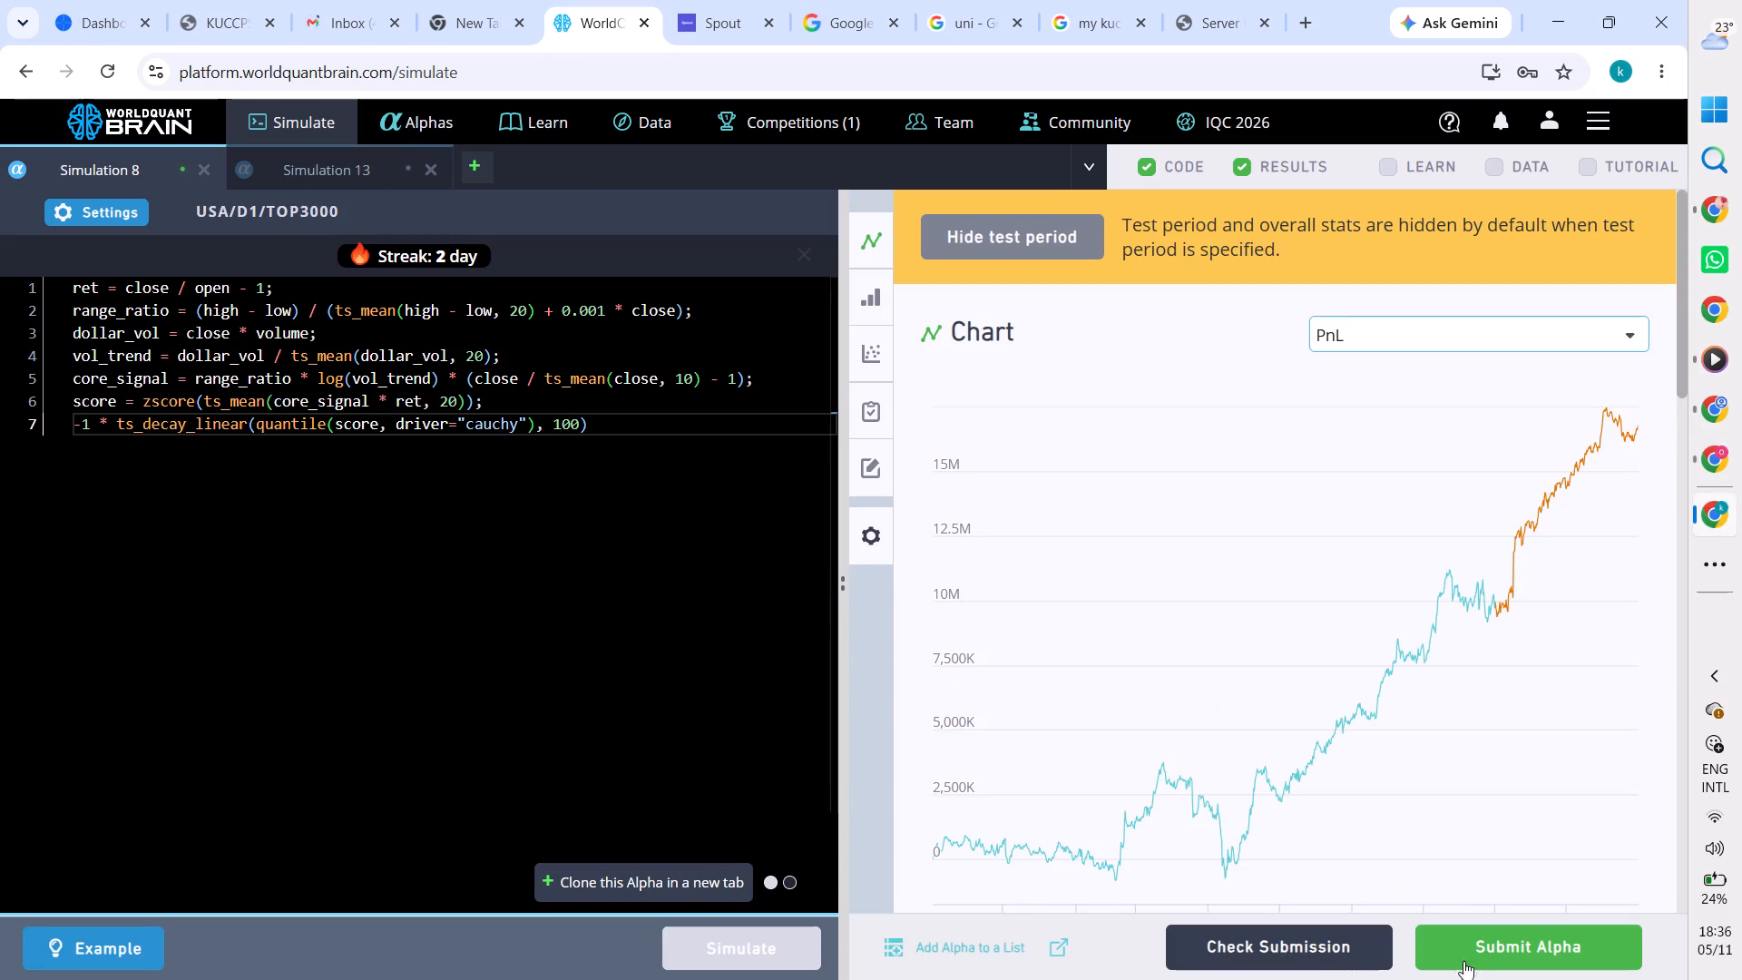
pyautogui.click(1462, 951)
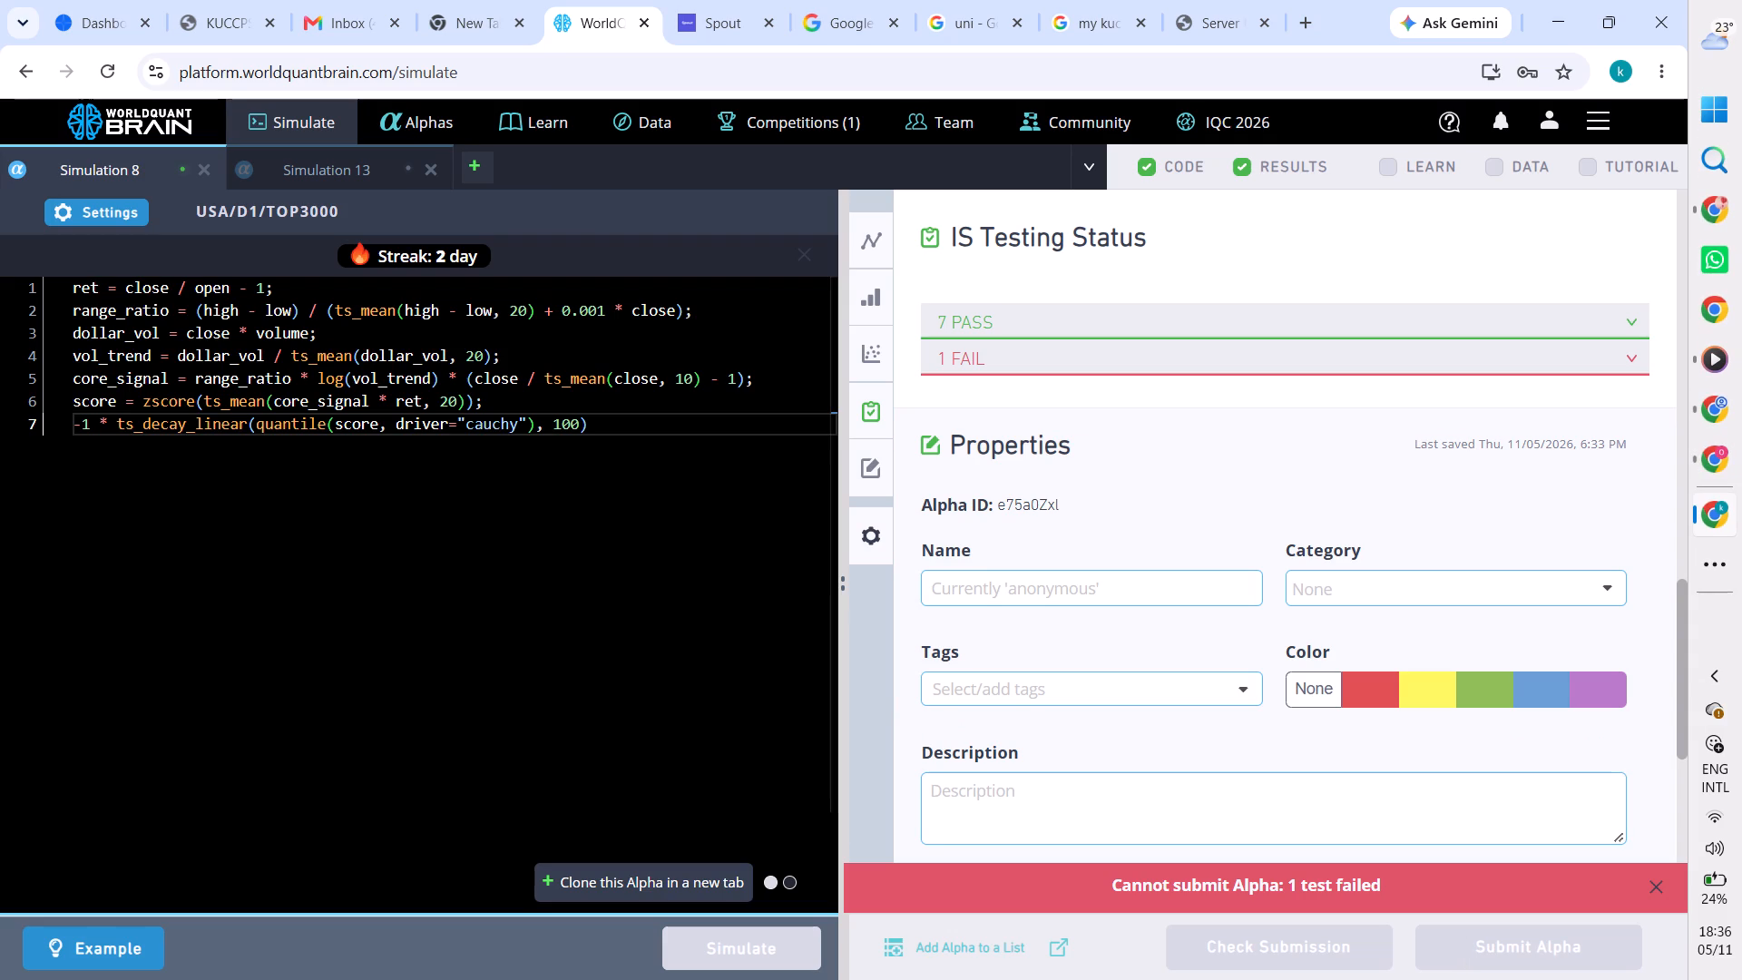
# Review the Simulation 8 settings, including decay and truncation, without changing them.
pyautogui.click(106, 199)
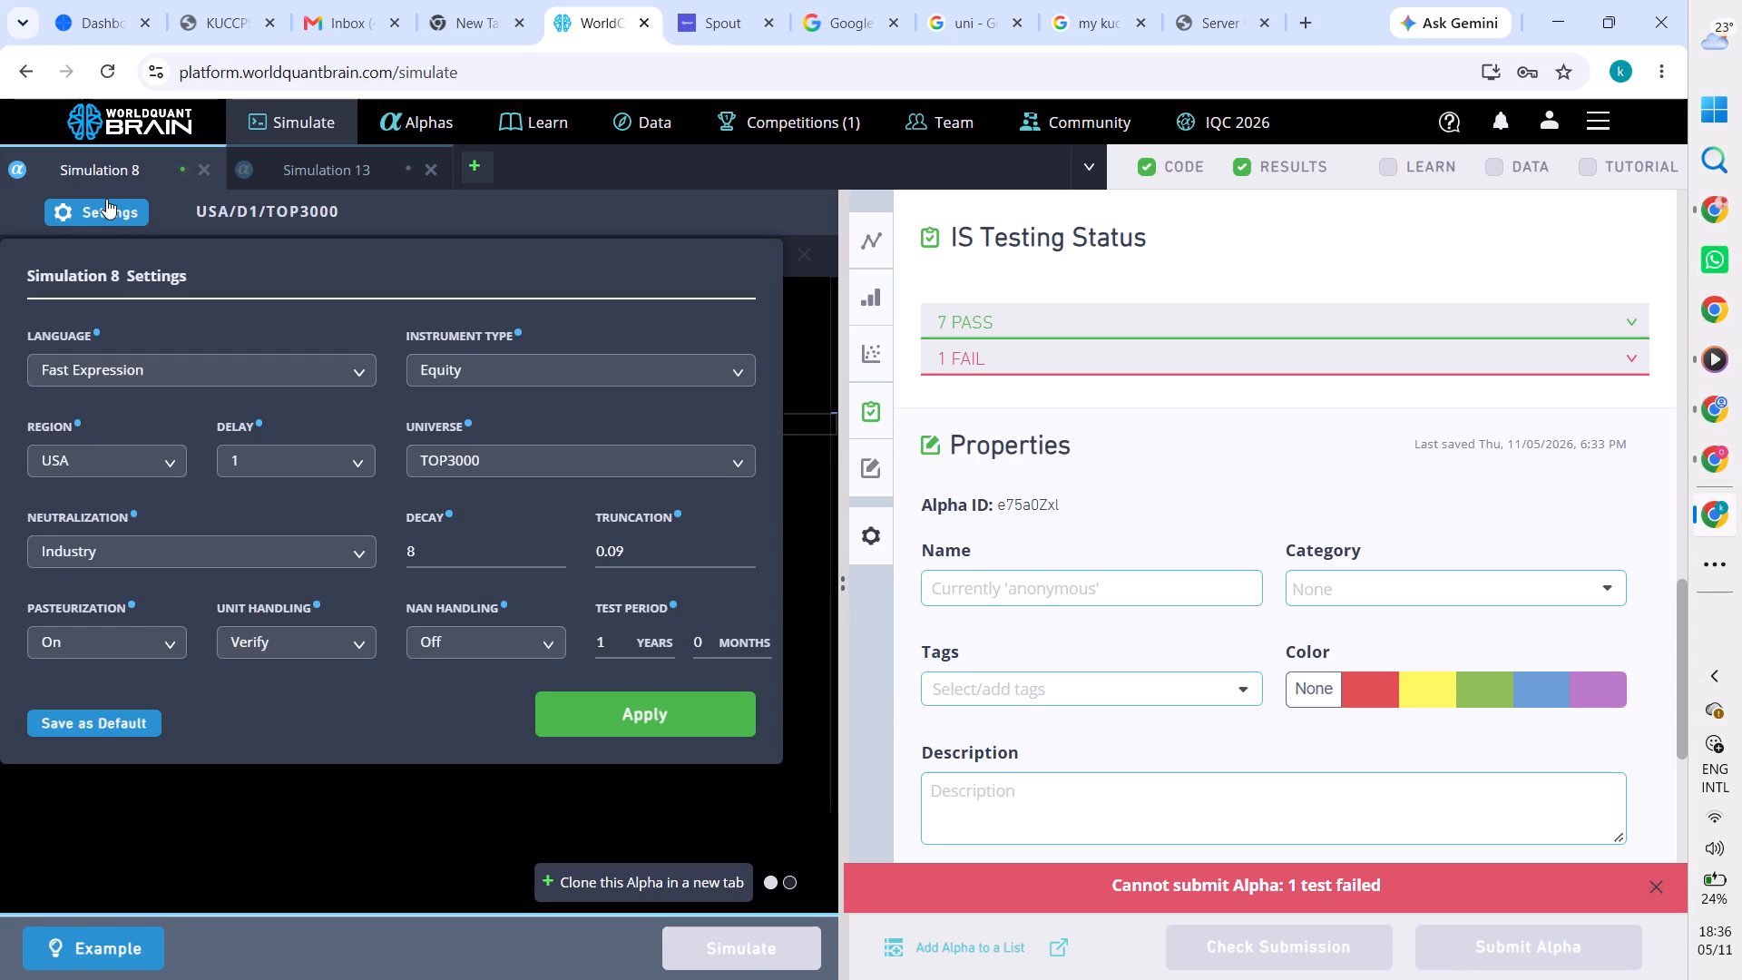
pyautogui.click(132, 212)
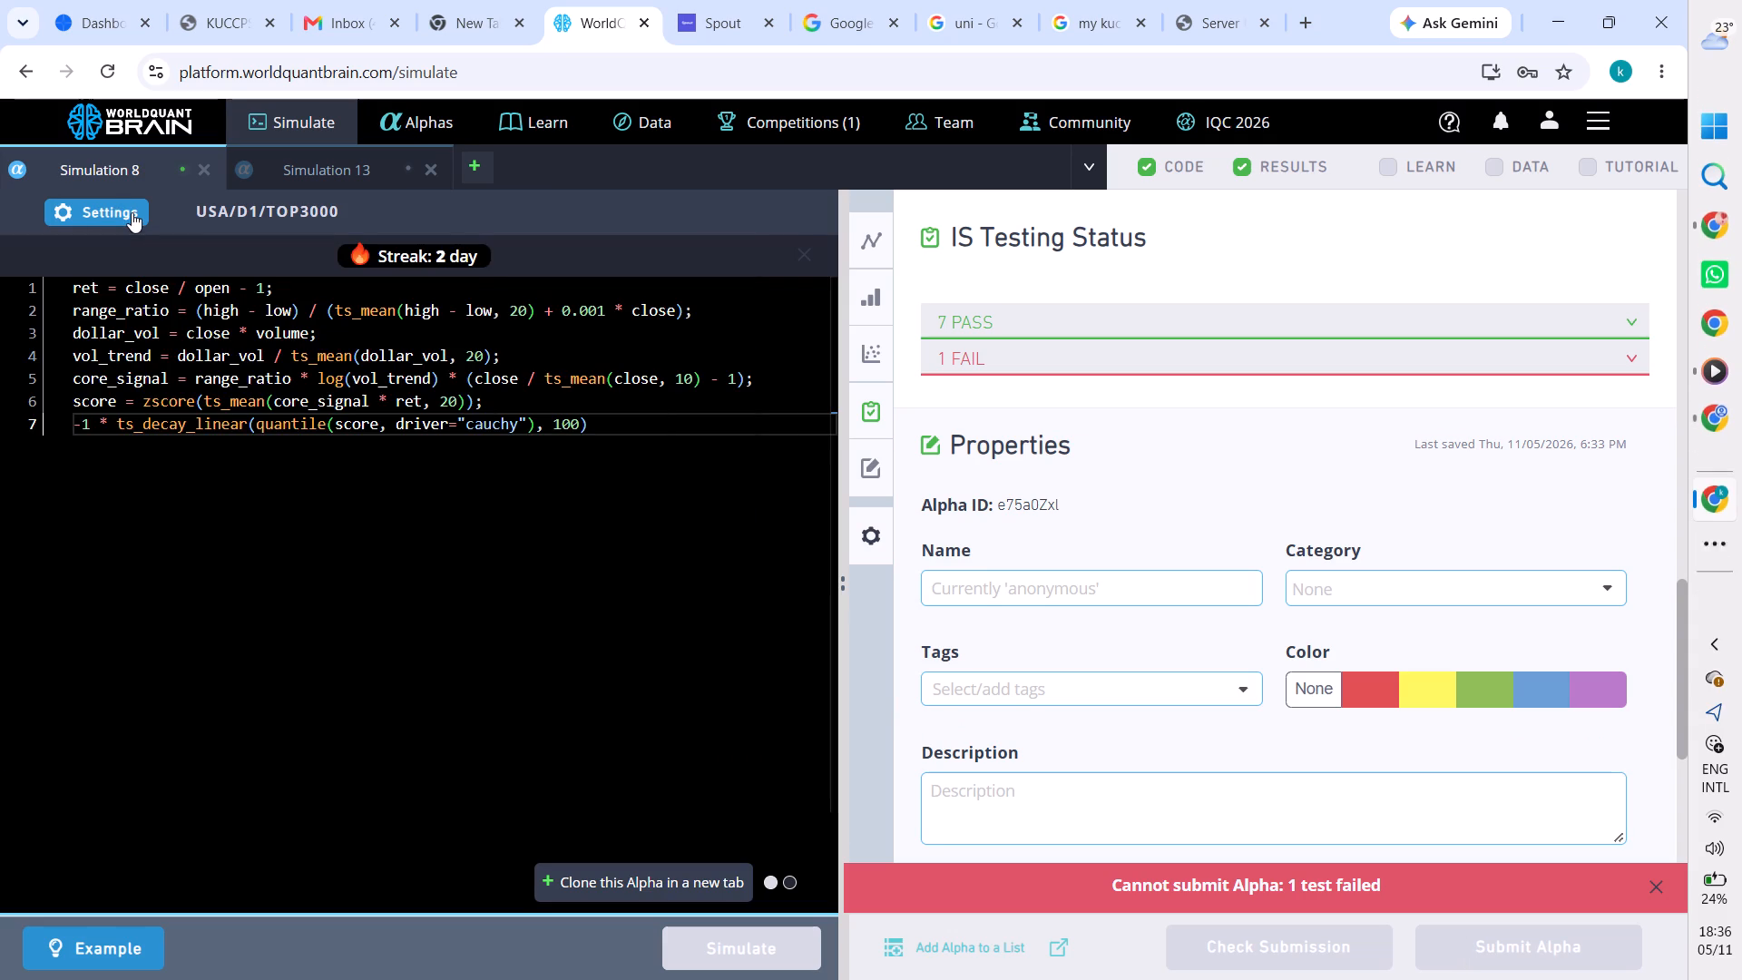
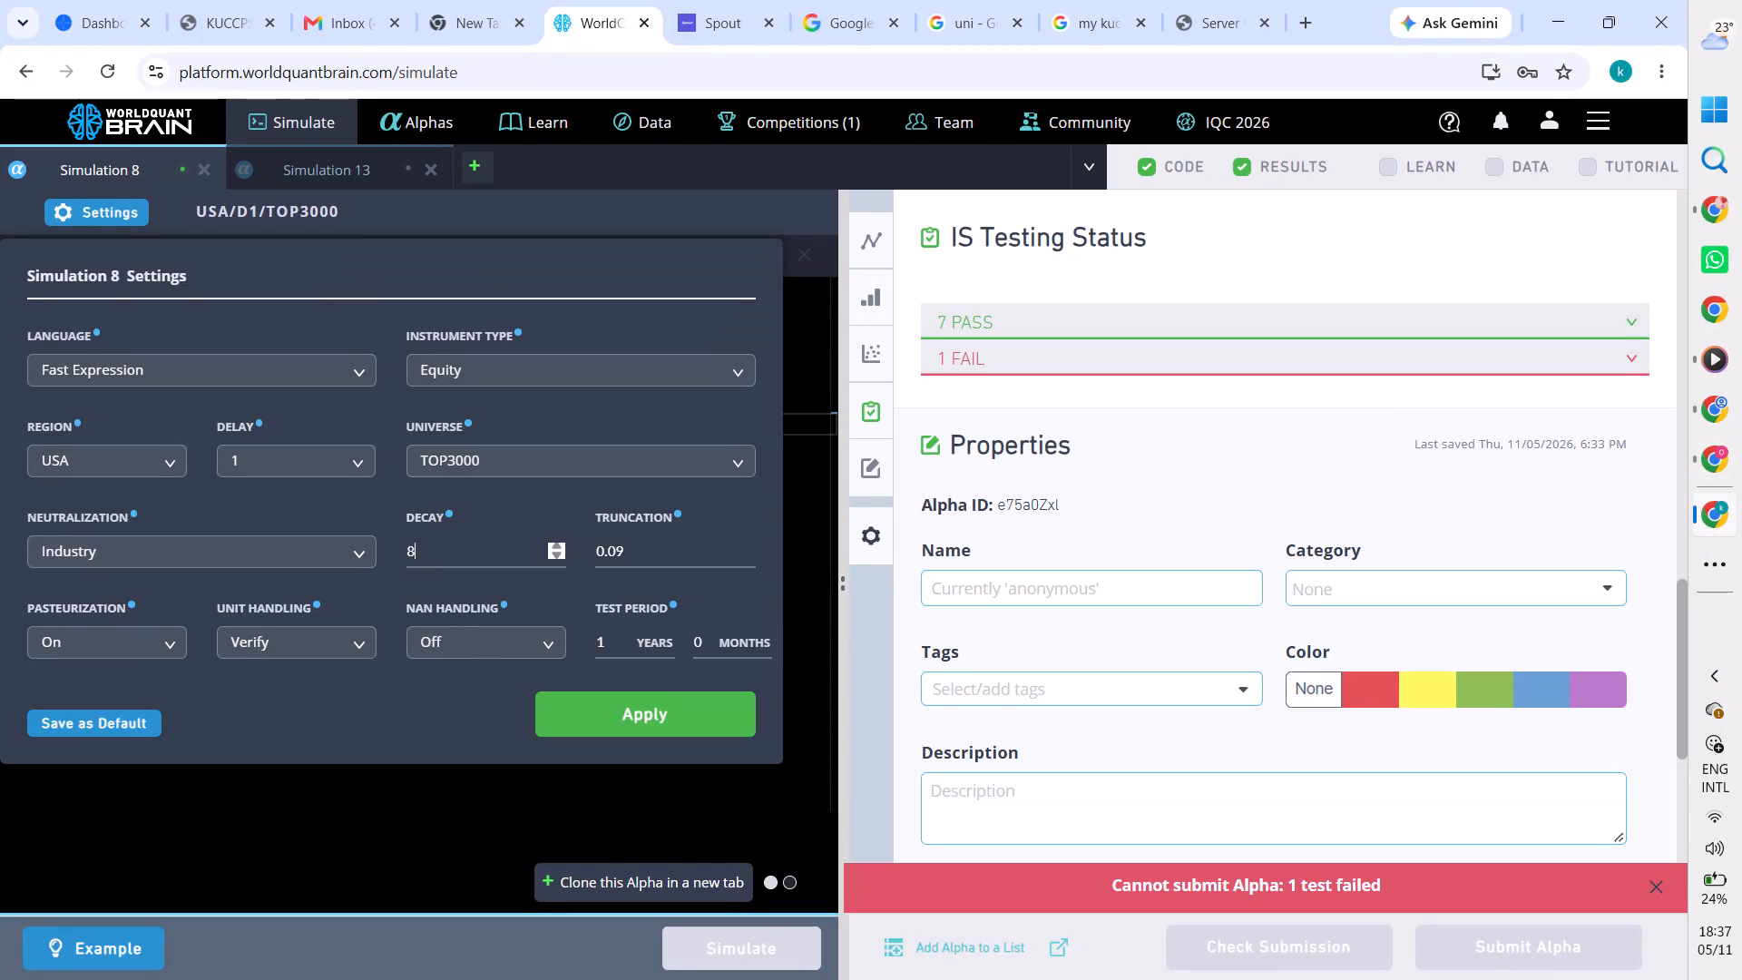
# Set the Simulation 8 decay to 10 and apply the settings.
pyautogui.press('BackSpace')
pyautogui.press('1')
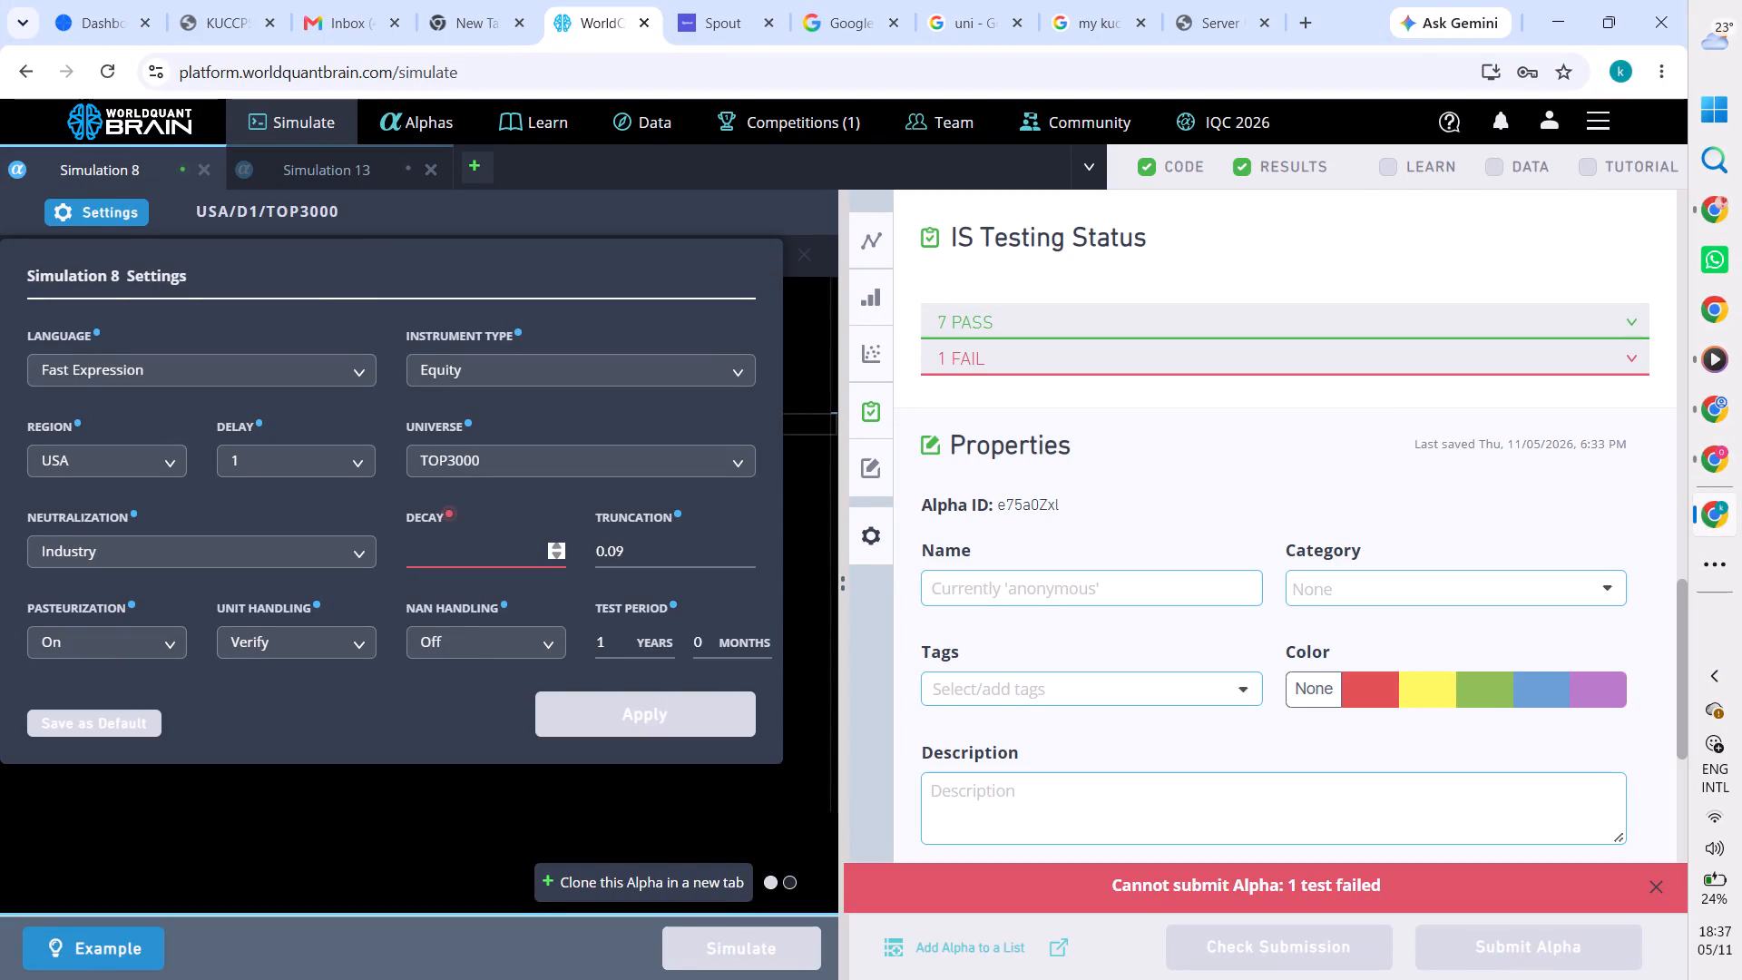
pyautogui.press('0')
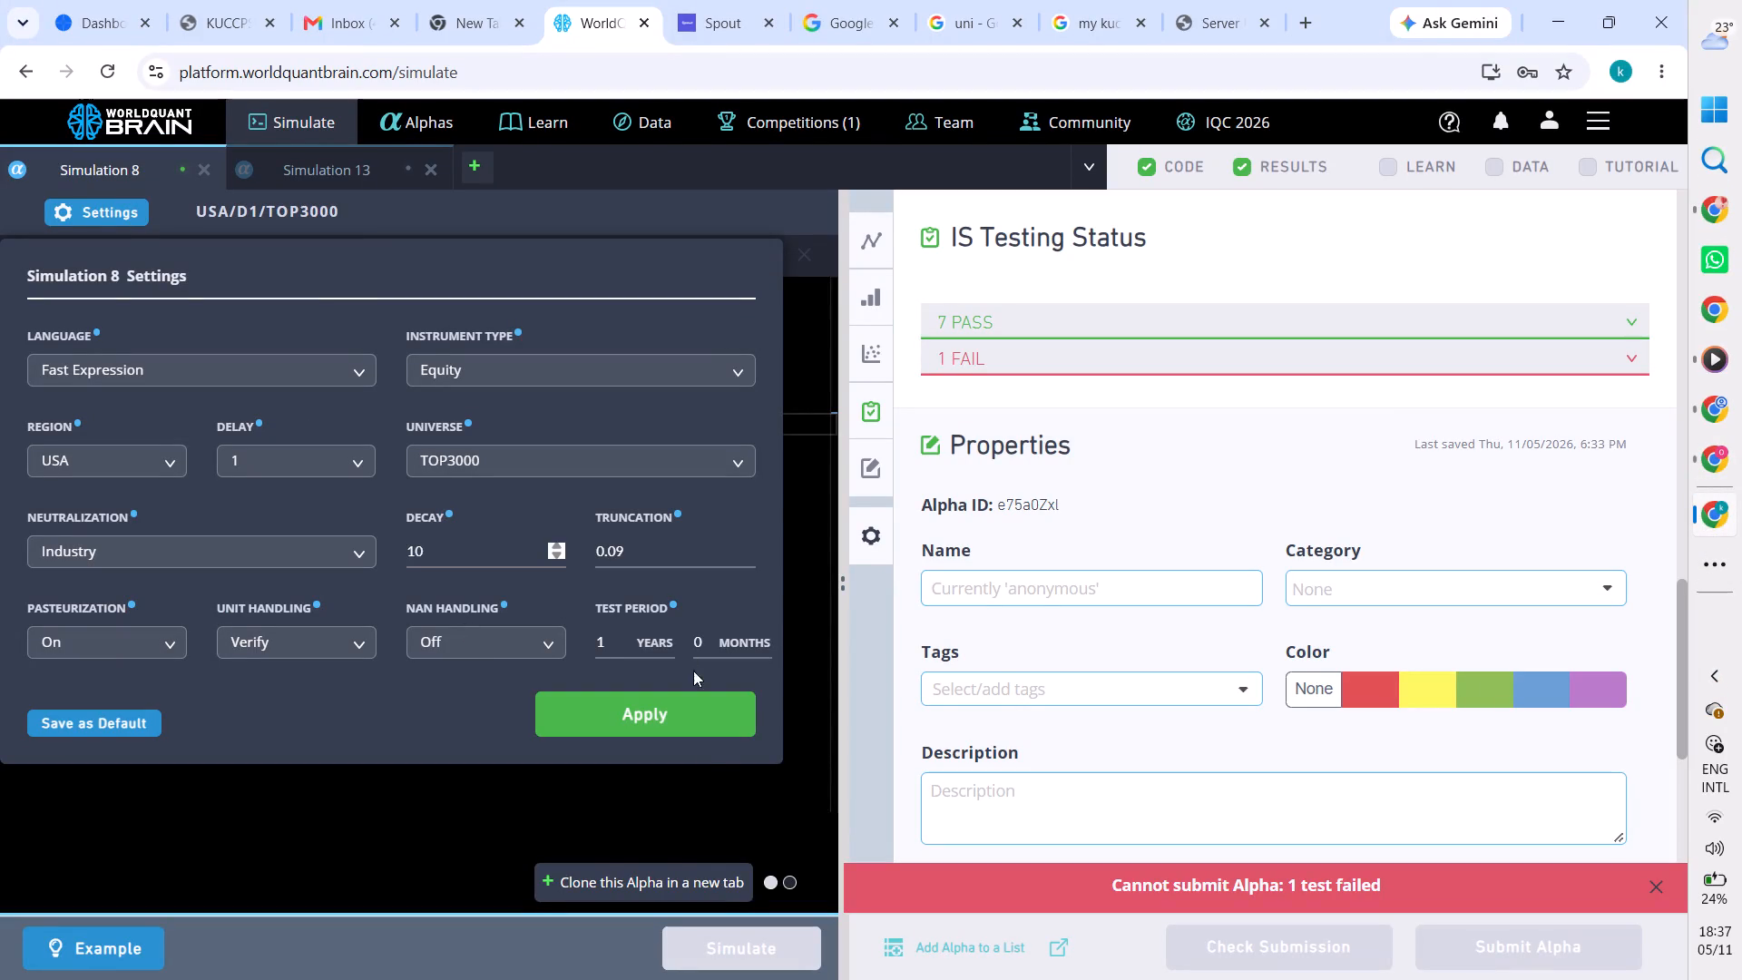
pyautogui.click(696, 710)
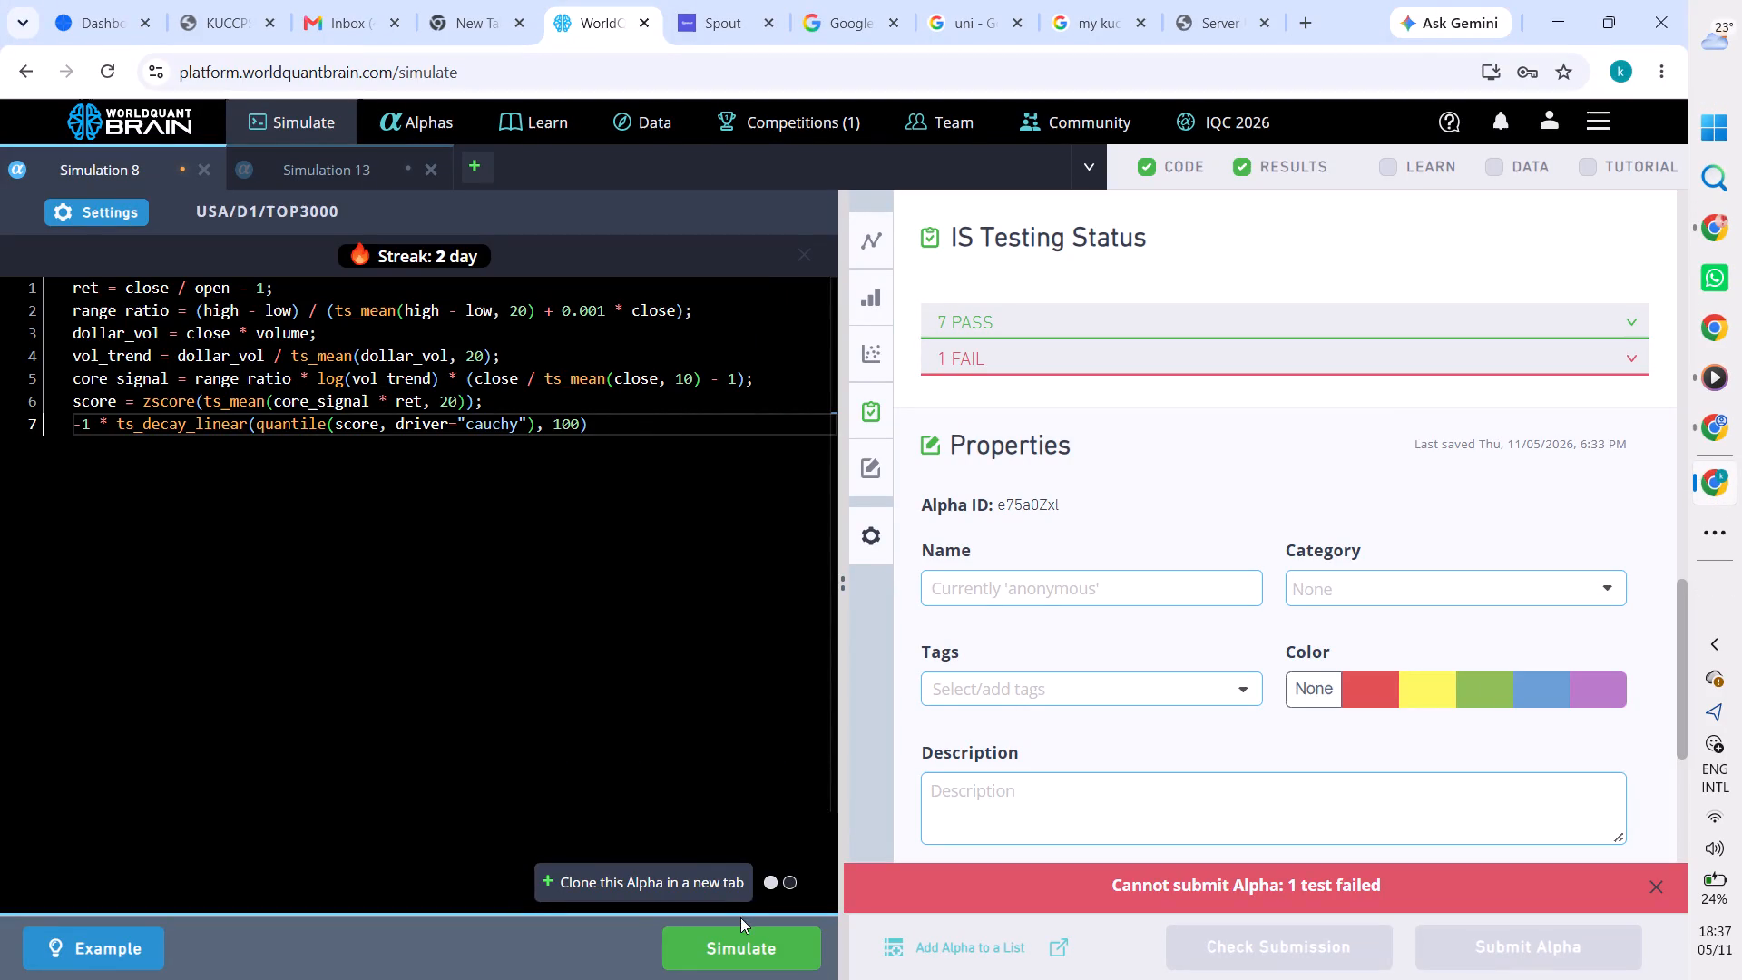
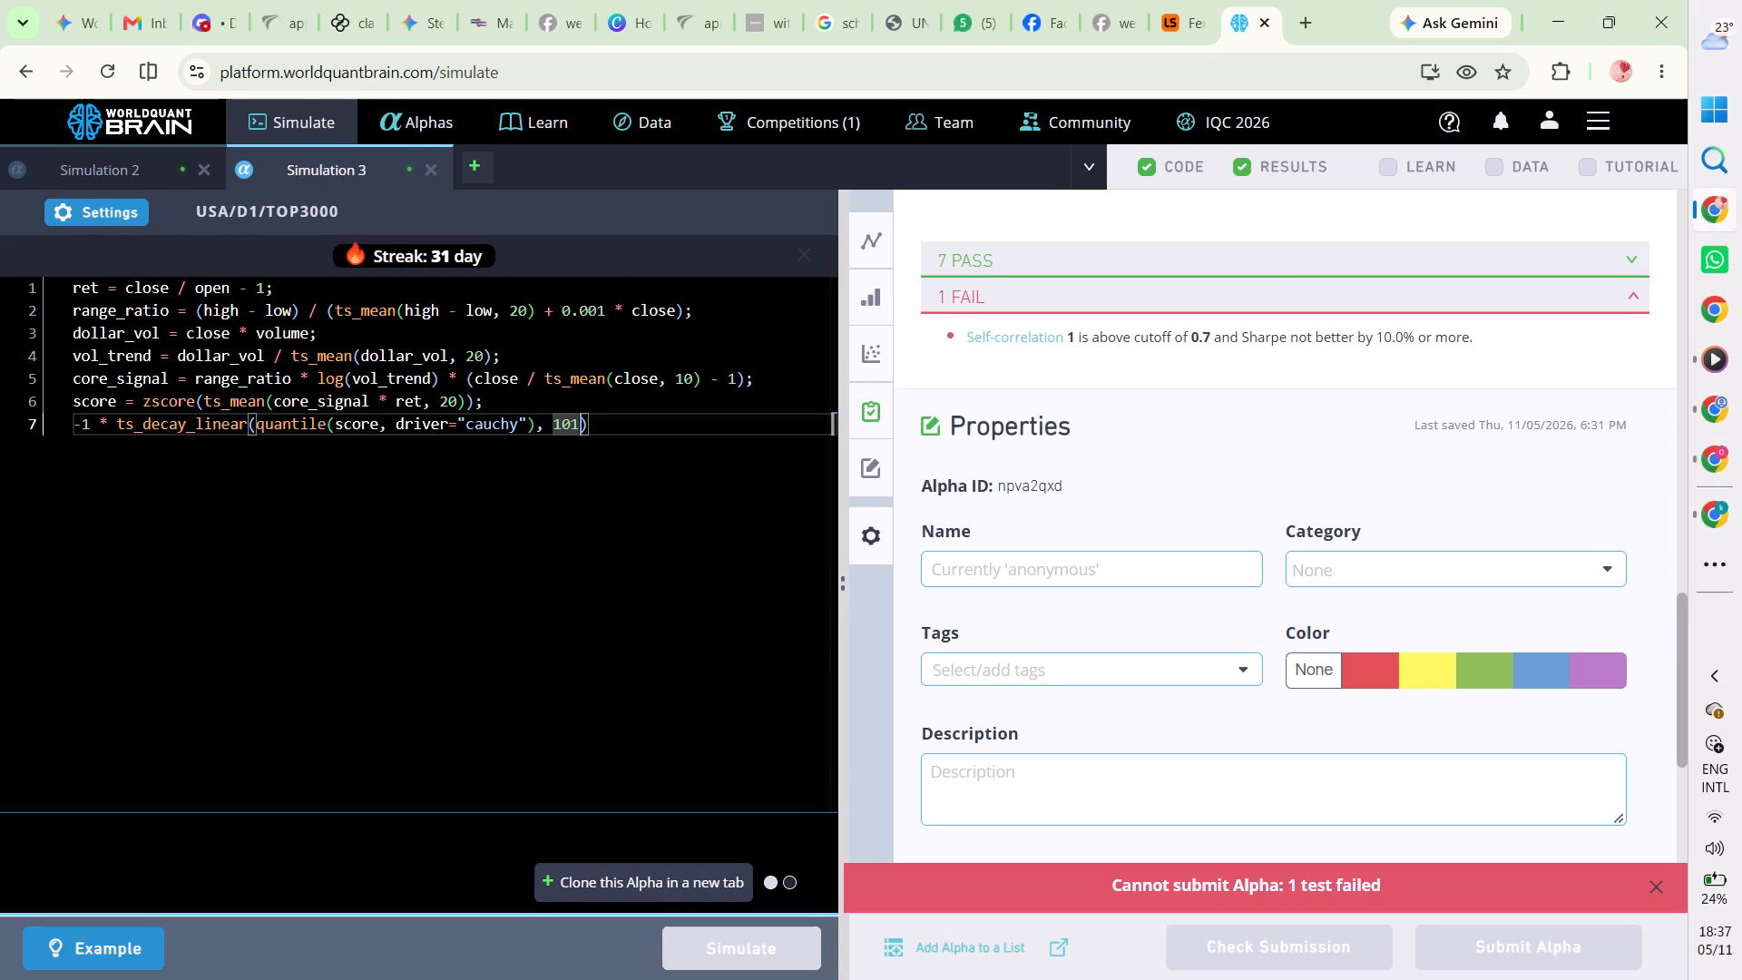
# Set the ts_decay_linear window in the last line of Simulation 3 to 99 and run the simulation.
pyautogui.press('BackSpace')
pyautogui.press('BackSpace')
pyautogui.press('BackSpace')
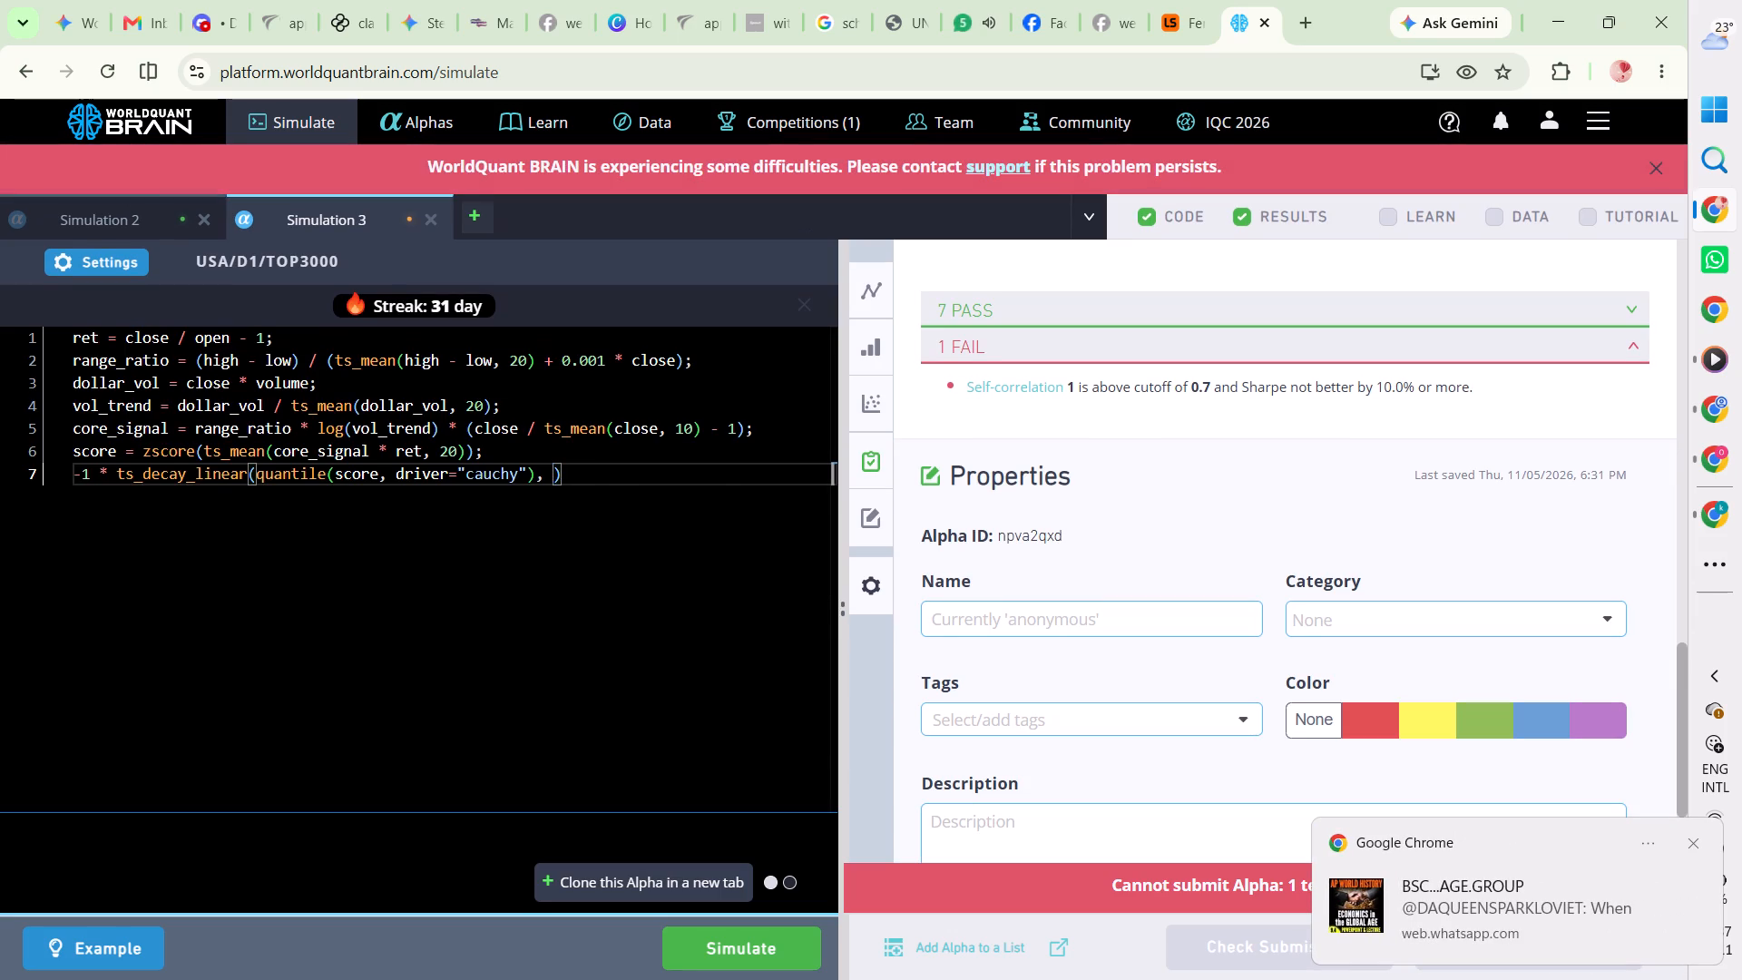
pyautogui.write('99')
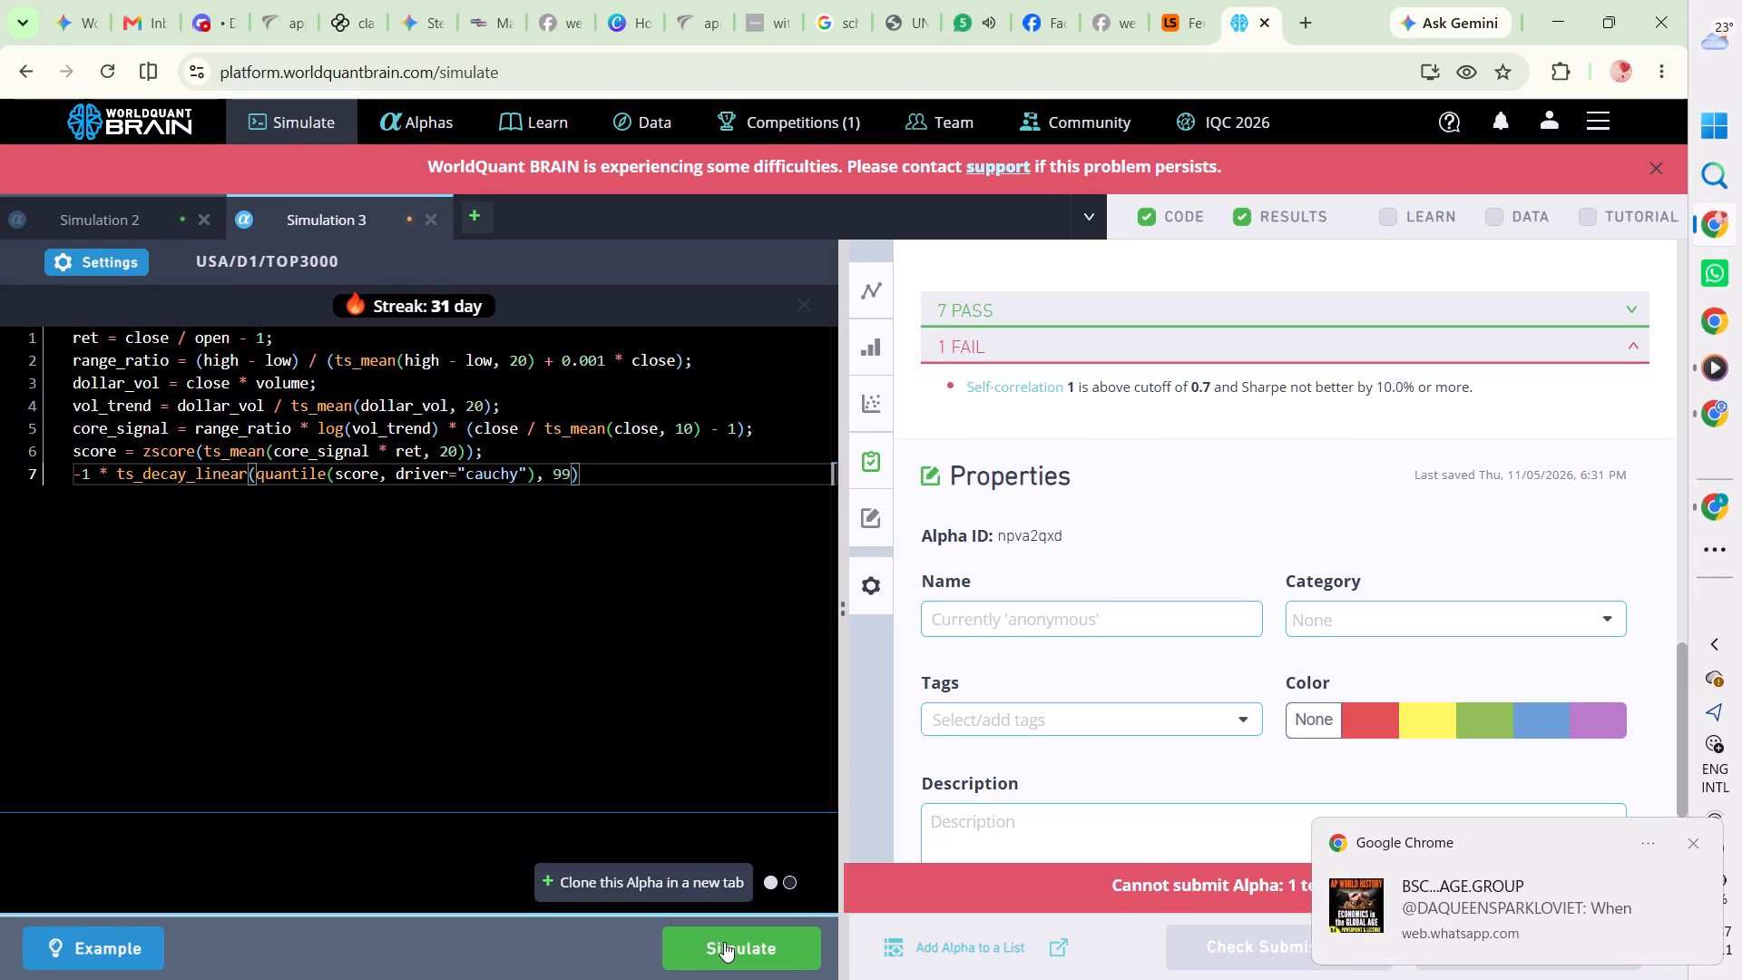
pyautogui.click(724, 942)
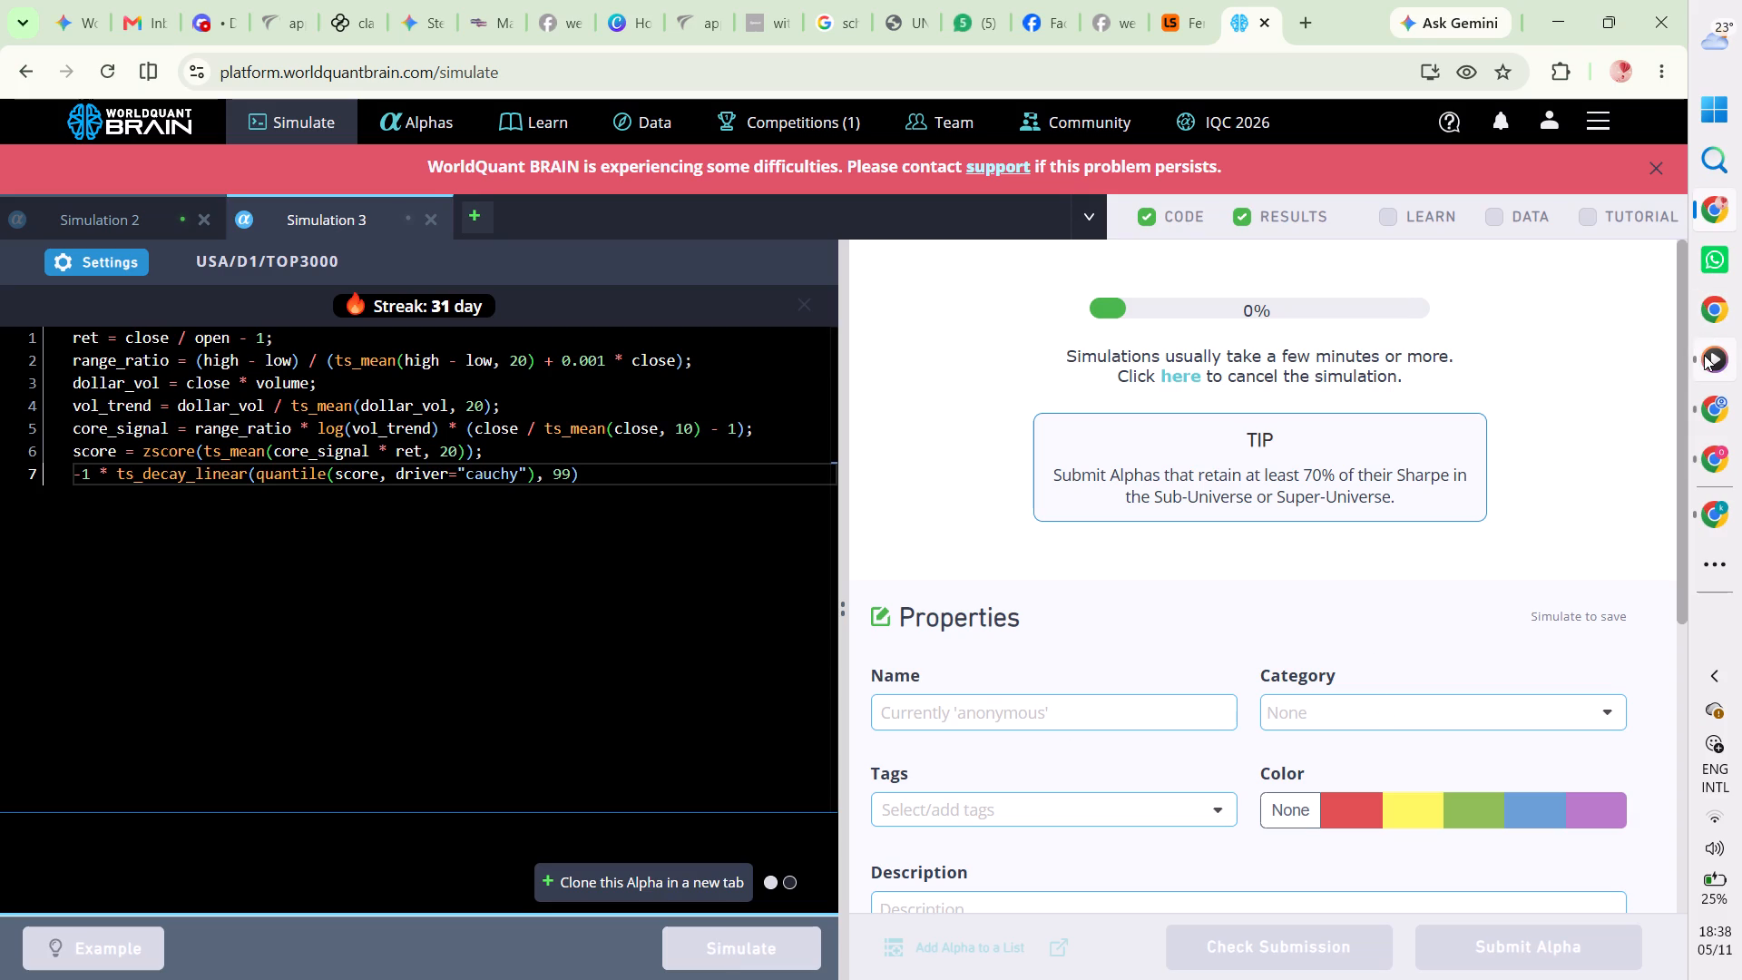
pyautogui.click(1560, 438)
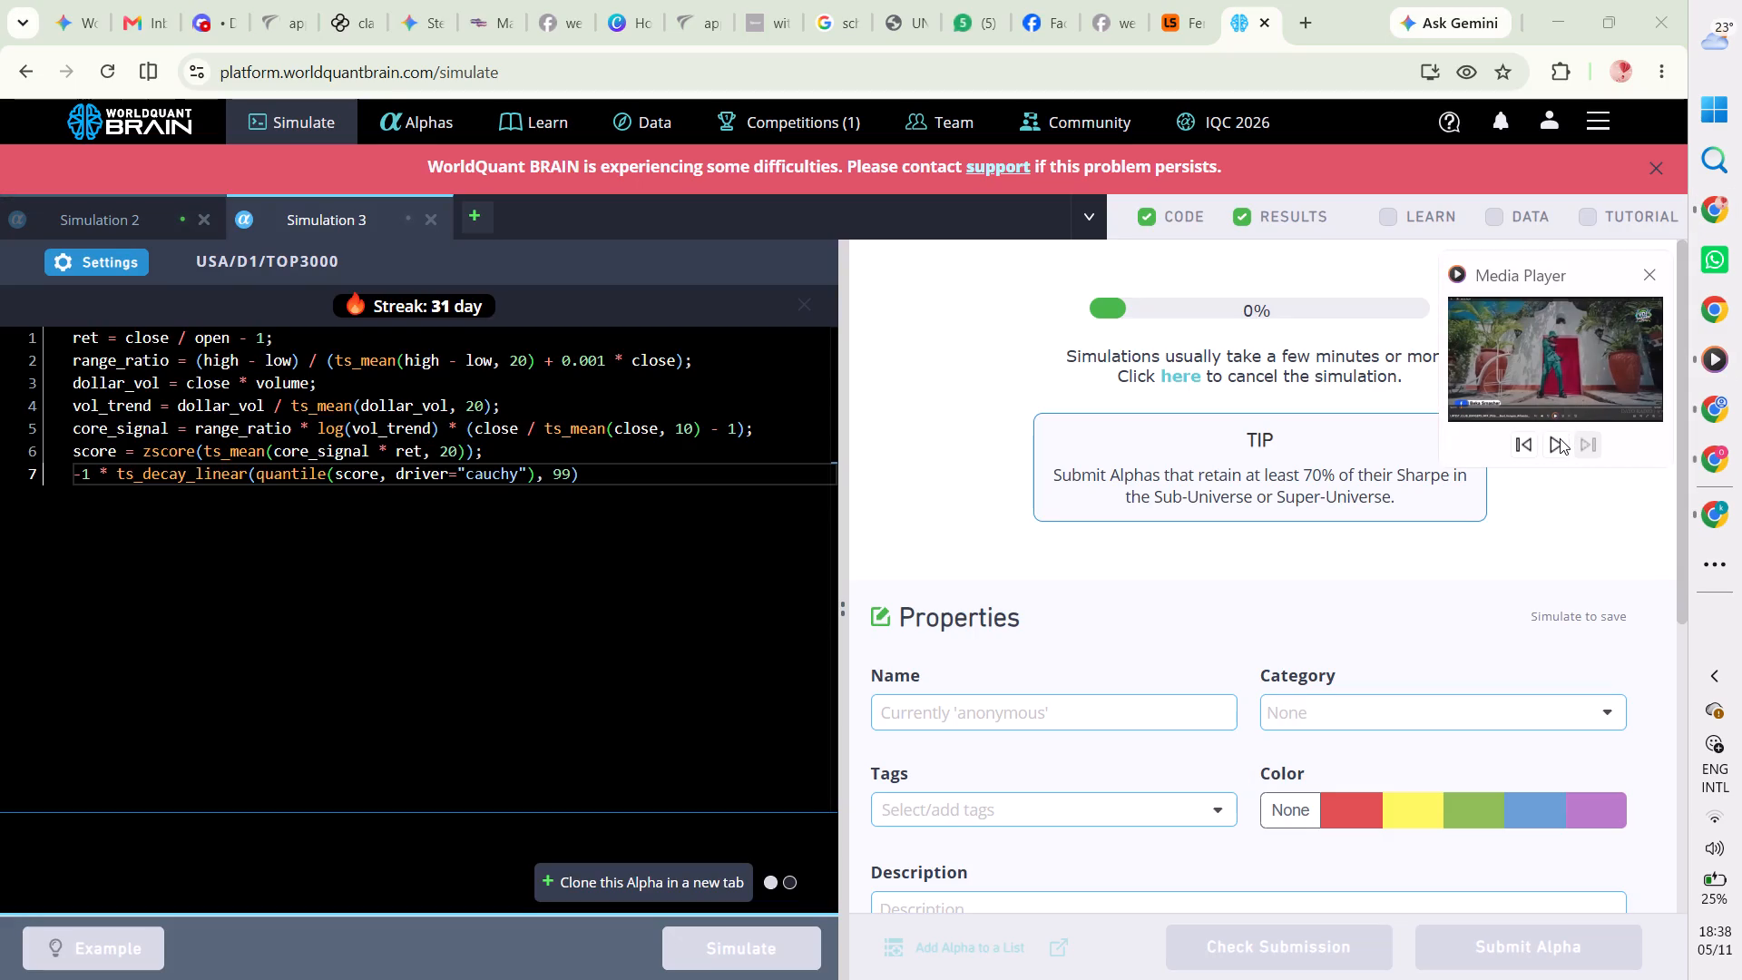
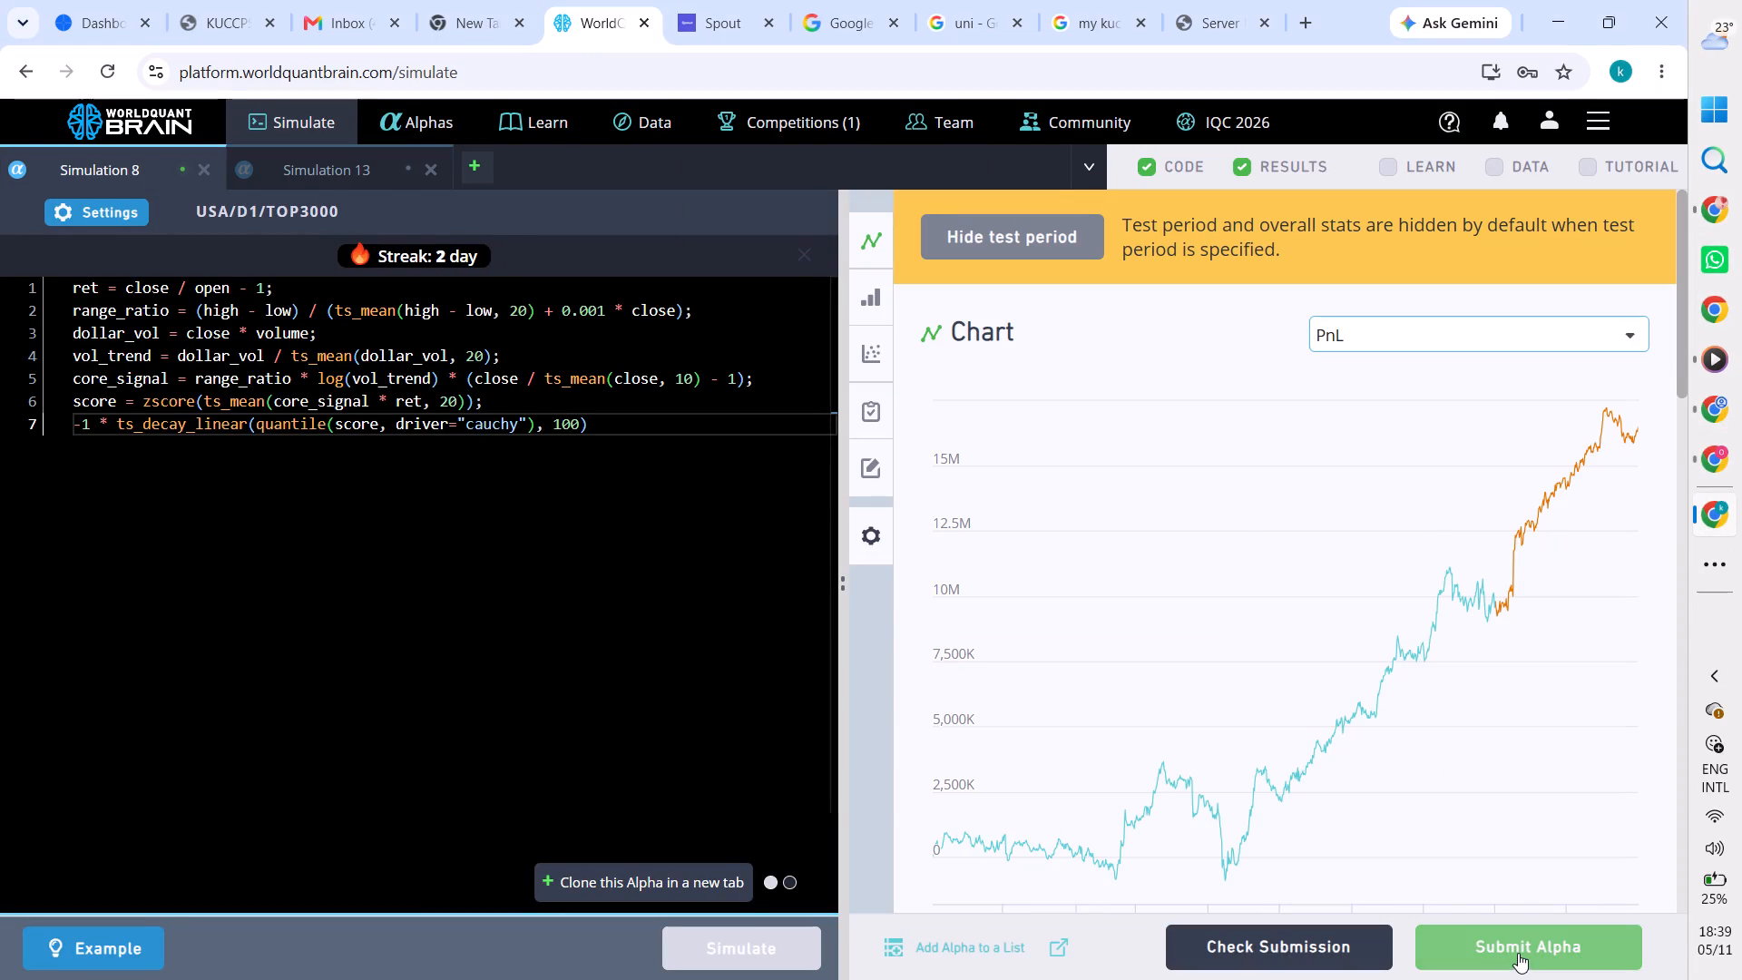
# Submit the Simulation 8 alpha that uses a ts_decay_linear window of 100.
pyautogui.click(1518, 953)
pyautogui.scroll(2, 1182, 629)
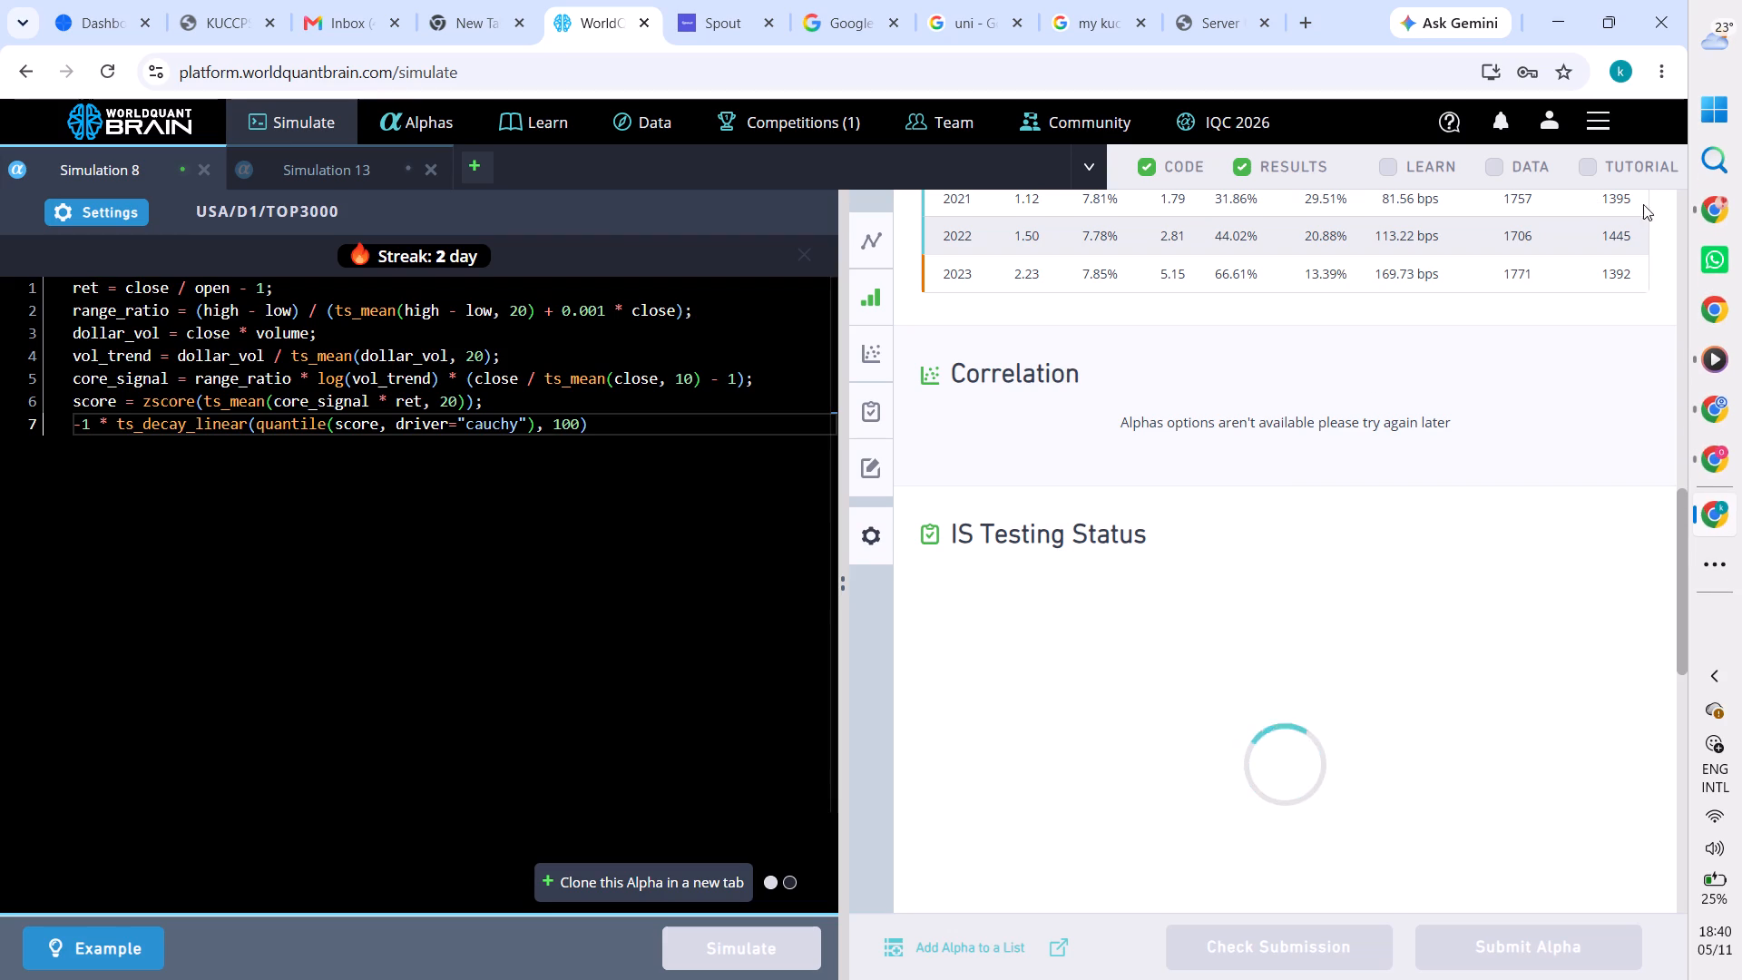
# Check the Simulation 3 run in the other BRAIN session, and return to the Simulation 8 submission.
pyautogui.click(1719, 212)
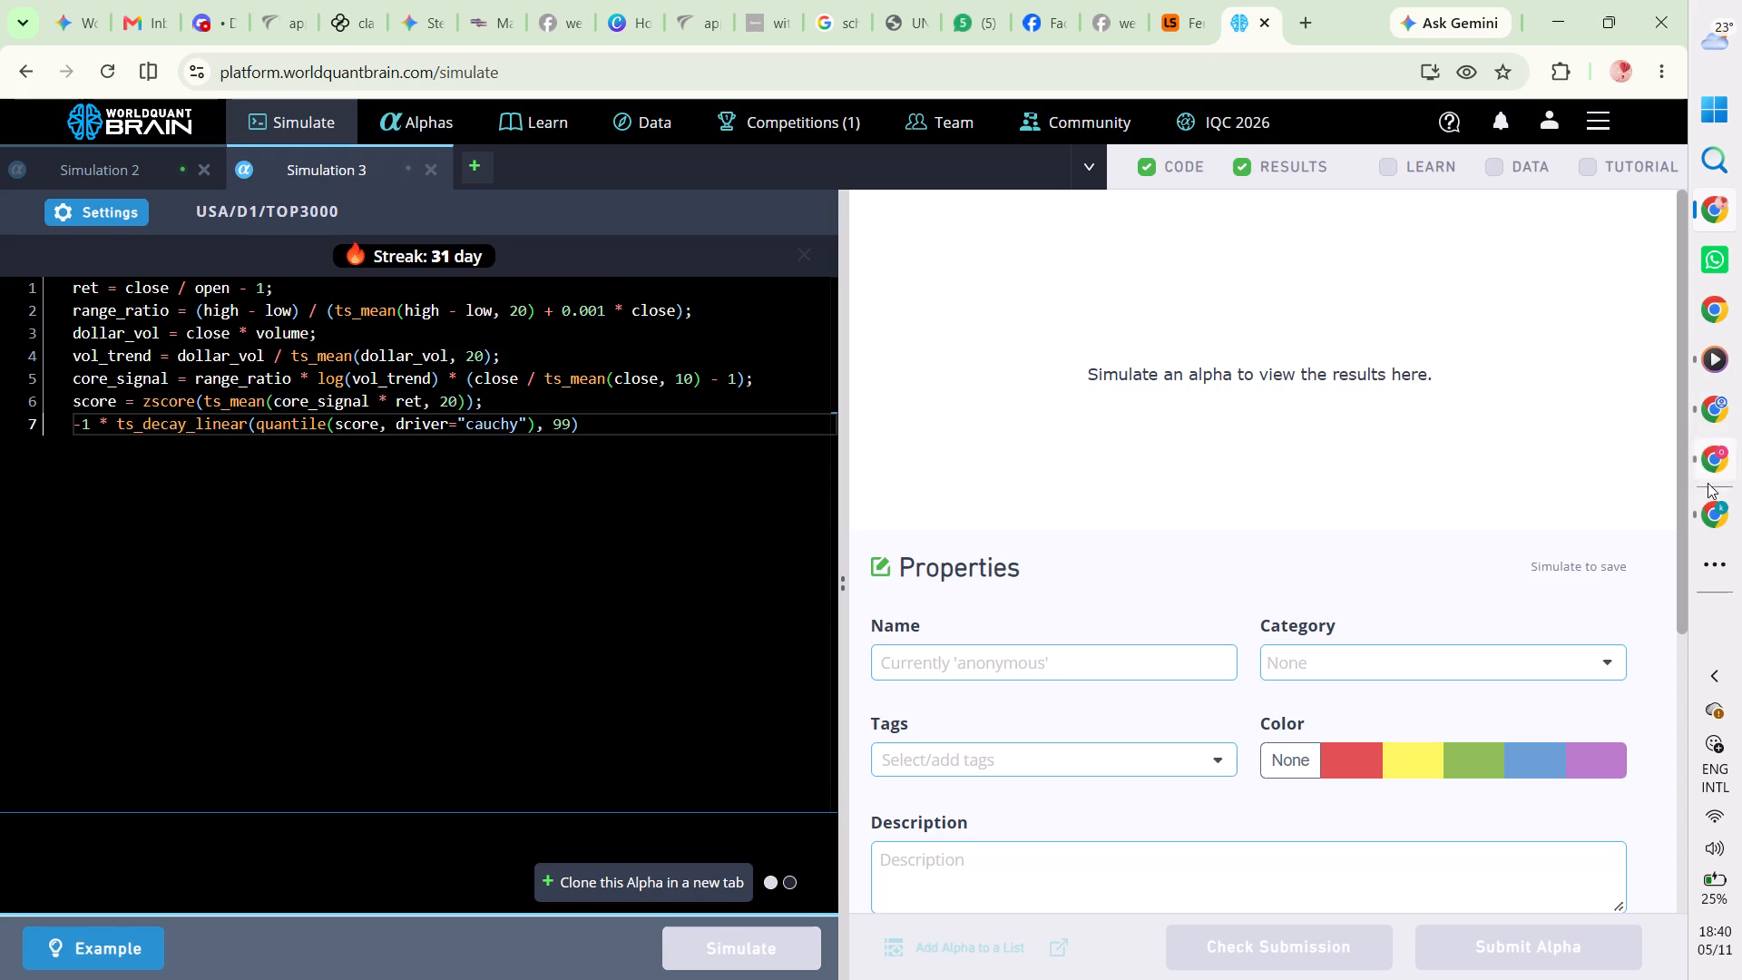
pyautogui.click(1715, 505)
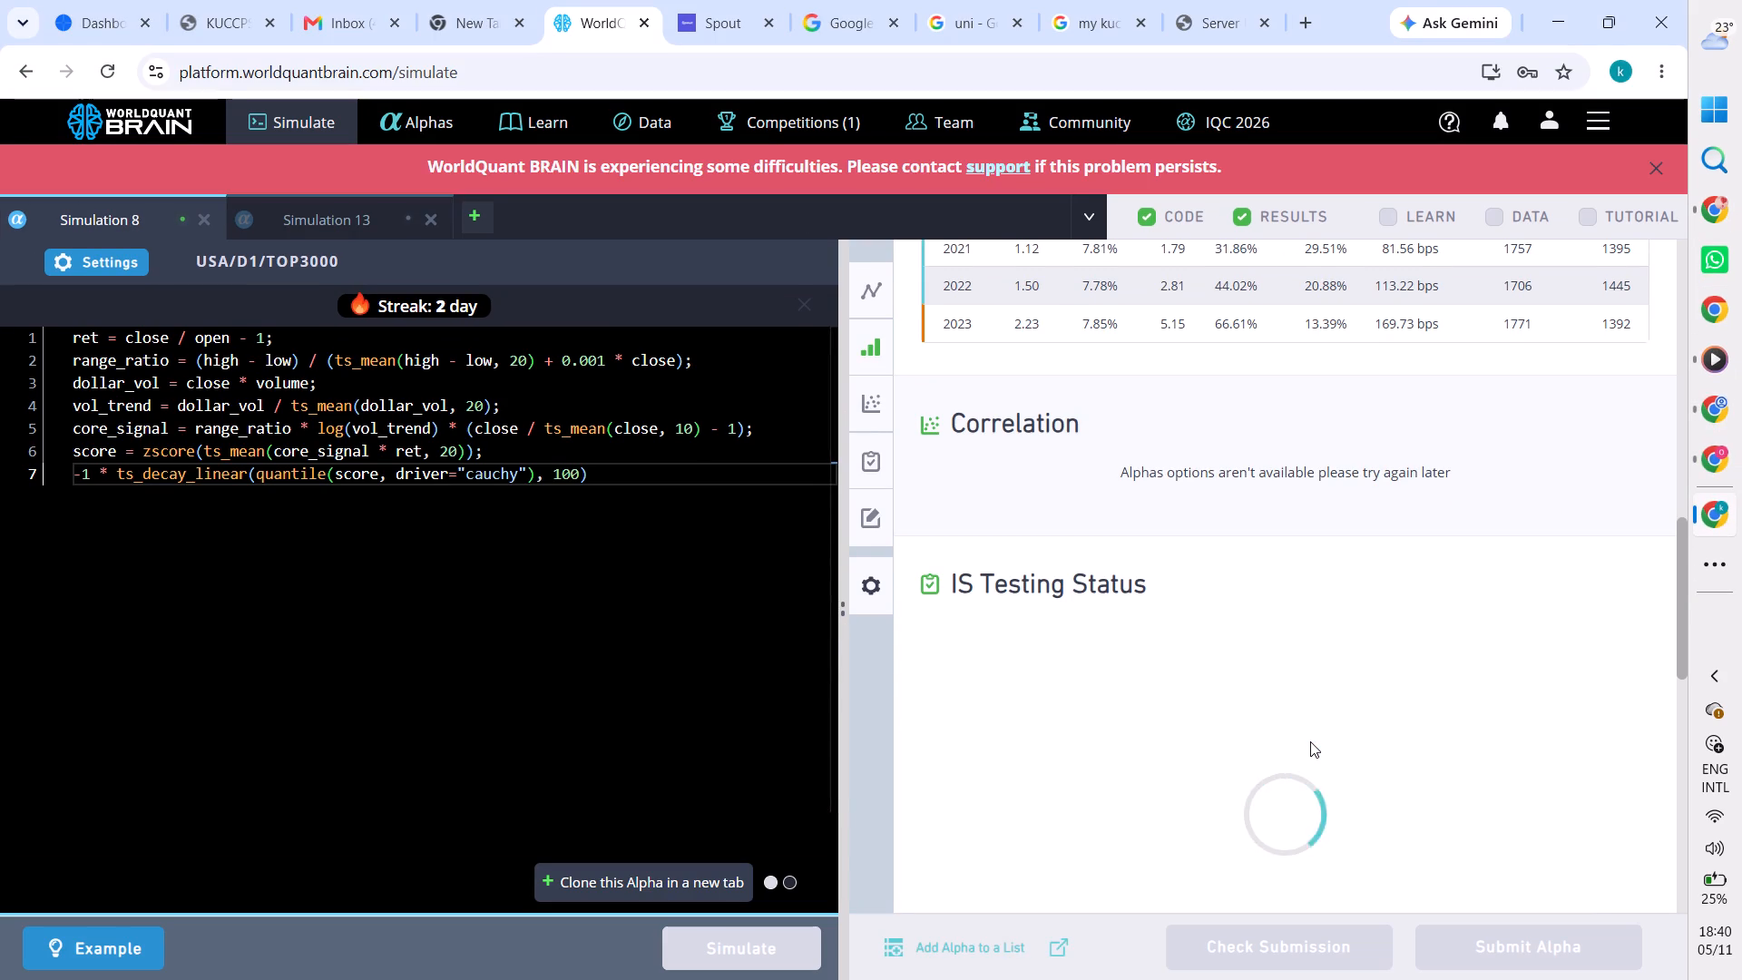
# Dismiss the red service-difficulties banner above the simulation editor.
pyautogui.click(1656, 165)
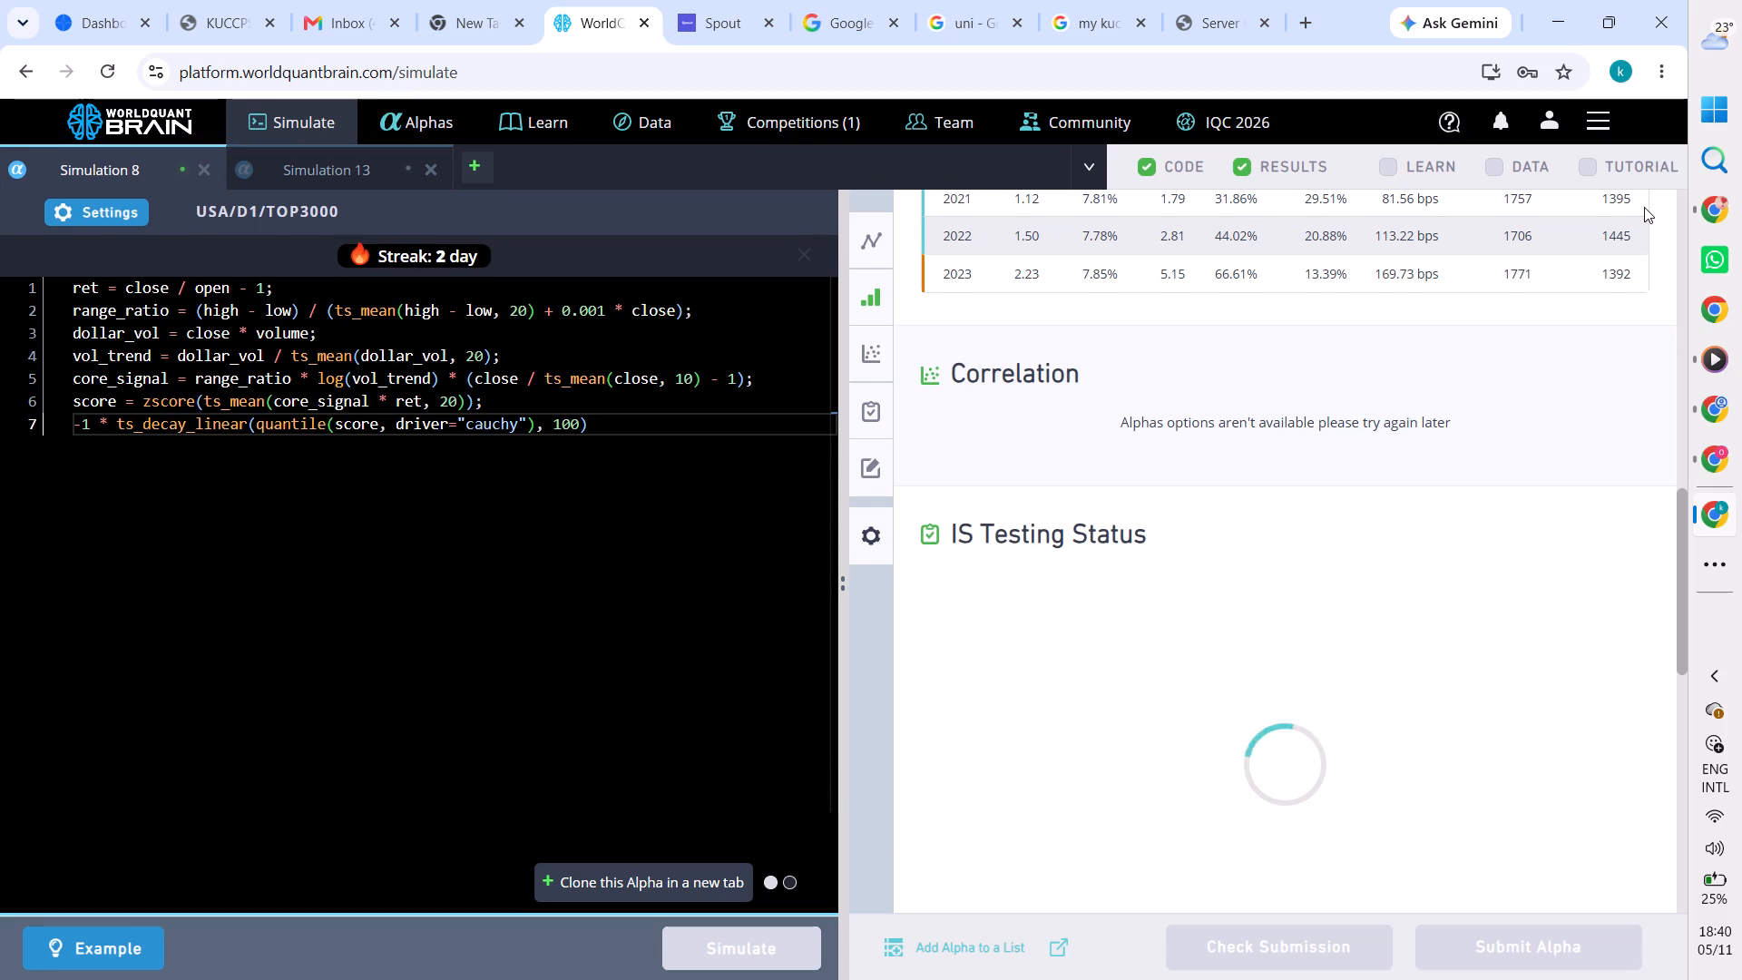
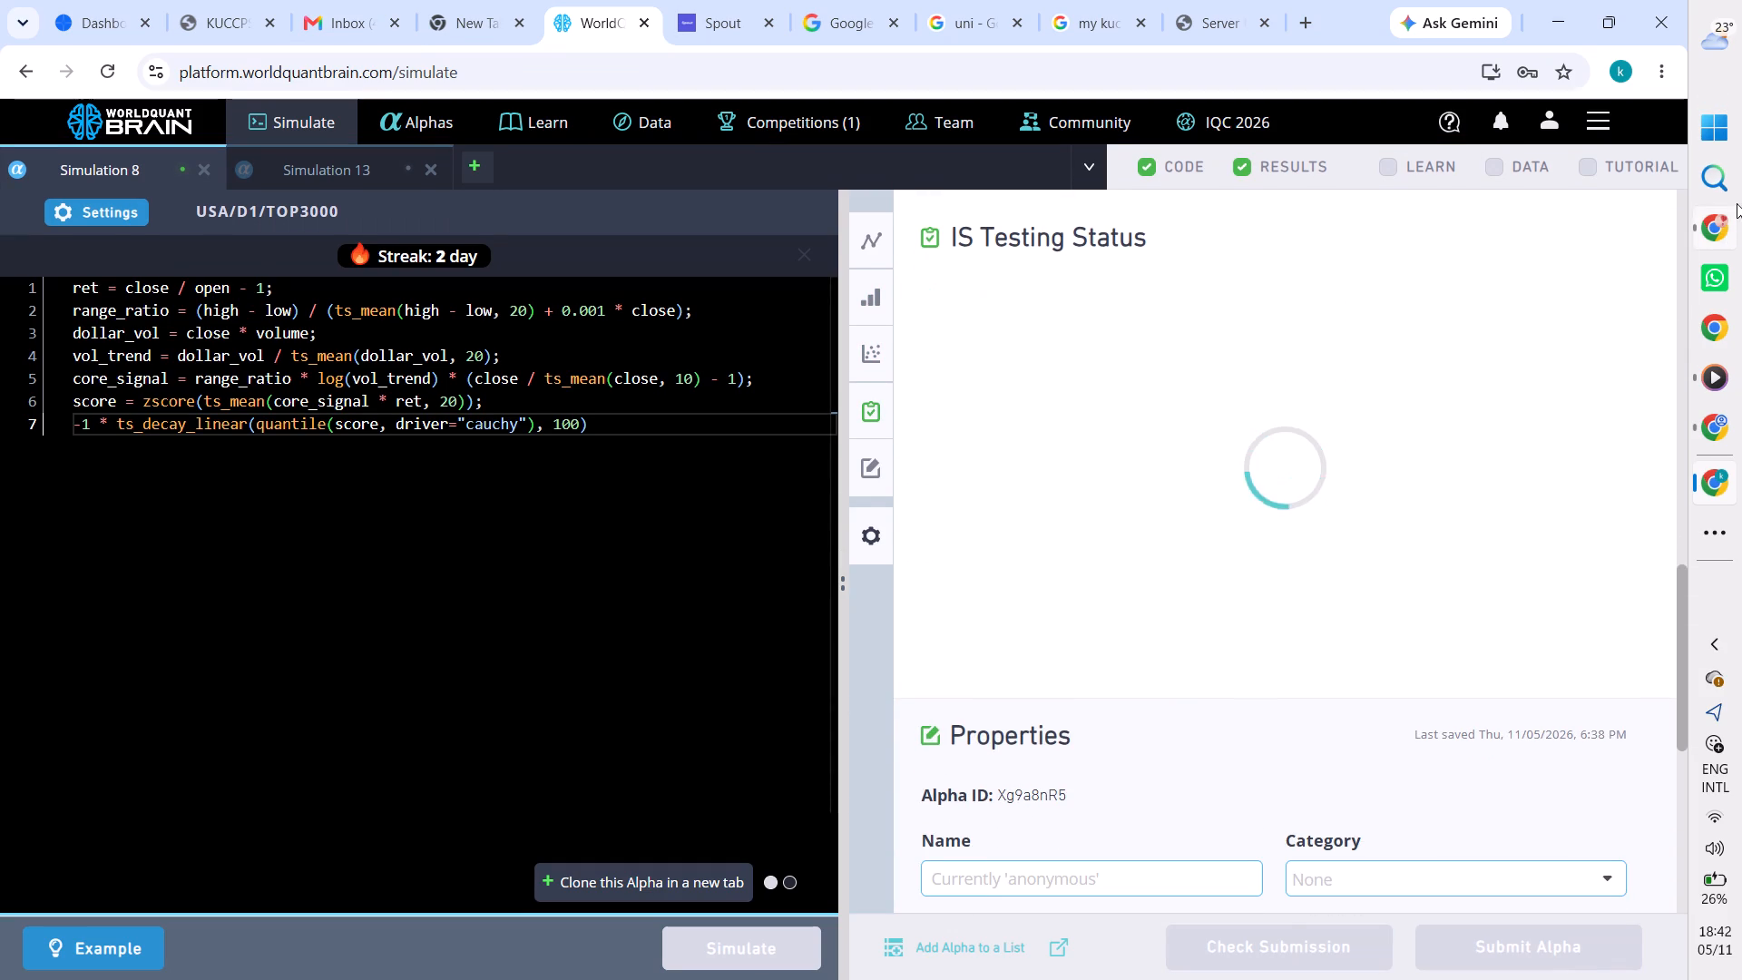
# Dismiss the notification banner above Simulation 3 in the other BRAIN session, and return to the Simulation 8 submission.
pyautogui.click(1719, 220)
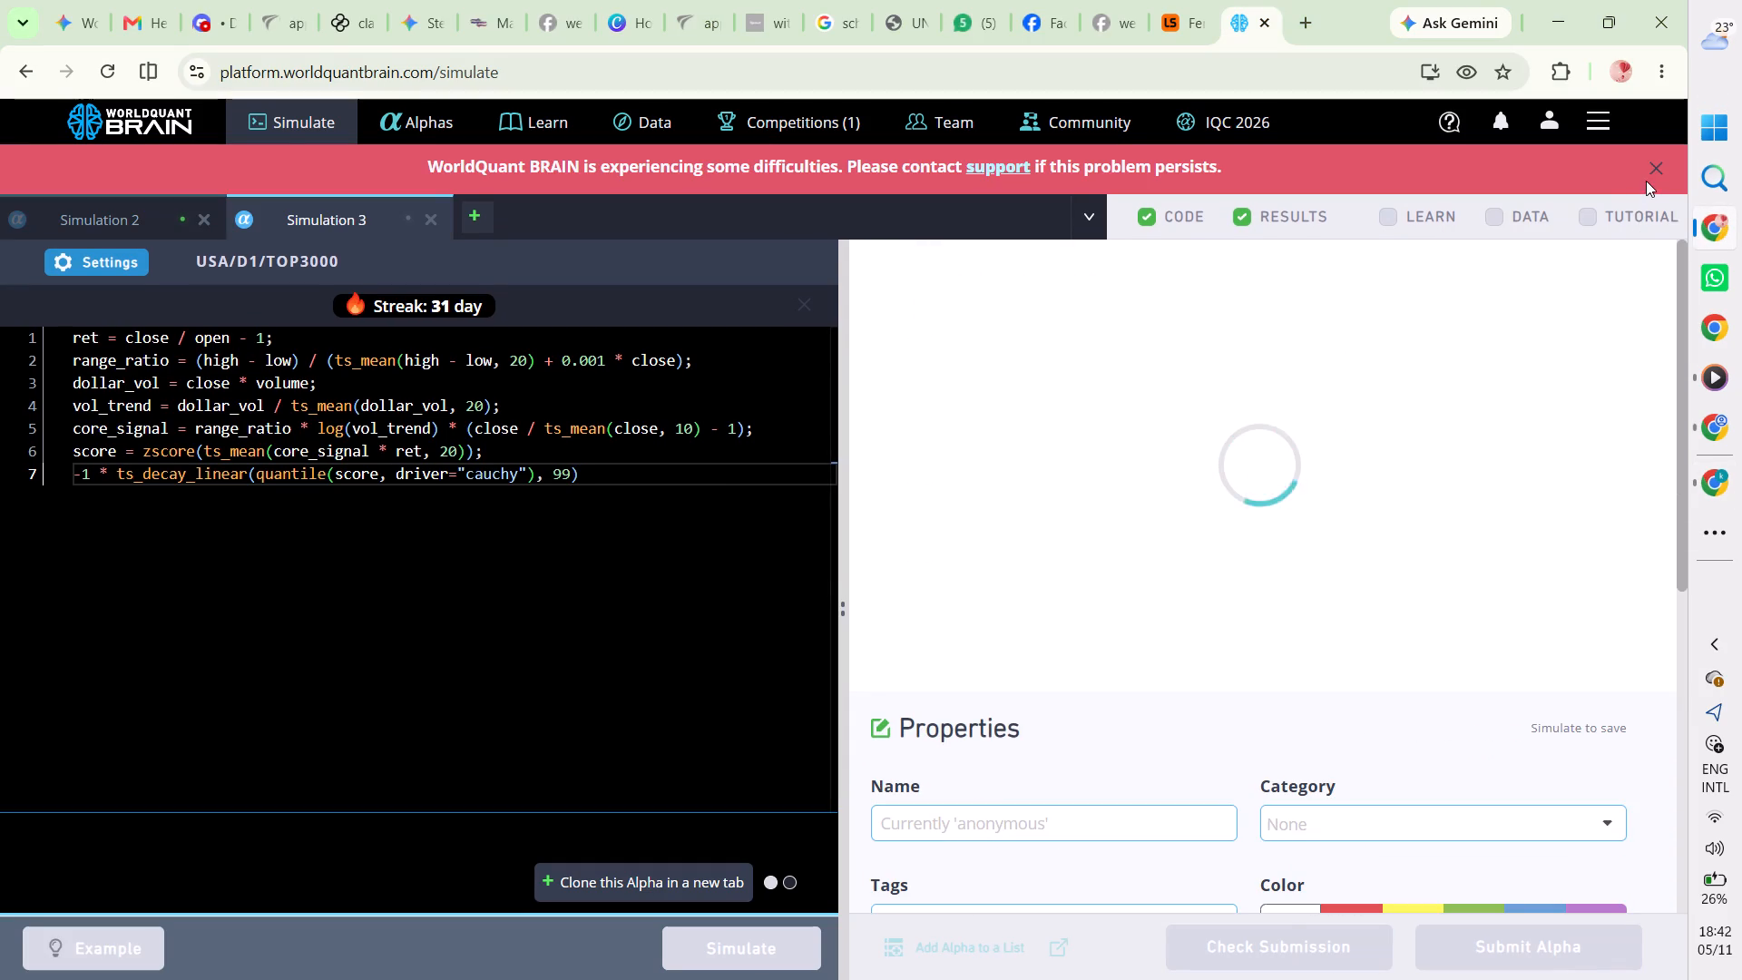
pyautogui.click(1648, 171)
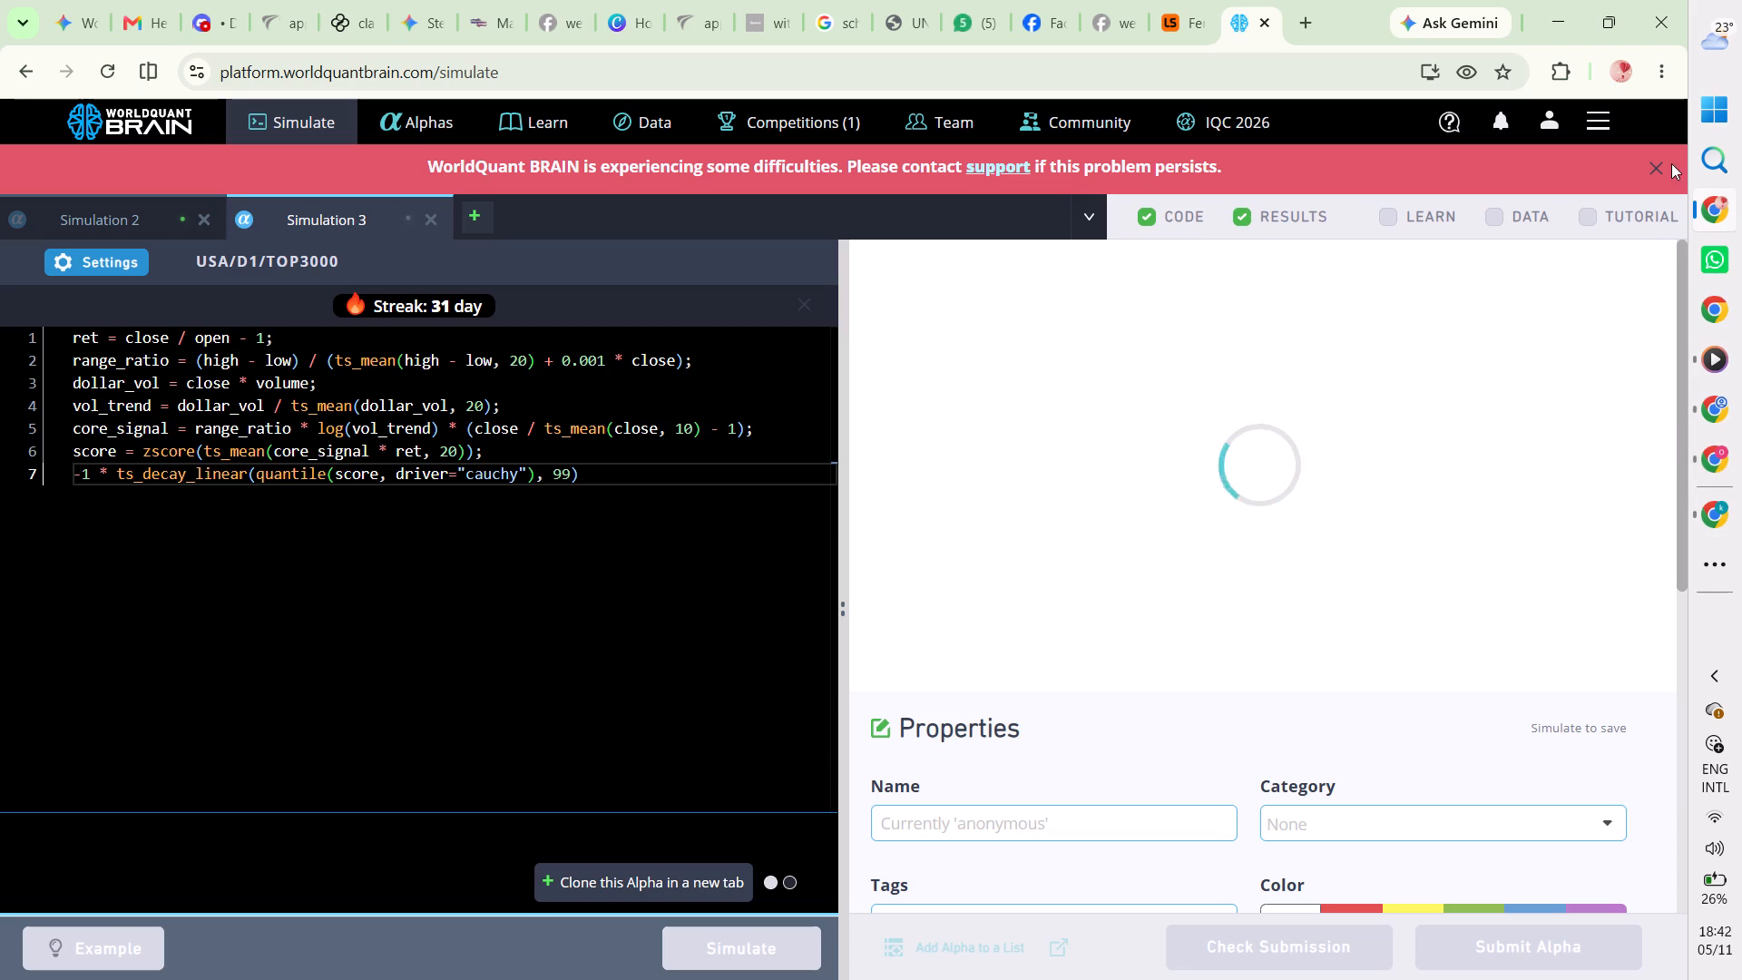
pyautogui.click(1660, 168)
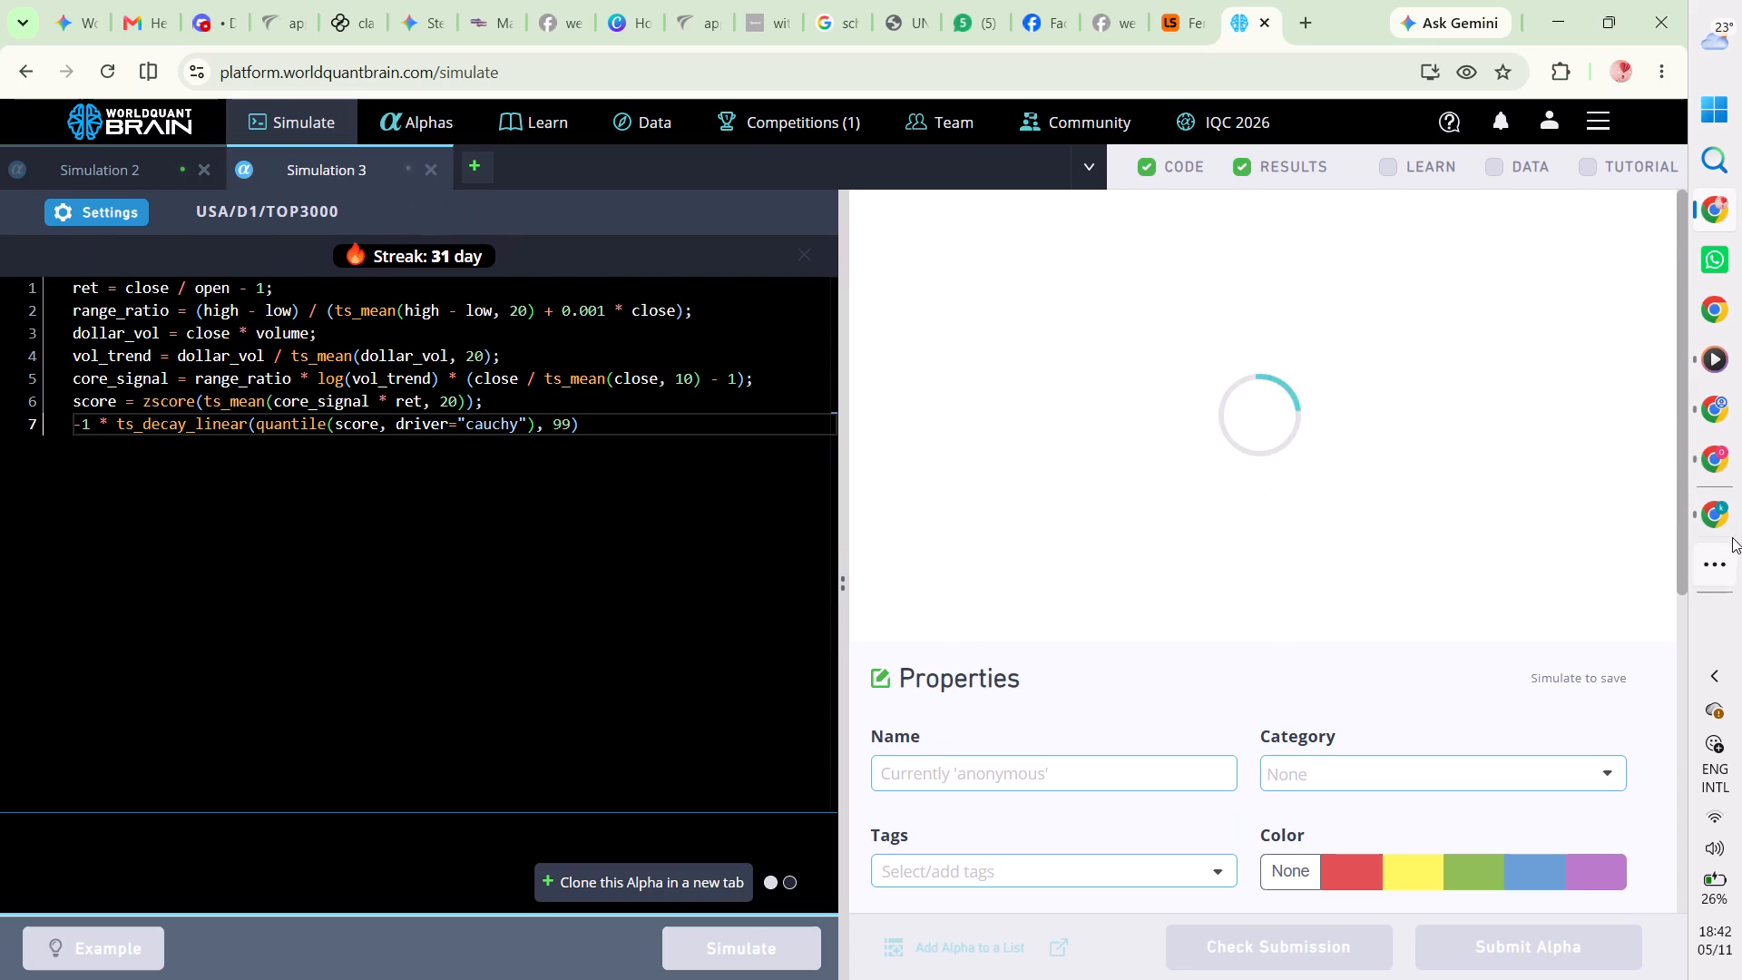
pyautogui.click(1724, 525)
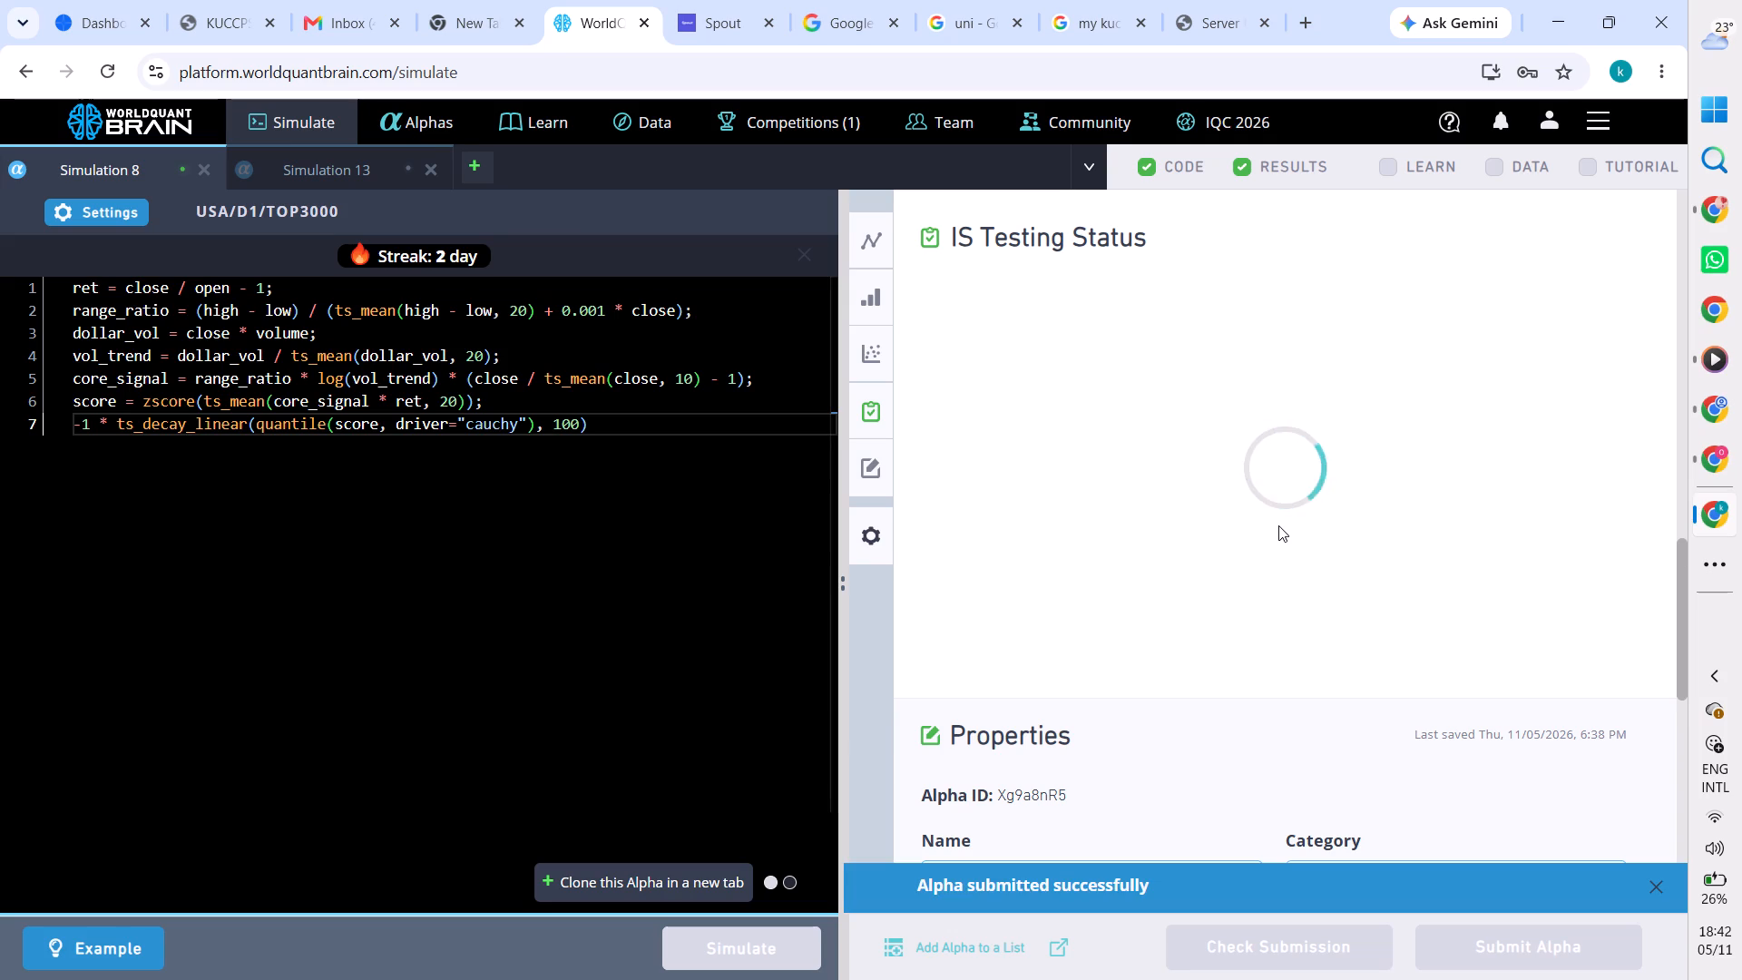
# Review the submitted Simulation 8 alpha's results, including the performance chart, yearly IS Summary, Correlation and Properties sections.
pyautogui.scroll(-5, 1356, 366)
pyautogui.scroll(7, 1356, 366)
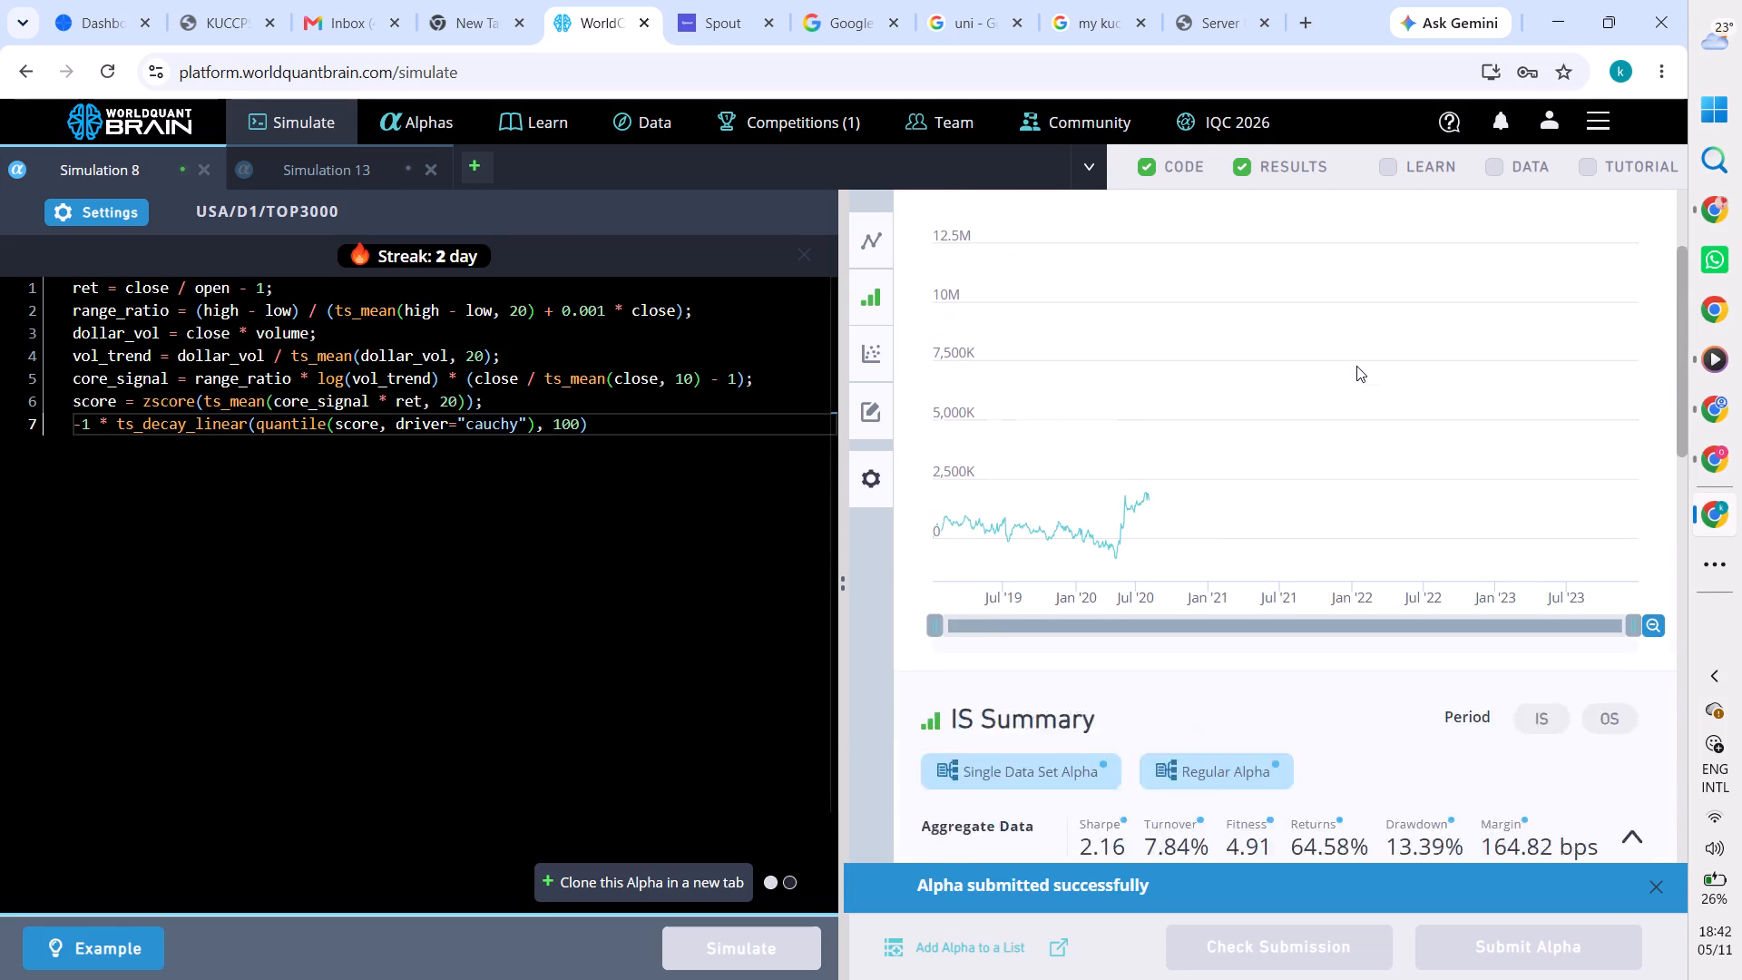
pyautogui.scroll(-9, 1356, 366)
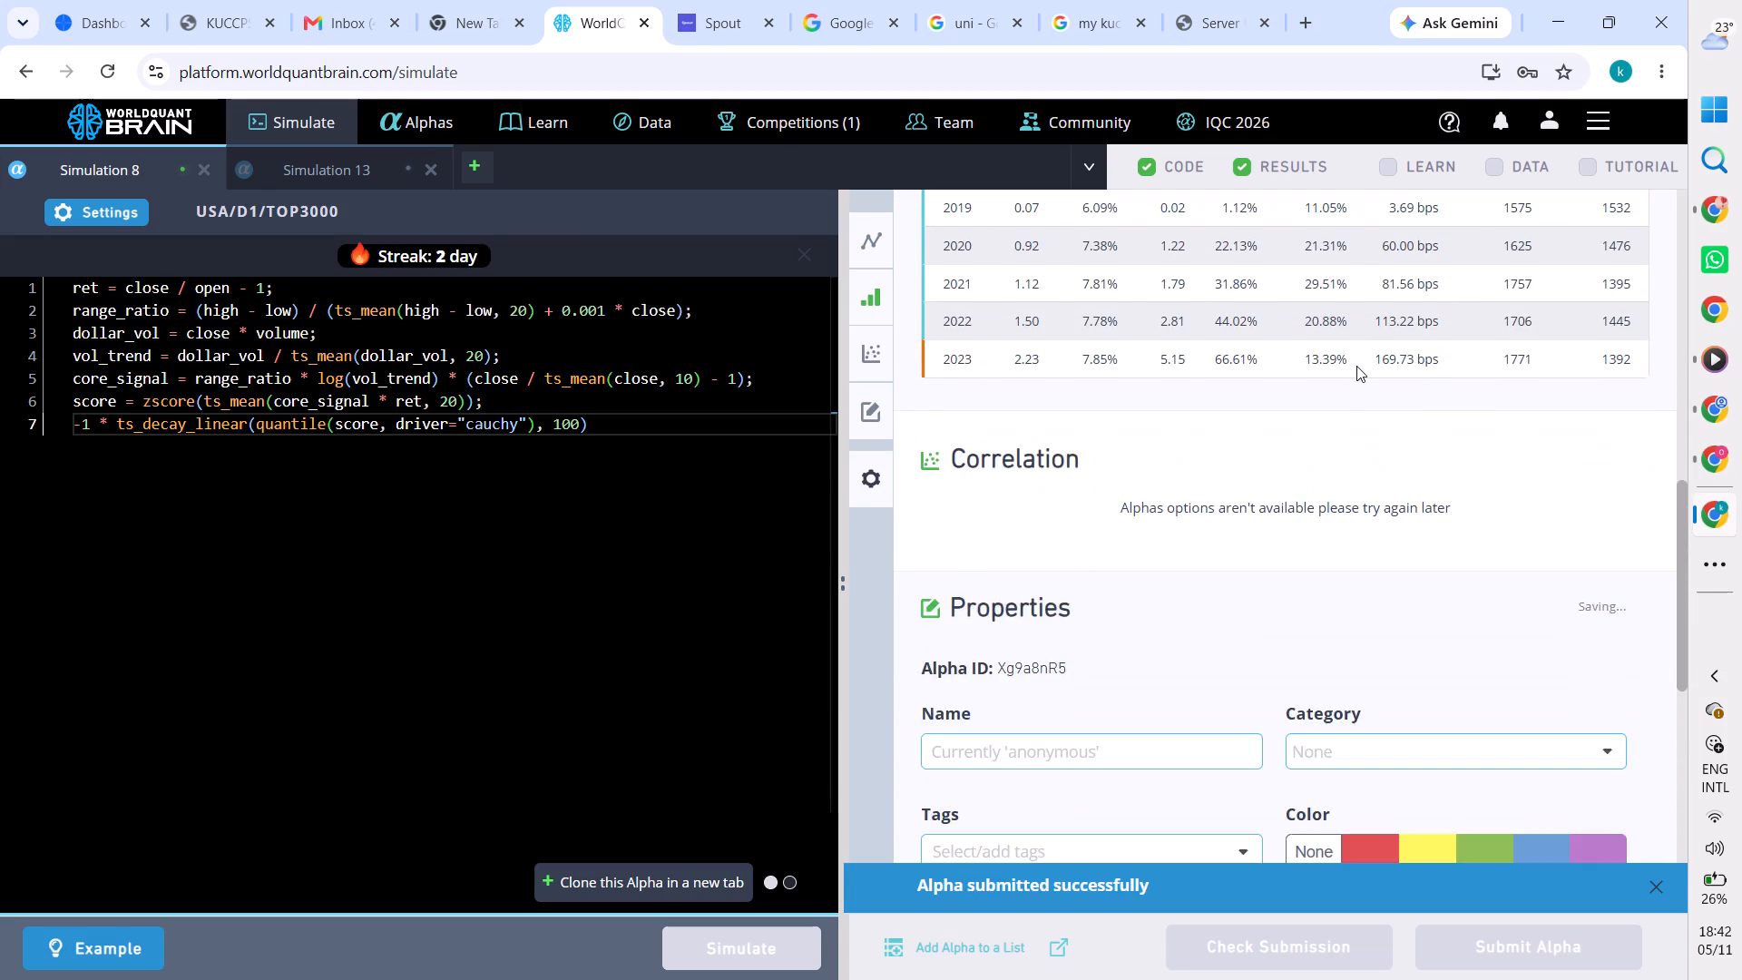
pyautogui.scroll(-3, 1356, 366)
pyautogui.scroll(5, 1356, 366)
pyautogui.scroll(-3, 1356, 366)
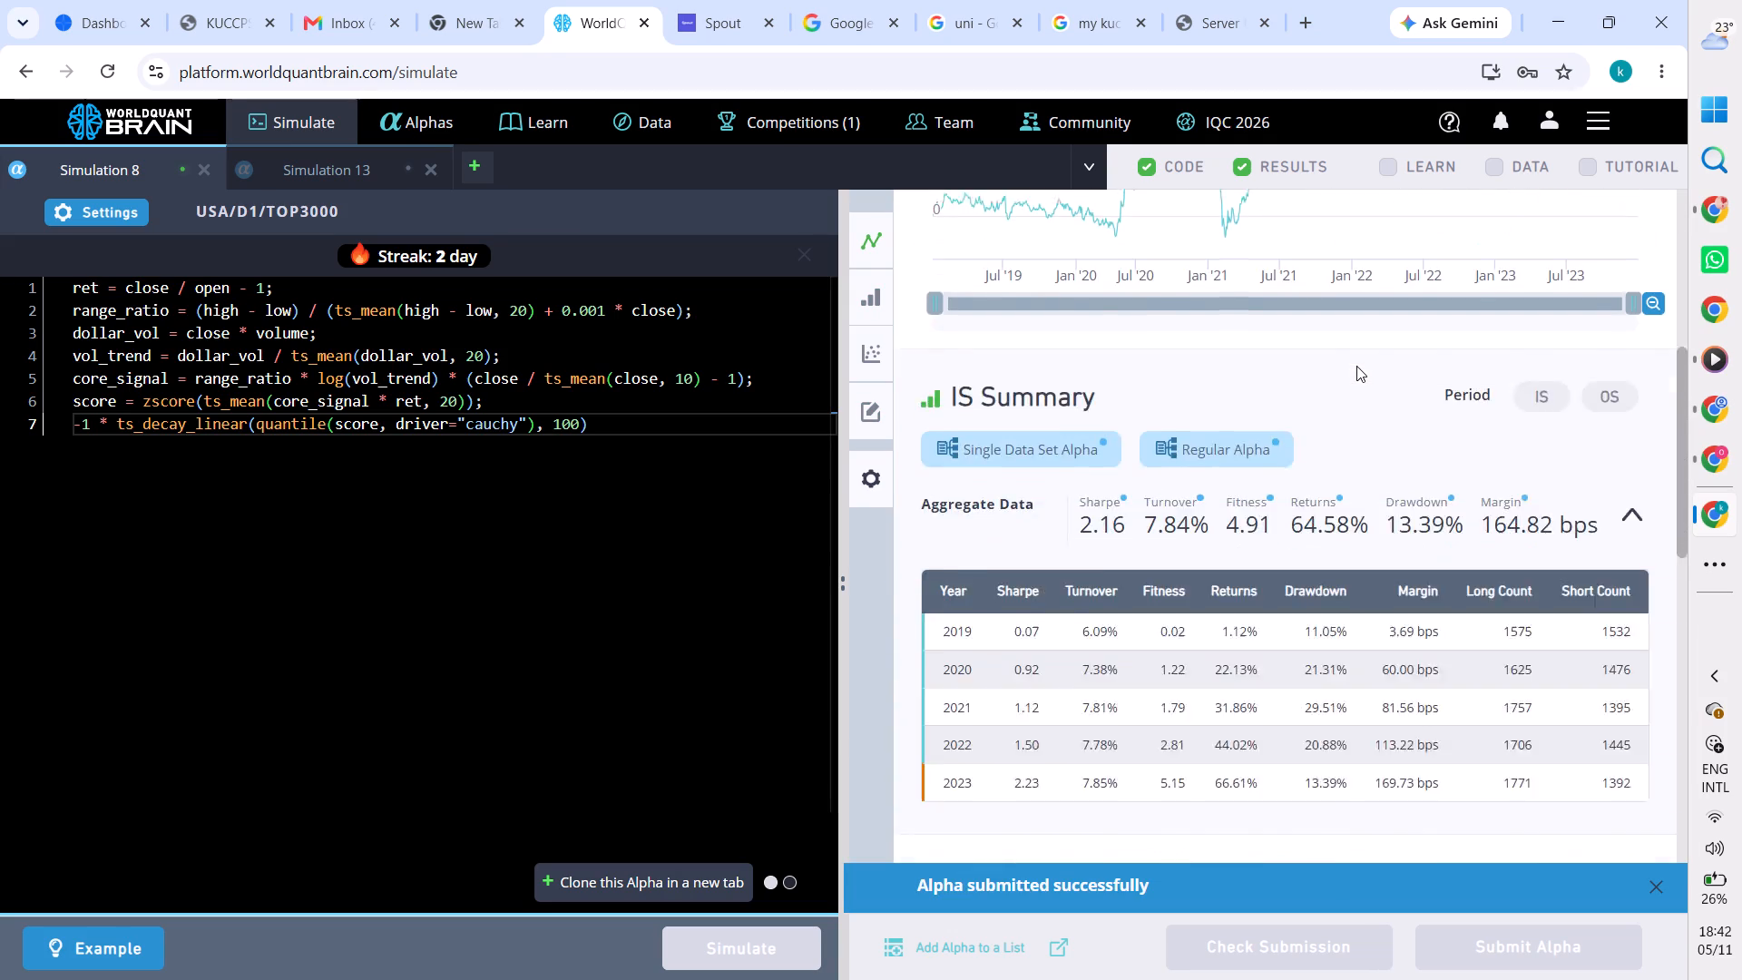
pyautogui.scroll(2, 1356, 366)
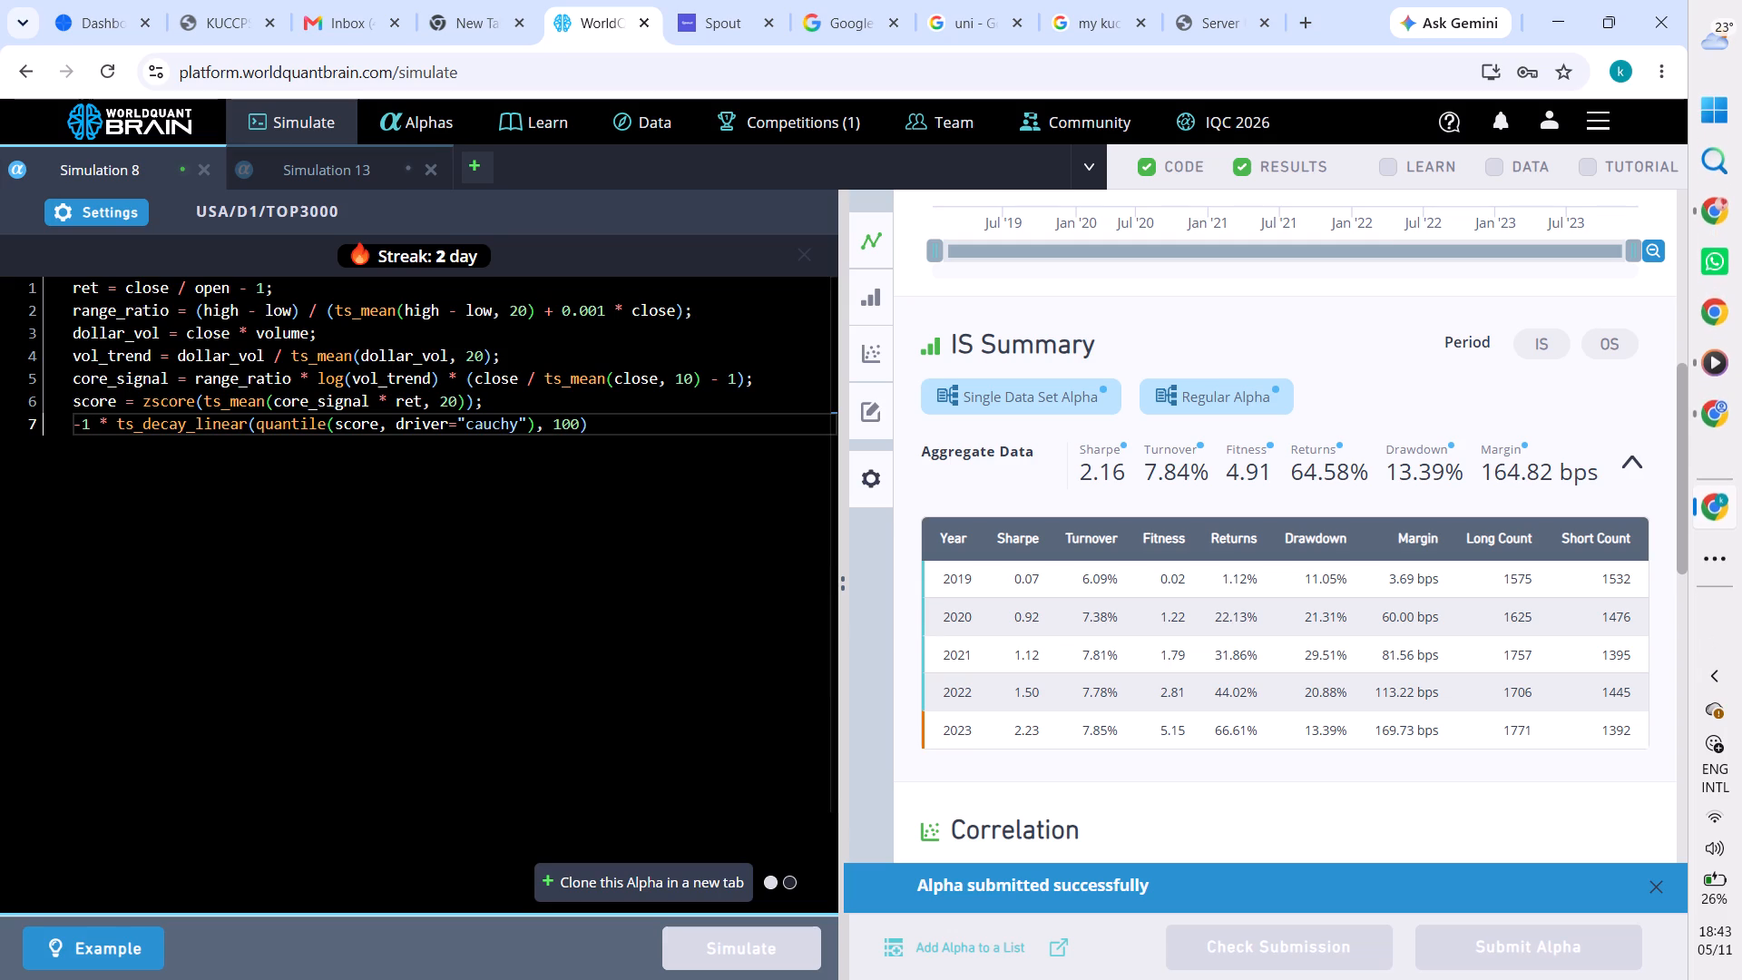
# Switch to the other BRAIN session running Simulation 3 and open the Challenge - Kenya competition page.
pyautogui.click(1722, 203)
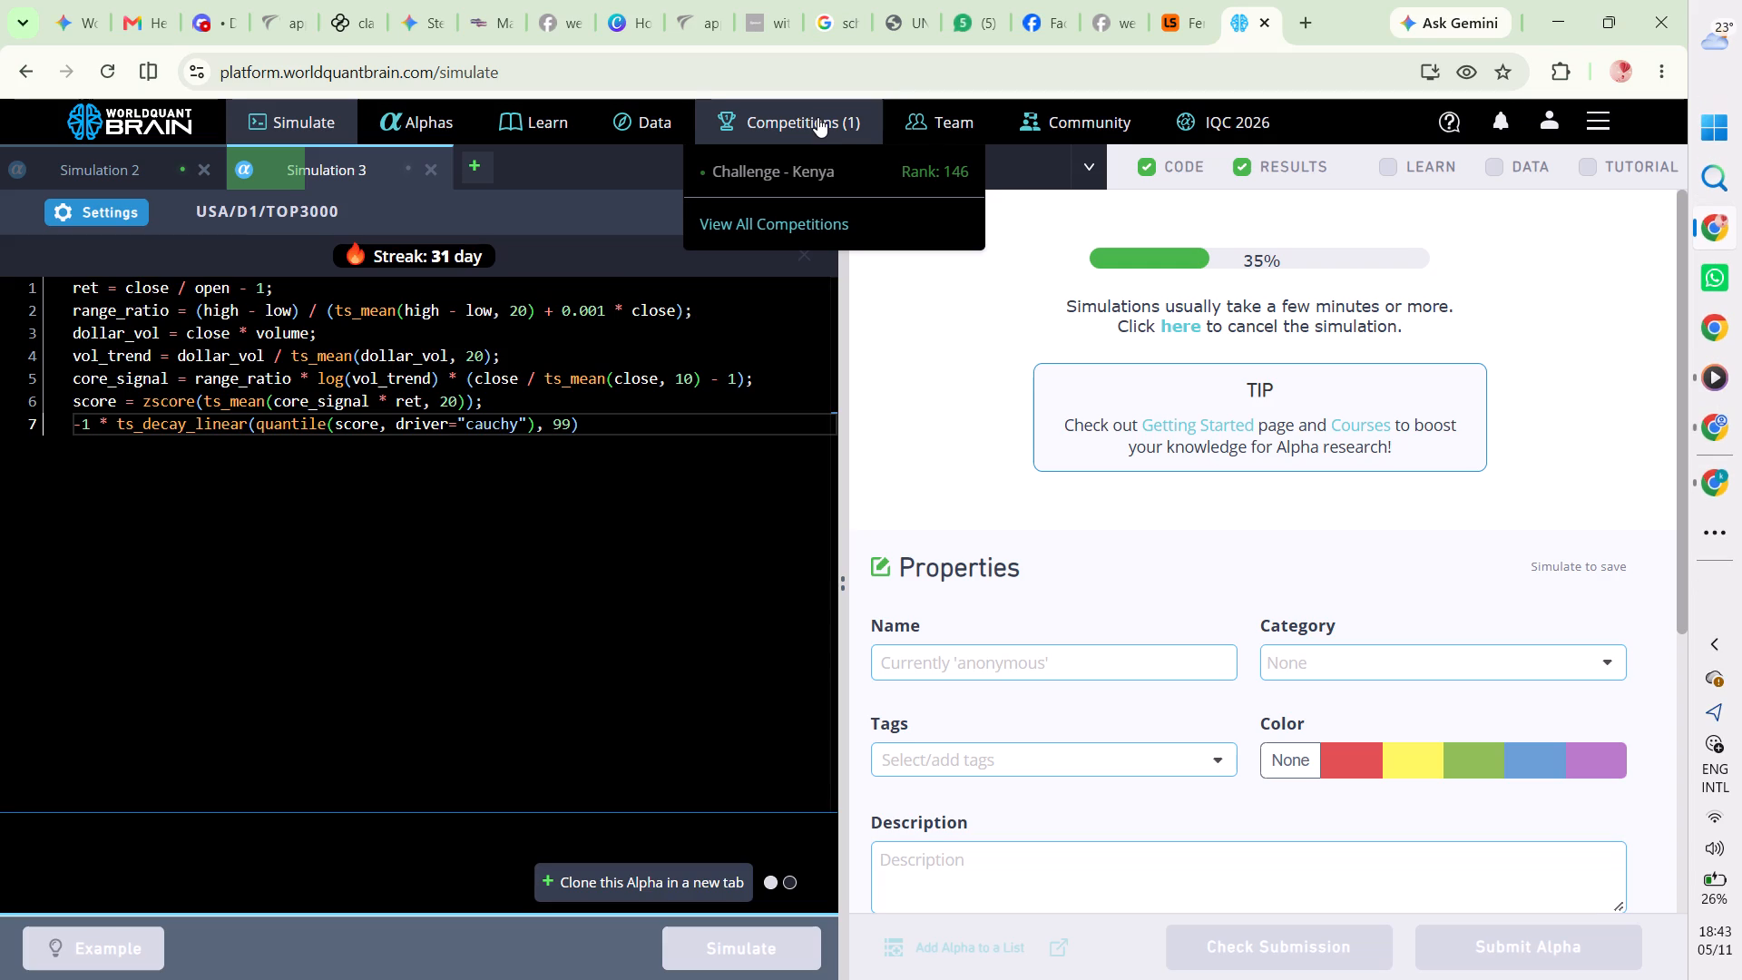
pyautogui.click(784, 166)
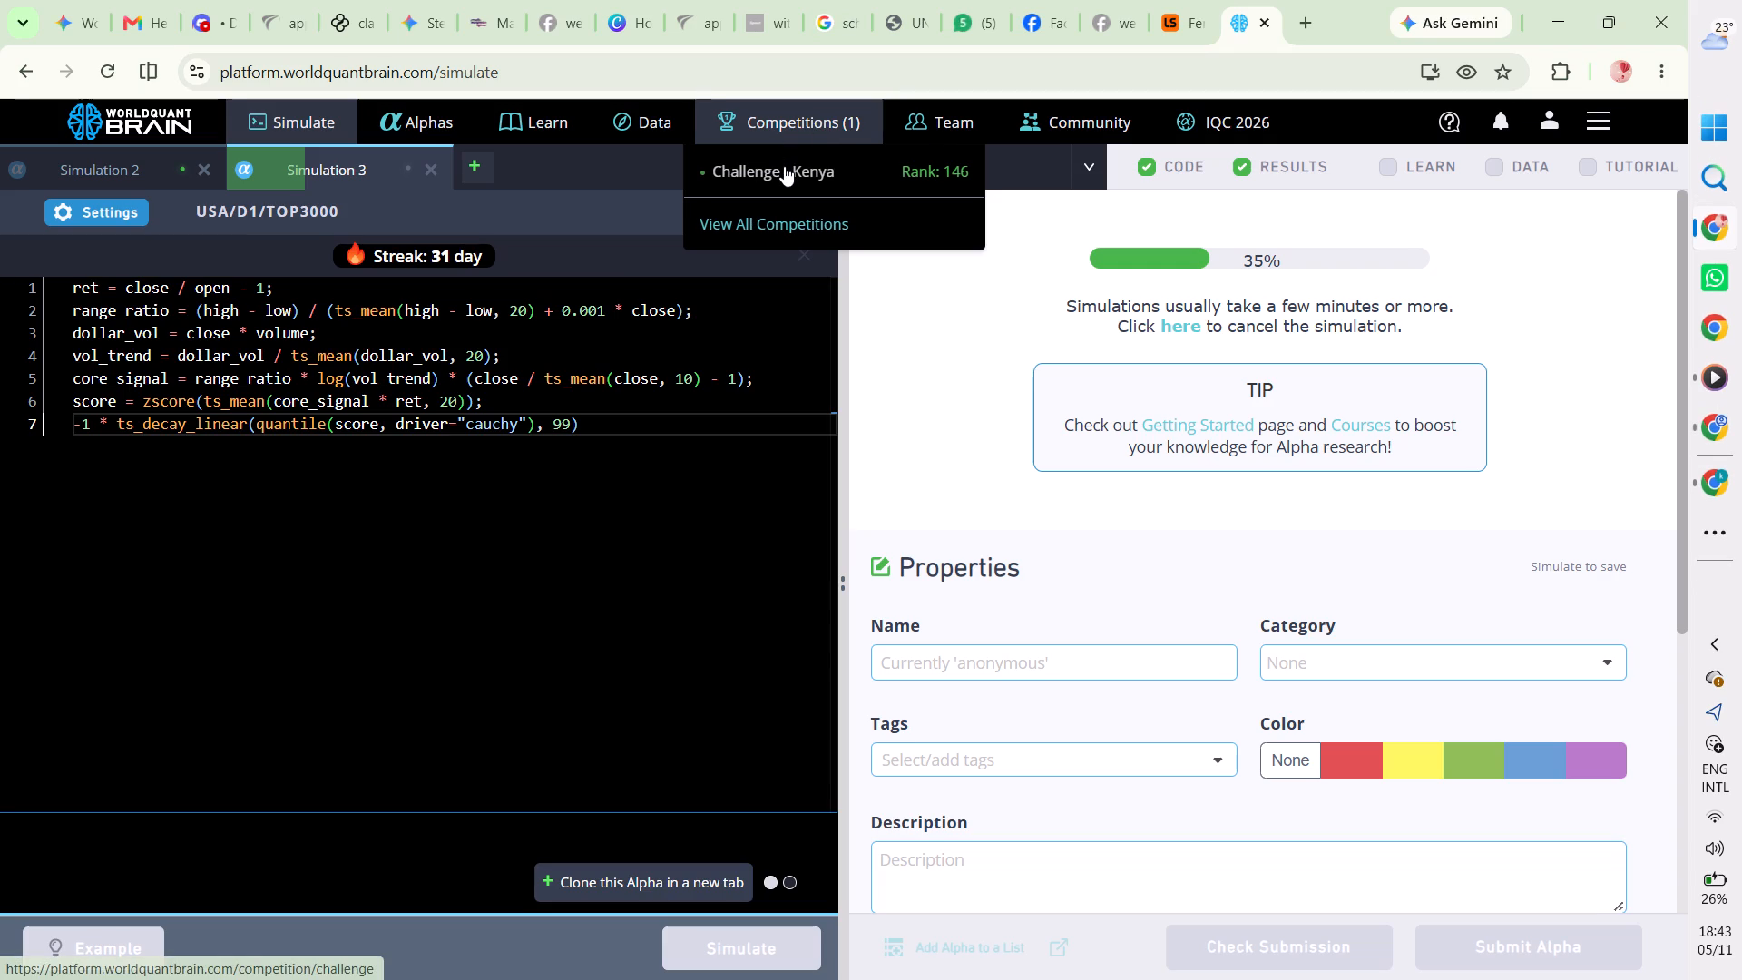
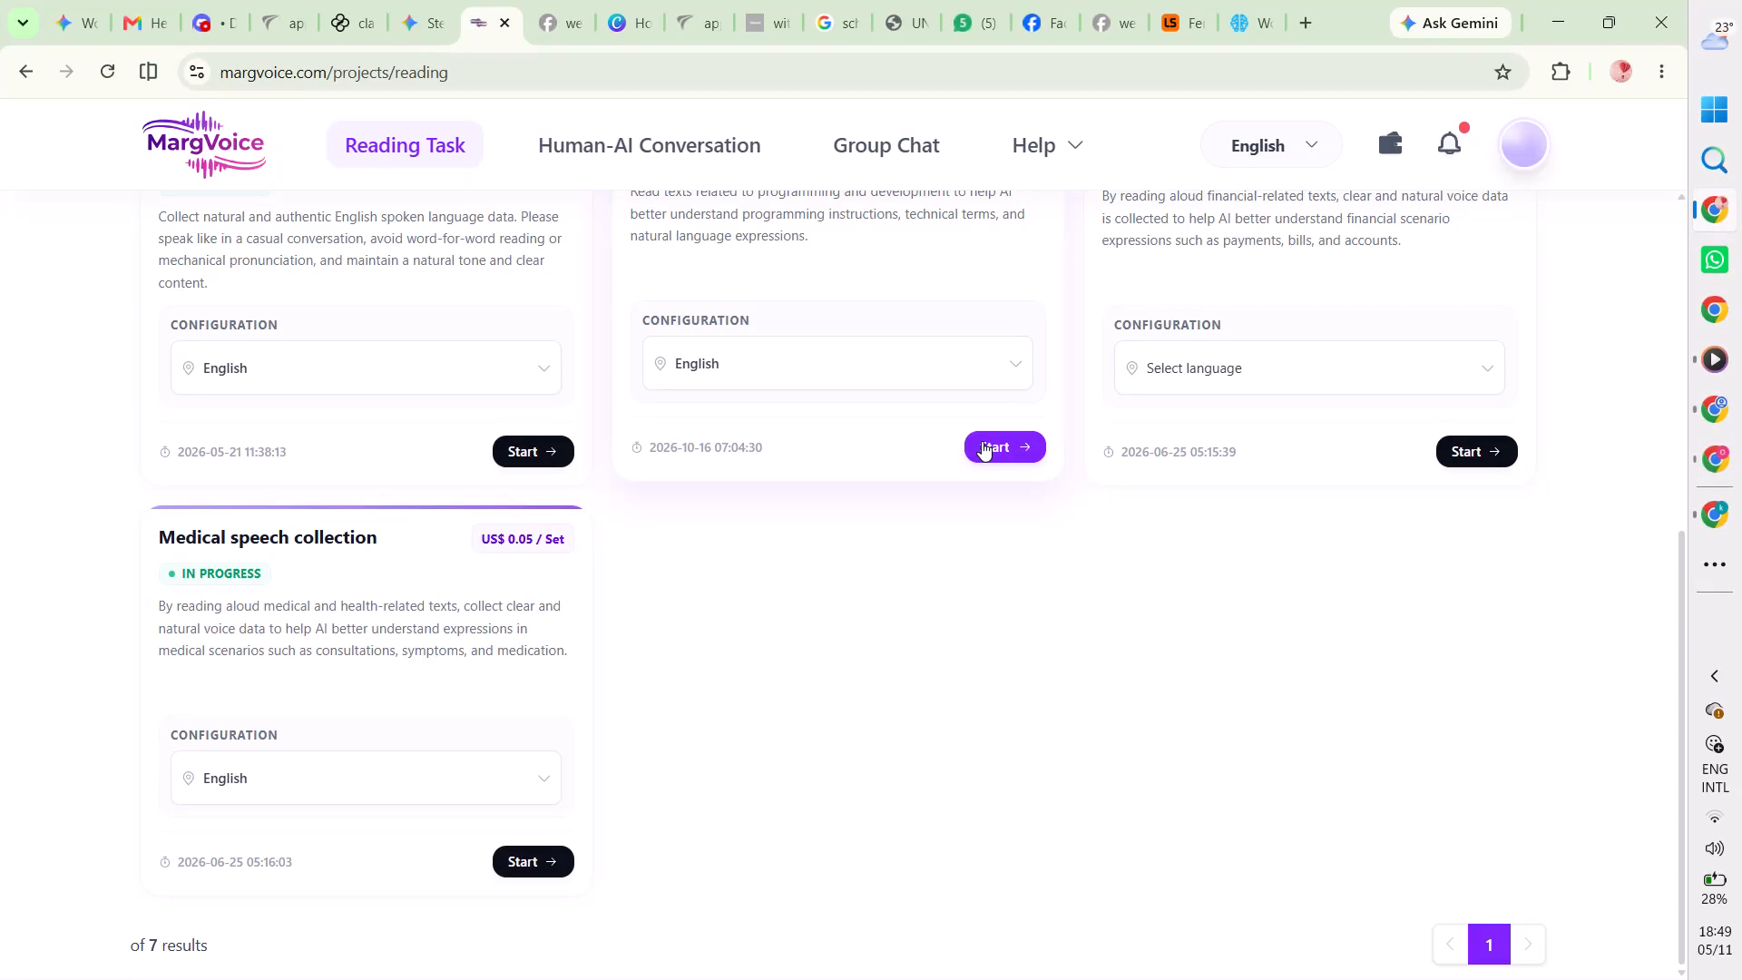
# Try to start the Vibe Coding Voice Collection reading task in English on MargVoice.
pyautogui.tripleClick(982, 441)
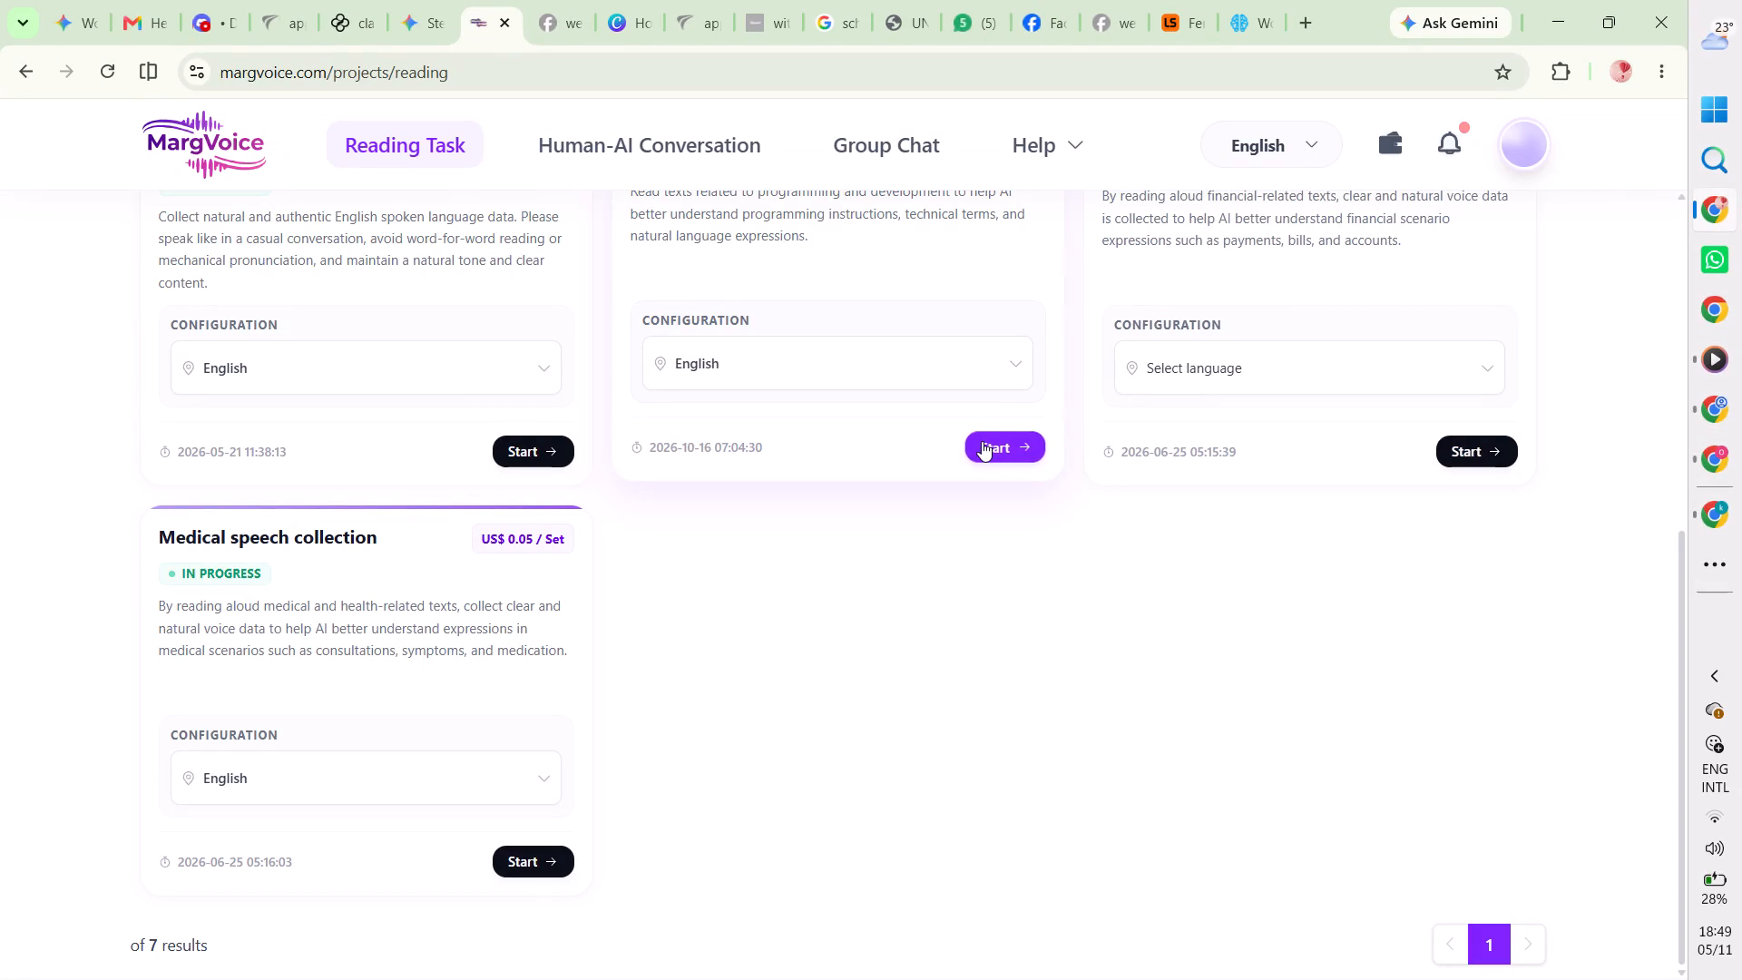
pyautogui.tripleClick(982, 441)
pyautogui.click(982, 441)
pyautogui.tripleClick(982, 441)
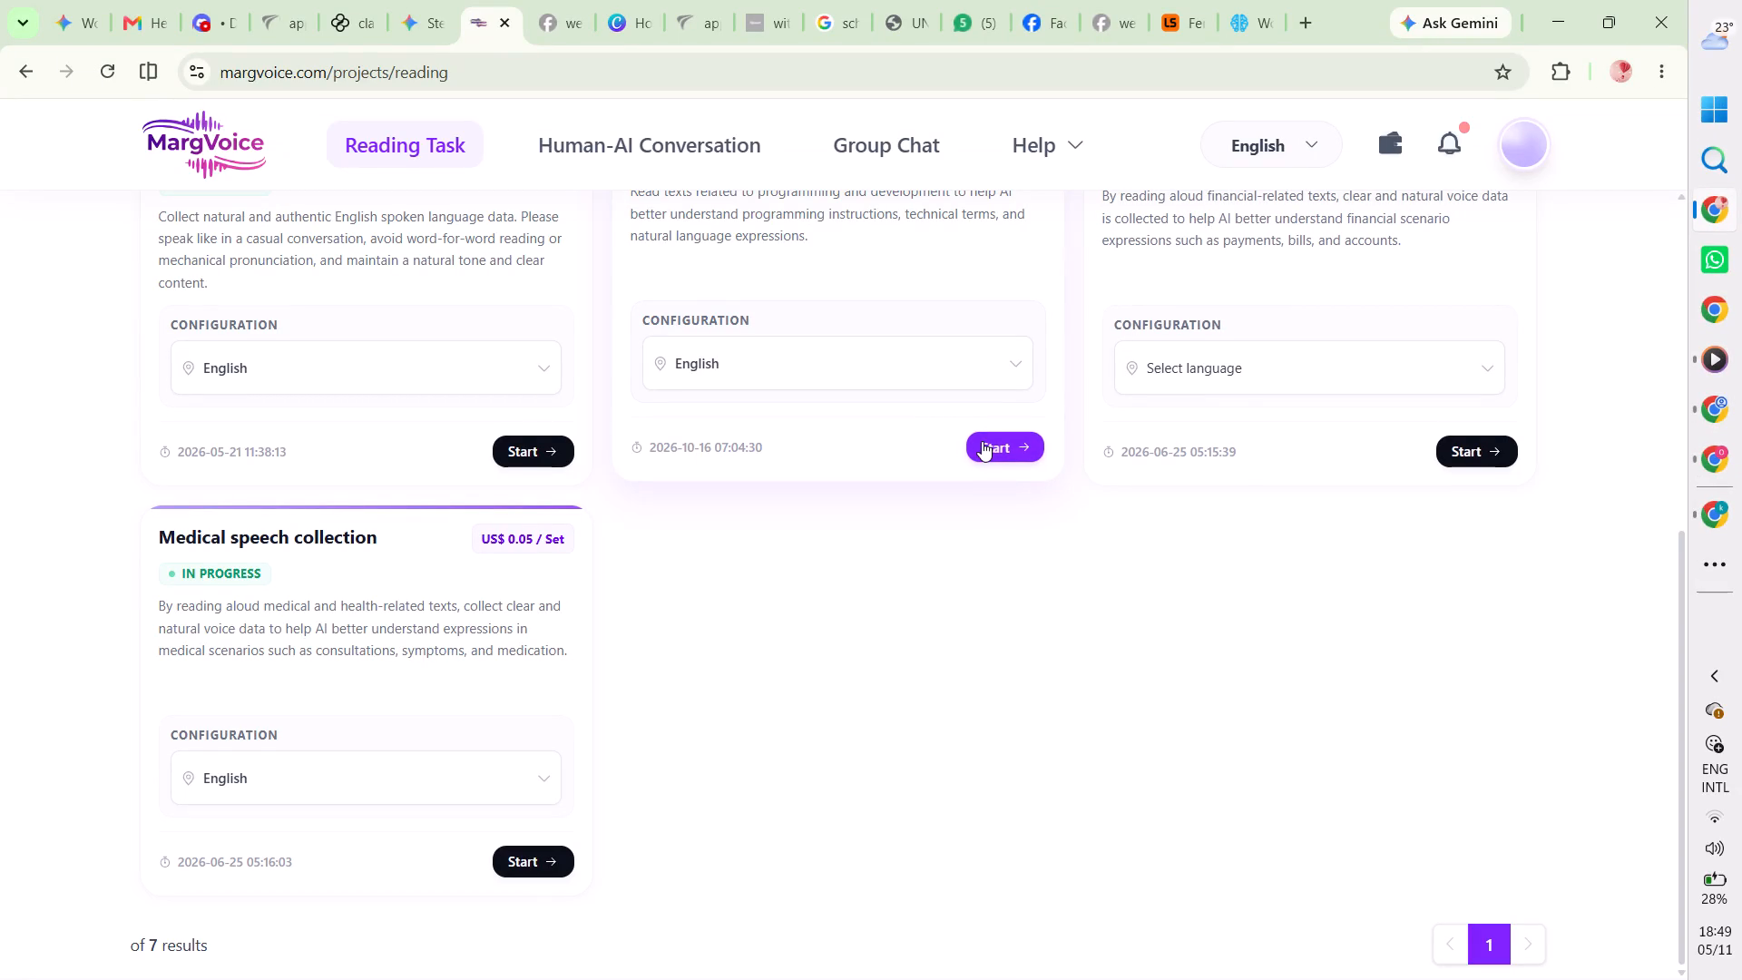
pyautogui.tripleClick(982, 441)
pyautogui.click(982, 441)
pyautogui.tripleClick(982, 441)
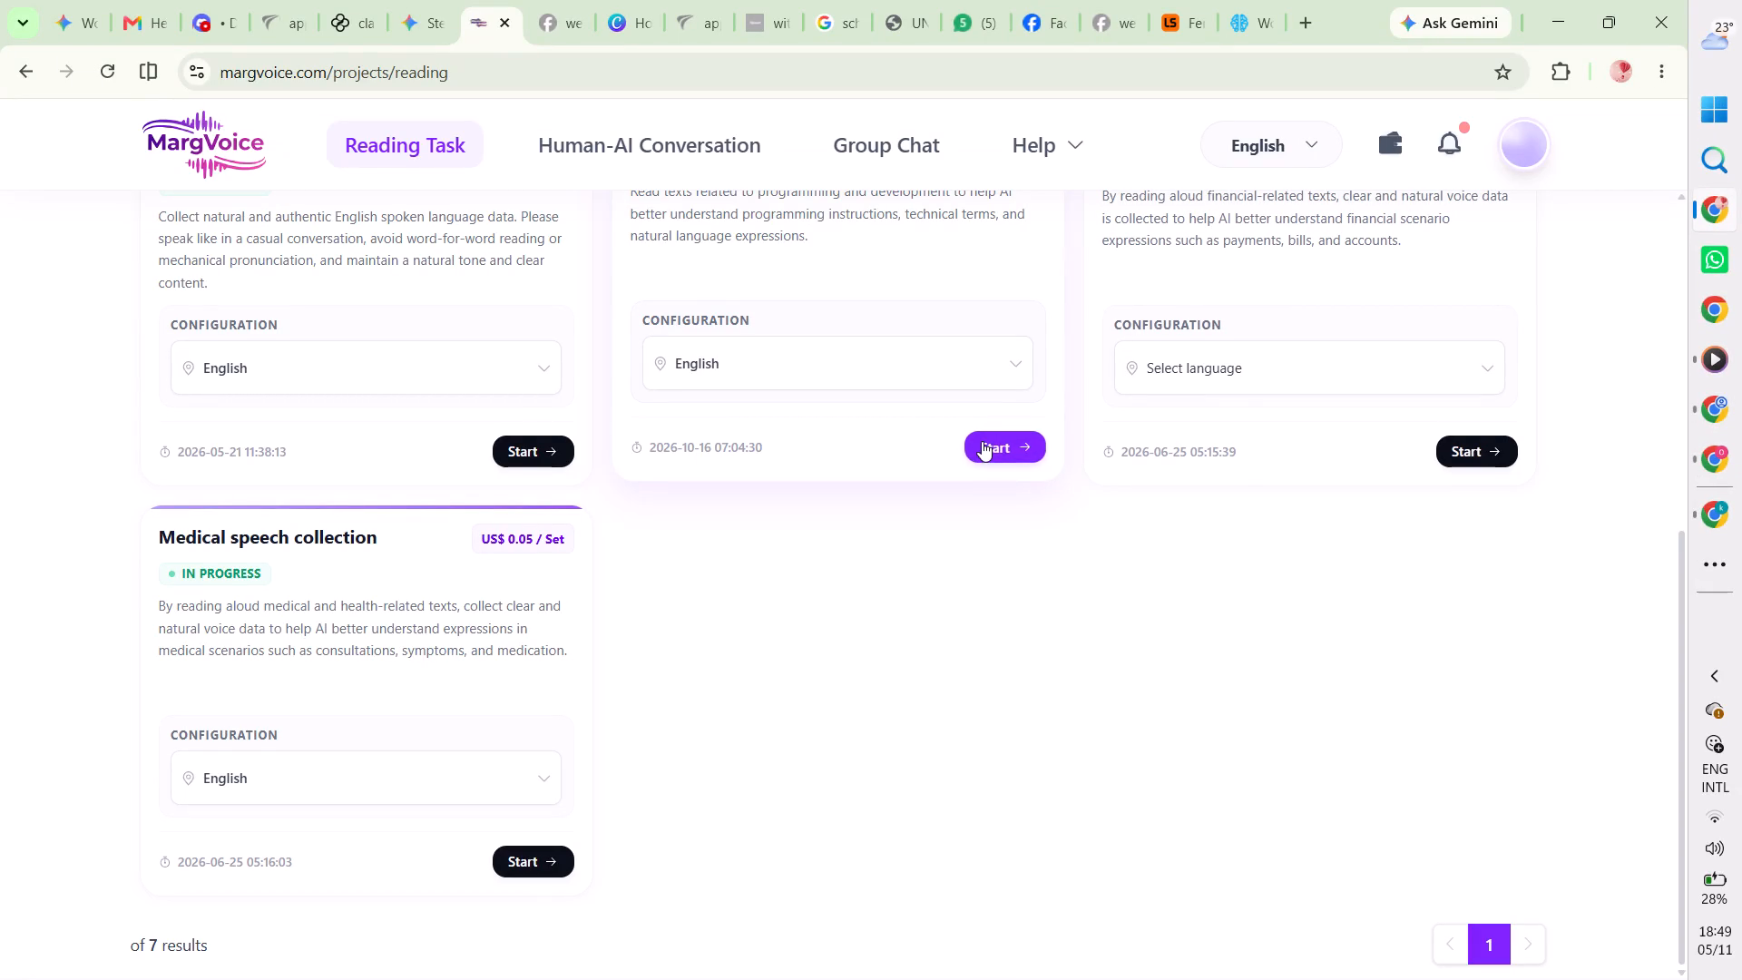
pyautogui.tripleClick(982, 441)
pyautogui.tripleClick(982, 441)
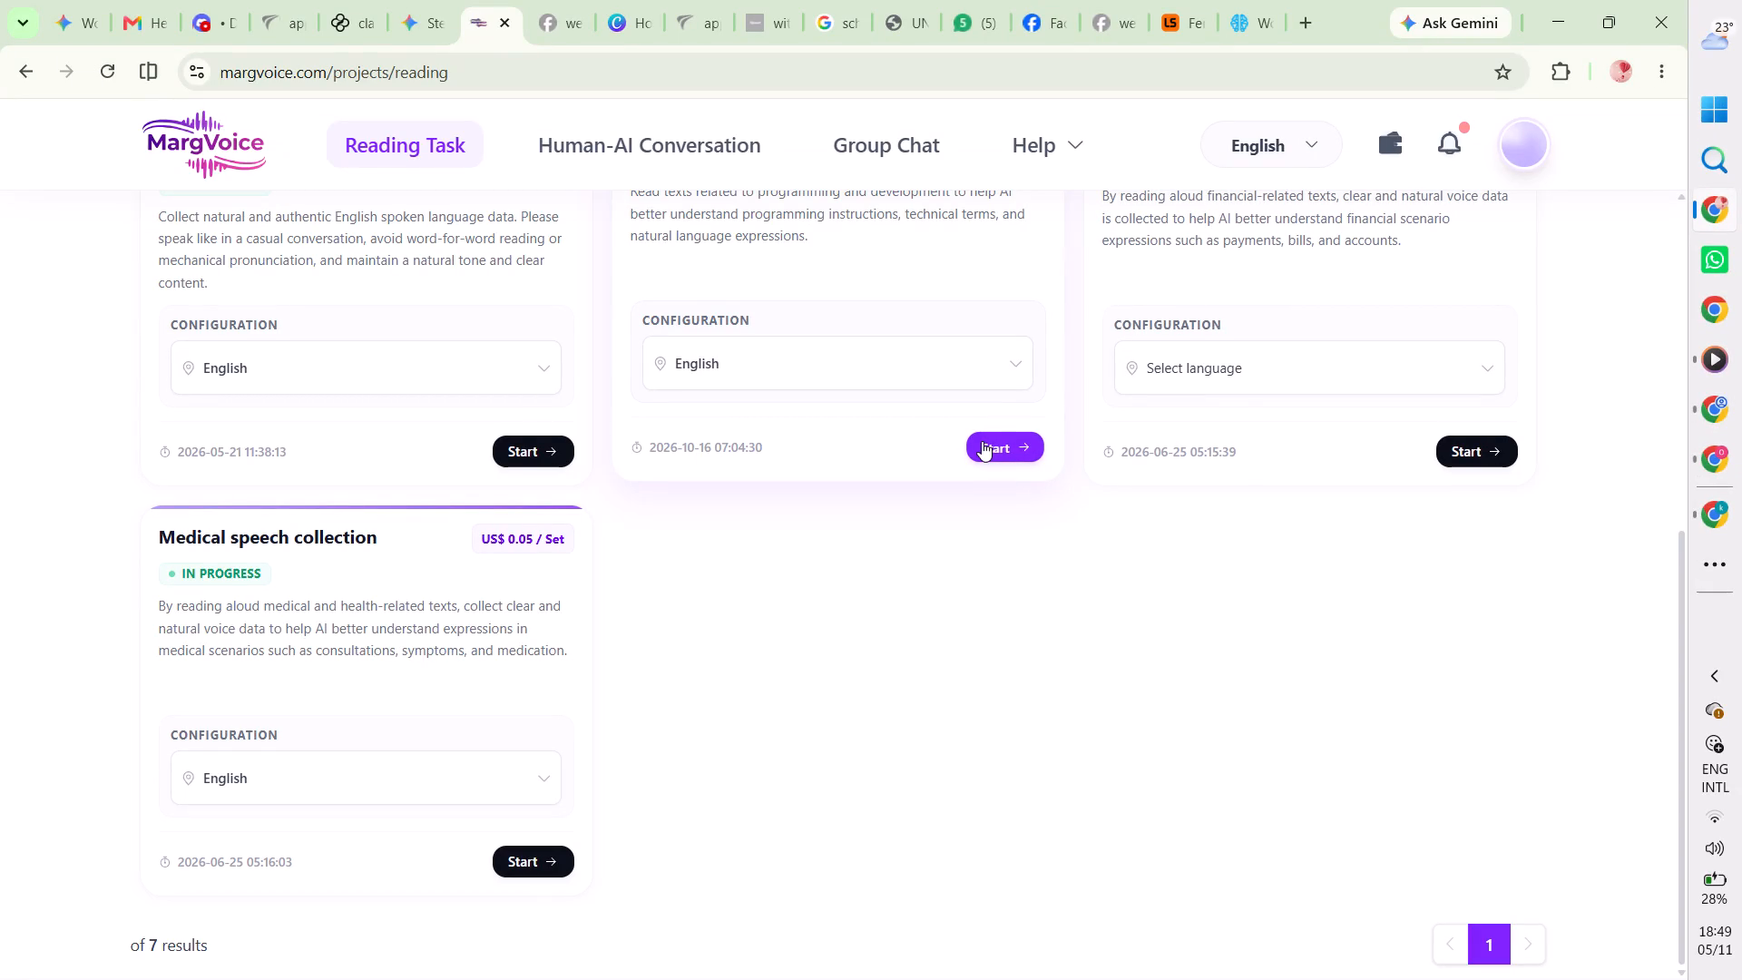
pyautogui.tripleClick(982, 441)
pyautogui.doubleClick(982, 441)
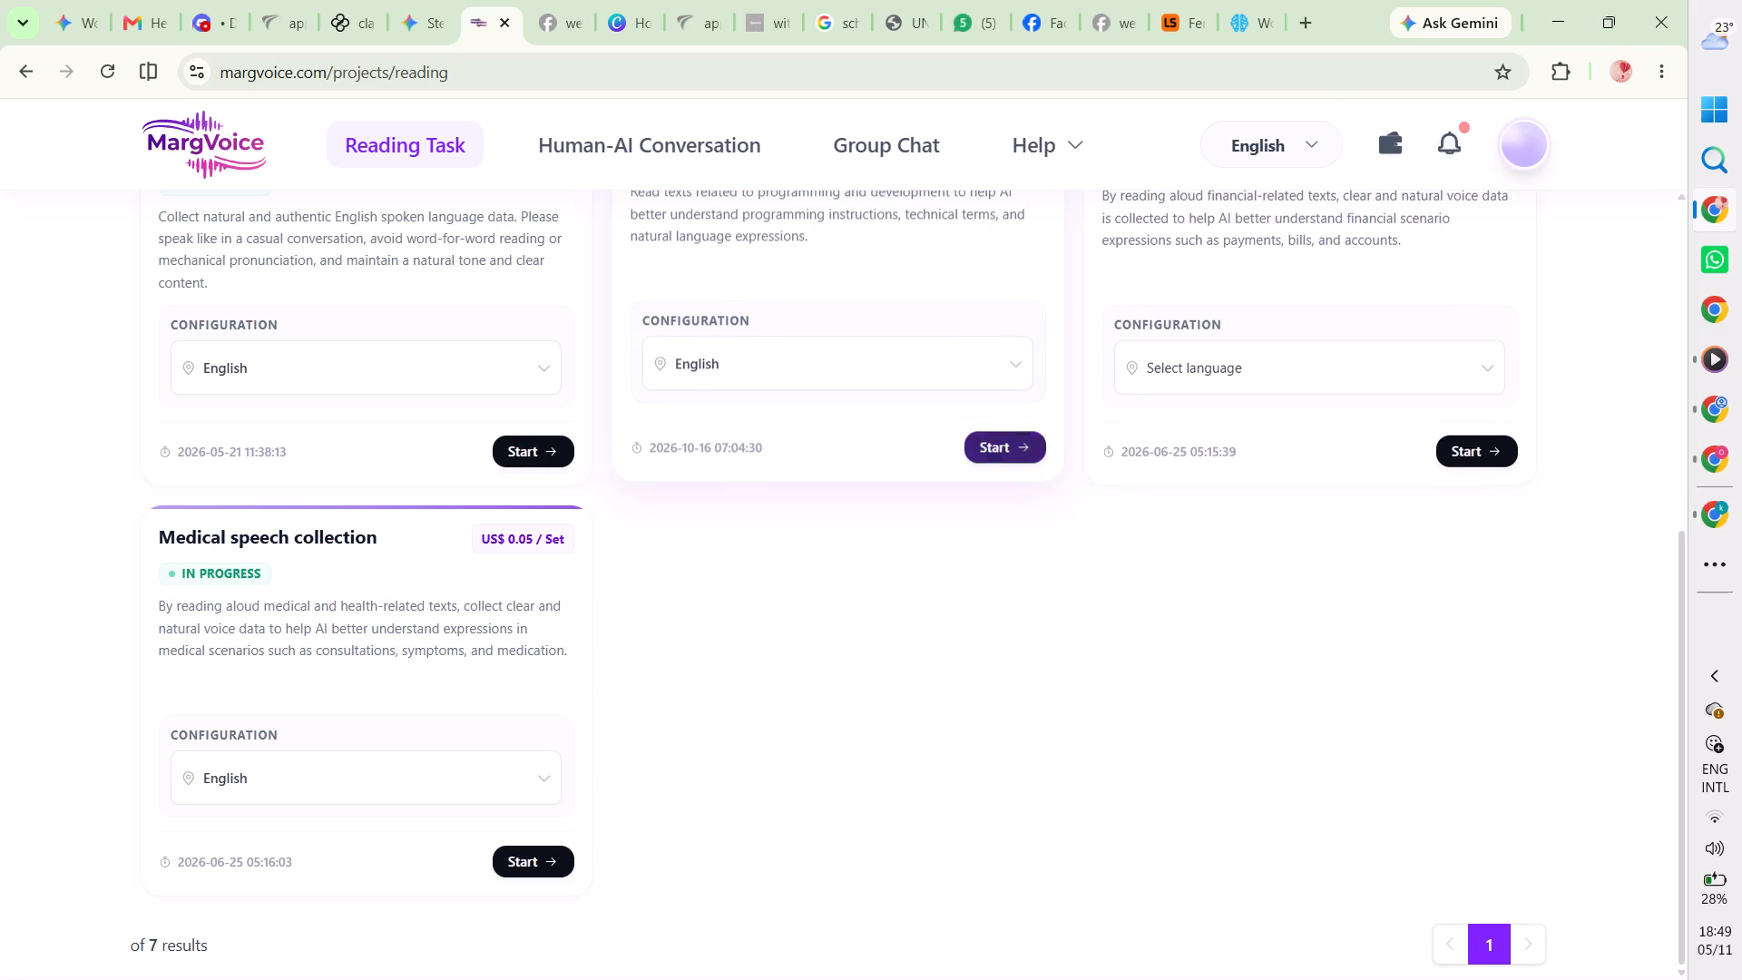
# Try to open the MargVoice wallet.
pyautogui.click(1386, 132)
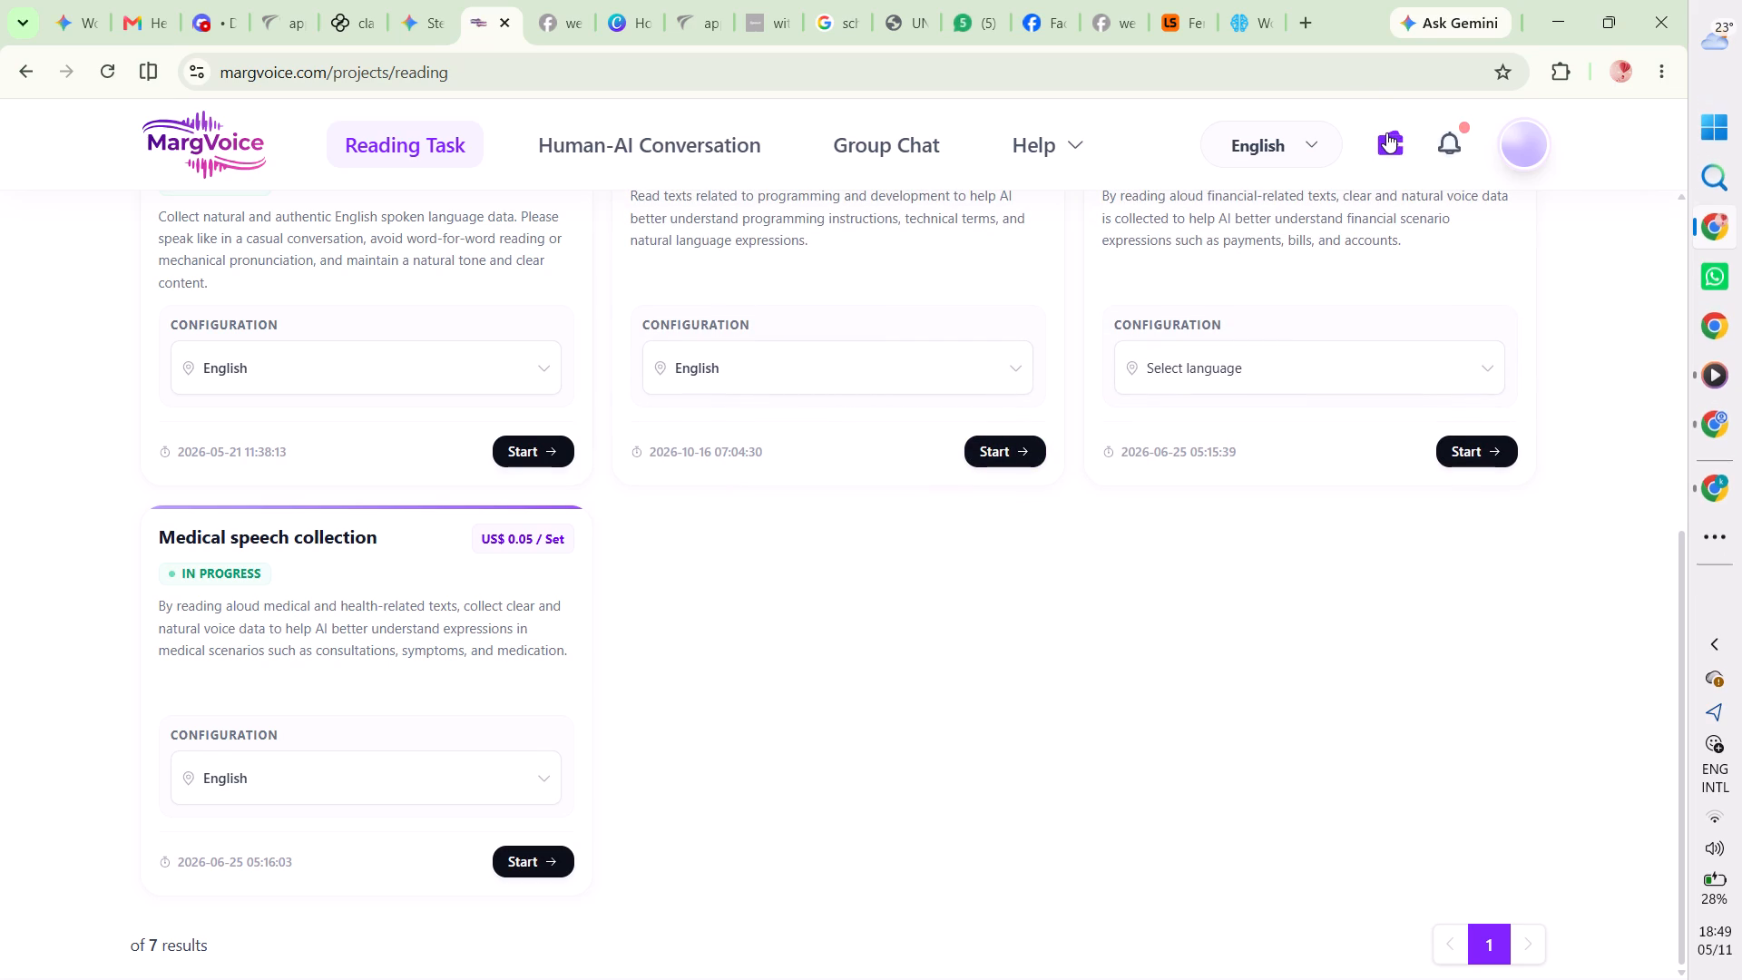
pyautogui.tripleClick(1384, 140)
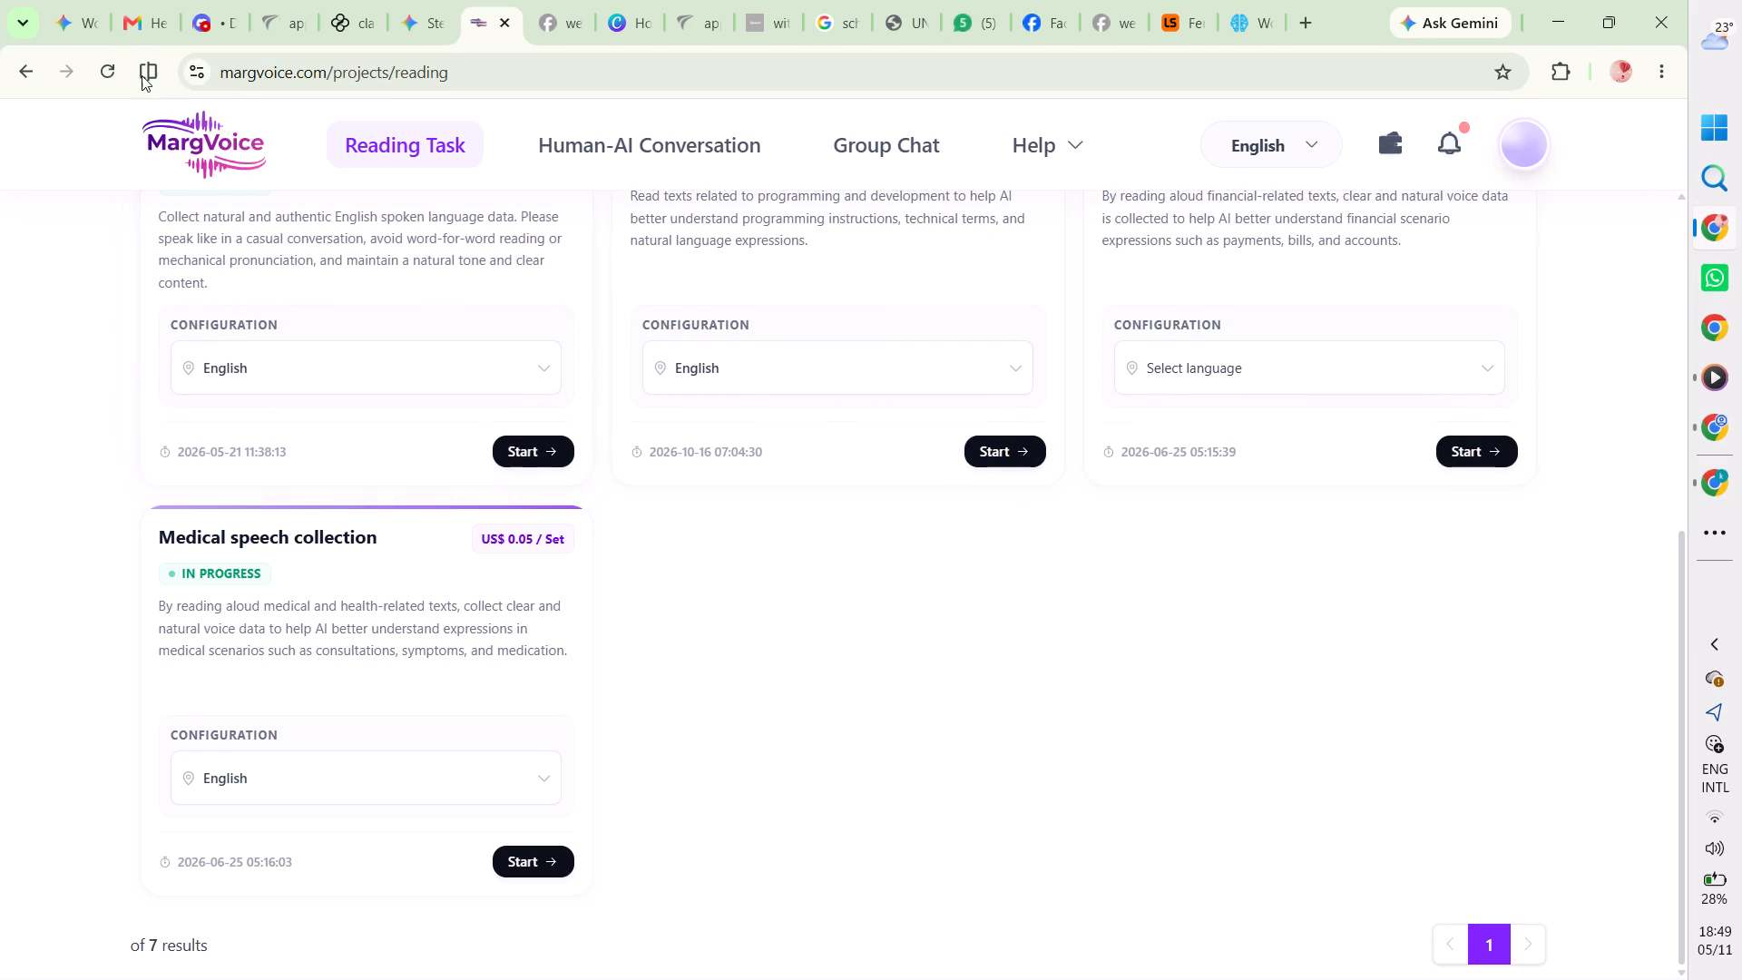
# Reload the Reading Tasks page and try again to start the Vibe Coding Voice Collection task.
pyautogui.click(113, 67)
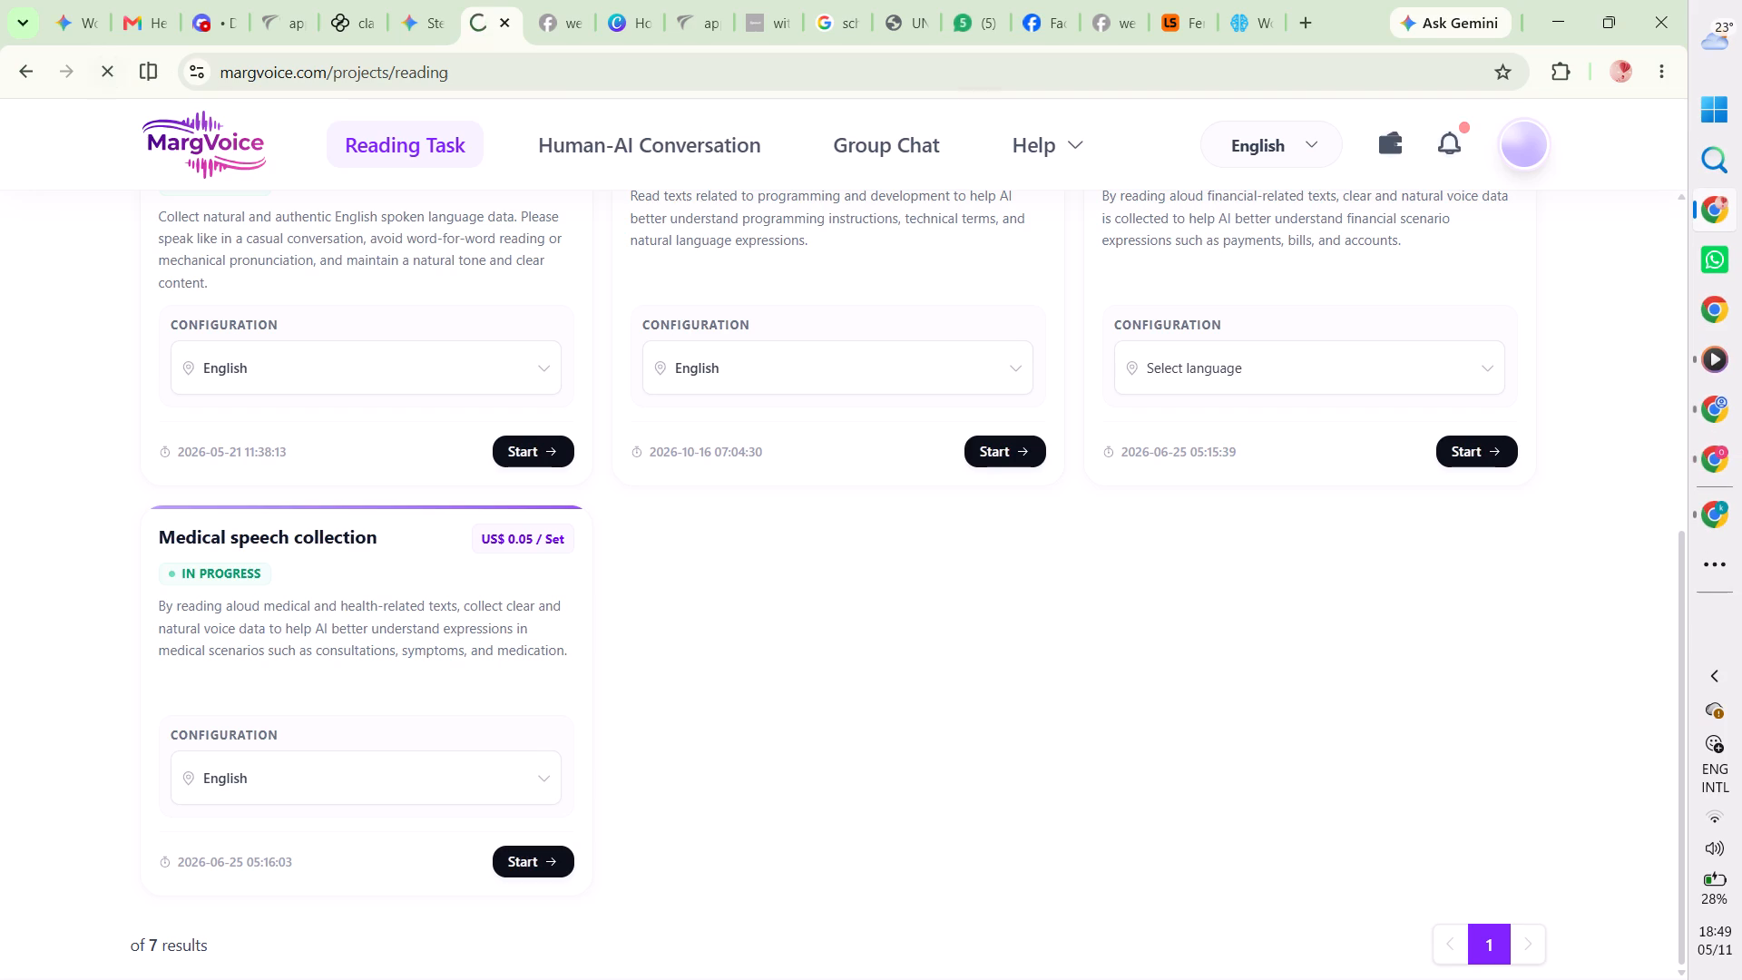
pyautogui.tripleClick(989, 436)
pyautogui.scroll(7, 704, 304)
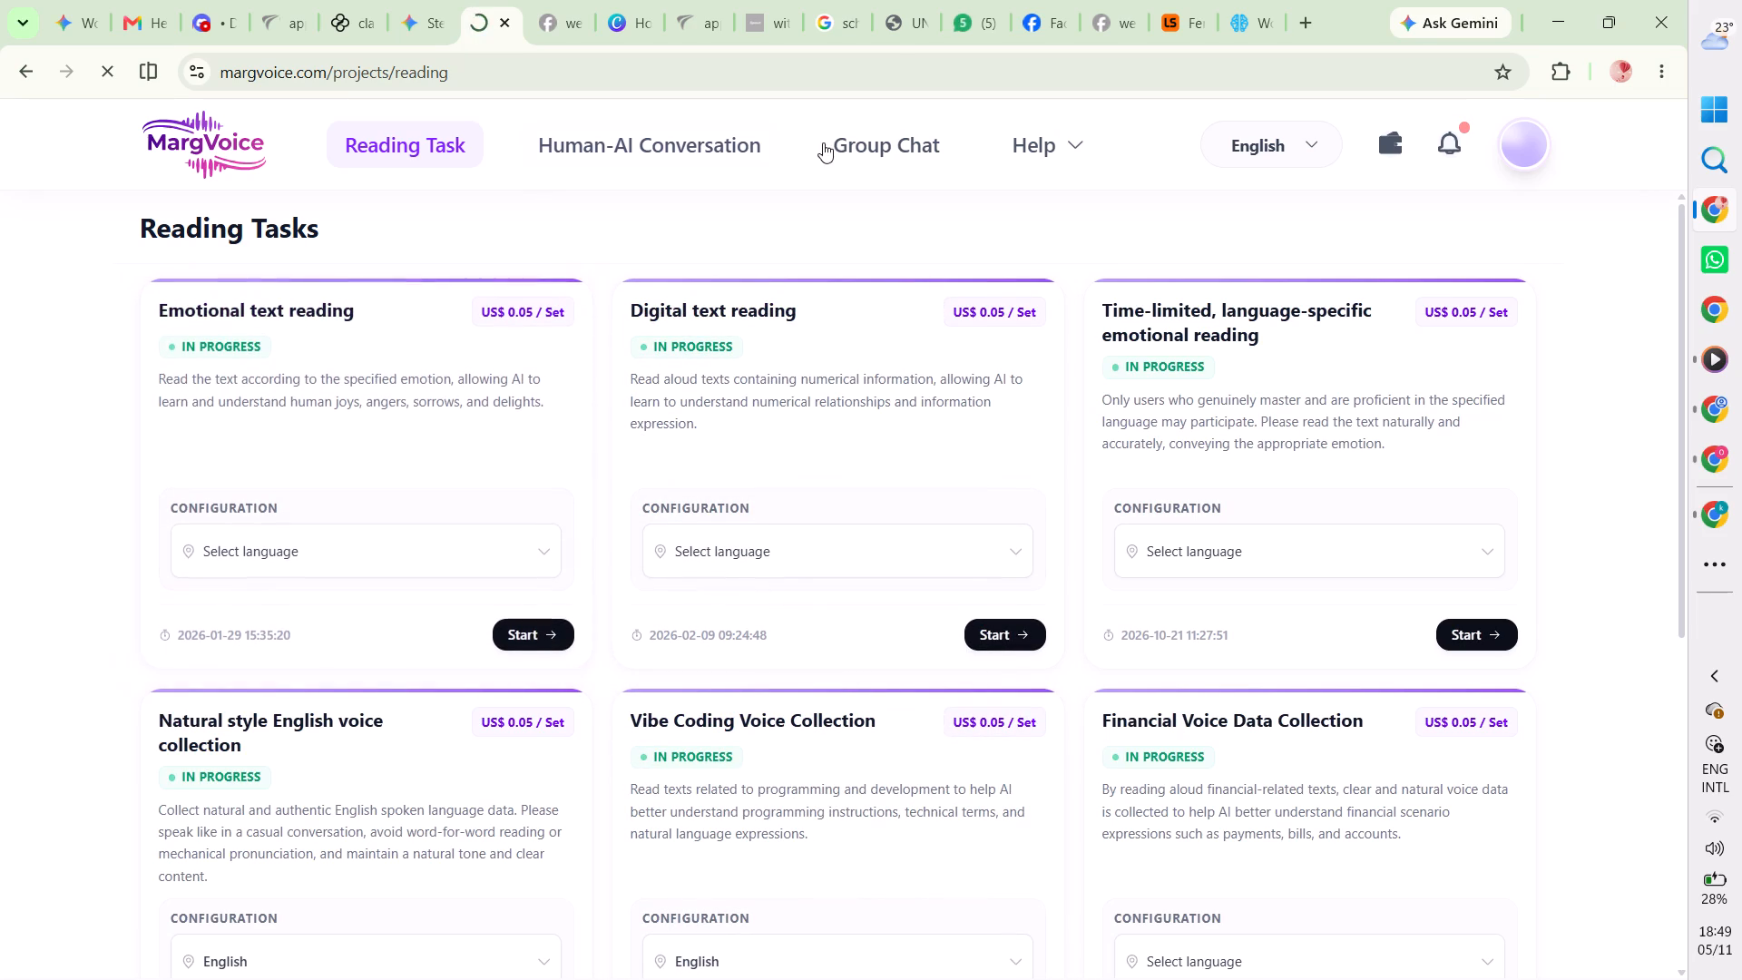
# Switch to the BRAIN session running Simulation 3, show its test period and dismiss the error banners.
pyautogui.click(1244, 3)
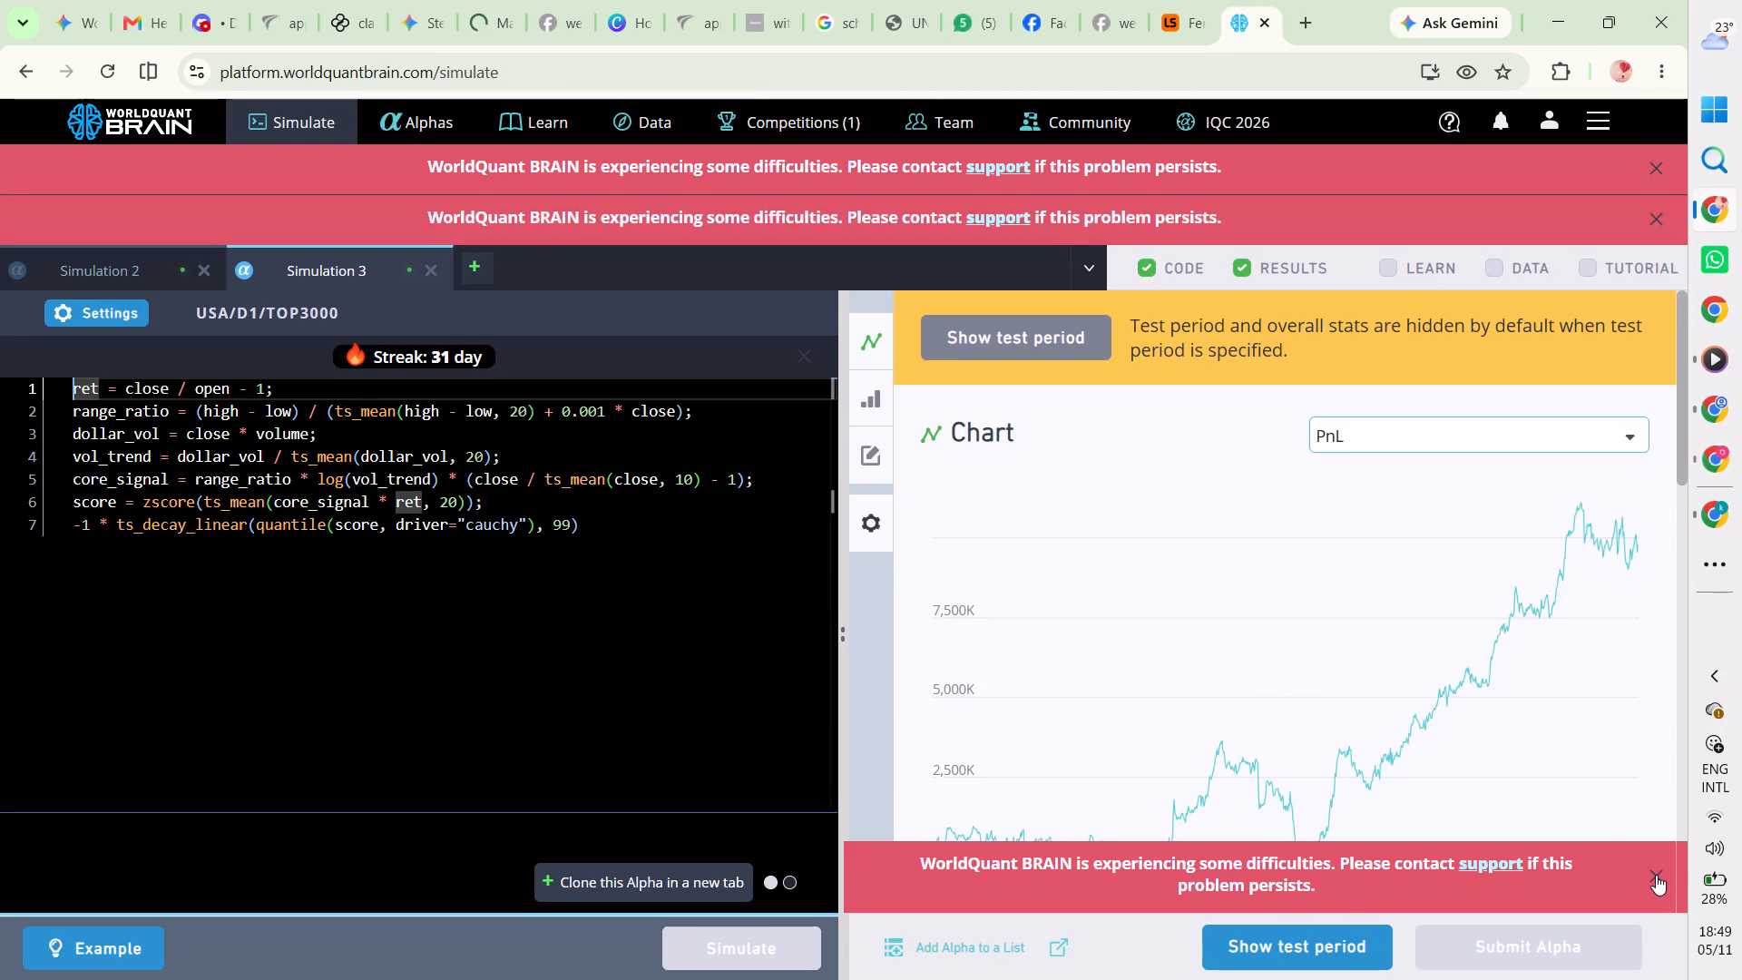
pyautogui.click(1656, 875)
pyautogui.click(1318, 951)
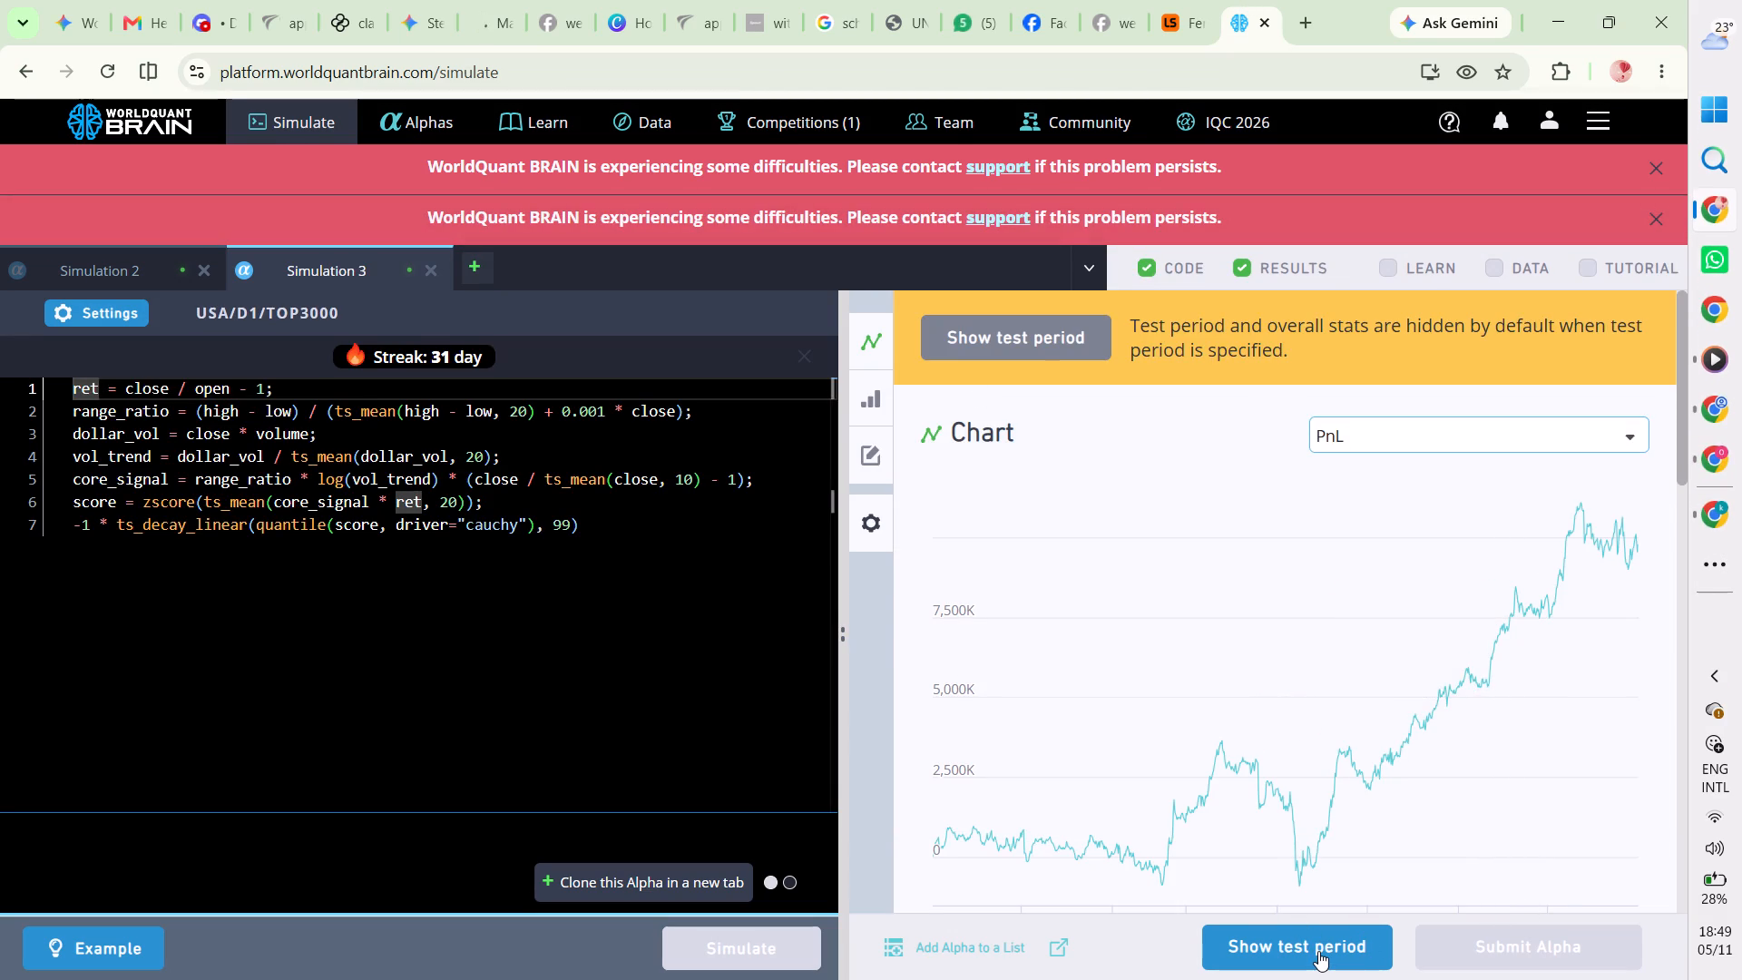
pyautogui.click(1649, 216)
pyautogui.click(1652, 164)
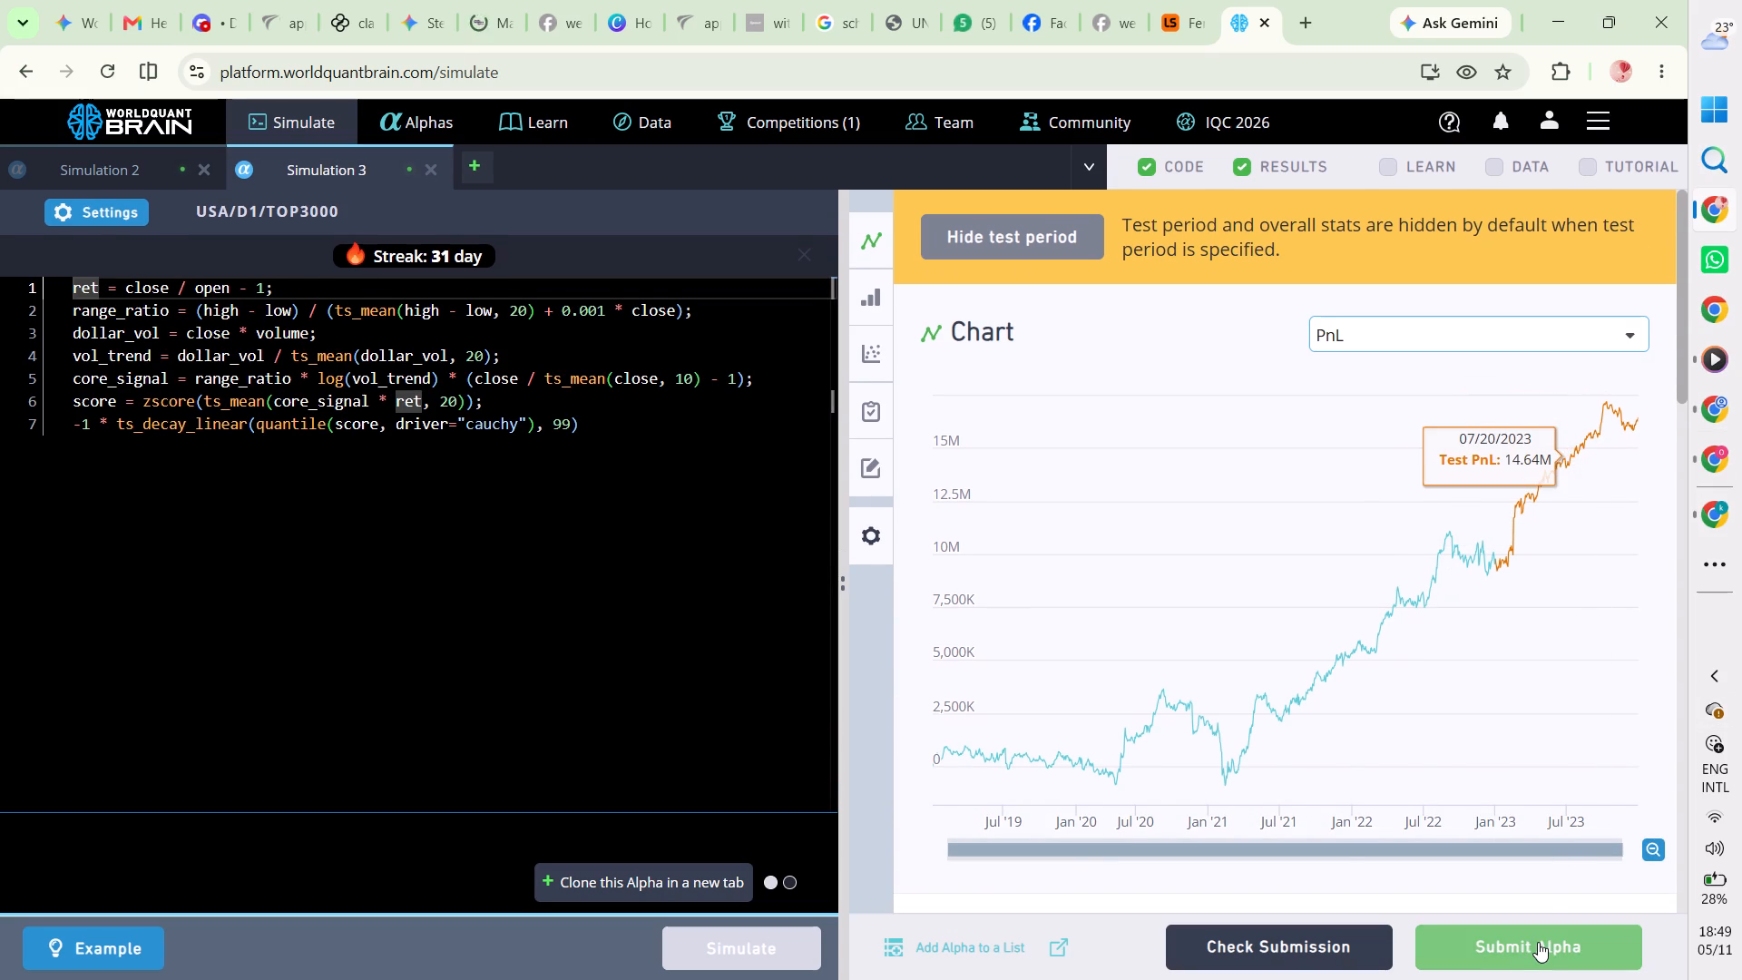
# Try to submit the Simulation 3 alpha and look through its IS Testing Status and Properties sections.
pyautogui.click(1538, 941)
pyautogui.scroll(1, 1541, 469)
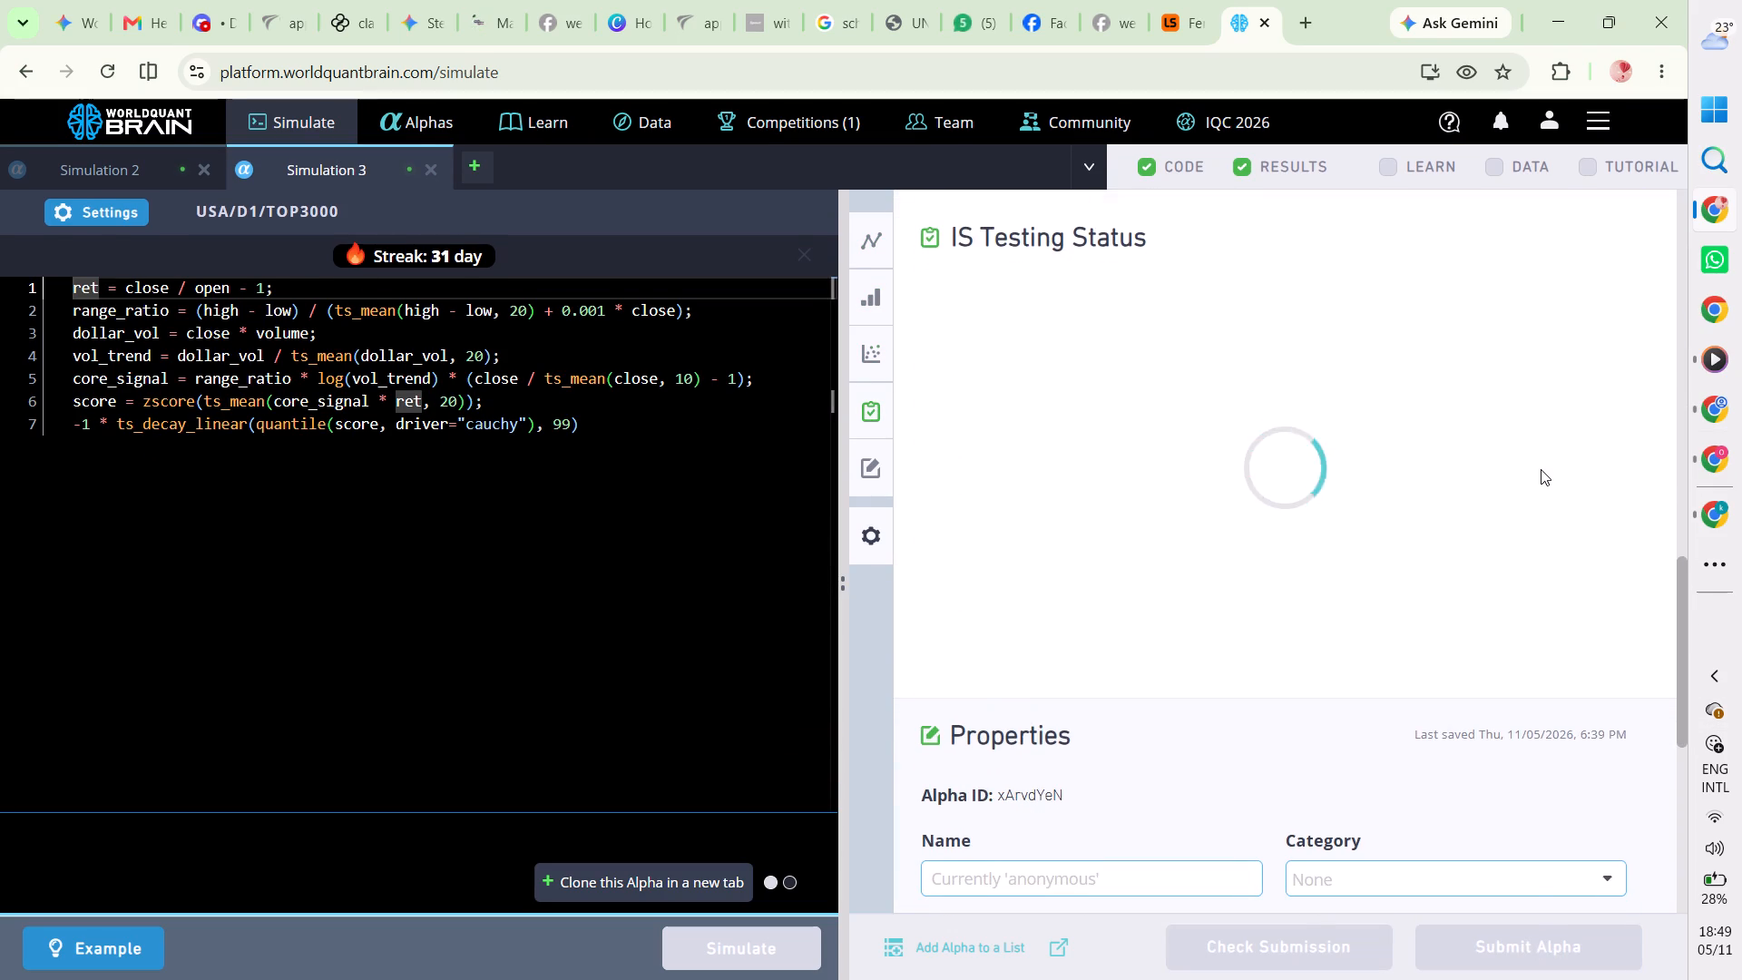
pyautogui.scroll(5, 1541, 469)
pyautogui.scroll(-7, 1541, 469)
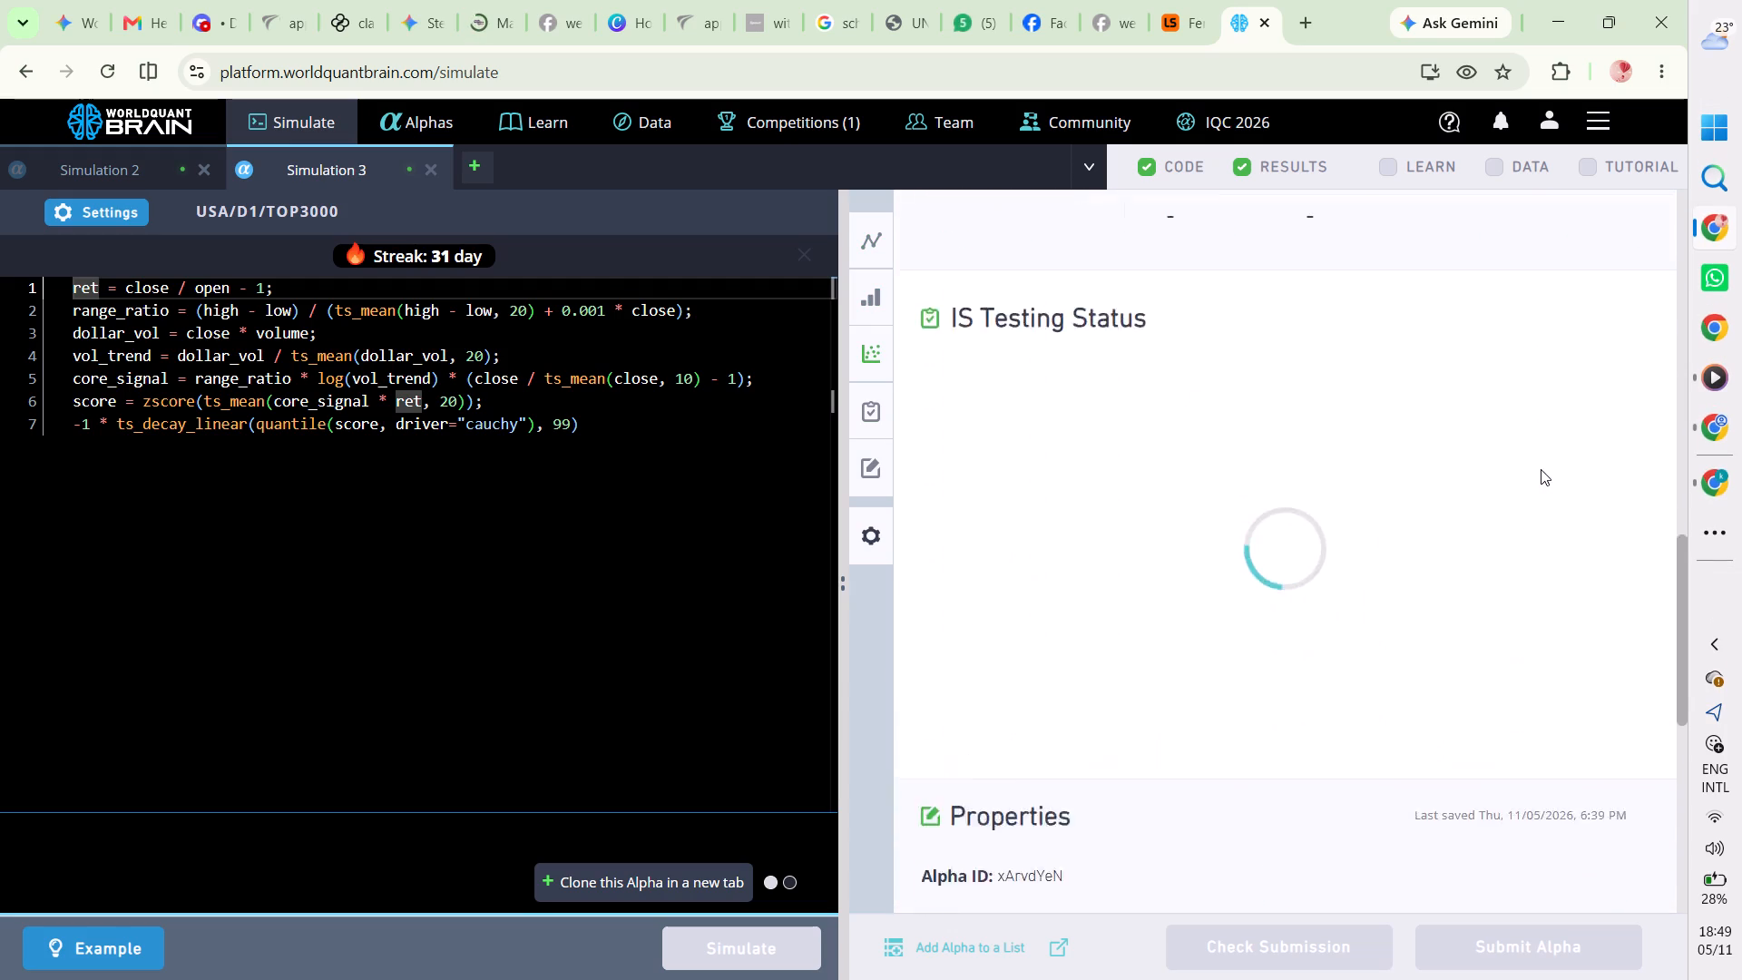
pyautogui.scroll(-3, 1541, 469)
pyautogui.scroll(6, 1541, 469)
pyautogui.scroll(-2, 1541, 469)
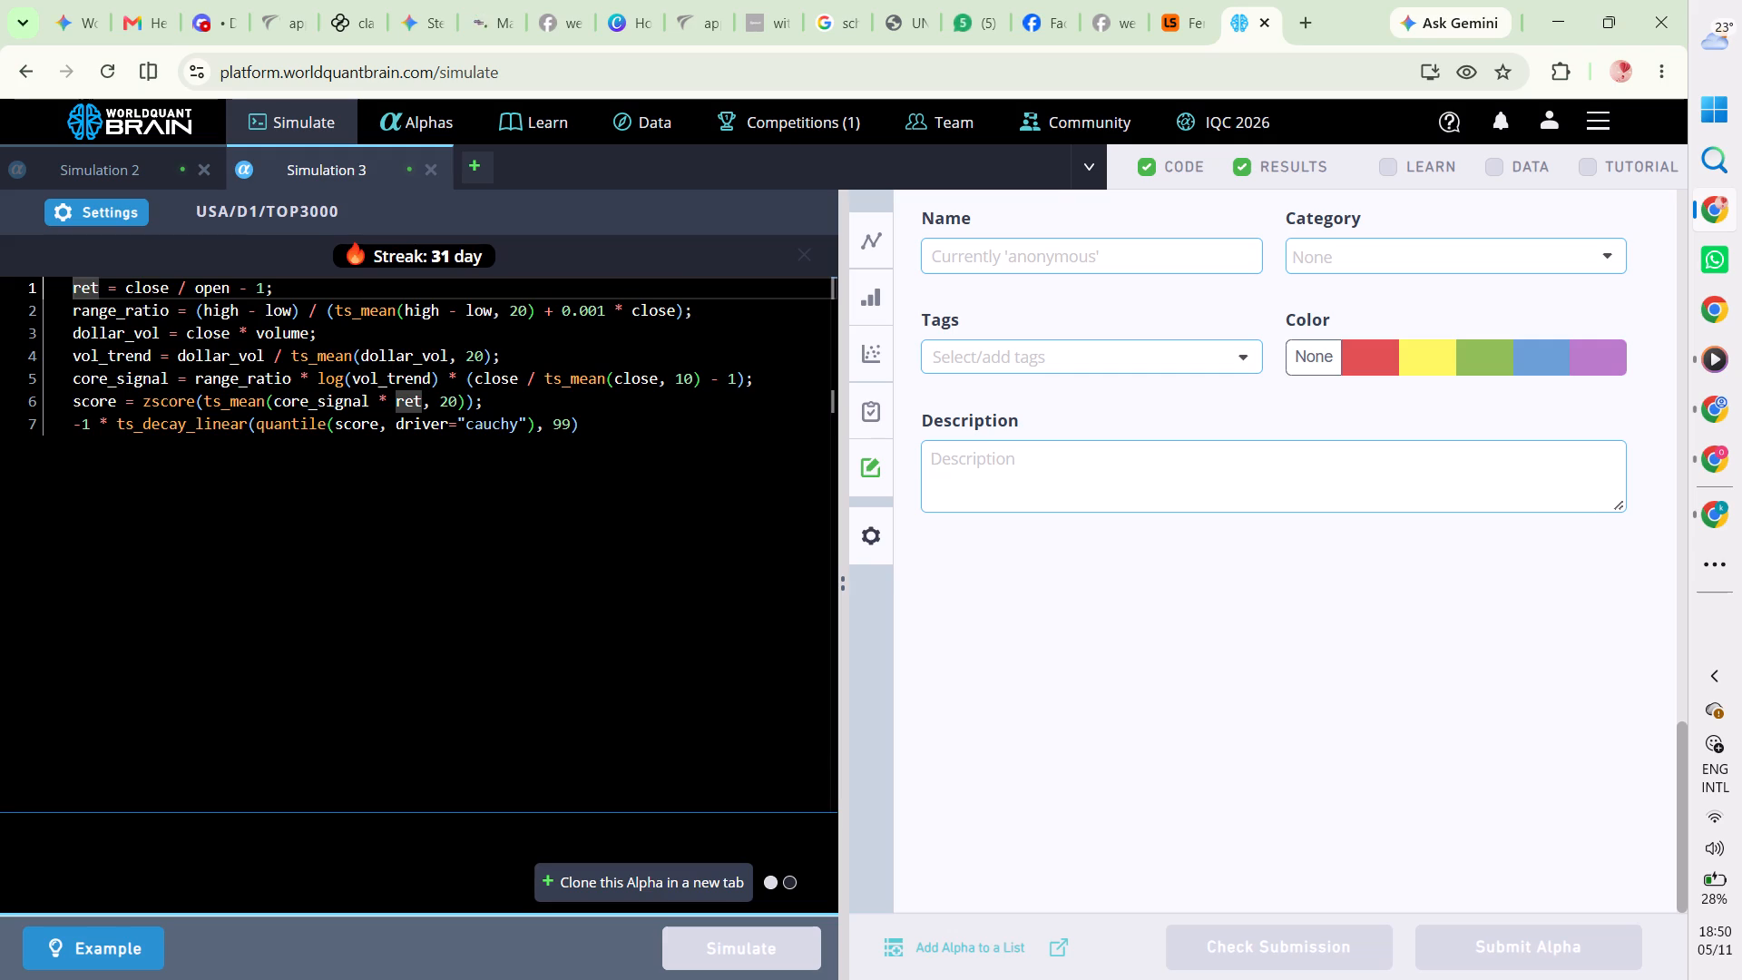
# In the other BRAIN session, apply Simulation 8 settings with universe TOP2000 and decay 10, and dismiss the error banner.
pyautogui.click(1708, 512)
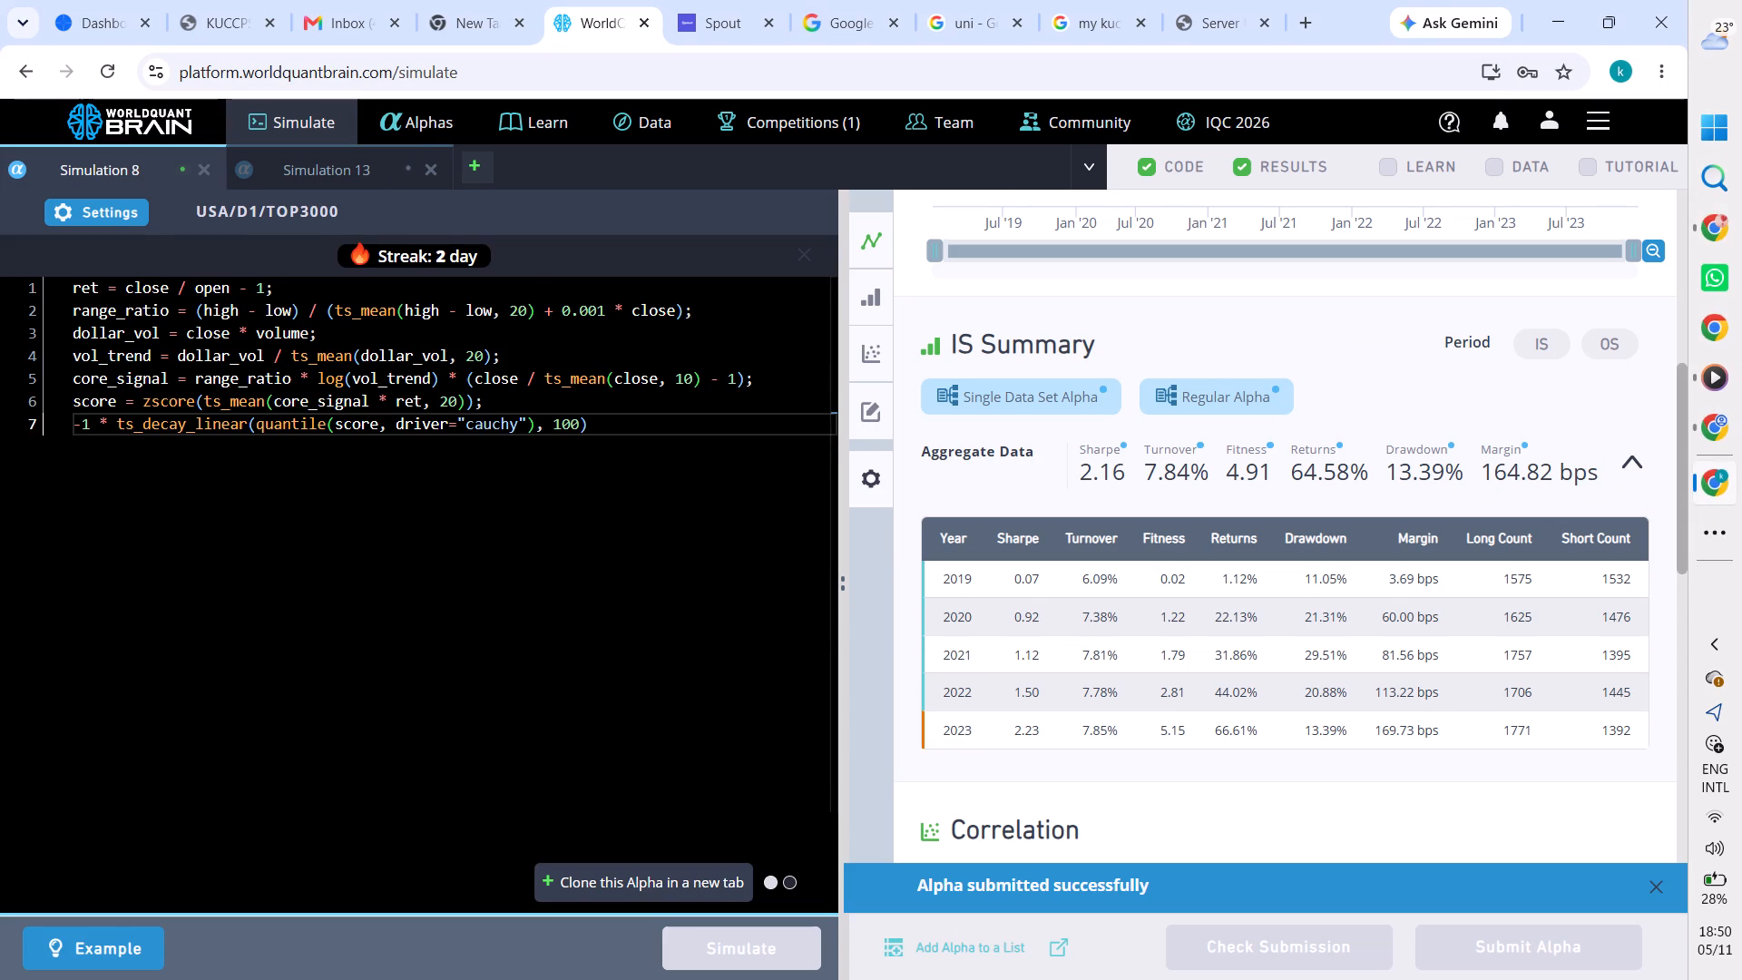
pyautogui.click(134, 215)
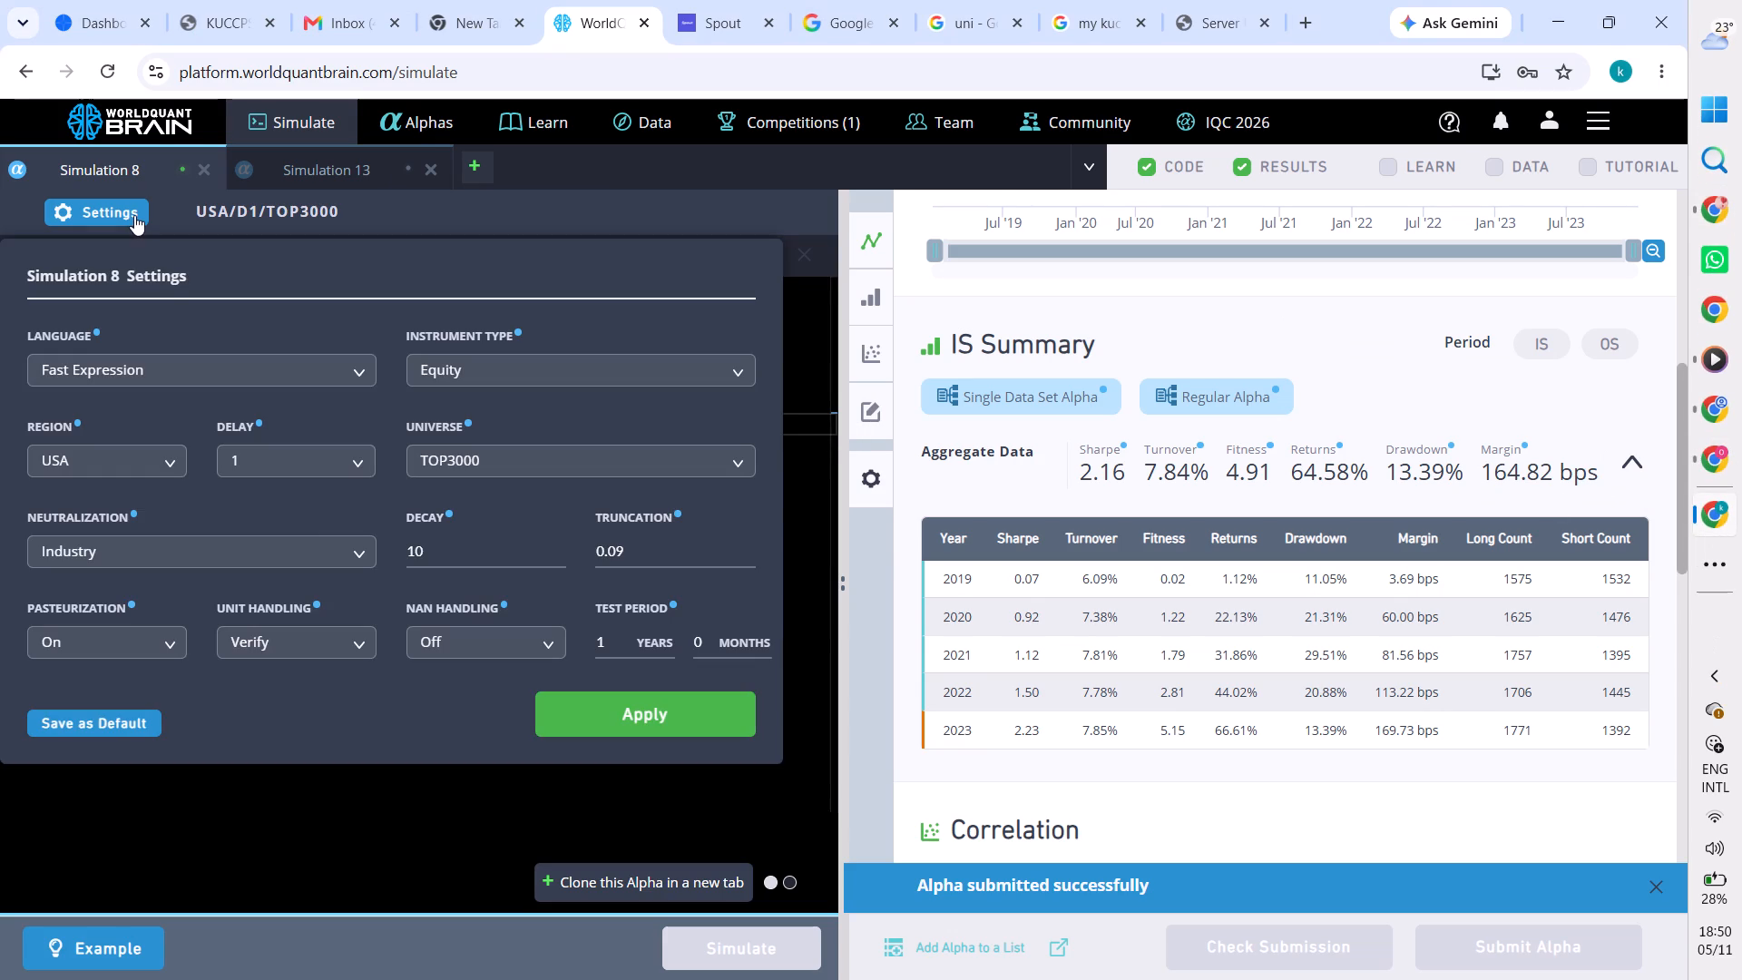
pyautogui.click(432, 554)
pyautogui.press('BackSpace')
pyautogui.press('BackSpace')
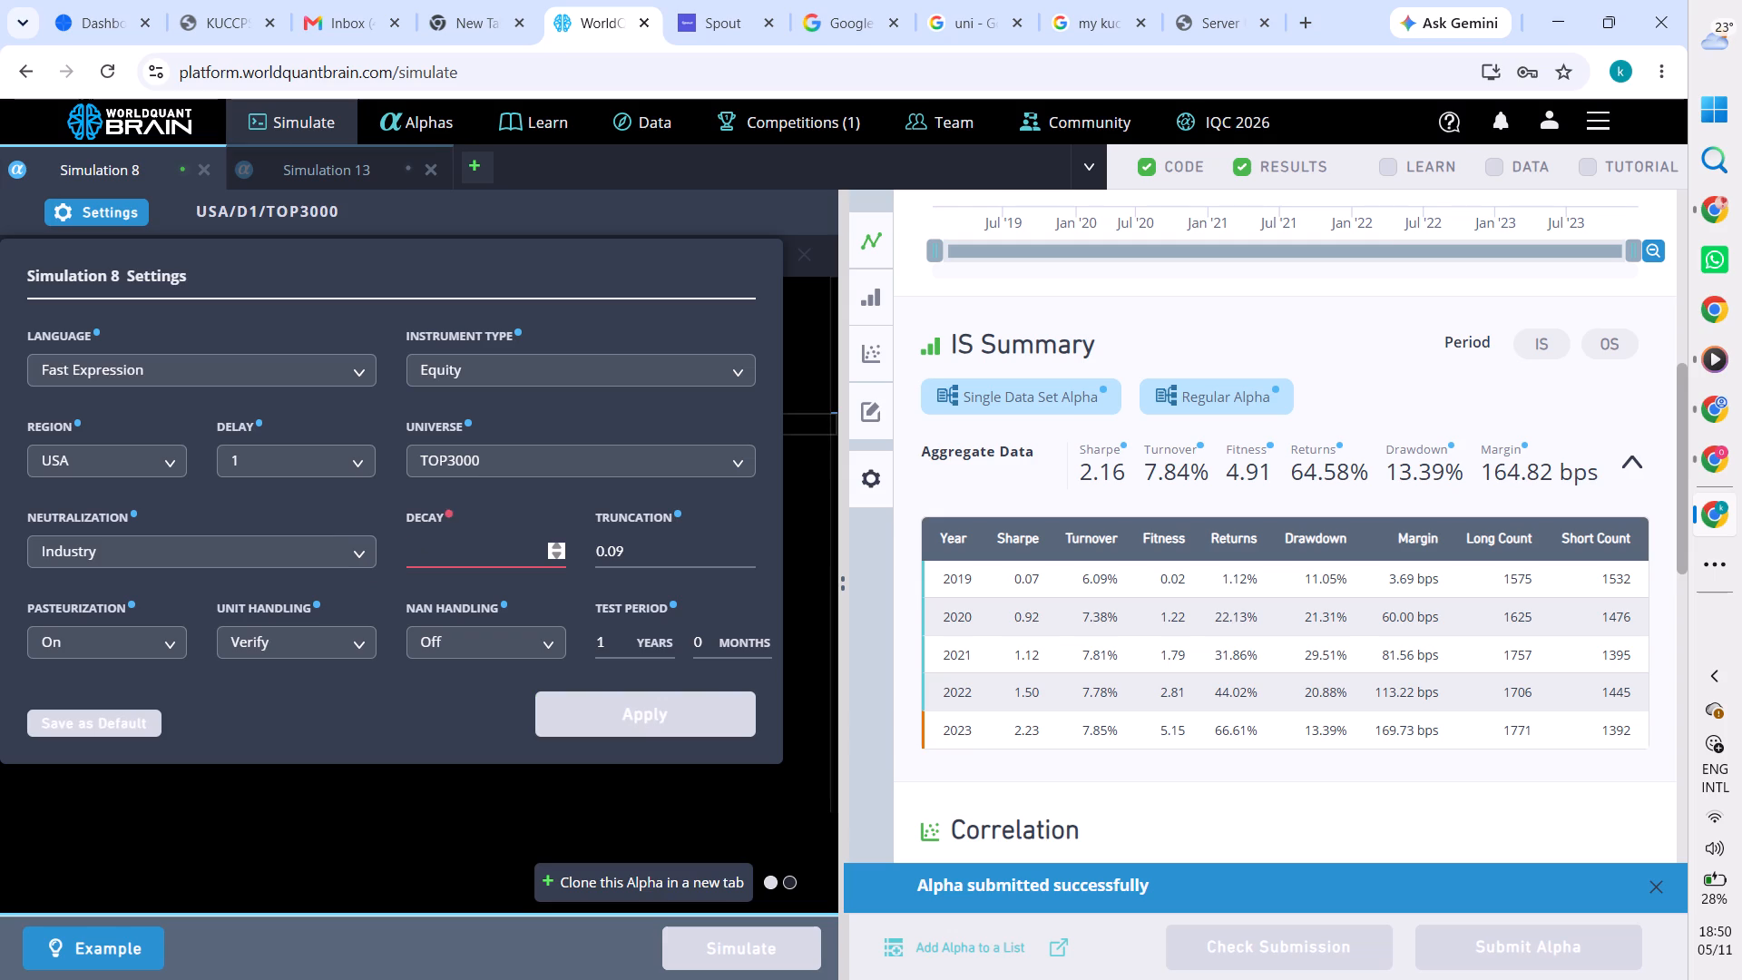
pyautogui.press('1')
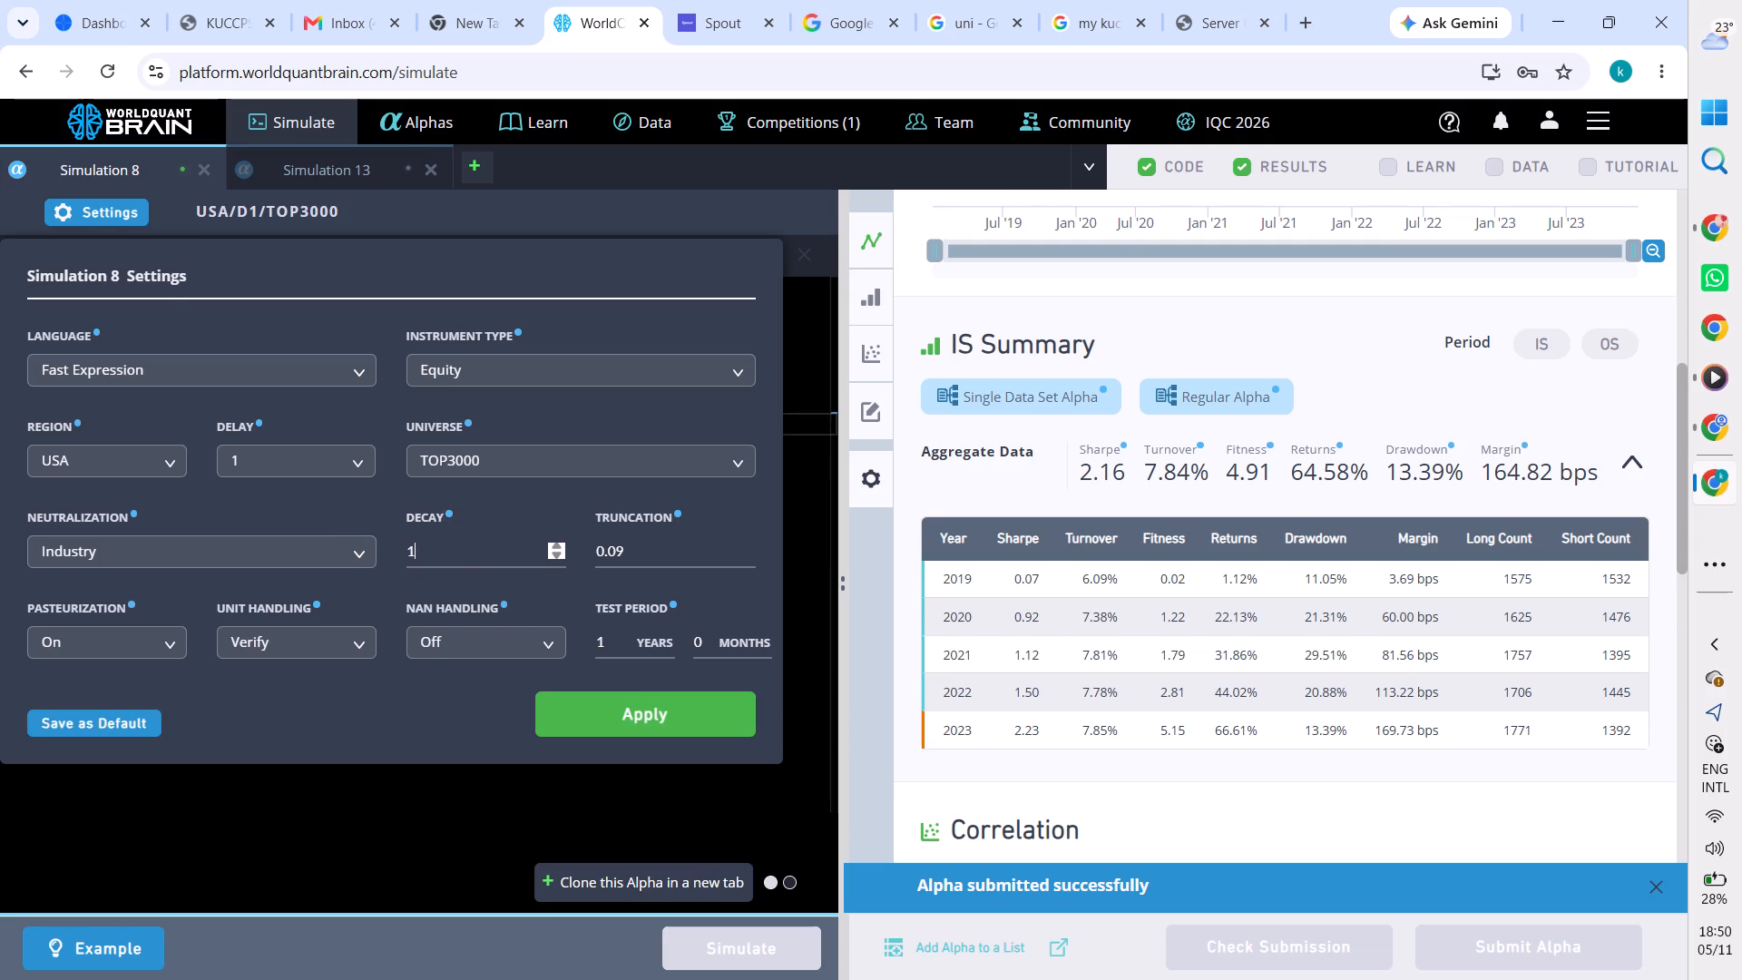
pyautogui.press('0')
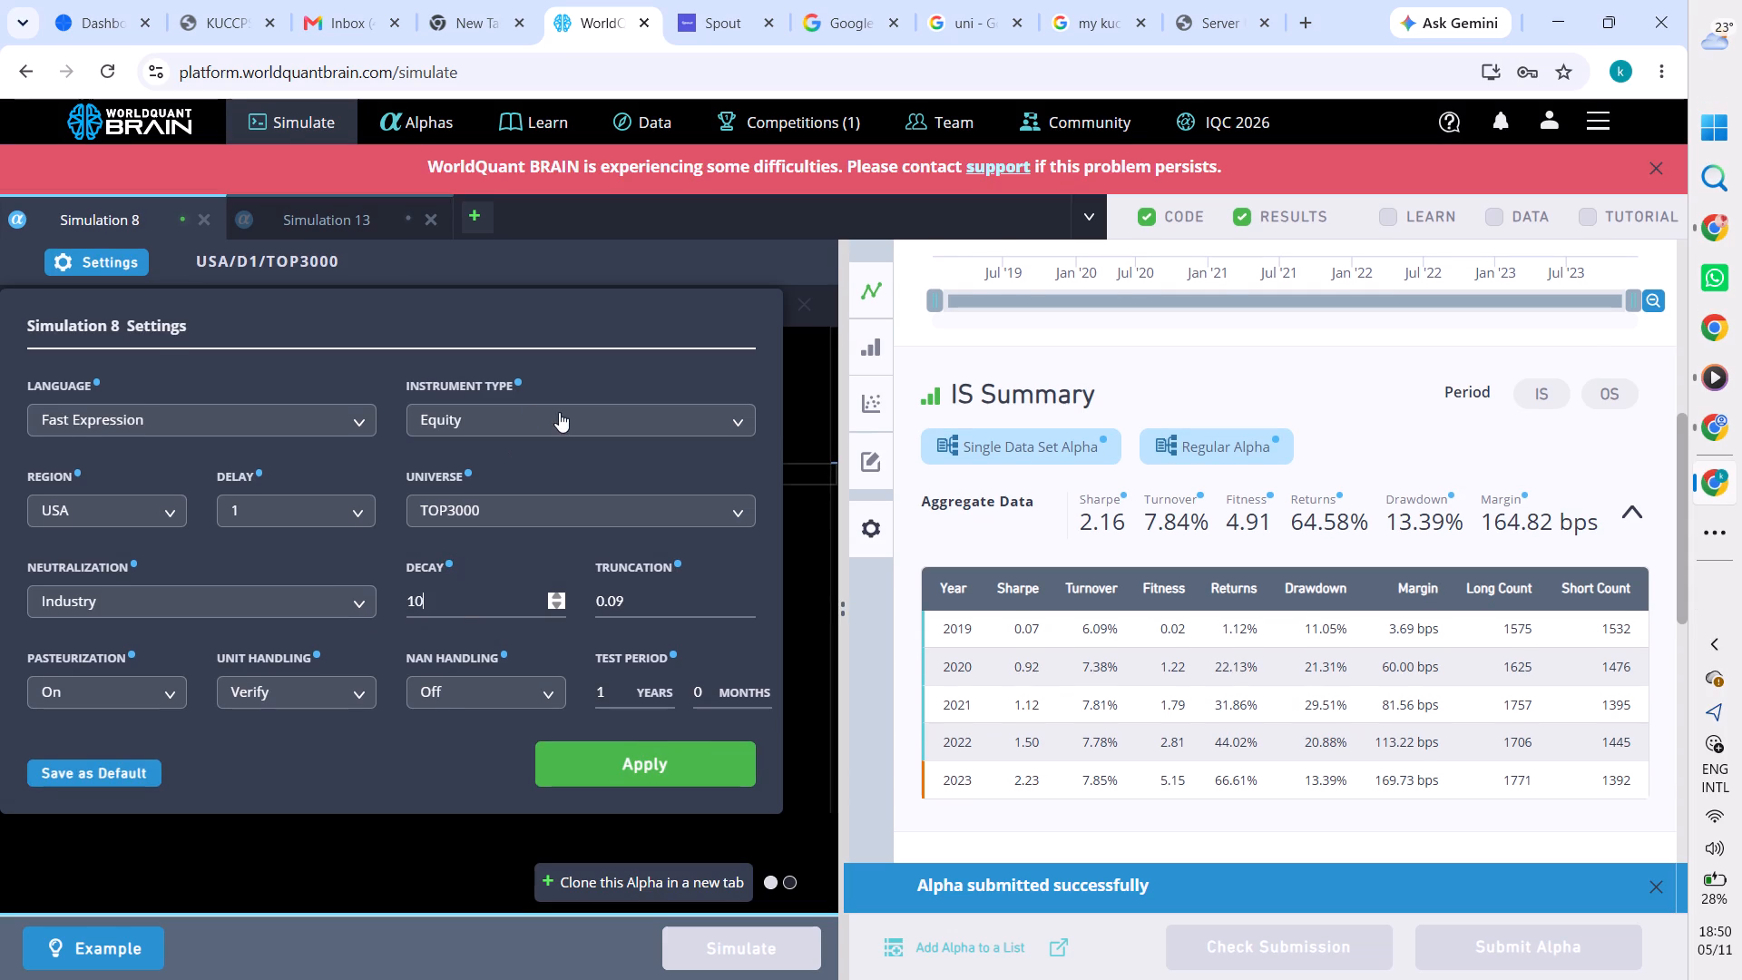
pyautogui.click(628, 514)
pyautogui.click(561, 588)
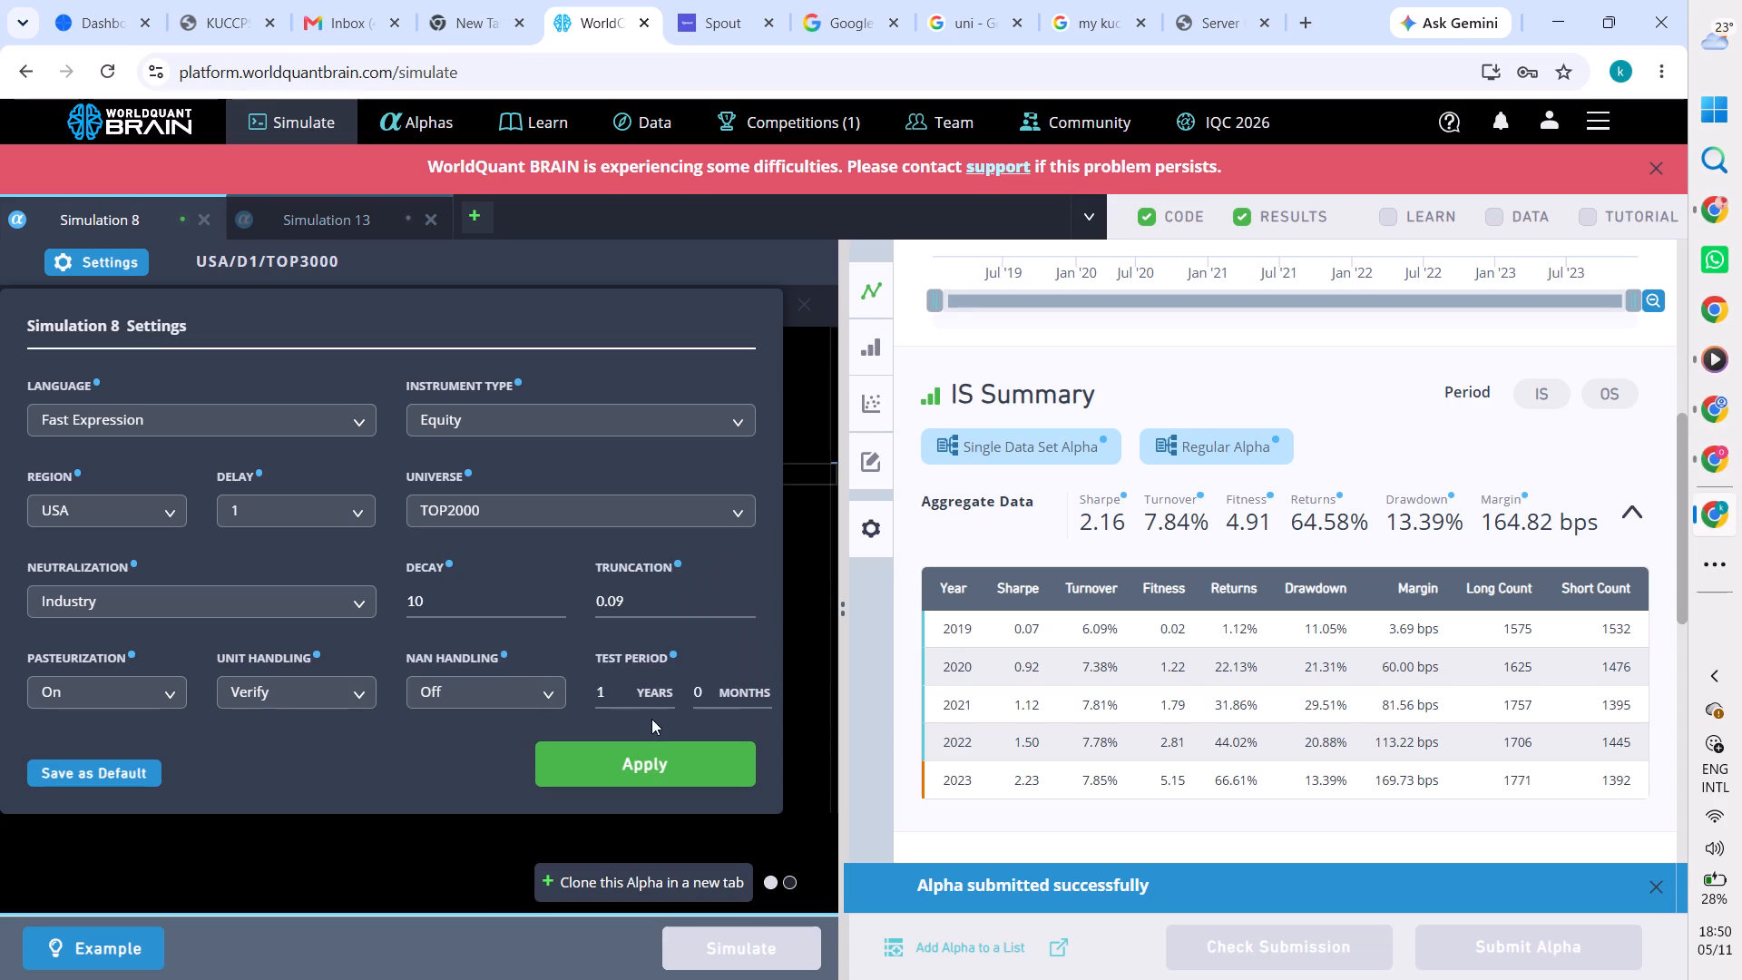
pyautogui.click(643, 761)
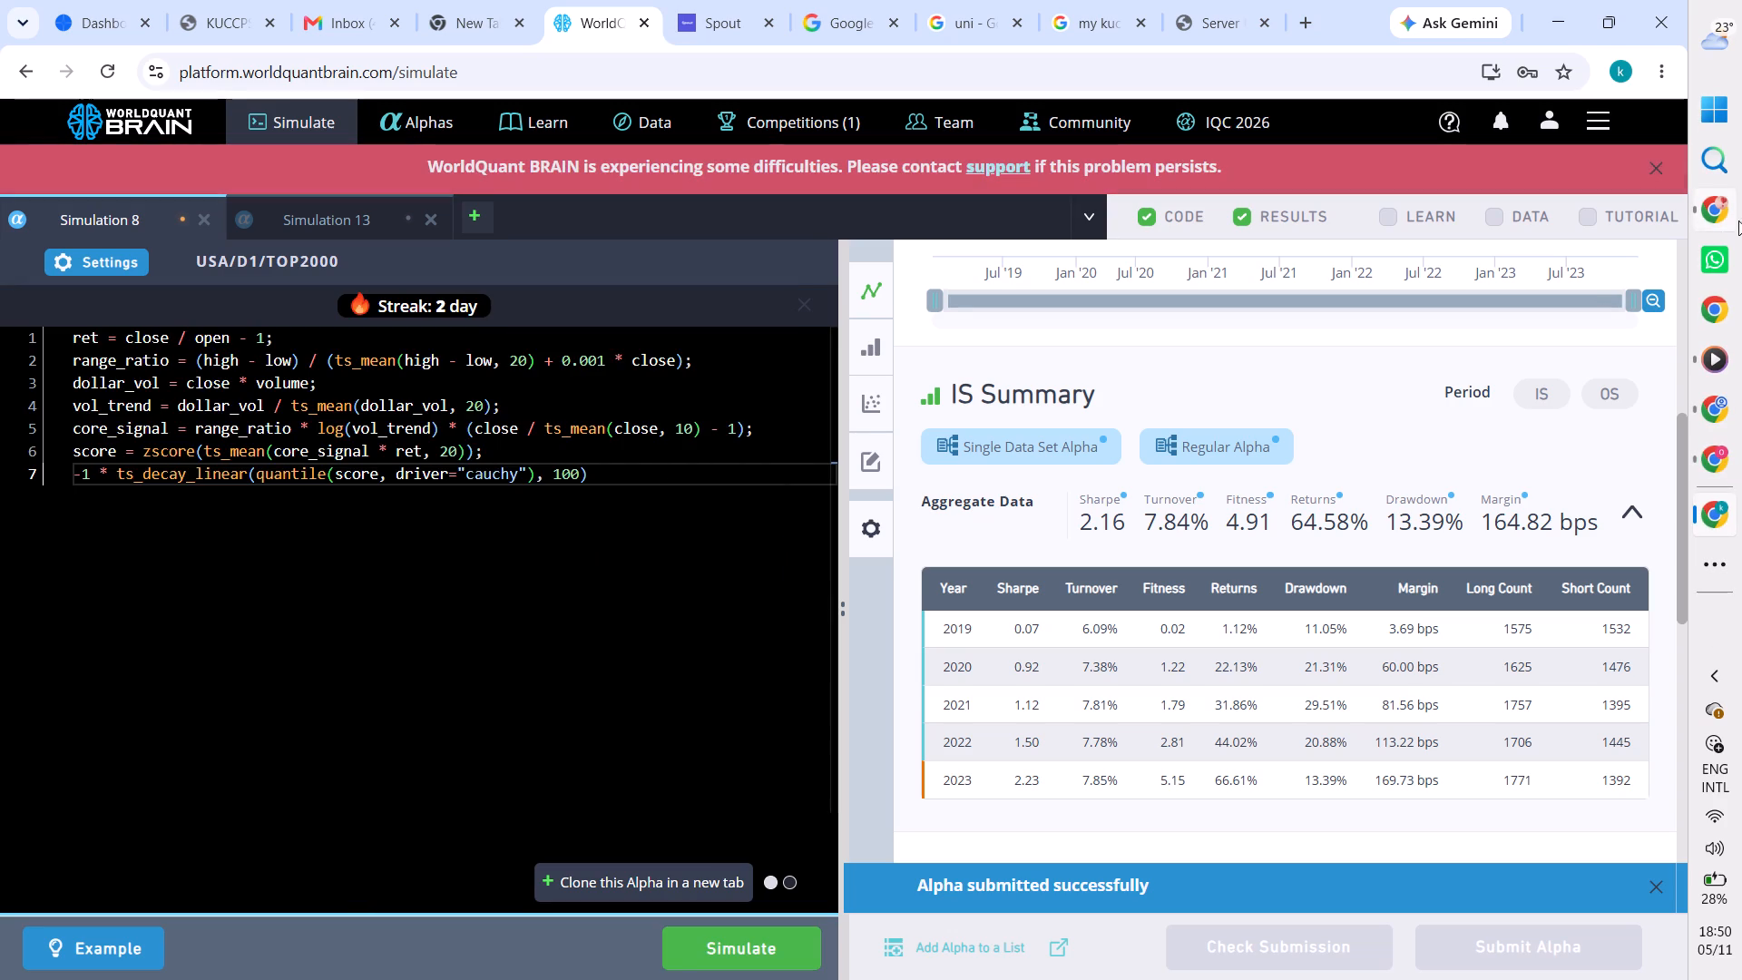
pyautogui.click(1660, 165)
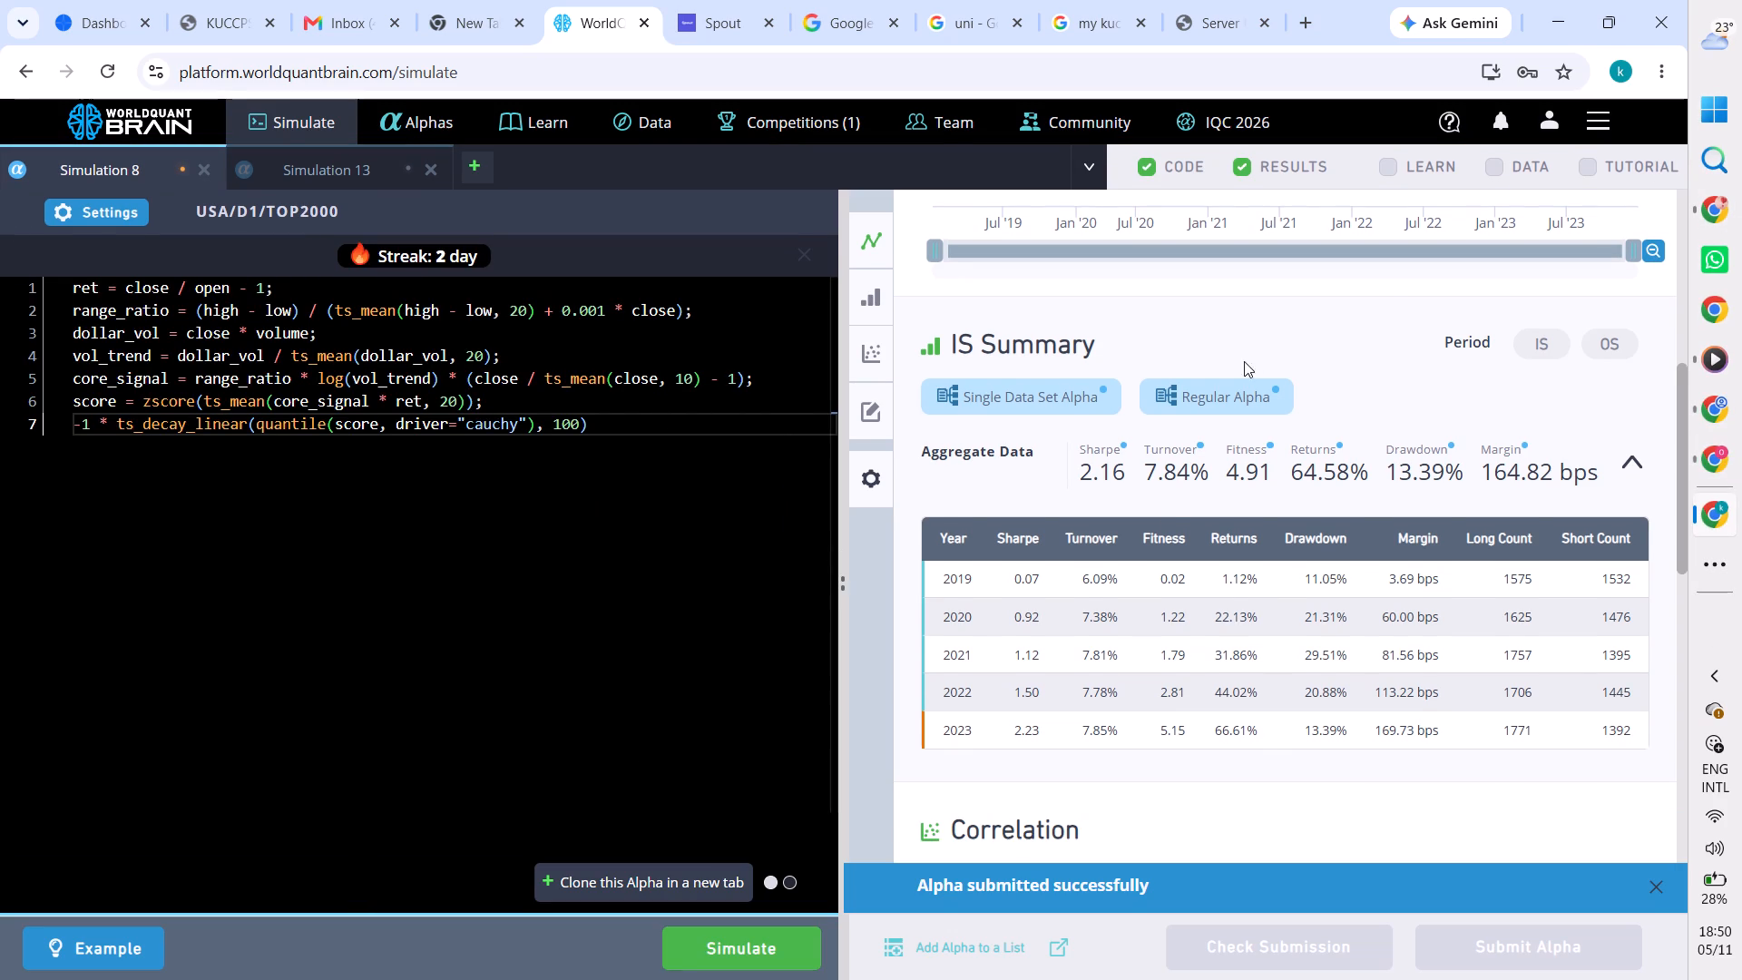
# Simulate the Simulation 8 alpha with the updated settings.
pyautogui.click(719, 941)
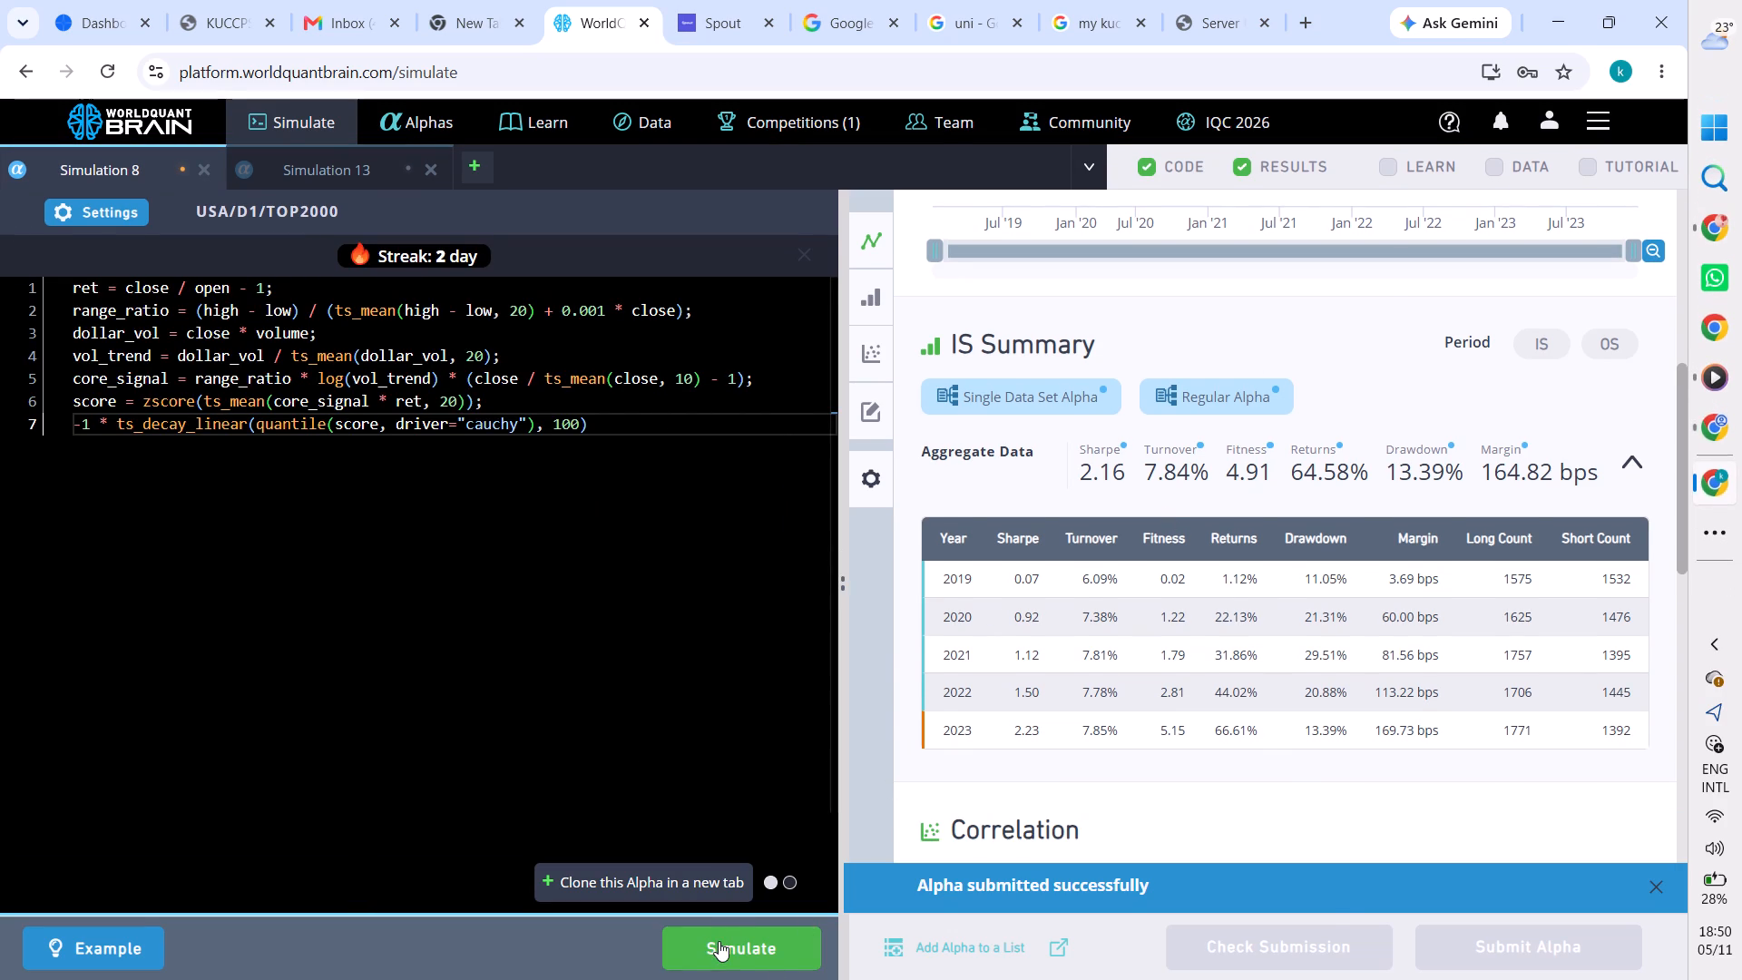
pyautogui.tripleClick(719, 941)
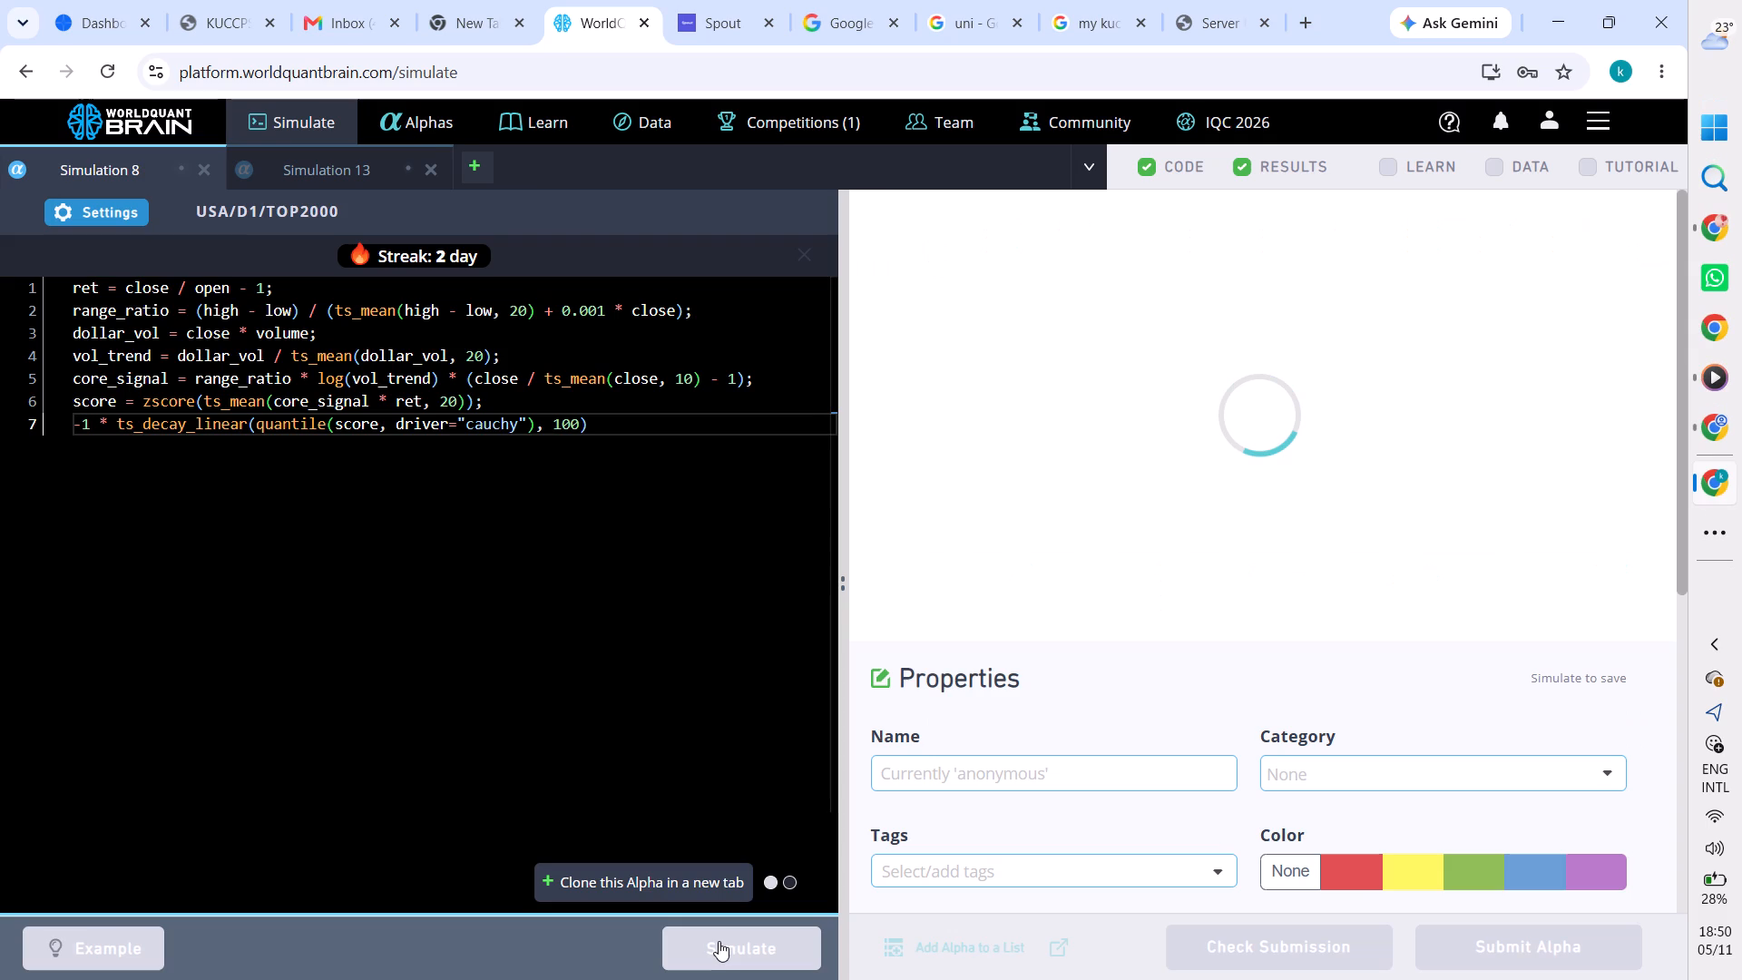
pyautogui.tripleClick(719, 941)
pyautogui.tripleClick(719, 941)
pyautogui.tripleClick(719, 941)
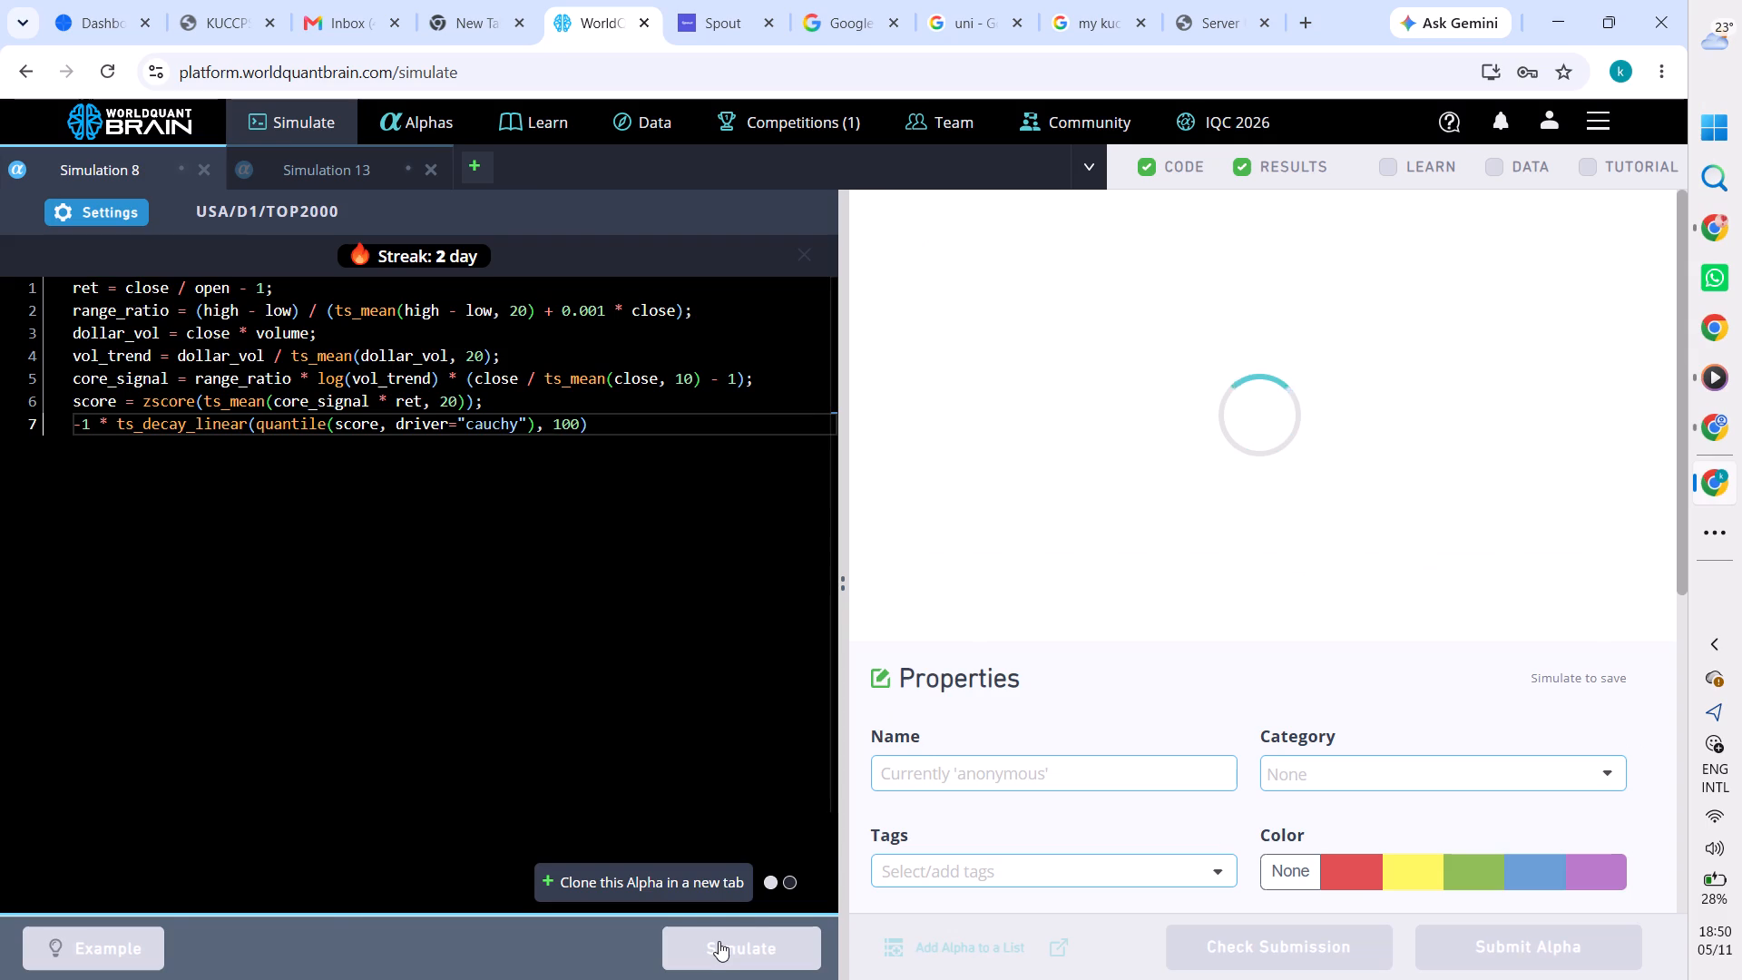
pyautogui.click(719, 941)
pyautogui.tripleClick(732, 946)
pyautogui.tripleClick(732, 946)
pyautogui.doubleClick(732, 946)
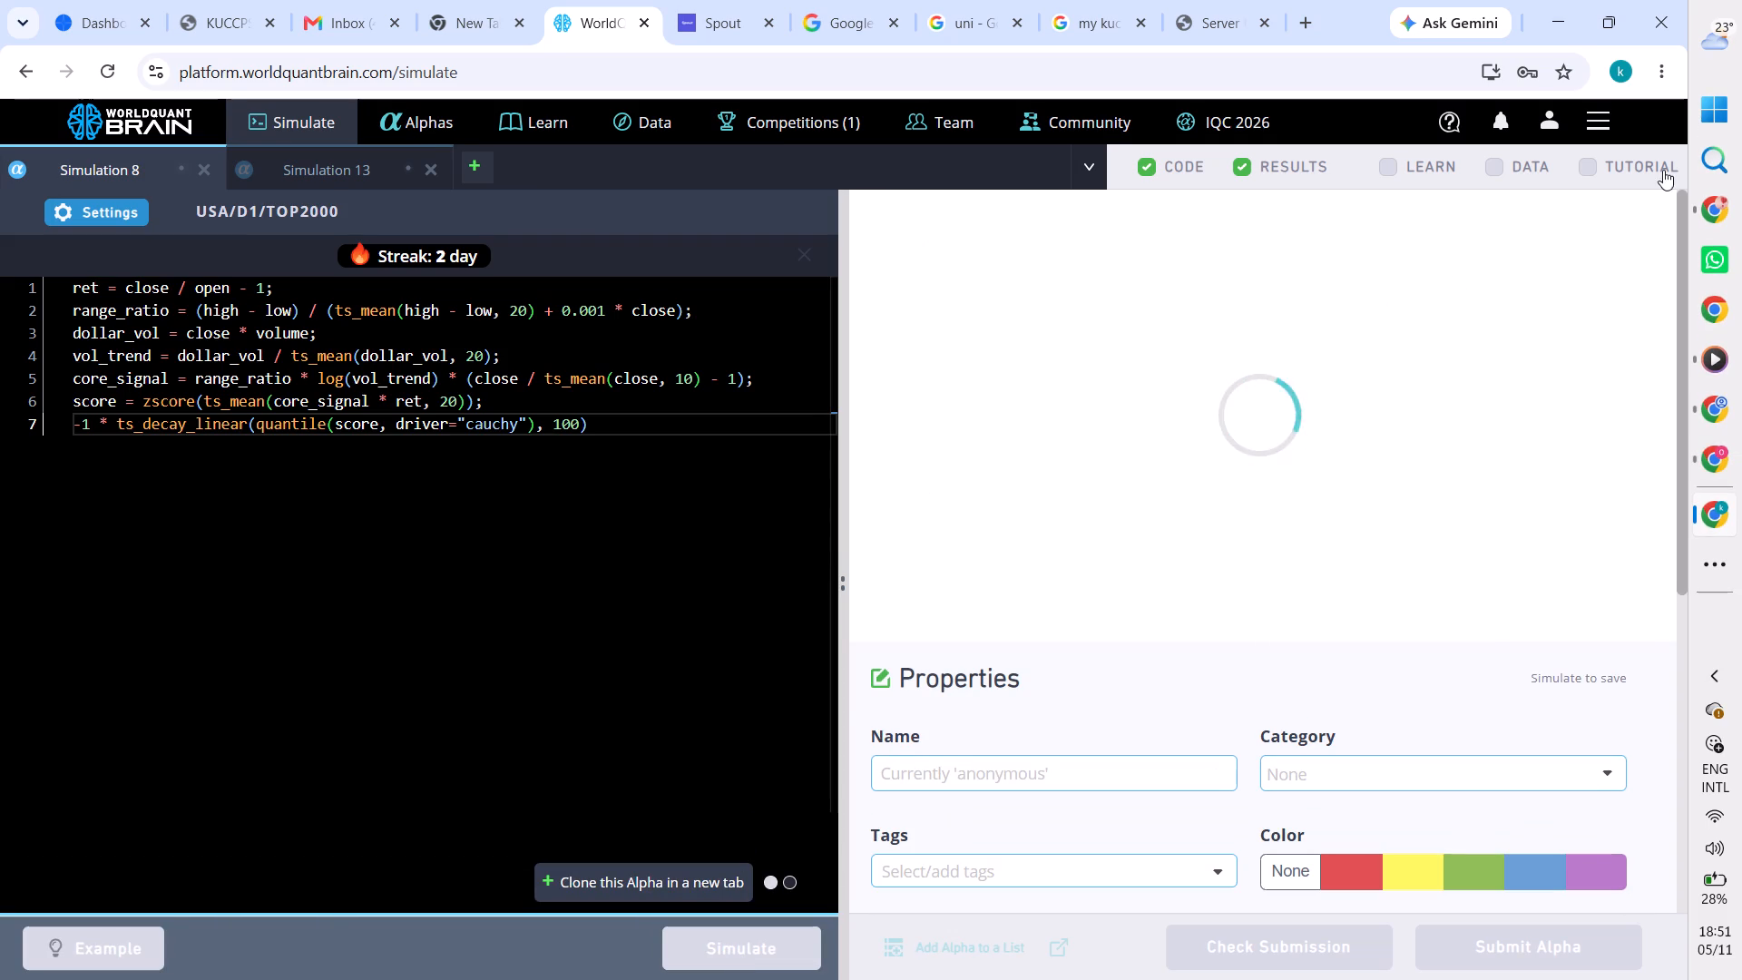
# Switch back to the Simulation 3 session, try again to submit its alpha and dismiss the error banner.
pyautogui.click(1705, 198)
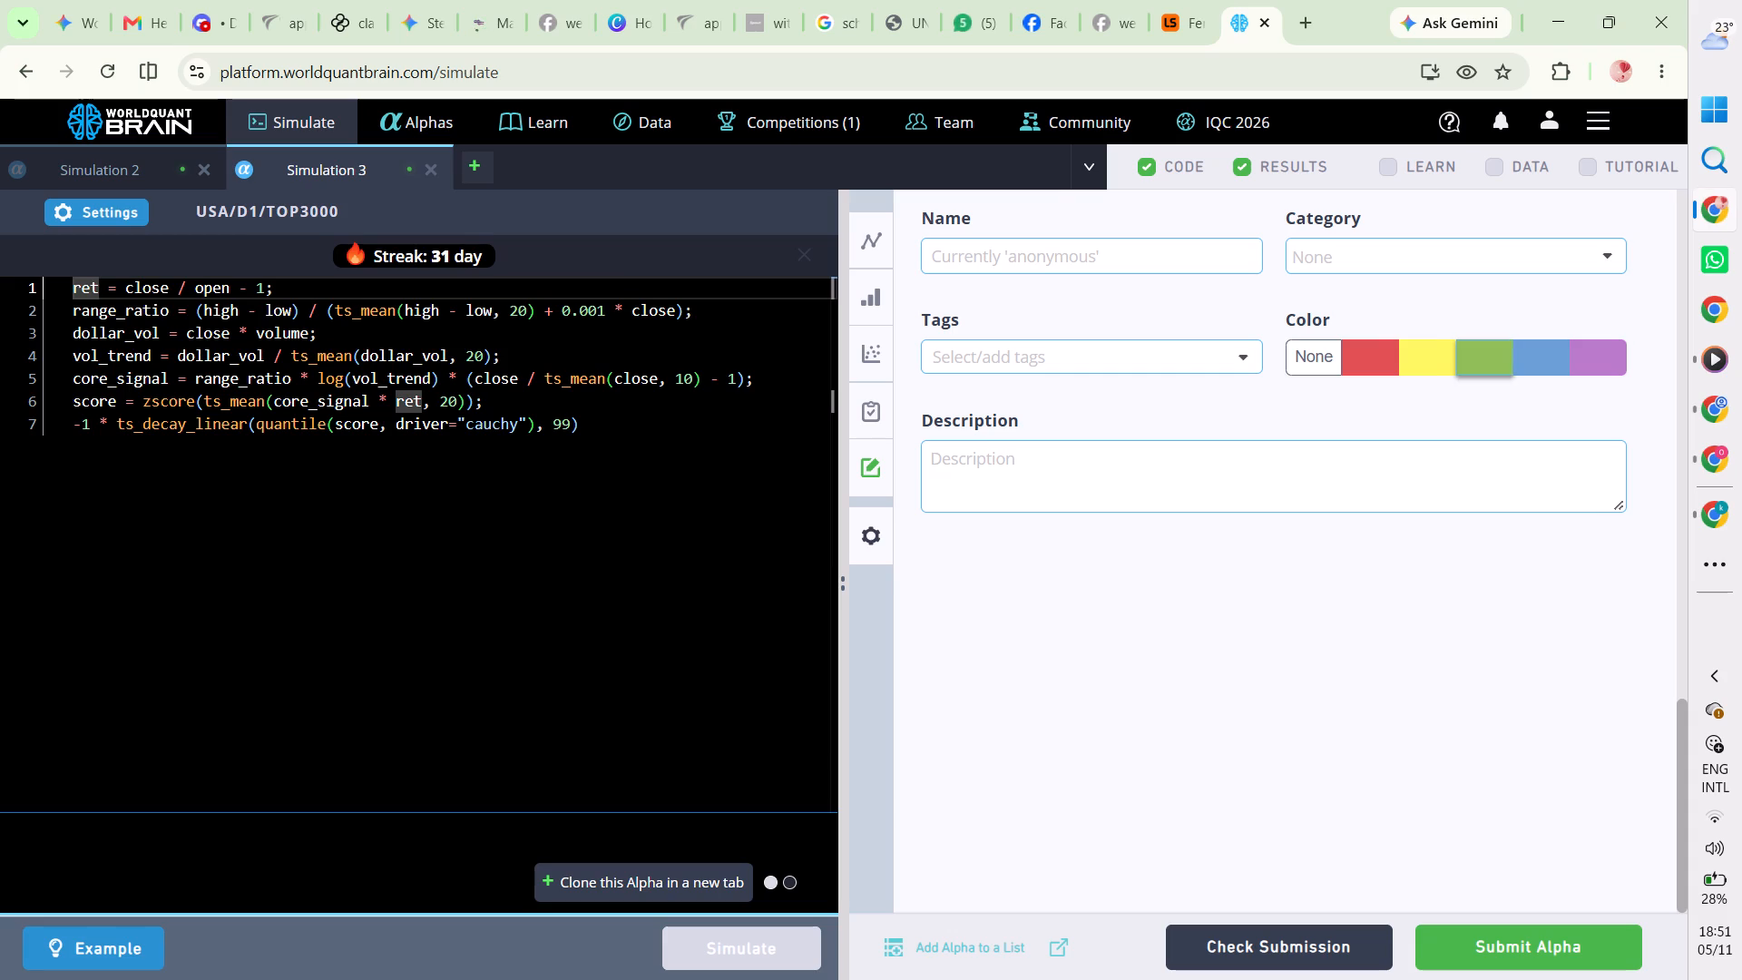
pyautogui.click(1516, 954)
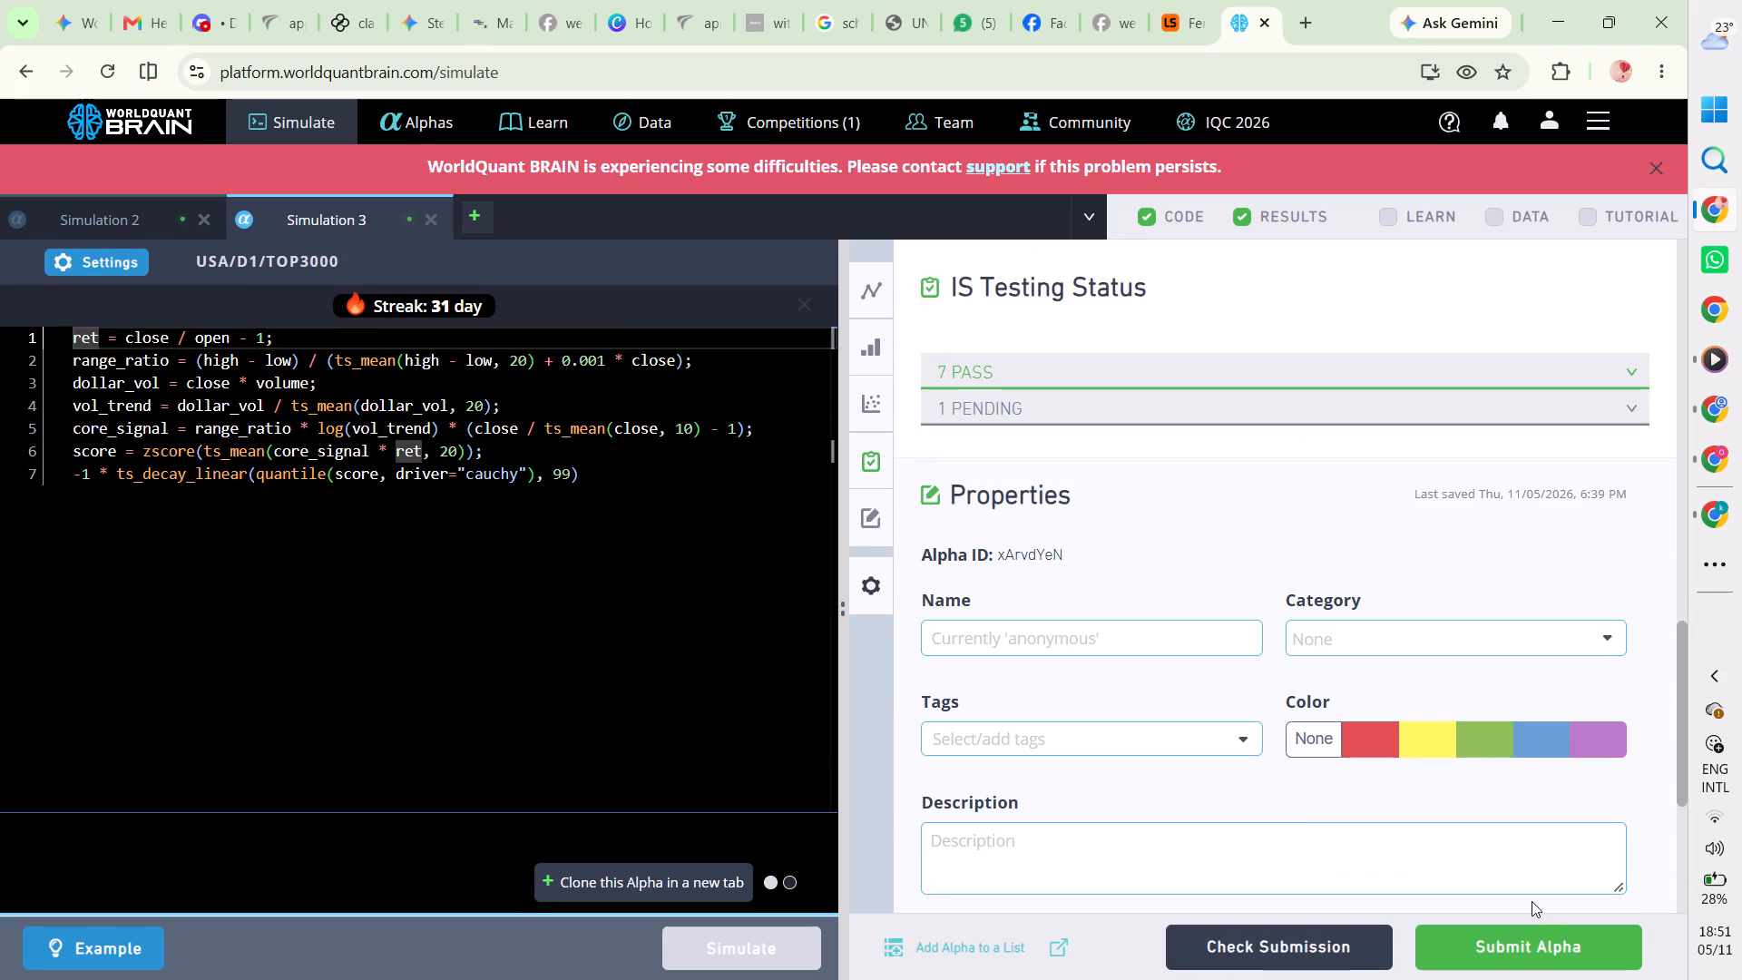
pyautogui.tripleClick(1541, 957)
pyautogui.tripleClick(1541, 957)
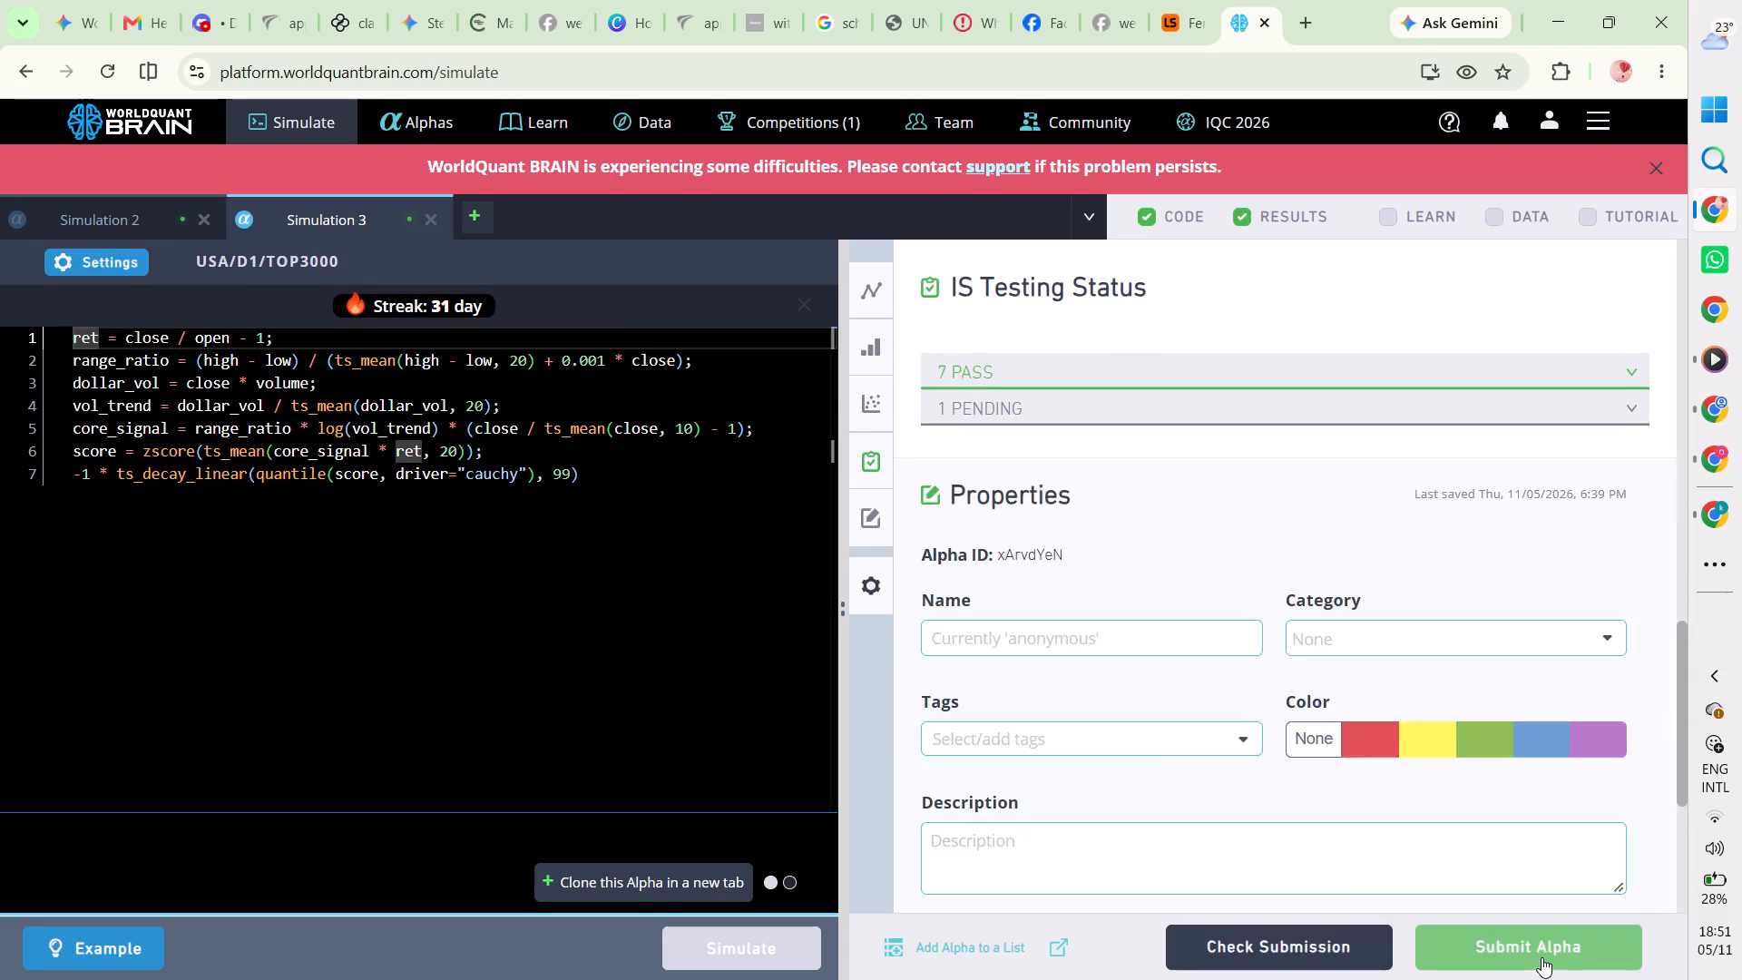
pyautogui.tripleClick(1541, 957)
pyautogui.tripleClick(1541, 957)
pyautogui.tripleClick(1541, 957)
pyautogui.tripleClick(1541, 957)
pyautogui.doubleClick(1541, 957)
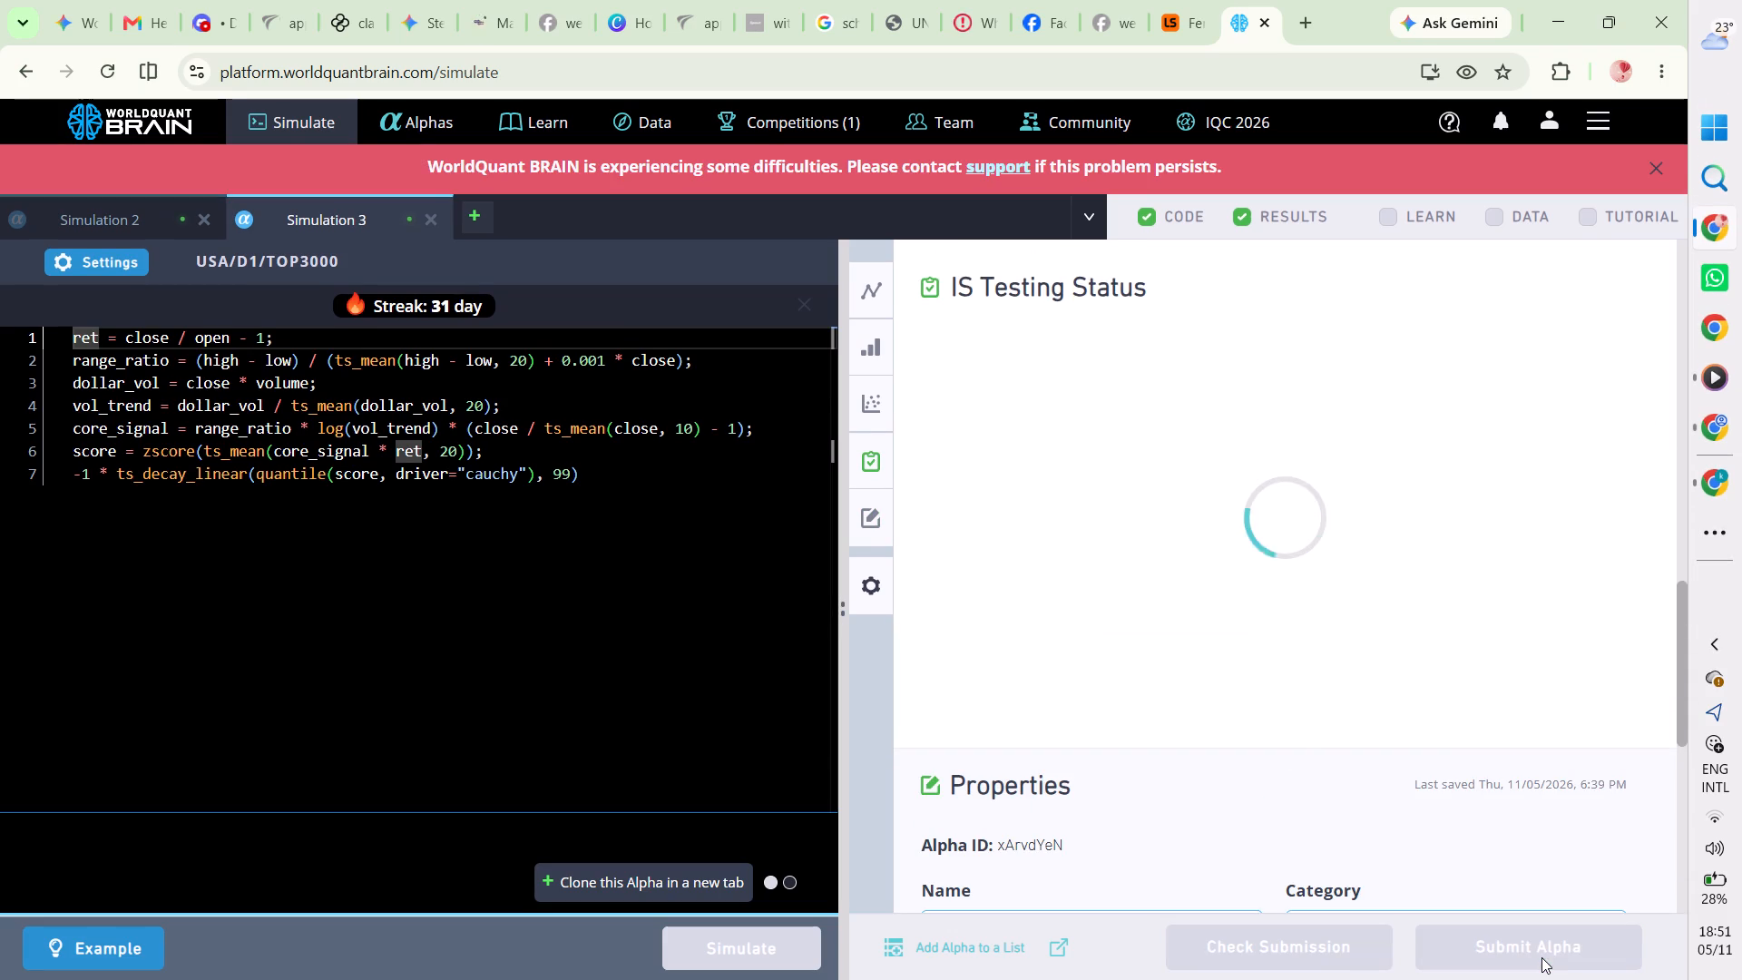
pyautogui.click(1649, 162)
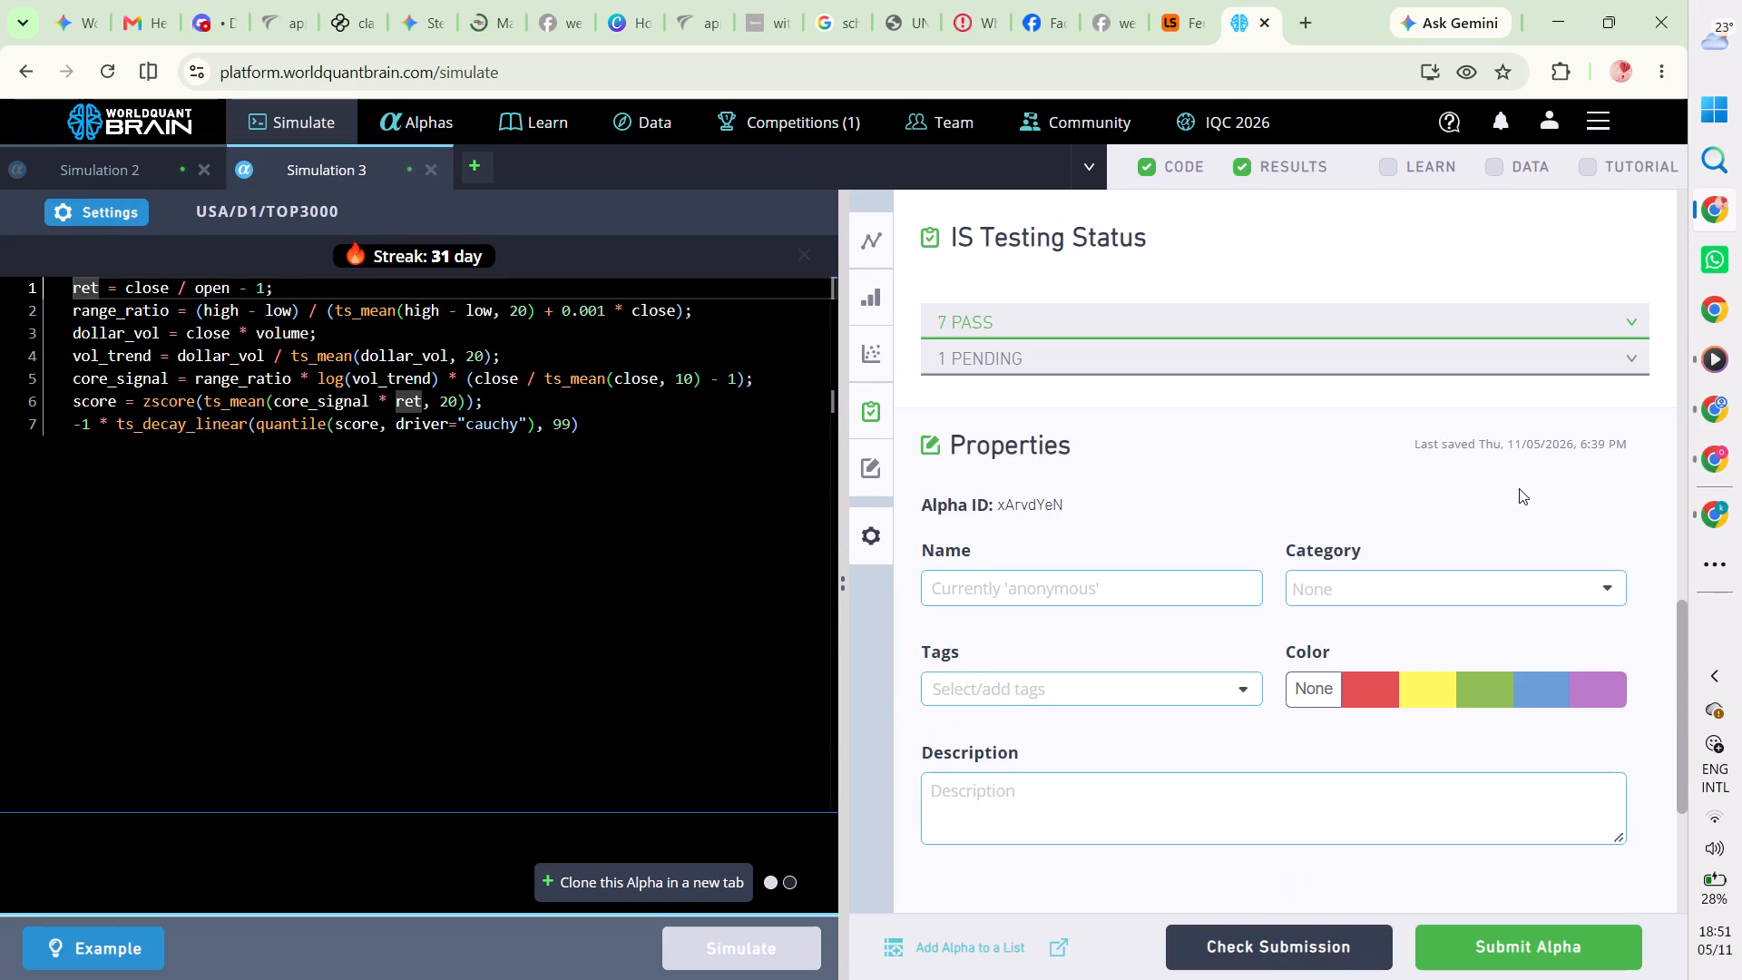
# Retry submitting the Simulation 3 alpha until the submission check starts running.
pyautogui.tripleClick(1571, 940)
pyautogui.tripleClick(1571, 940)
pyautogui.tripleClick(1571, 940)
pyautogui.click(1571, 940)
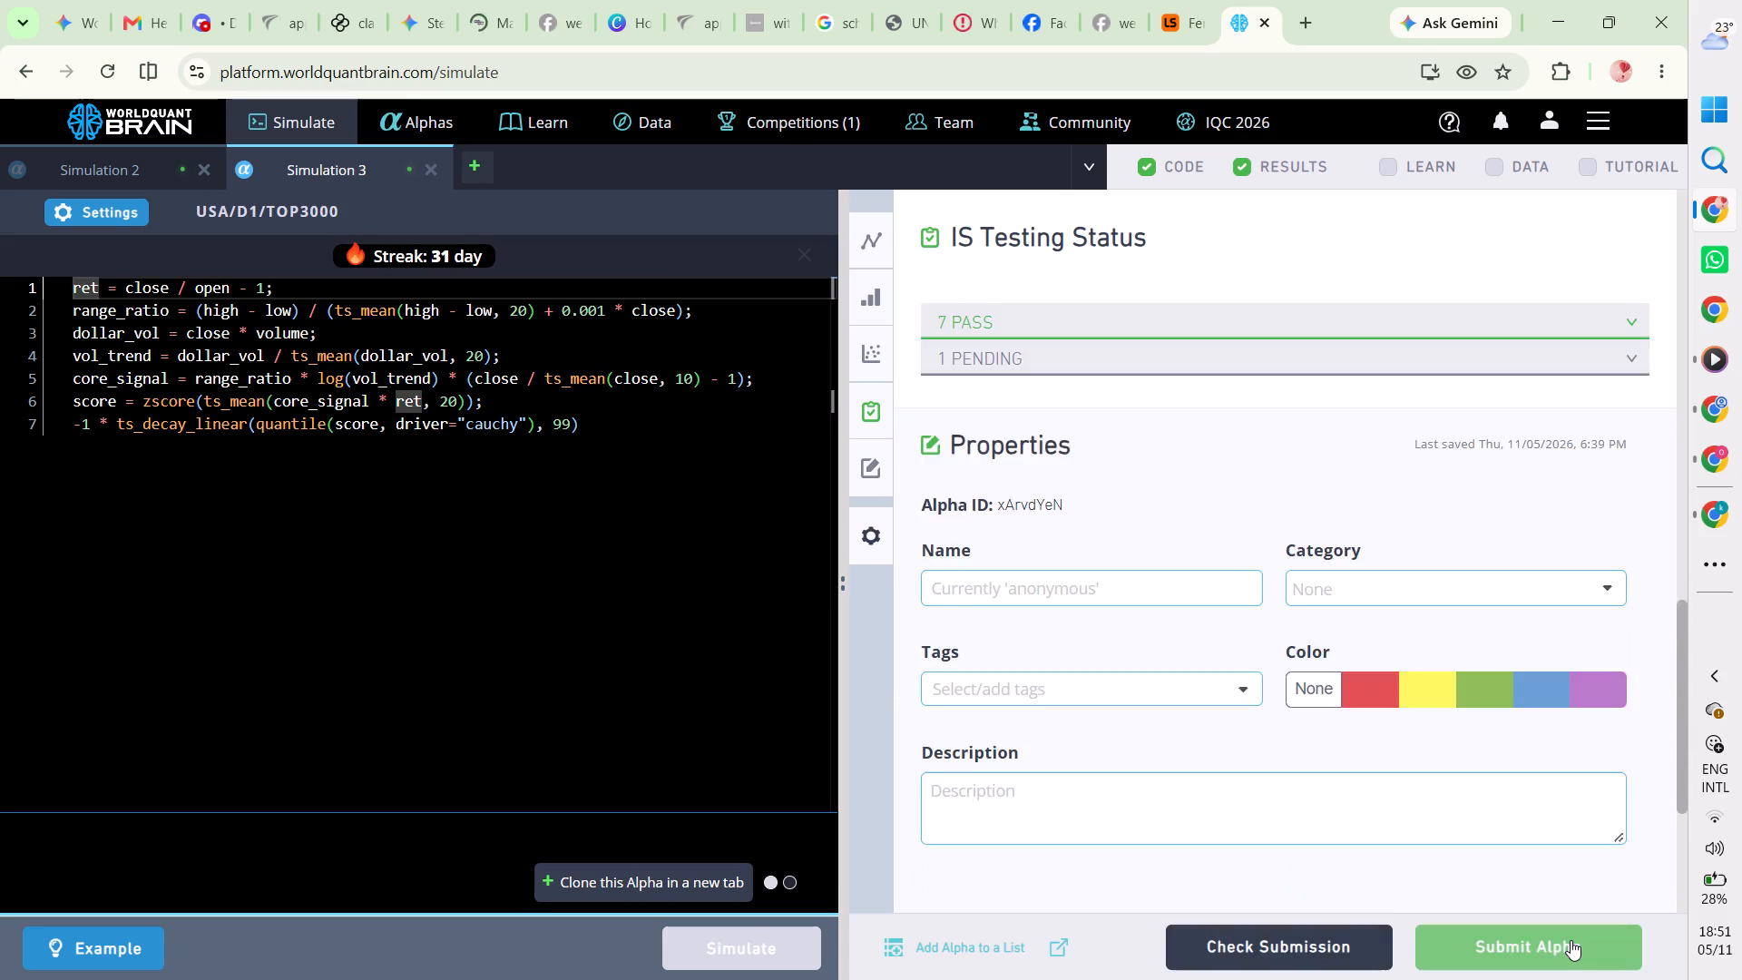
pyautogui.tripleClick(1571, 940)
pyautogui.tripleClick(1571, 940)
pyautogui.tripleClick(1571, 940)
pyautogui.tripleClick(1571, 940)
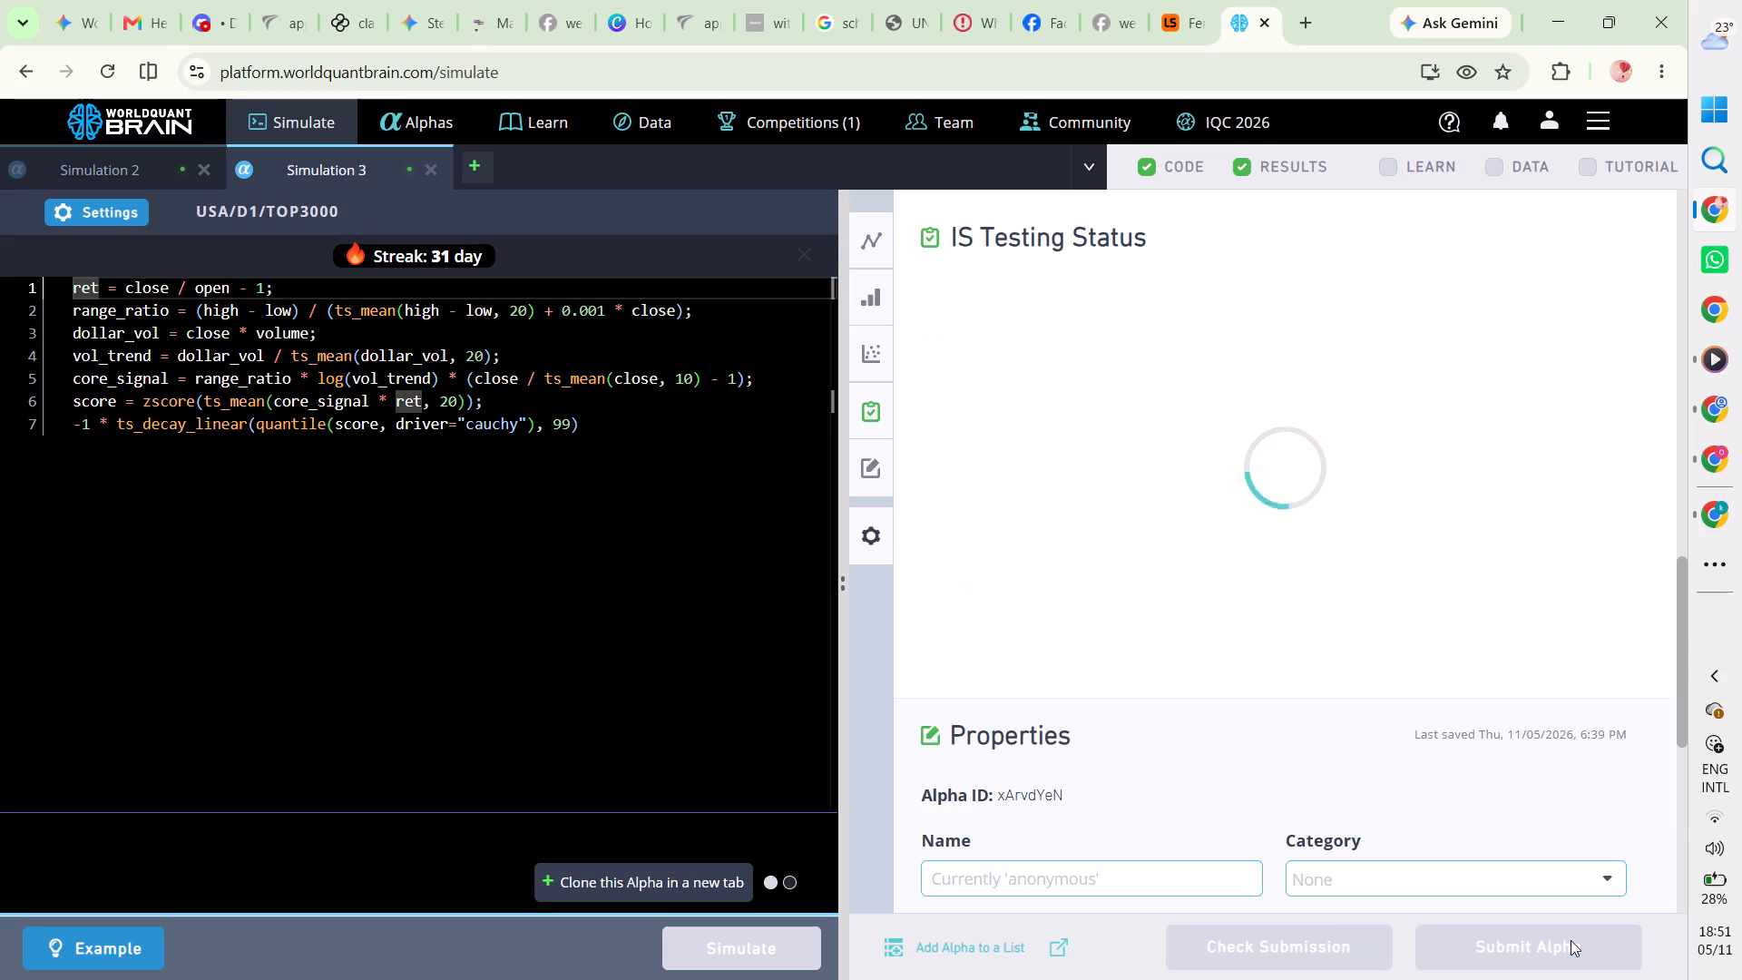
pyautogui.click(1571, 940)
pyautogui.tripleClick(1571, 940)
pyautogui.tripleClick(1571, 940)
pyautogui.doubleClick(1571, 940)
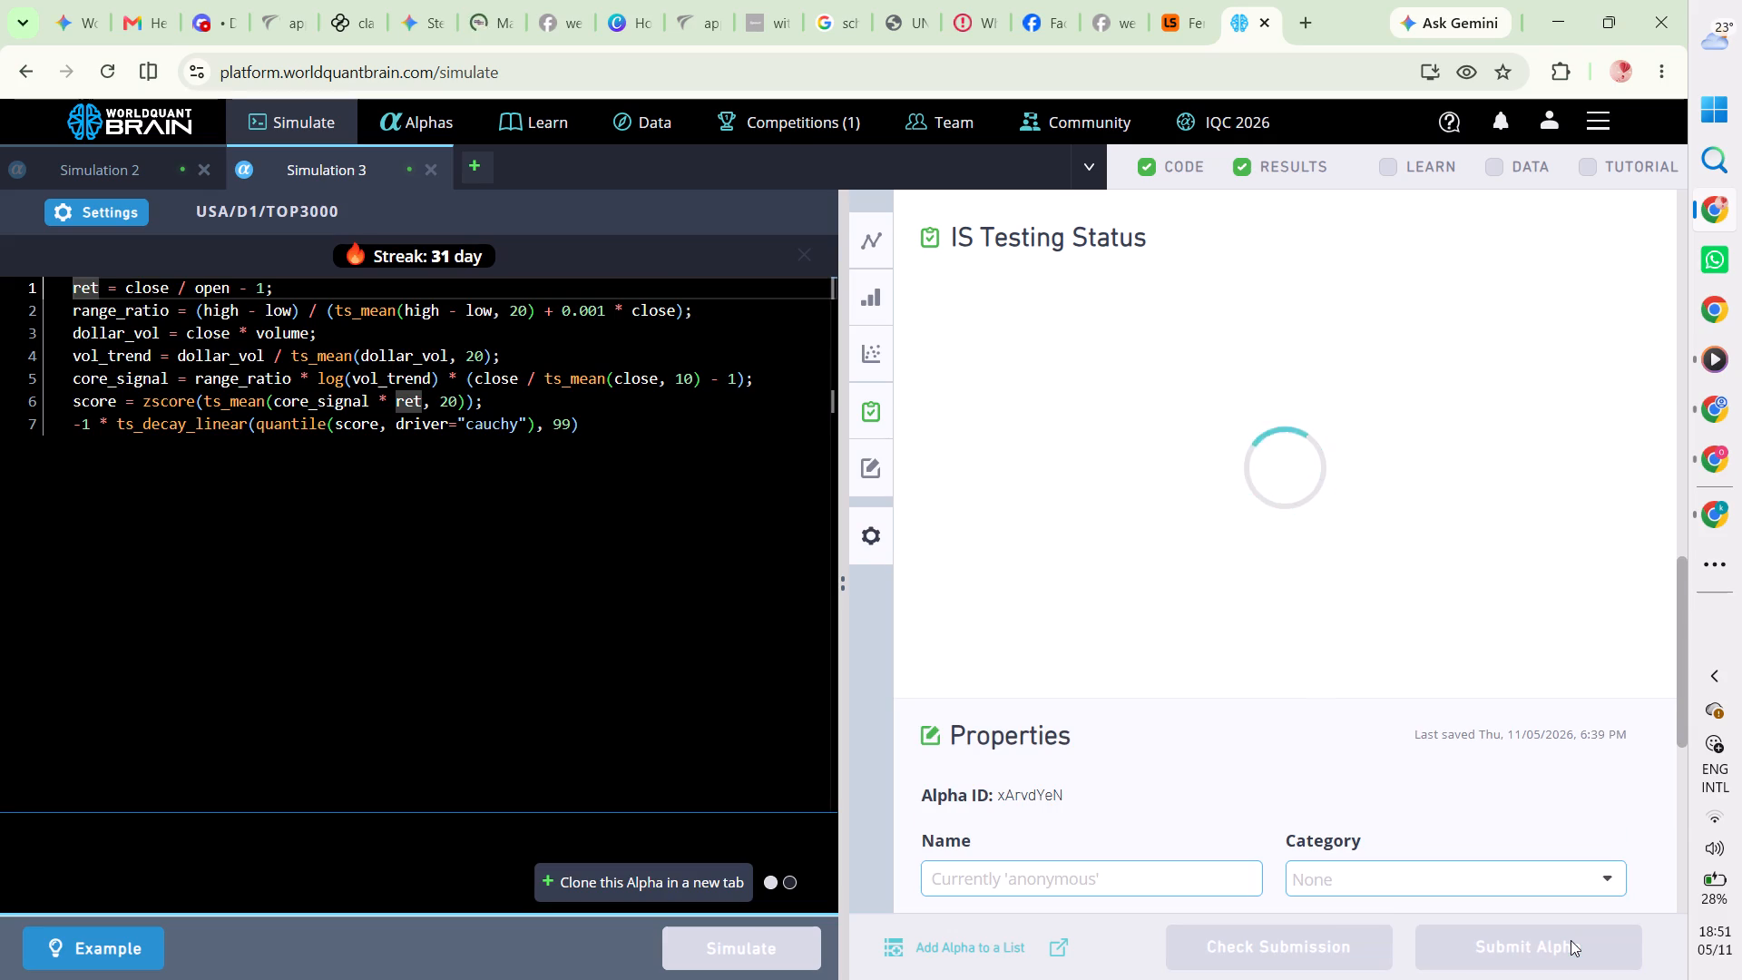
# Check whether the MargVoice reading project page has loaded.
pyautogui.click(486, 21)
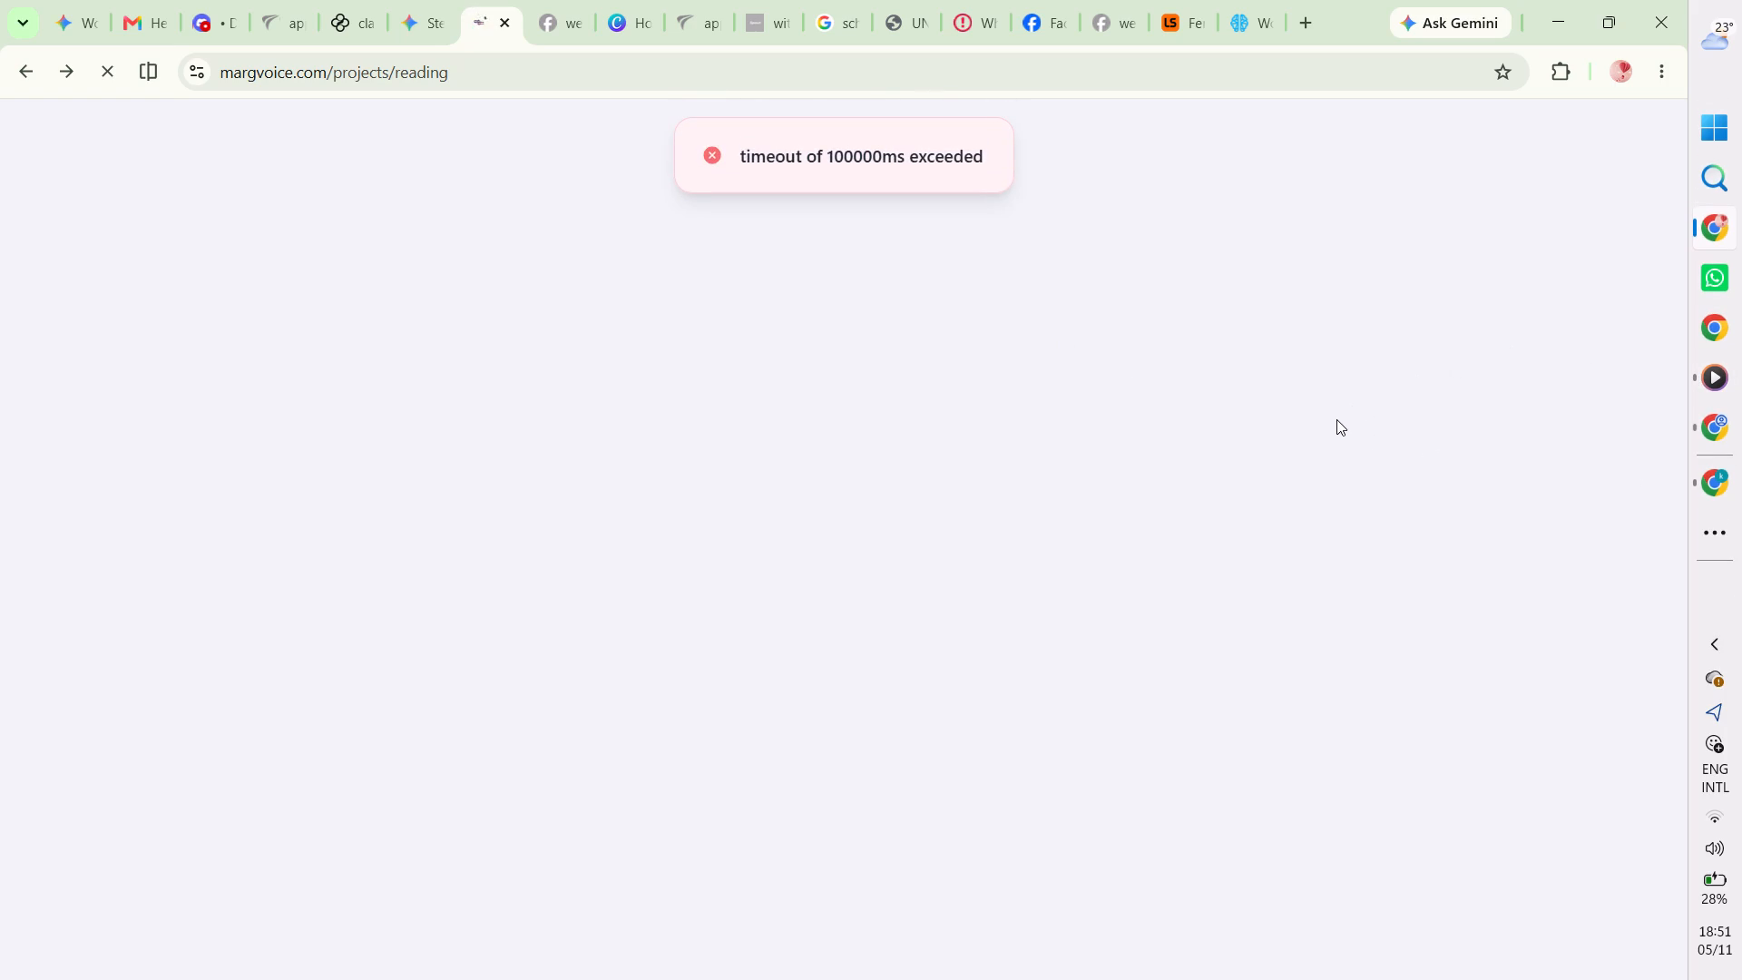
pyautogui.click(1336, 419)
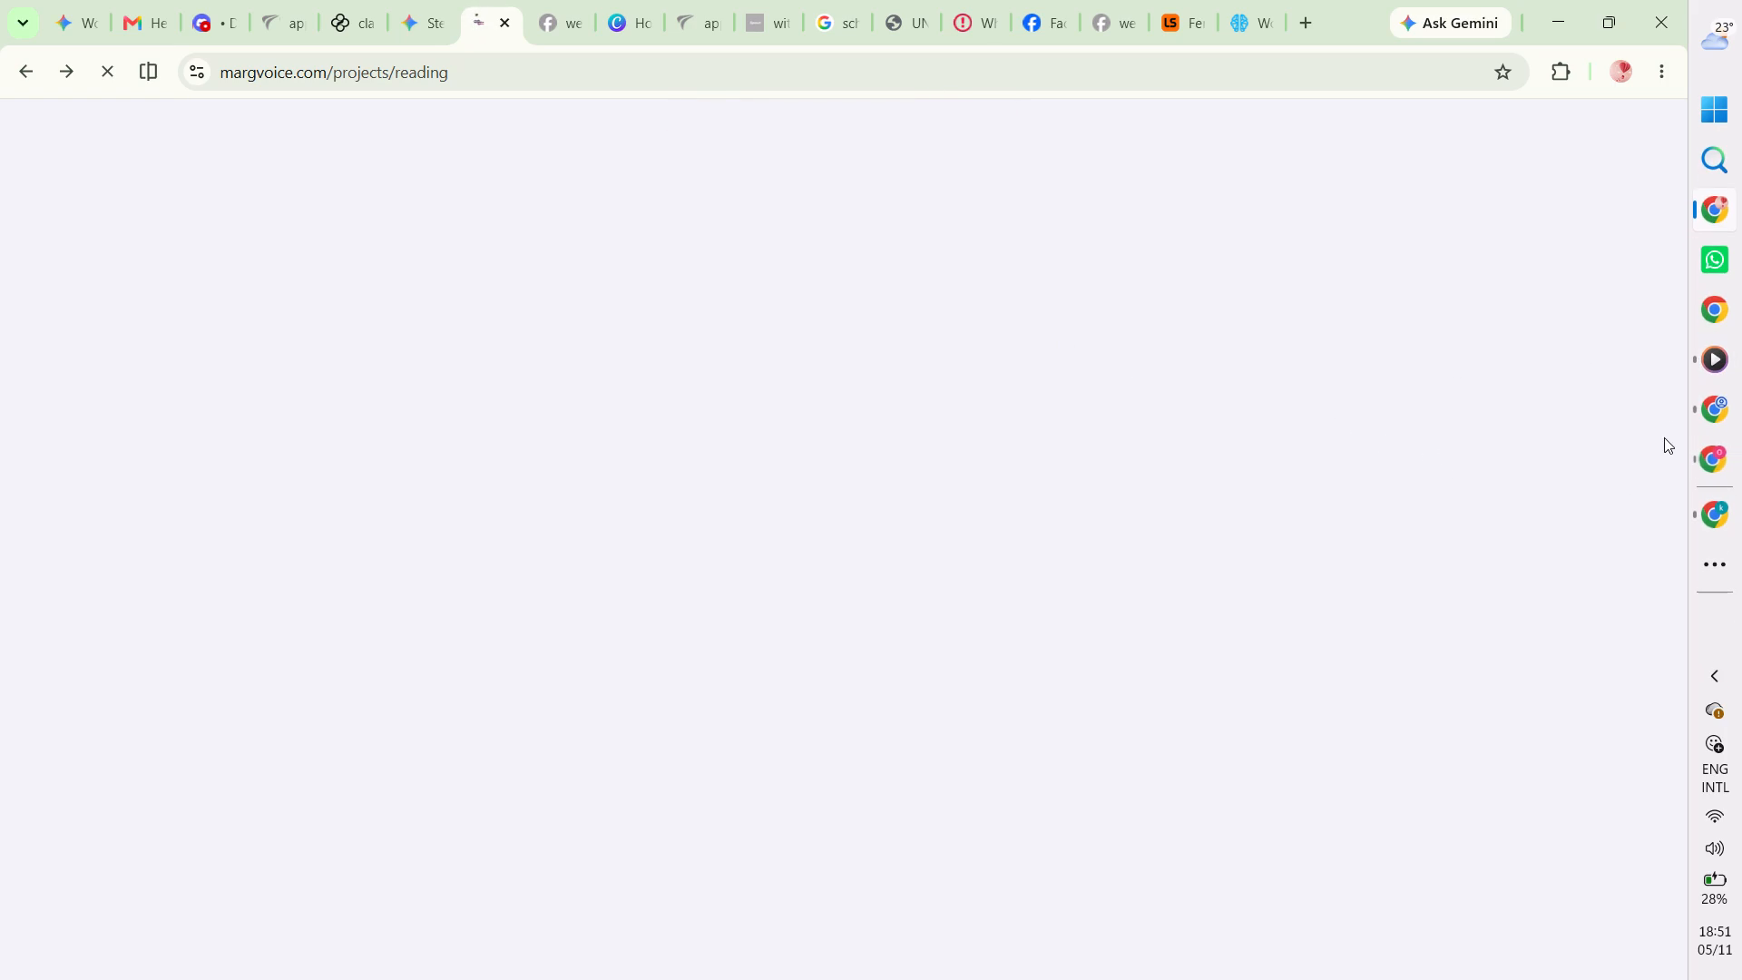
# Switch to the other BRAIN session and simulate the Simulation 8 alpha again with universe TOP2000.
pyautogui.click(1715, 212)
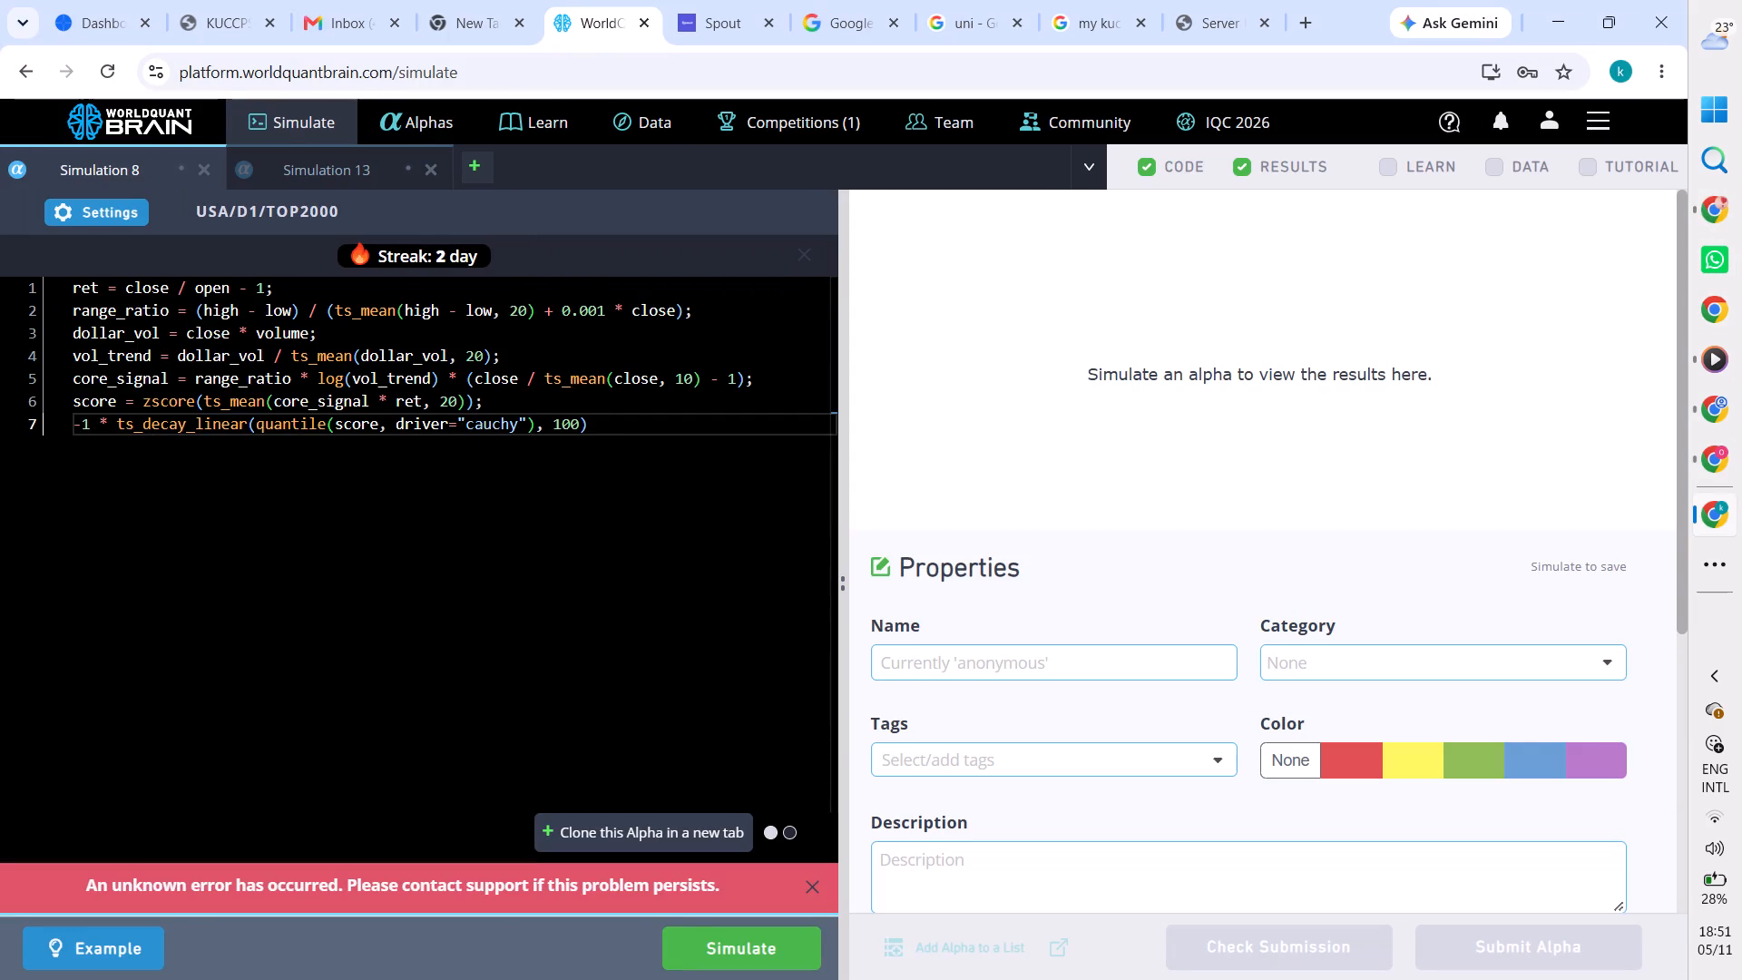
pyautogui.tripleClick(710, 940)
pyautogui.click(710, 940)
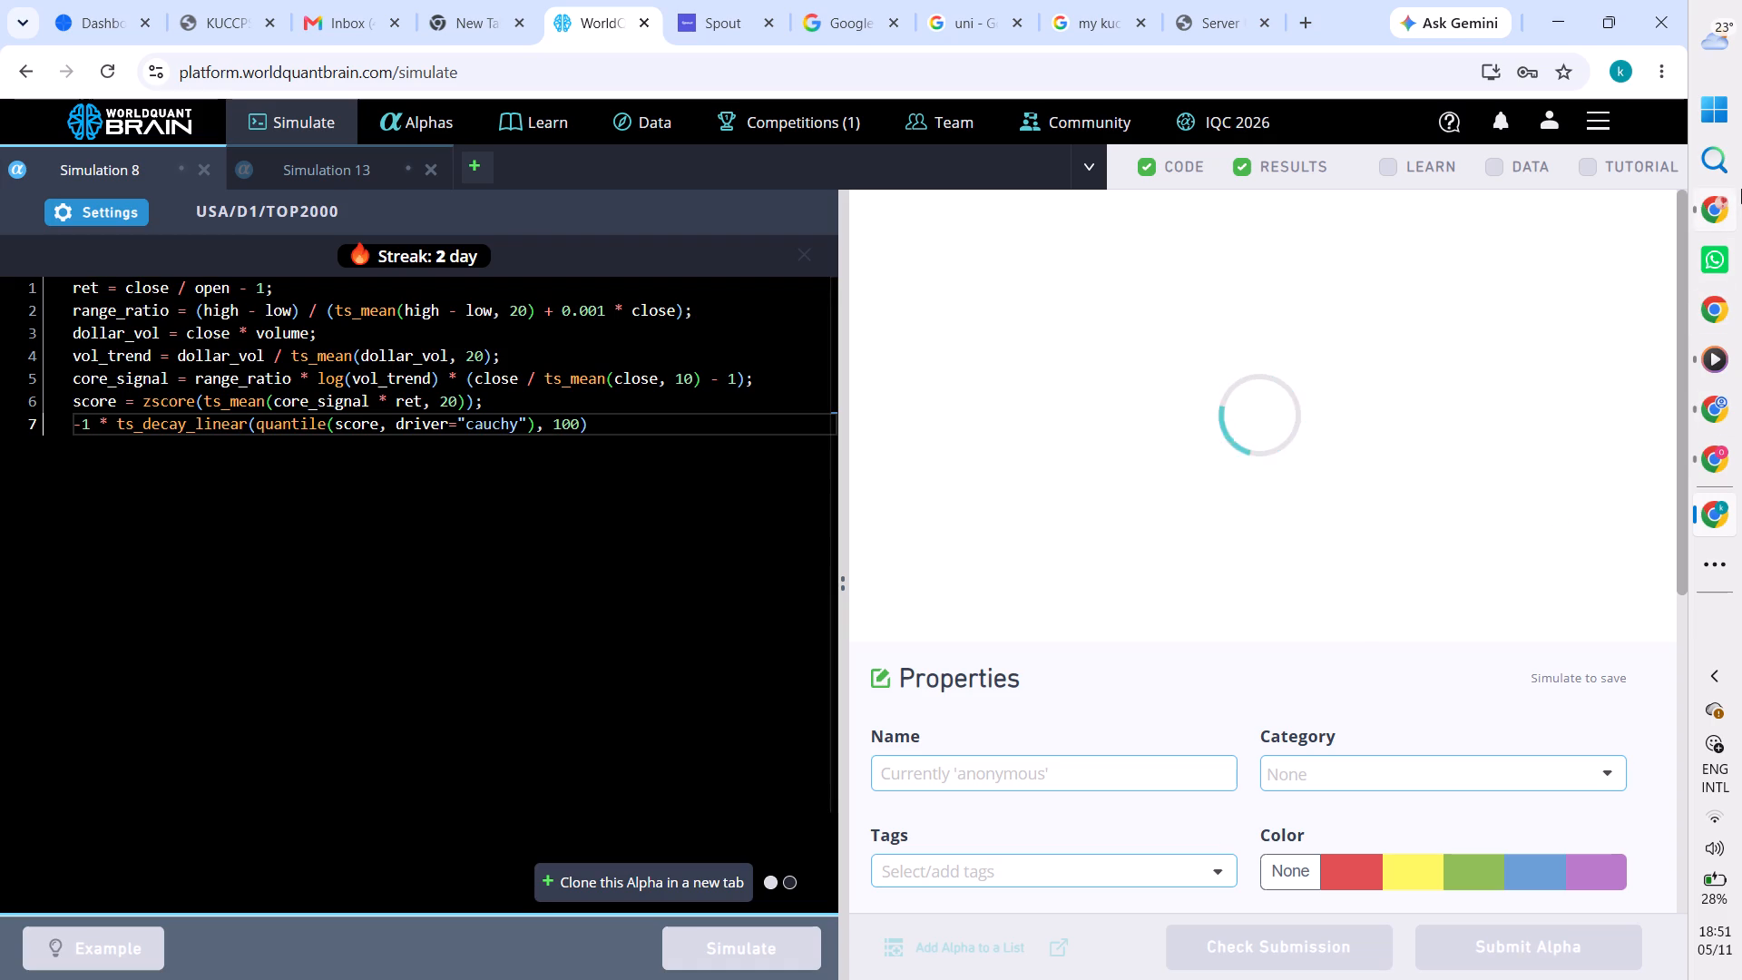
# Return to the first BRAIN session and try again to submit the Simulation 3 alpha.
pyautogui.click(1709, 205)
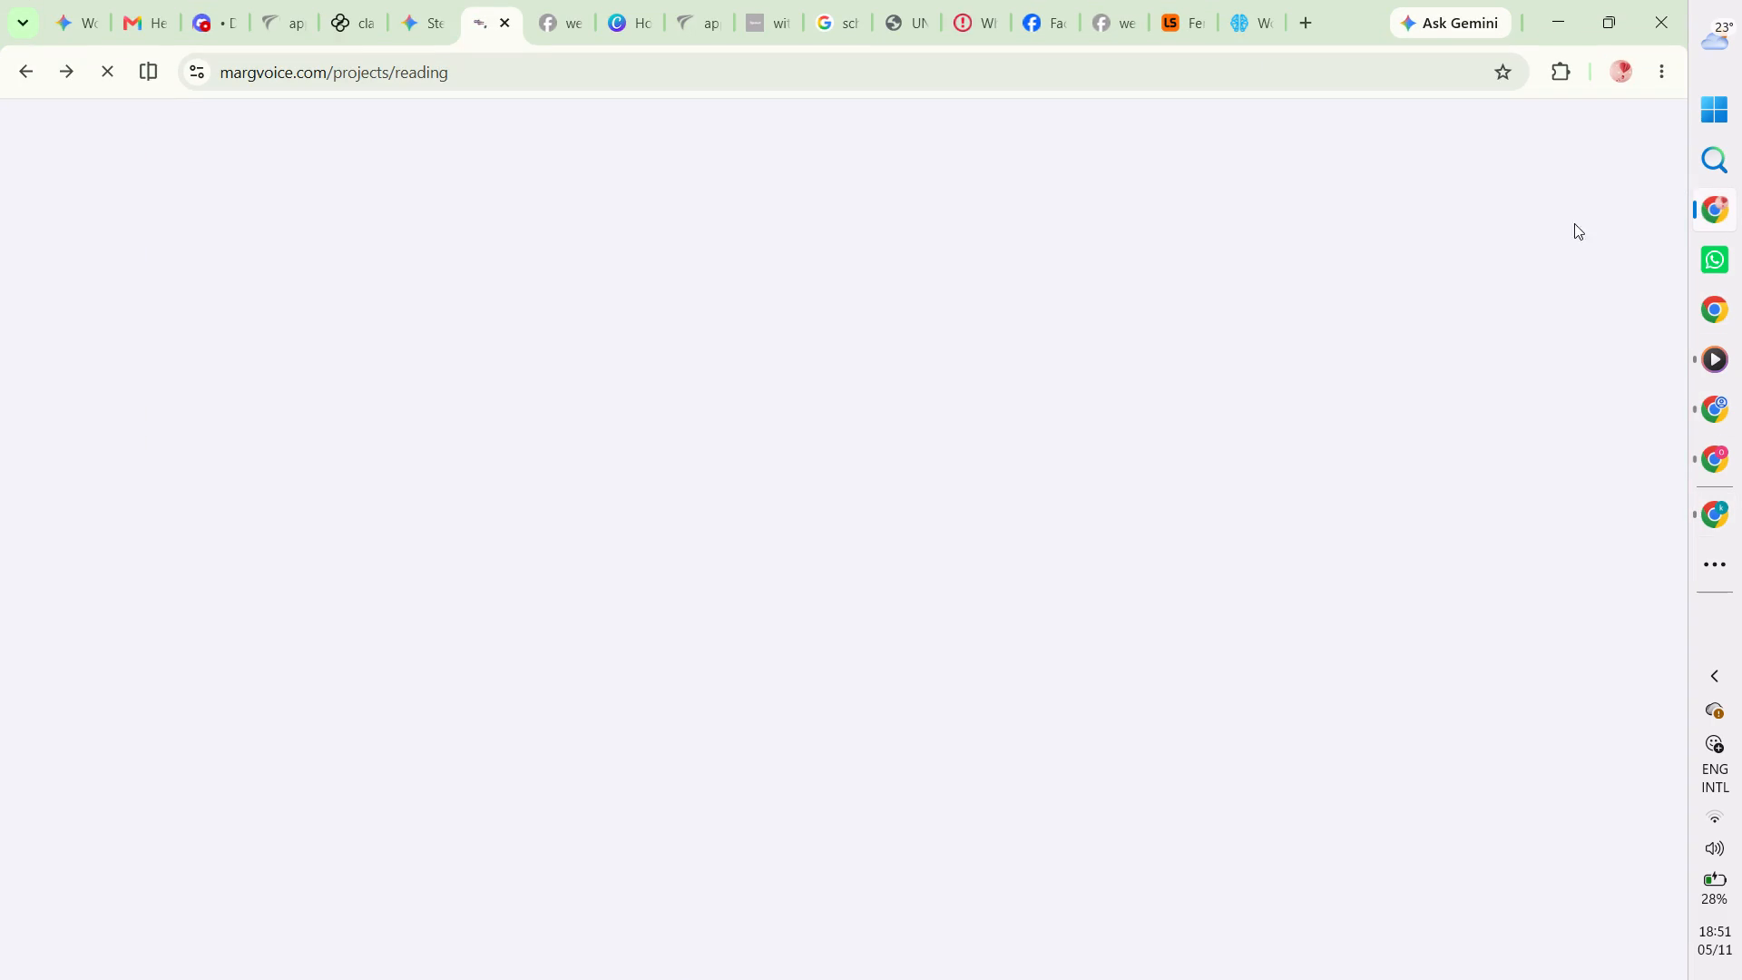
pyautogui.click(1231, 19)
pyautogui.click(1469, 933)
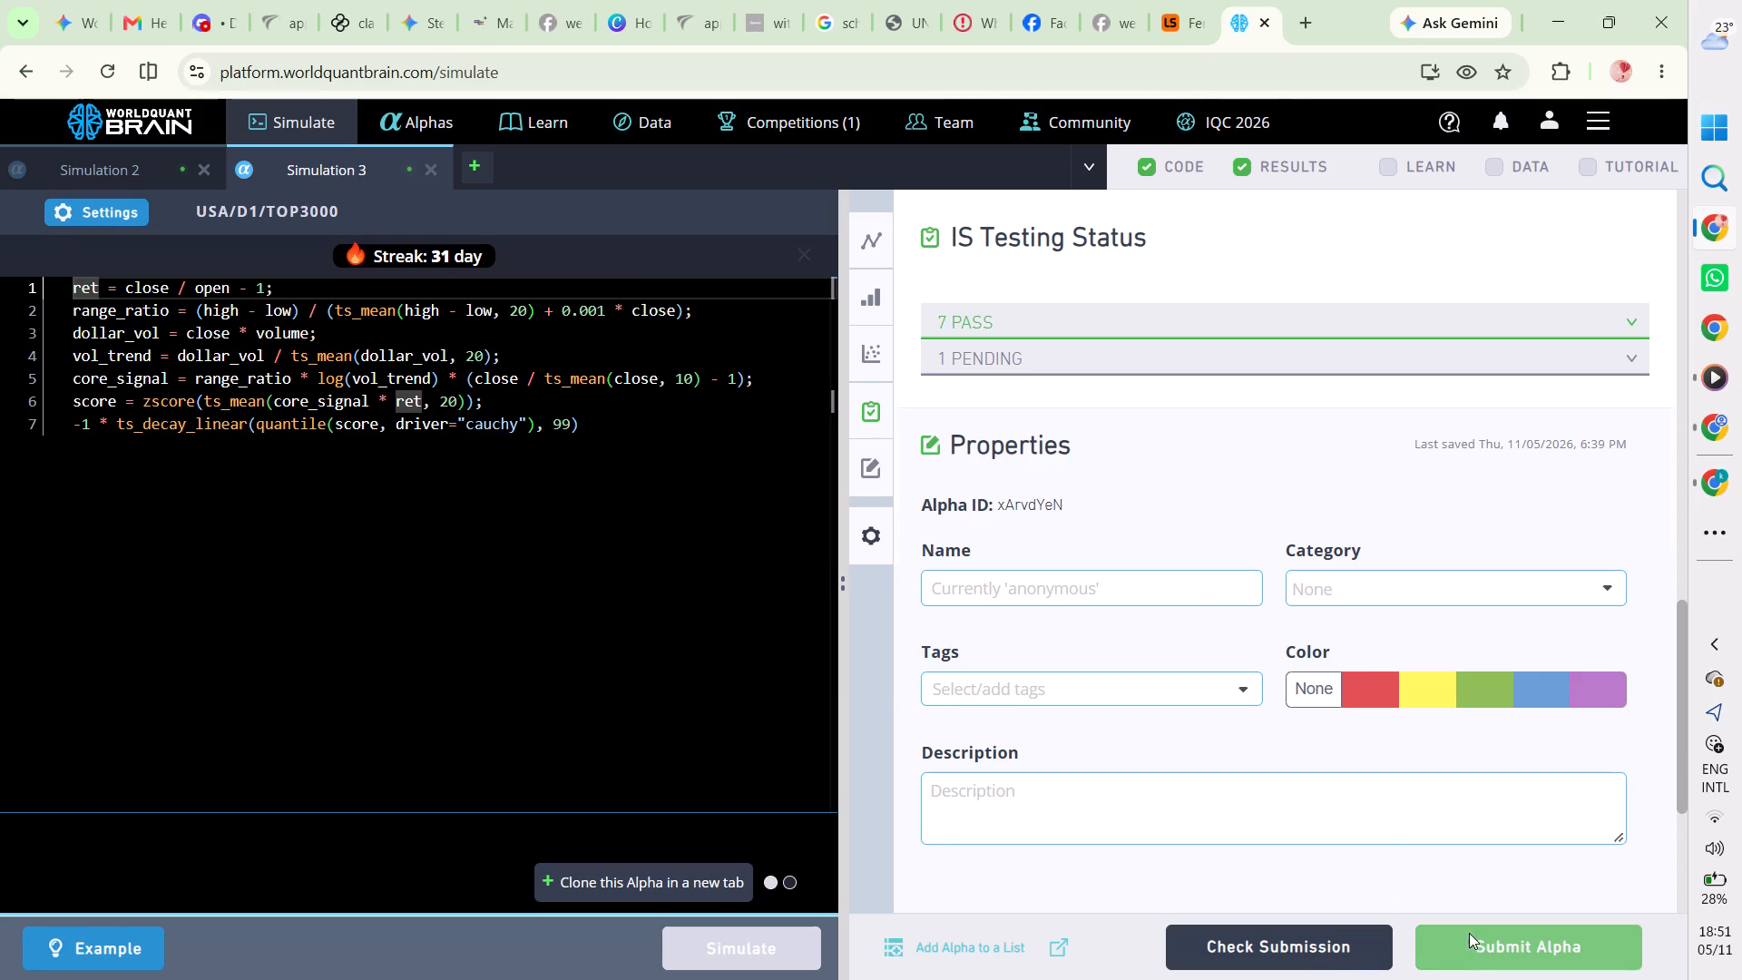